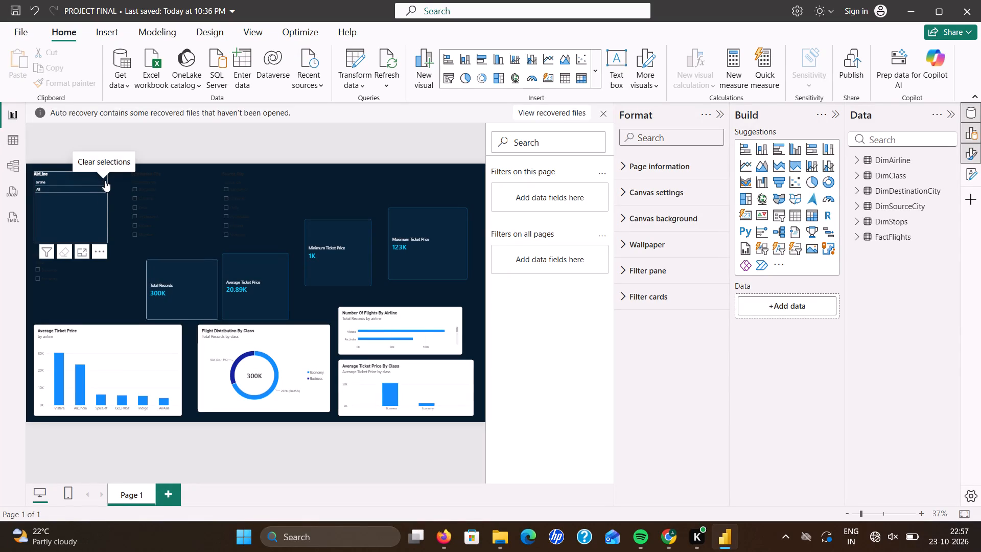
Examine how the Airline slicer's dropdown list looks when expanded and collapsed on the dashboard.
{"action": "left_click", "coordinate": [105, 180]}
{"action": "left_click", "coordinate": [105, 180]}
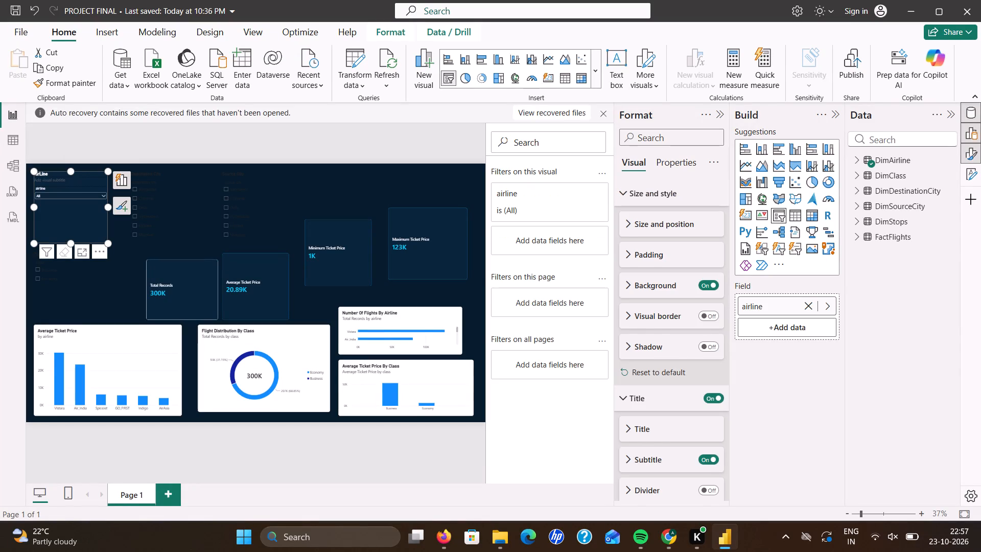
{"action": "left_click", "coordinate": [116, 281]}
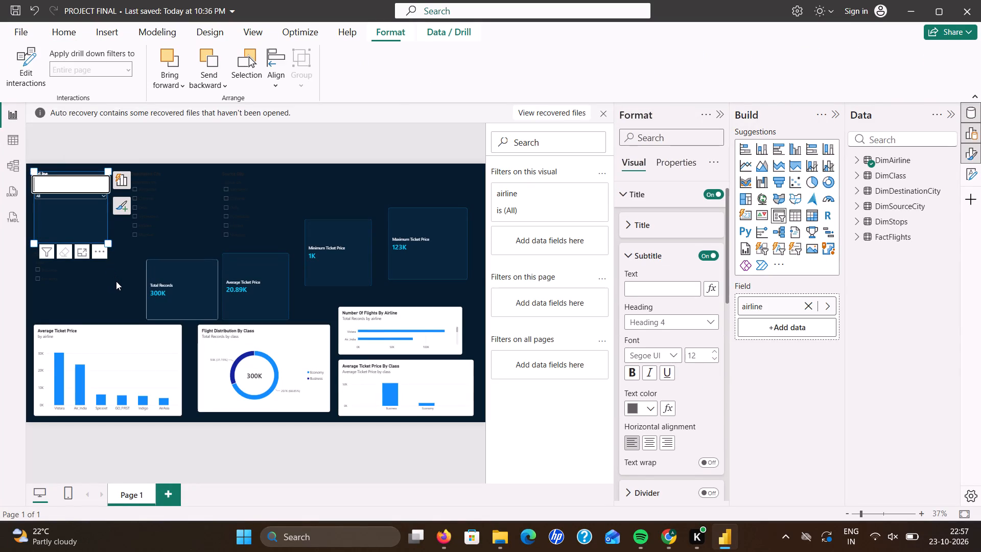
{"action": "left_click", "coordinate": [387, 180]}
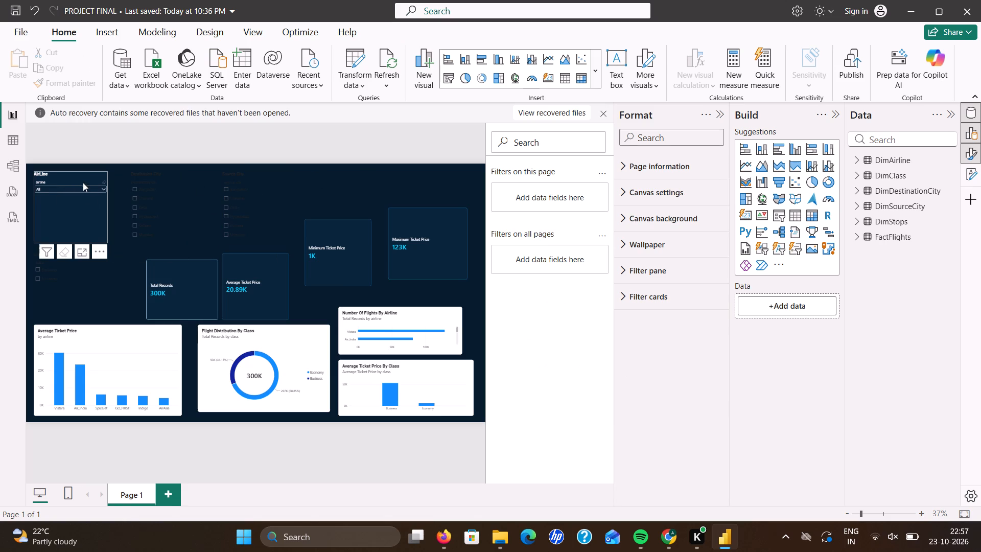
{"action": "left_click", "coordinate": [431, 198]}
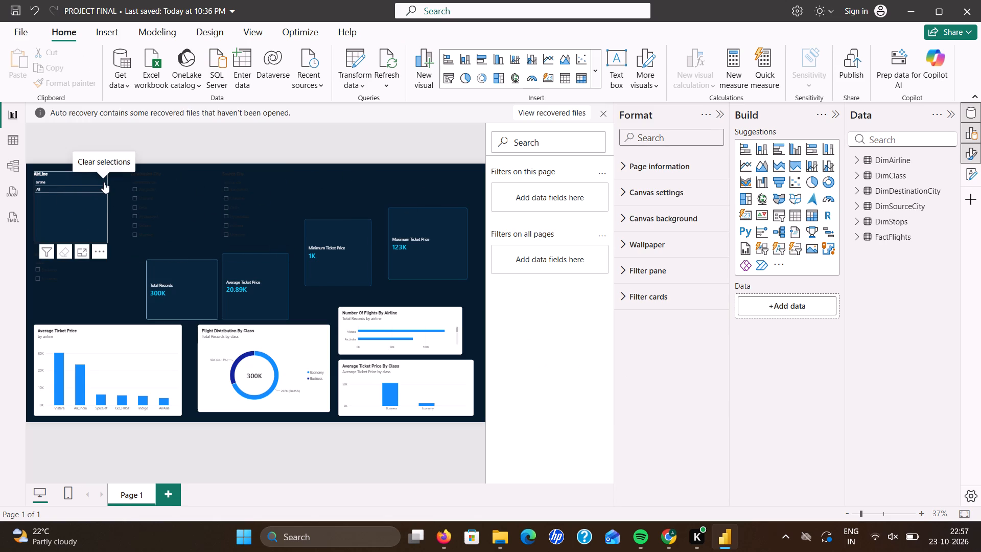
{"action": "left_click", "coordinate": [100, 191]}
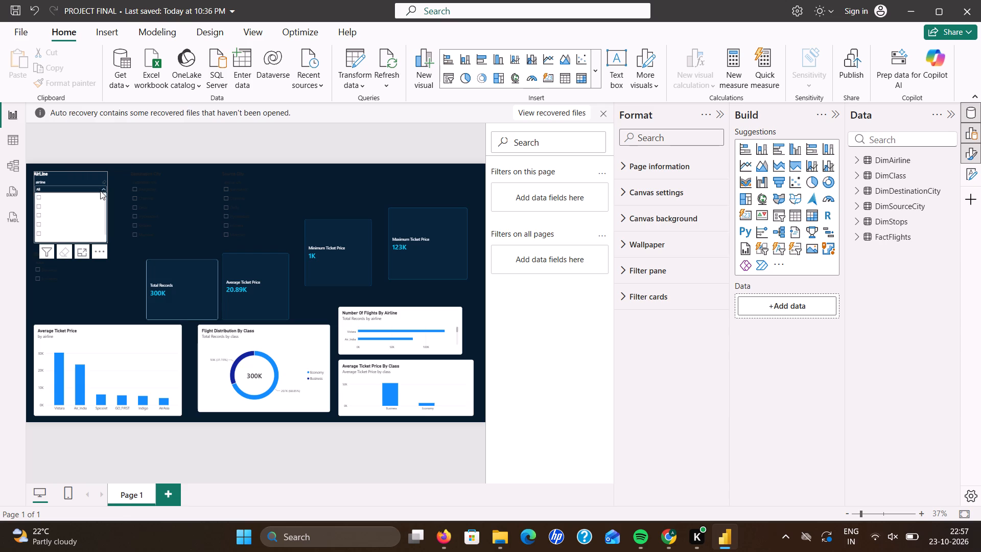
{"action": "left_click", "coordinate": [104, 187]}
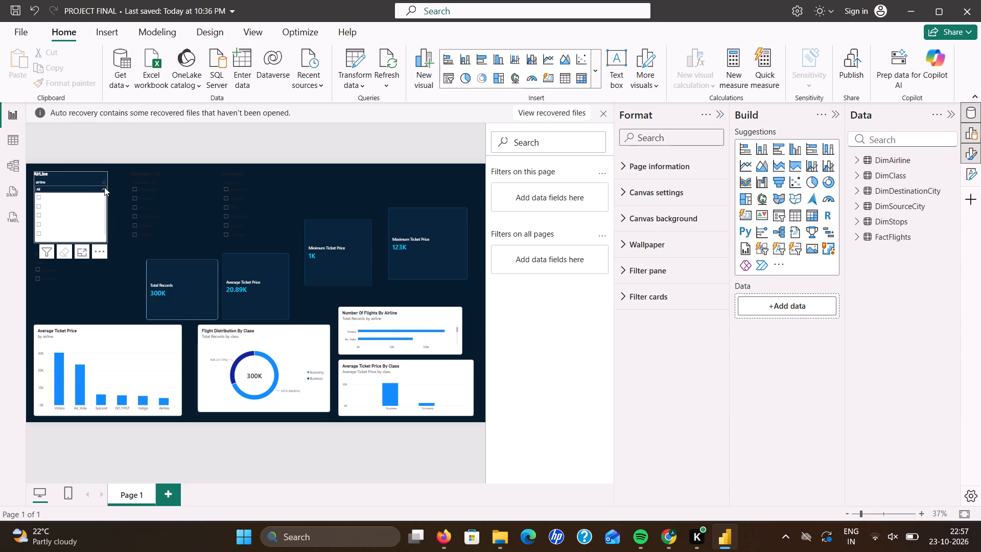
{"action": "left_click", "coordinate": [104, 187]}
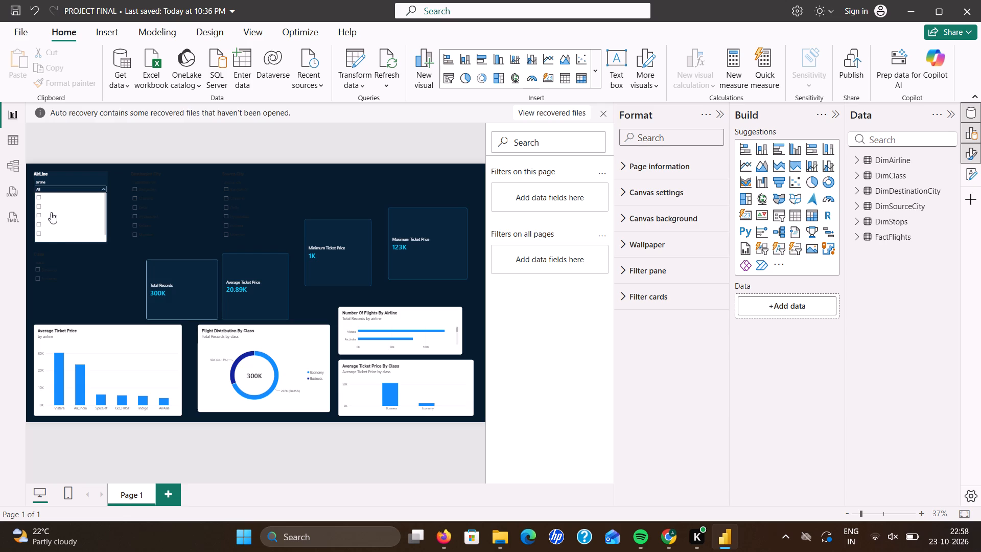
{"action": "left_click", "coordinate": [103, 187]}
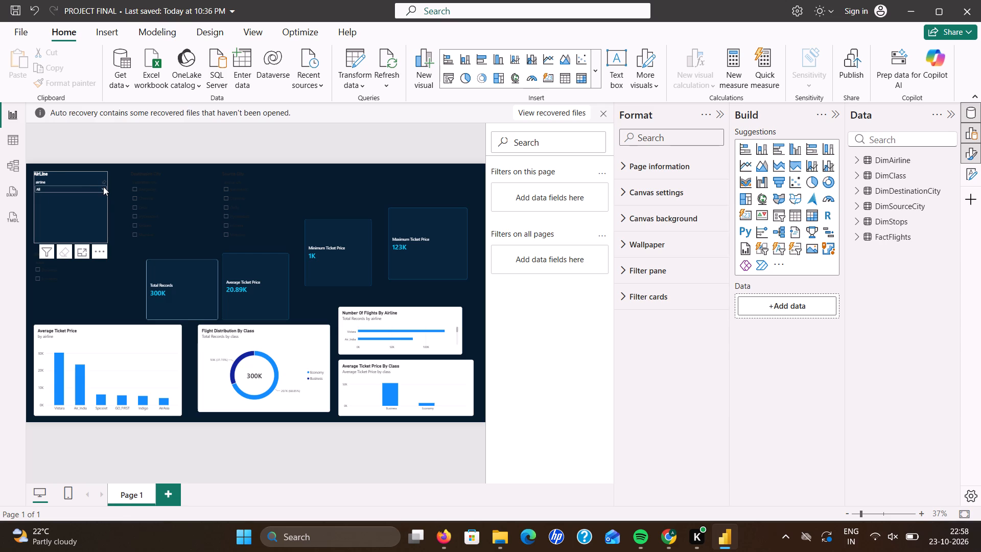
{"action": "left_click", "coordinate": [105, 185]}
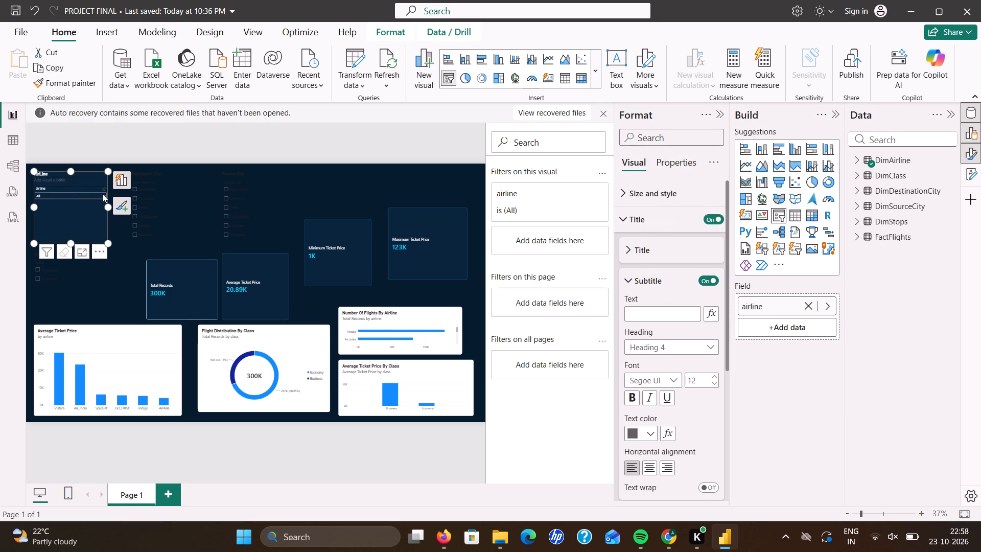
{"action": "left_click", "coordinate": [102, 194]}
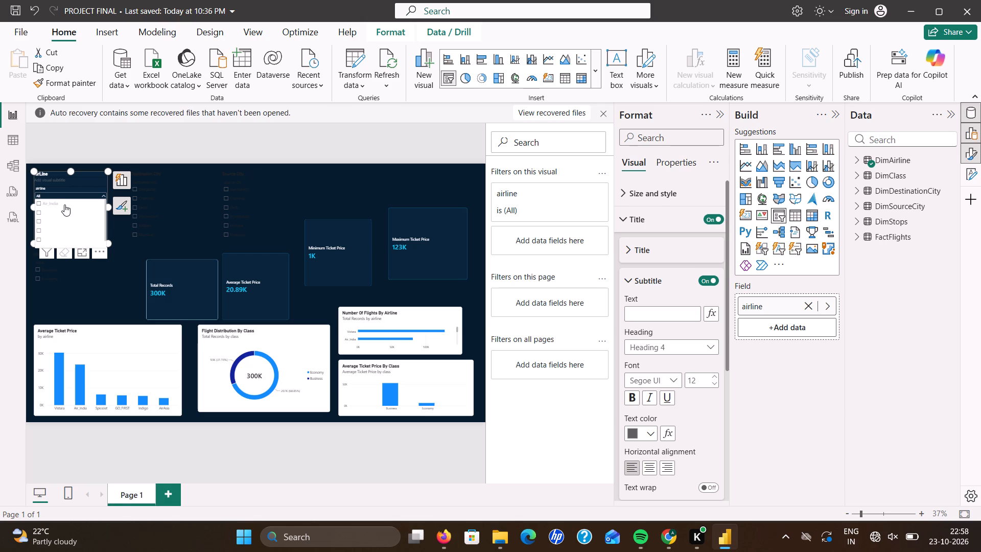
{"action": "key", "text": "Print"}
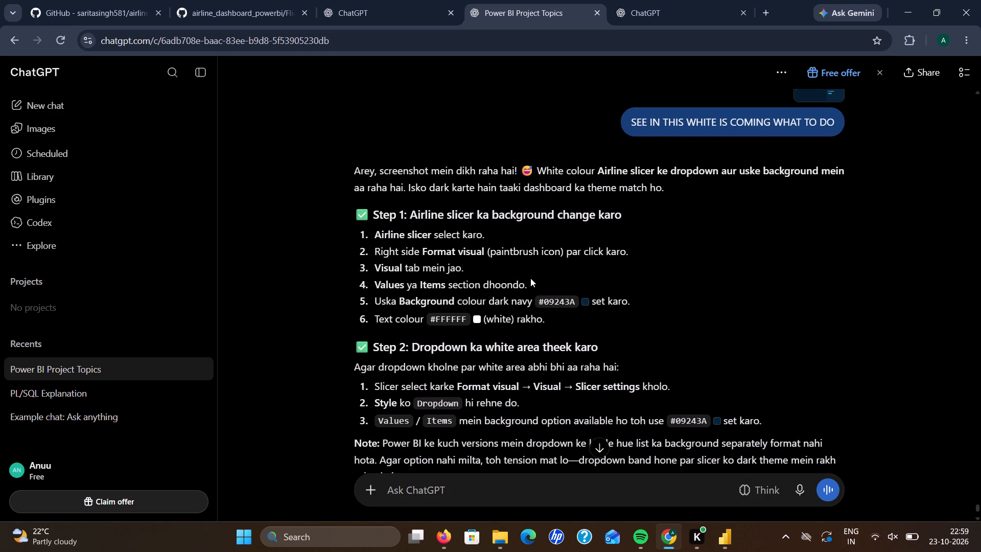
{"action": "right_click", "coordinate": [530, 278]}
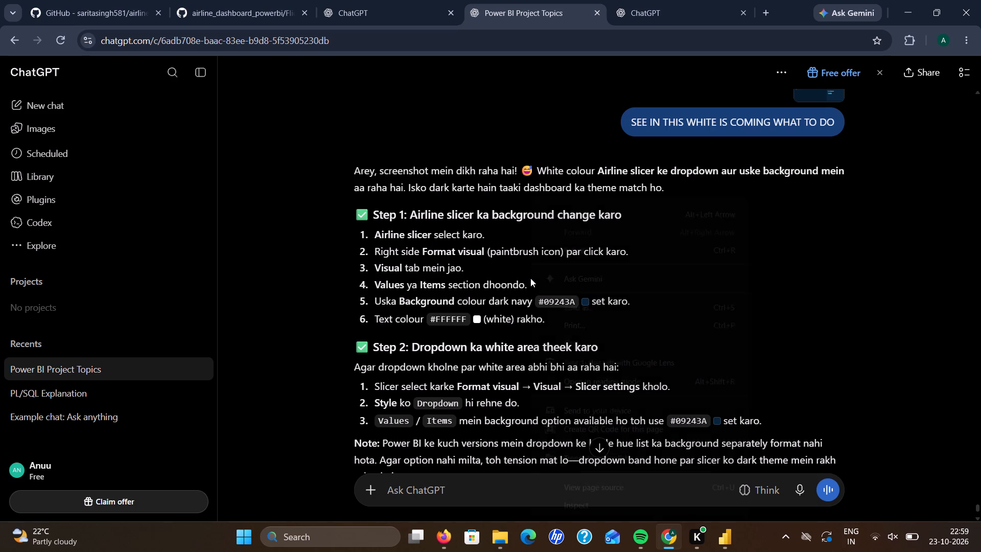
{"action": "left_click", "coordinate": [790, 234]}
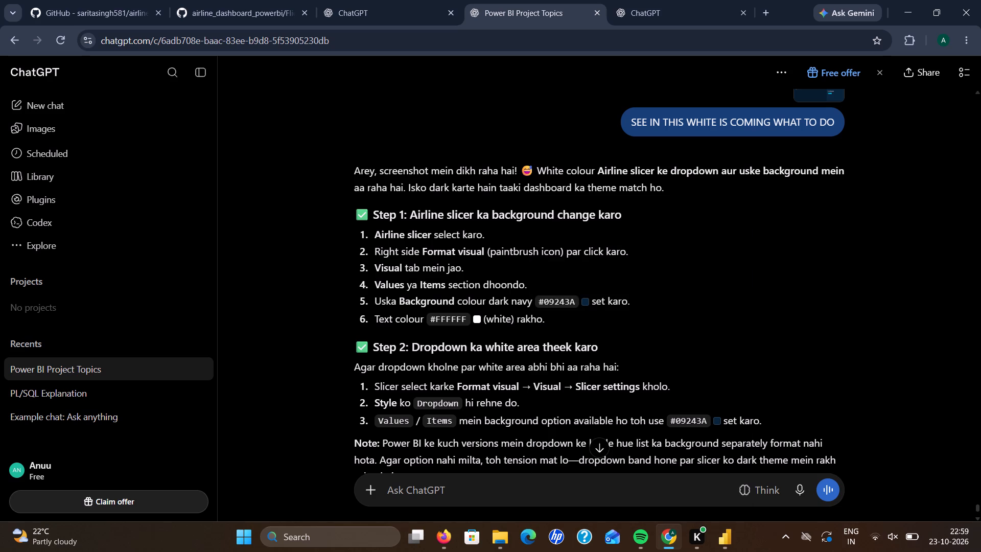
{"action": "left_click", "coordinate": [725, 534]}
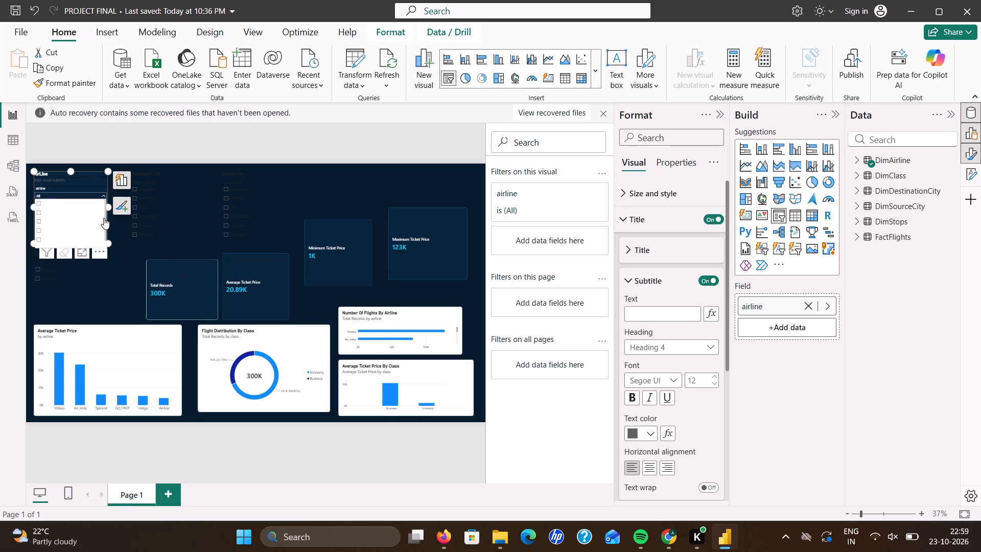
{"action": "left_click", "coordinate": [627, 282]}
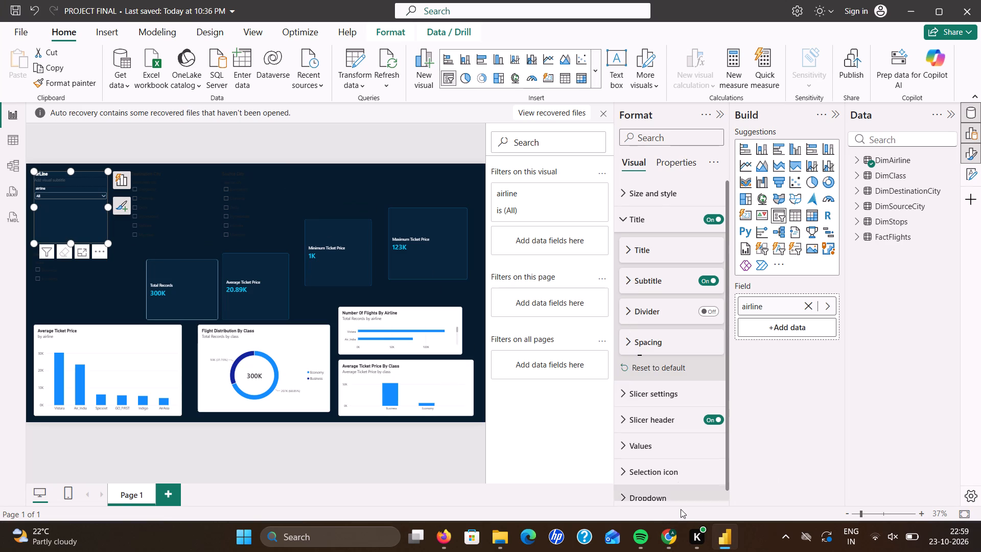
{"action": "left_click", "coordinate": [669, 546]}
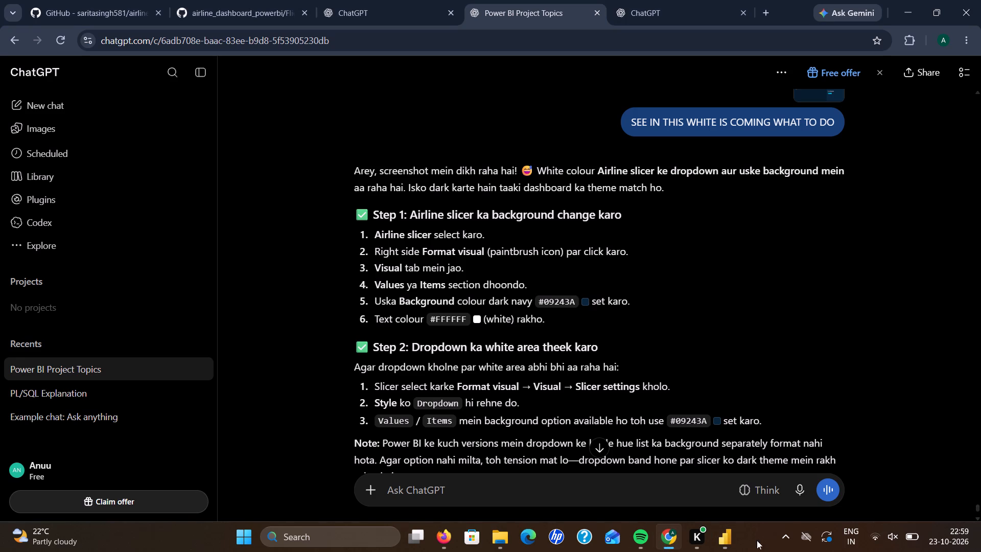
{"action": "left_click", "coordinate": [731, 535]}
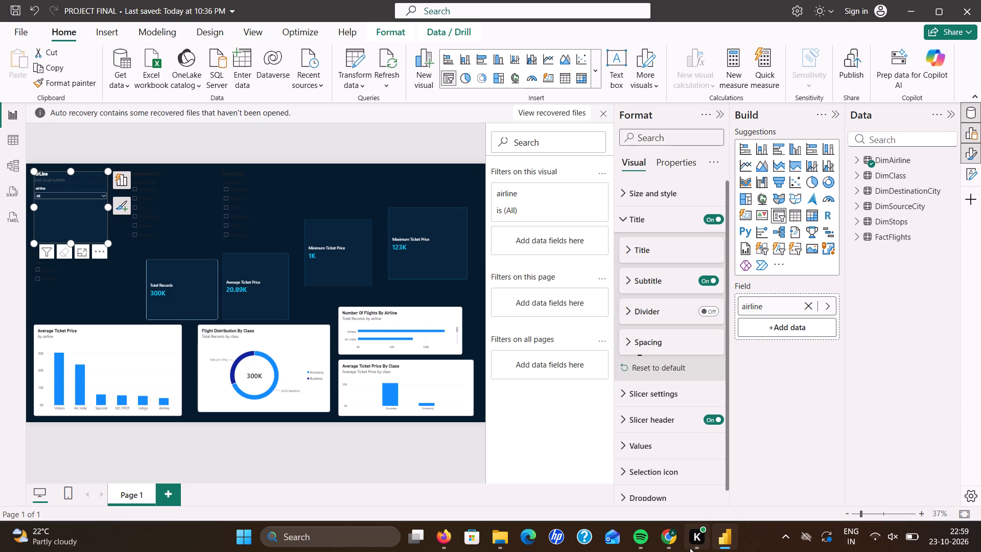
{"action": "left_click", "coordinate": [673, 540]}
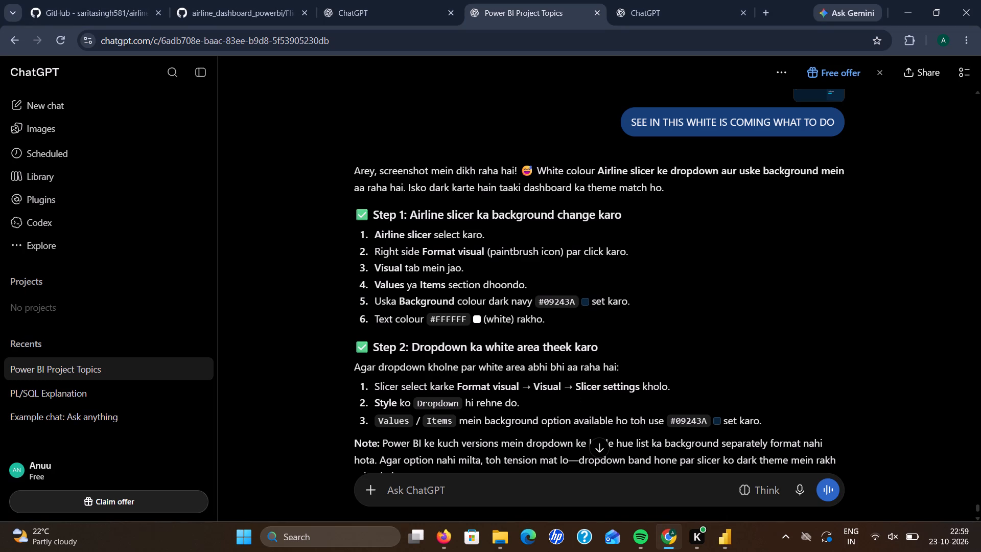
Switch to Power BI and open the Values formatting section of the Airline slicer.
{"action": "left_click", "coordinate": [719, 545]}
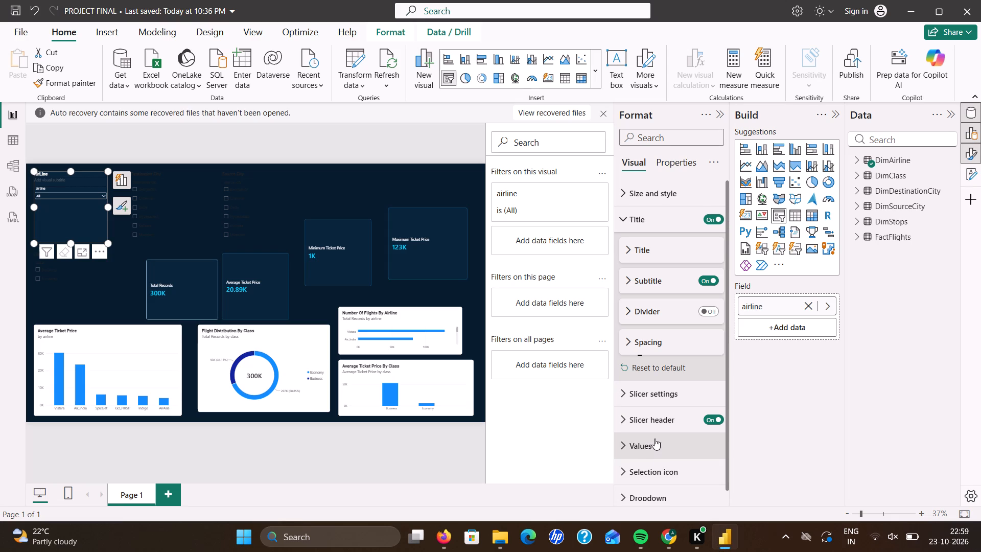
{"action": "scroll", "coordinate": [646, 447], "scroll_direction": "down", "scroll_amount": 2}
{"action": "scroll", "coordinate": [646, 447], "scroll_direction": "up", "scroll_amount": 1}
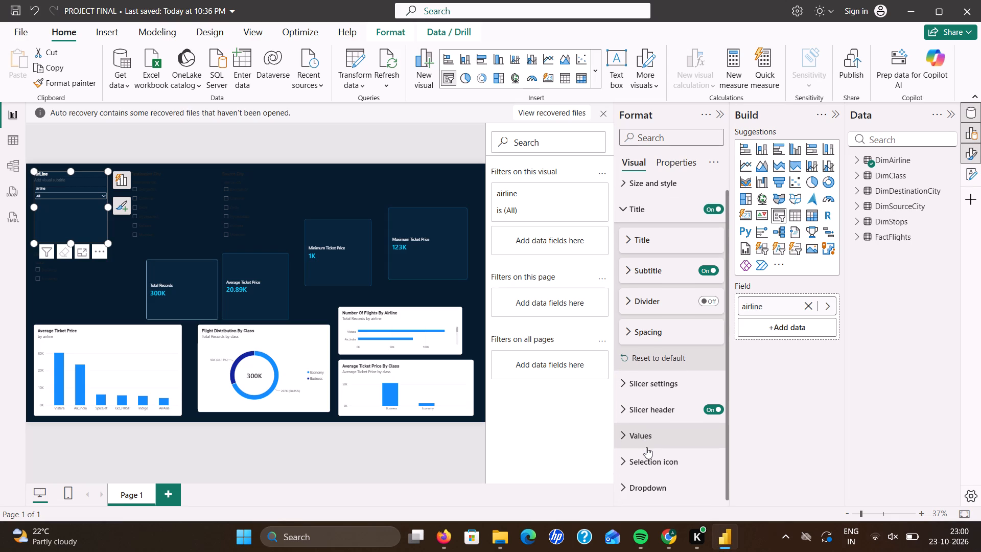
{"action": "scroll", "coordinate": [646, 447], "scroll_direction": "up", "scroll_amount": 1}
{"action": "left_click", "coordinate": [645, 430]}
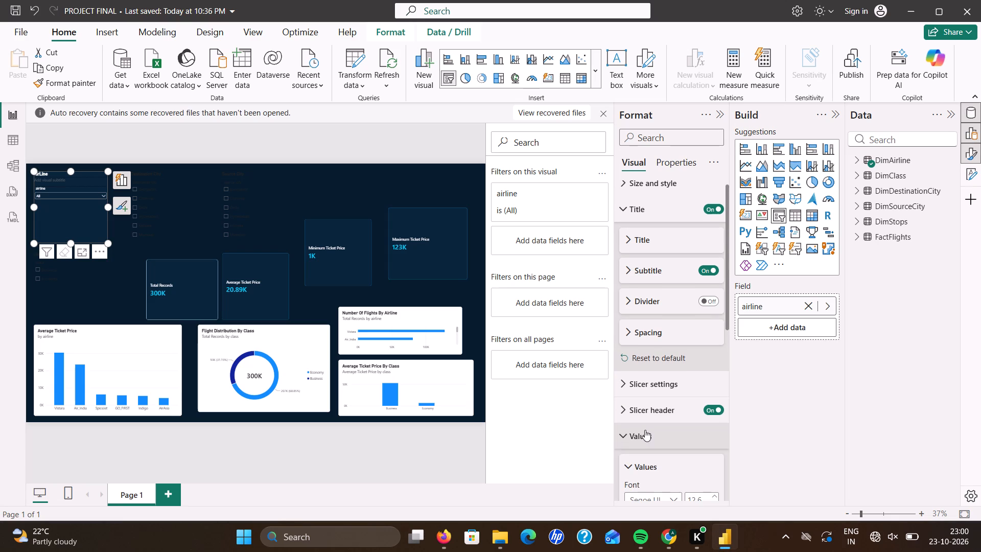
{"action": "scroll", "coordinate": [664, 467], "scroll_direction": "down", "scroll_amount": 2}
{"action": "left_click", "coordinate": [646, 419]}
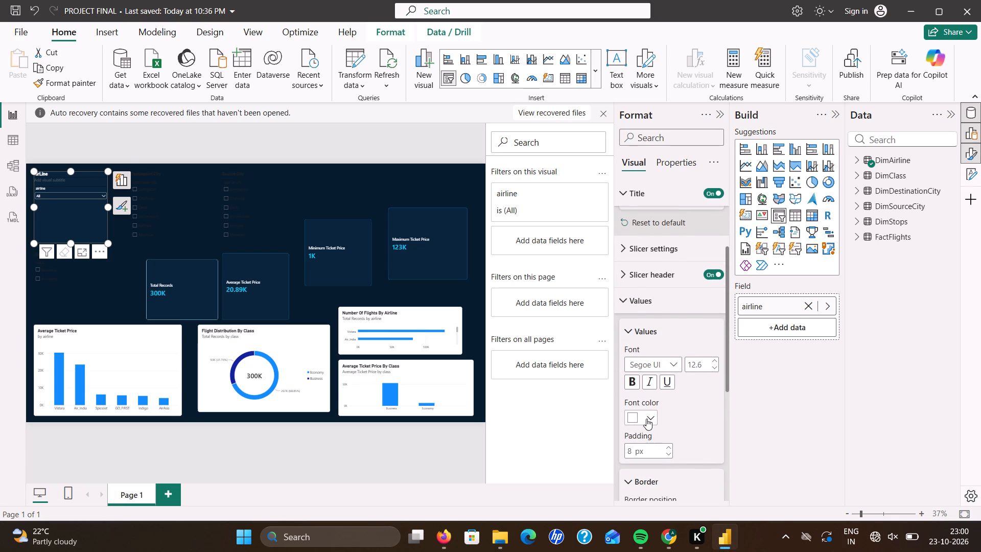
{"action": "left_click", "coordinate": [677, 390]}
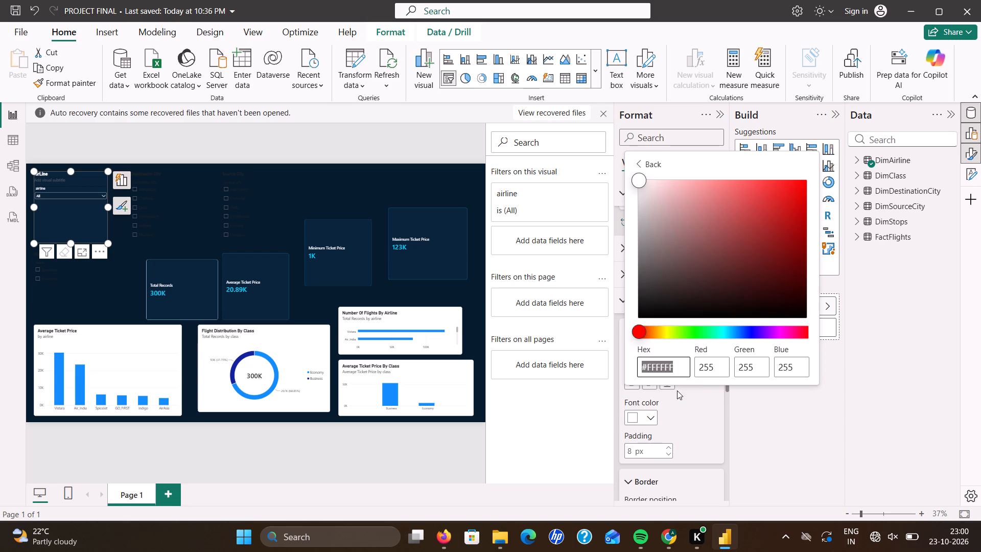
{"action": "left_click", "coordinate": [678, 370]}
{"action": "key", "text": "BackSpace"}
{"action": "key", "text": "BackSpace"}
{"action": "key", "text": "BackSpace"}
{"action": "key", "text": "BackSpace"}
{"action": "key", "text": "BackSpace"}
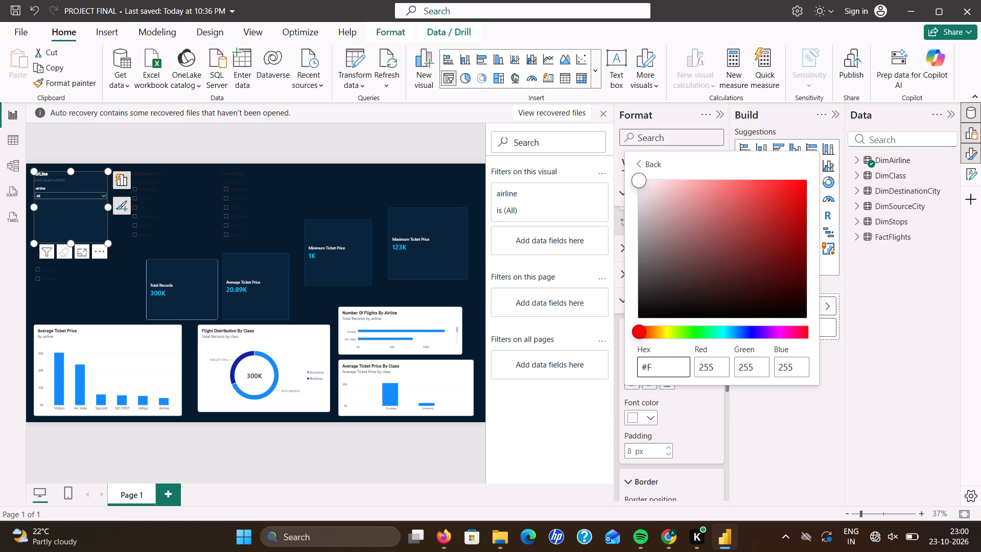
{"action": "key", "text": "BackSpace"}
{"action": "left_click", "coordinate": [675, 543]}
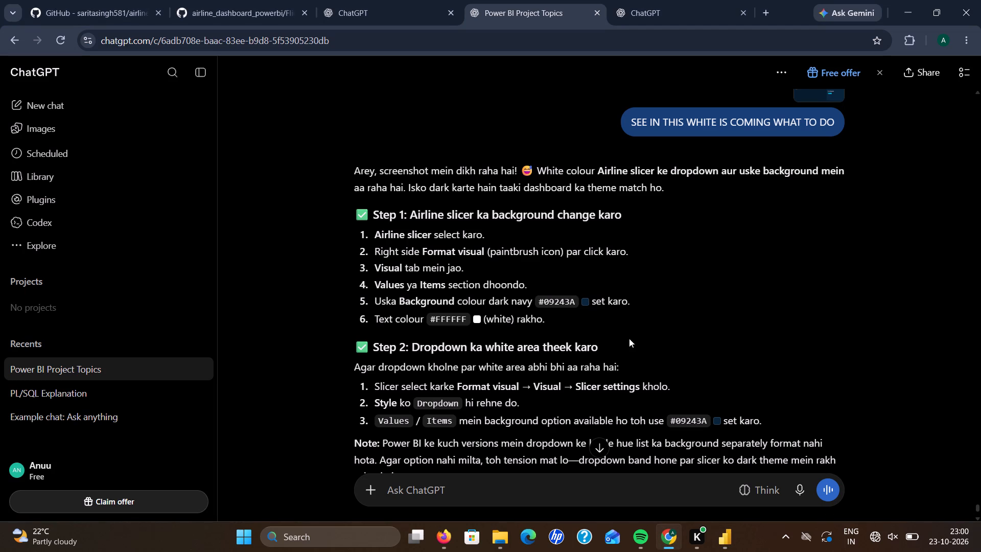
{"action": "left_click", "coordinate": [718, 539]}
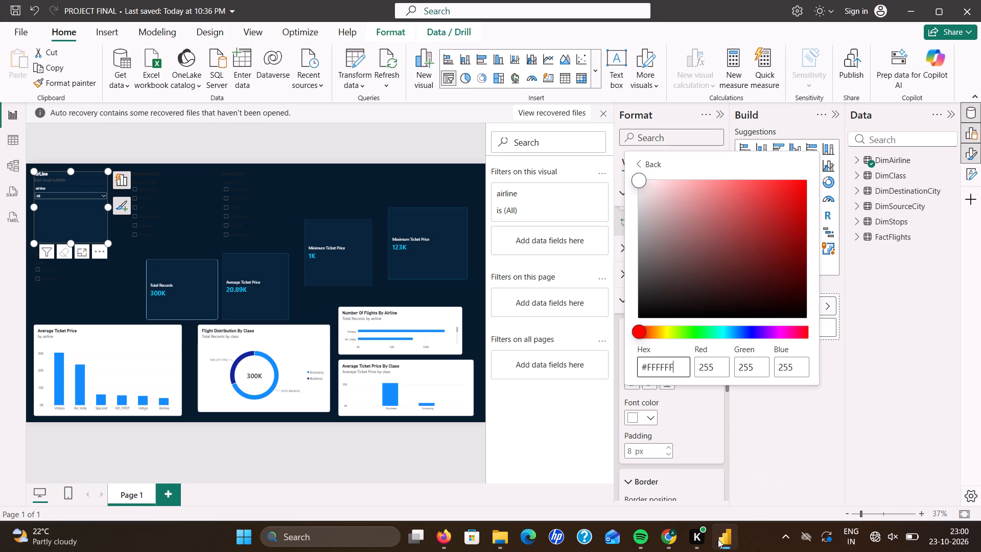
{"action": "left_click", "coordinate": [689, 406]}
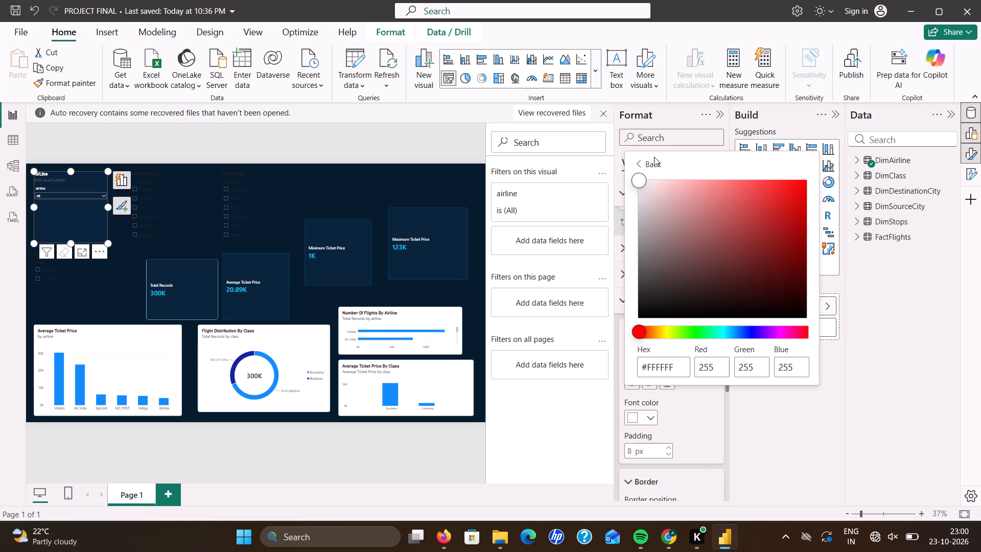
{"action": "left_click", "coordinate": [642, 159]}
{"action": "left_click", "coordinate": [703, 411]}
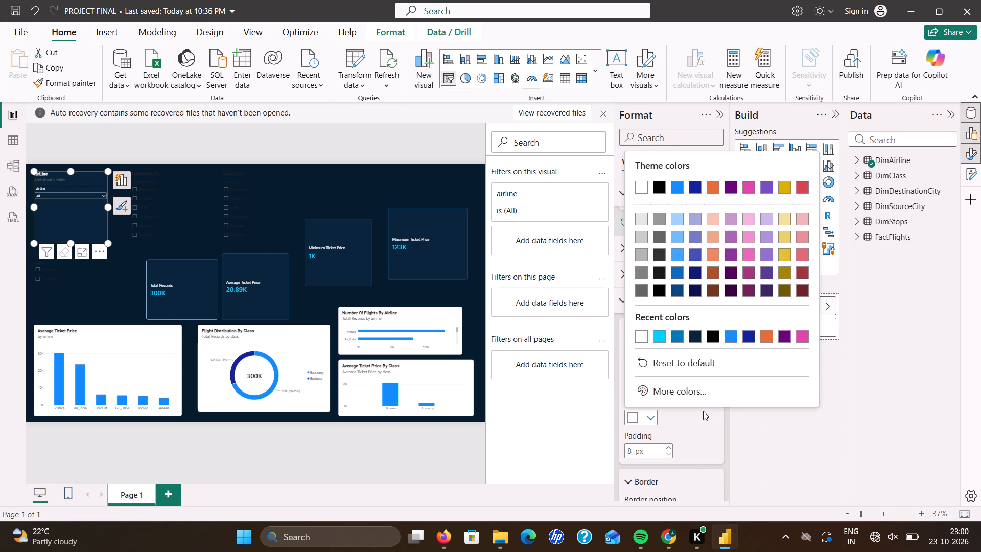
Set the background colour of the Airline slicer's values to dark navy #09243A.
{"action": "left_click", "coordinate": [624, 328]}
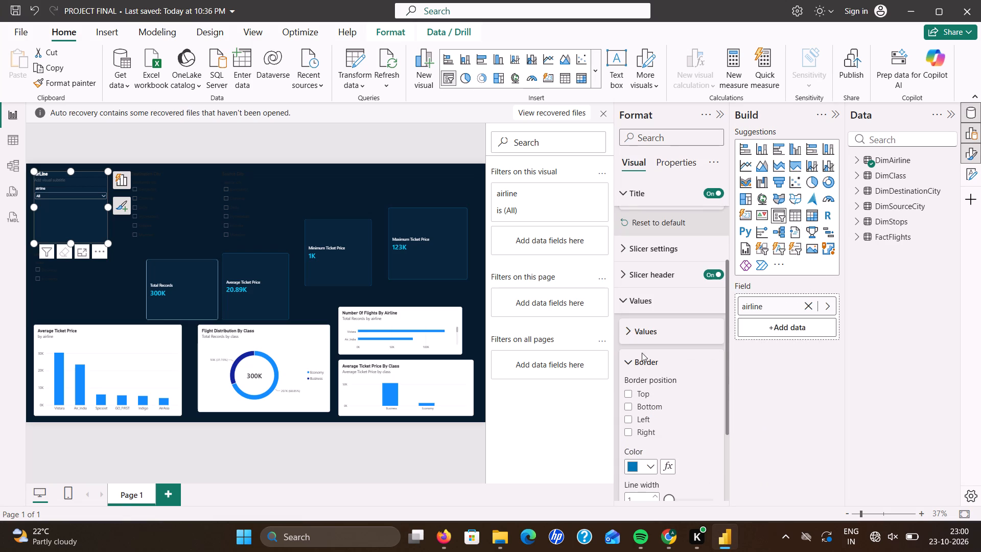
{"action": "scroll", "coordinate": [644, 366], "scroll_direction": "down", "scroll_amount": 2}
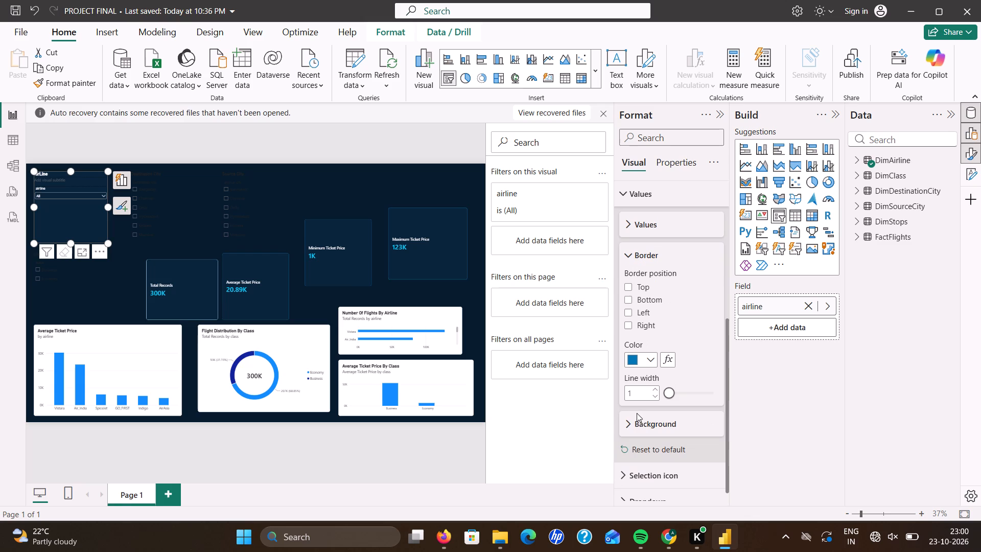
{"action": "left_click", "coordinate": [626, 422]}
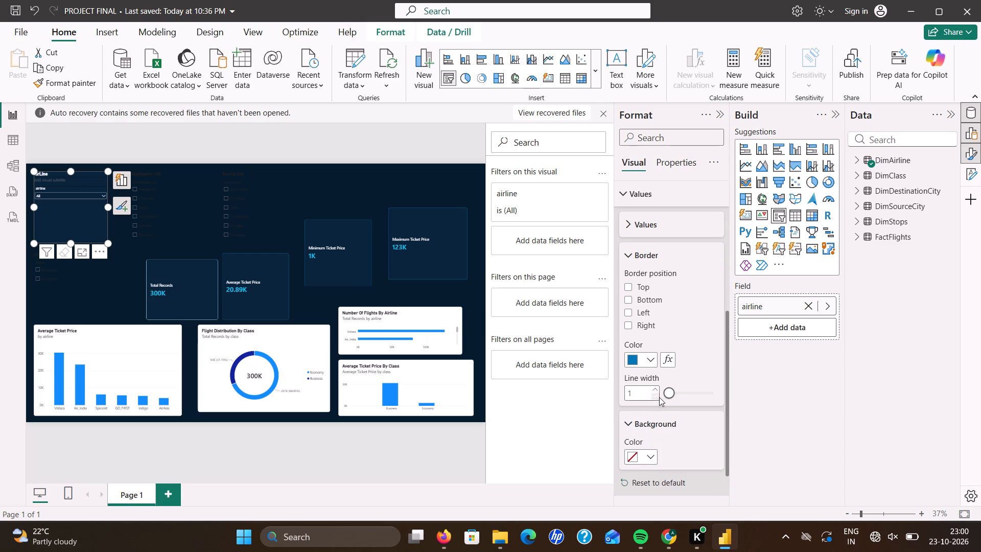
{"action": "scroll", "coordinate": [659, 396], "scroll_direction": "down", "scroll_amount": 1}
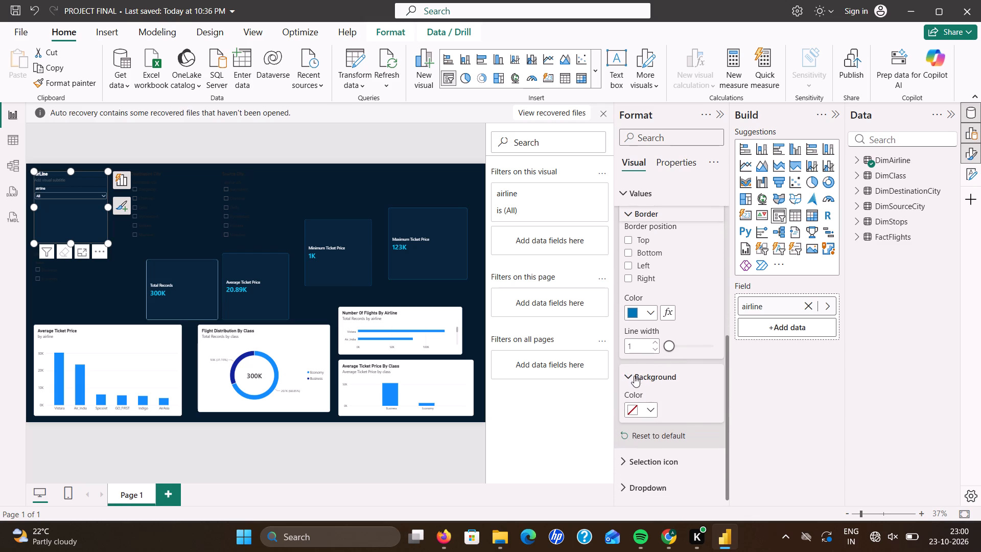
{"action": "left_click", "coordinate": [648, 409]}
{"action": "left_click", "coordinate": [670, 384]}
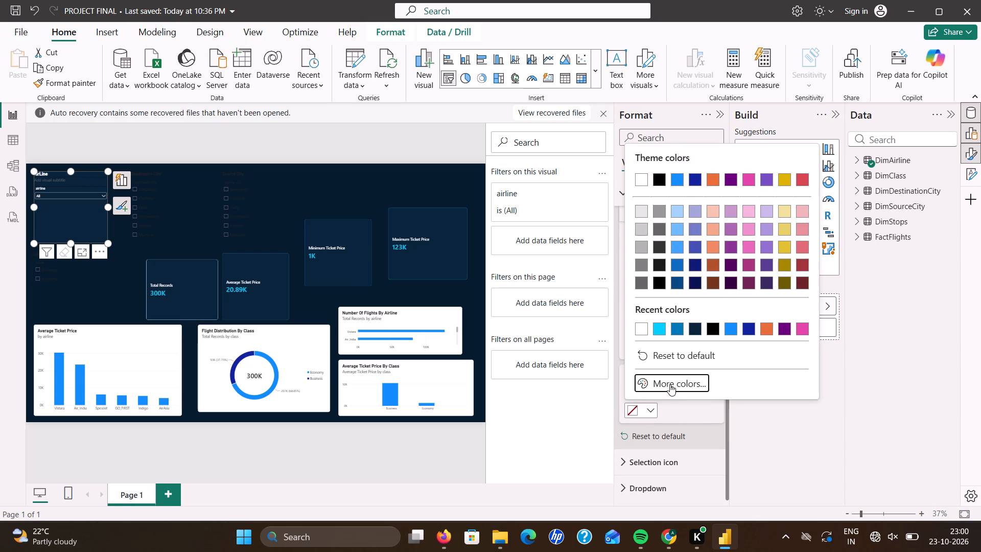
{"action": "left_click", "coordinate": [676, 359]}
{"action": "key", "text": "BackSpace"}
{"action": "key", "text": "BackSpace"}
{"action": "key", "text": "BackSpace"}
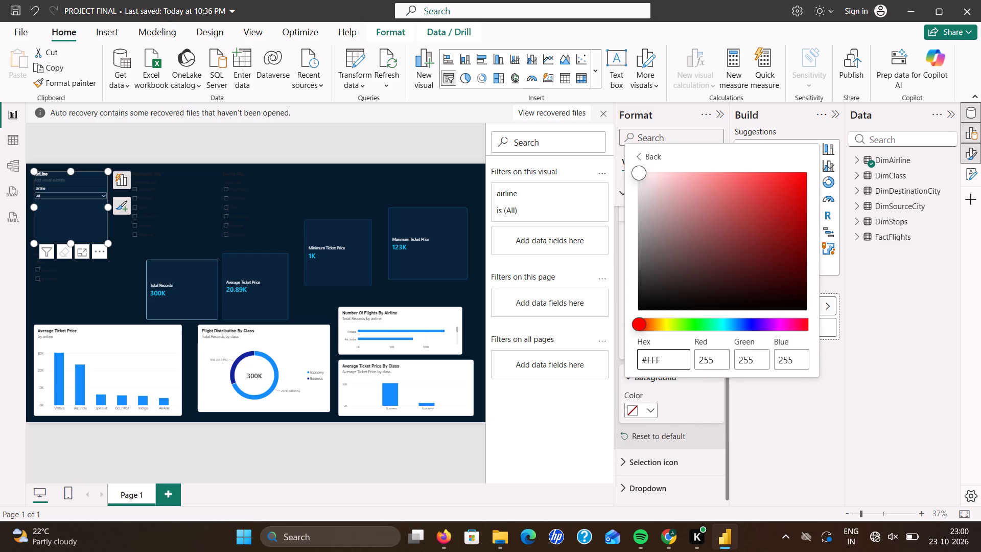
{"action": "key", "text": "BackSpace"}
{"action": "key", "text": "BackSpace"}
{"action": "key", "text": "BackSpace"}
{"action": "type", "text": "09243A"}
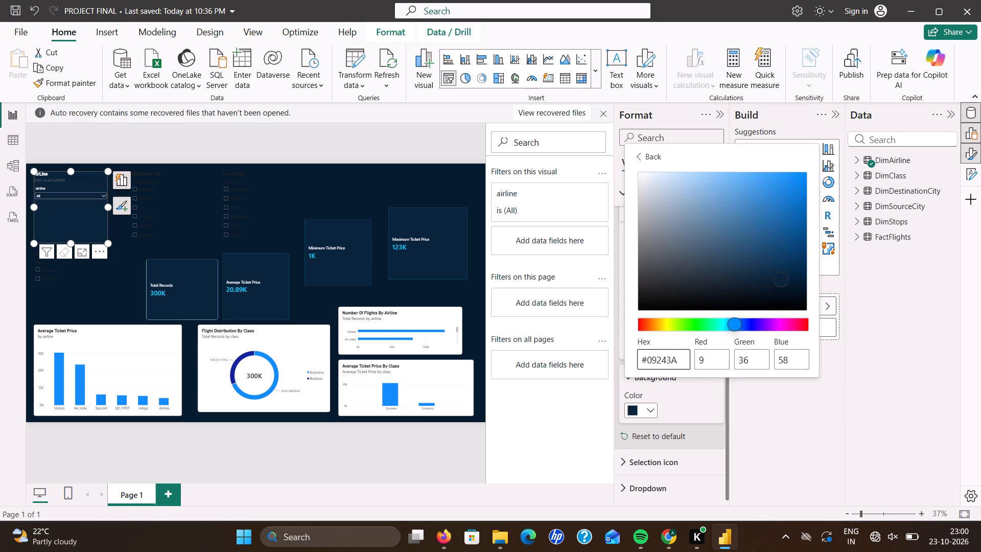
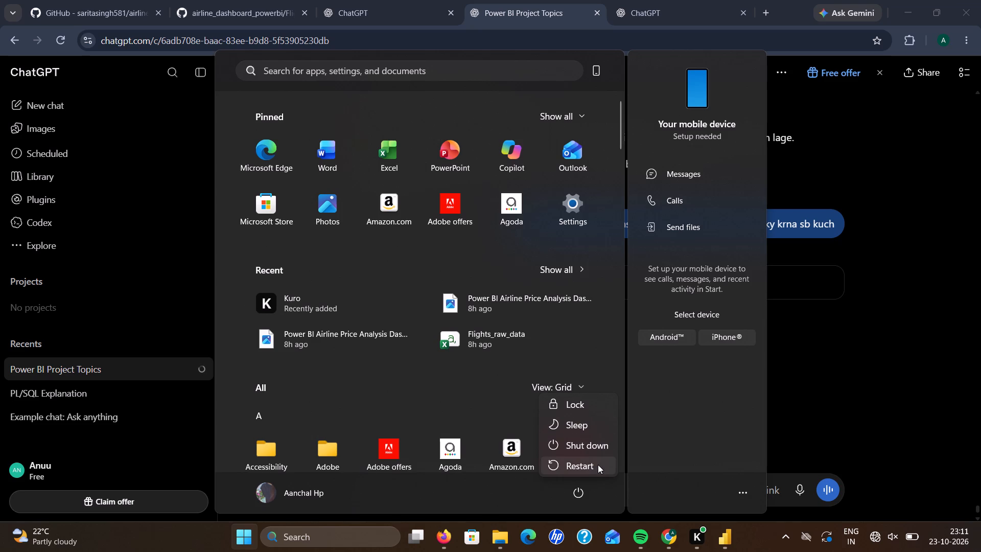
Dismiss the open power options, switch to Power BI and save the PROJECT FINAL report.
{"action": "left_click", "coordinate": [890, 370]}
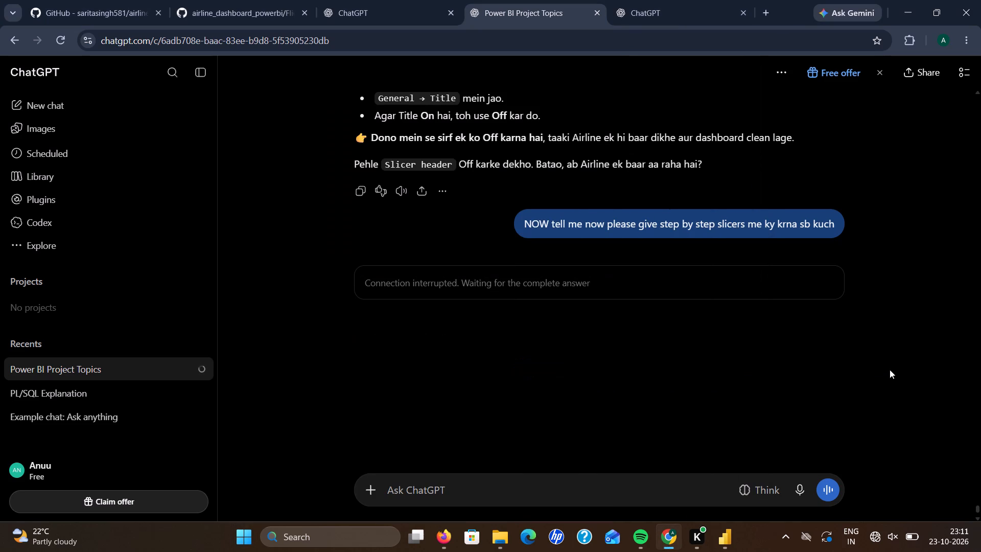
{"action": "left_click", "coordinate": [729, 538]}
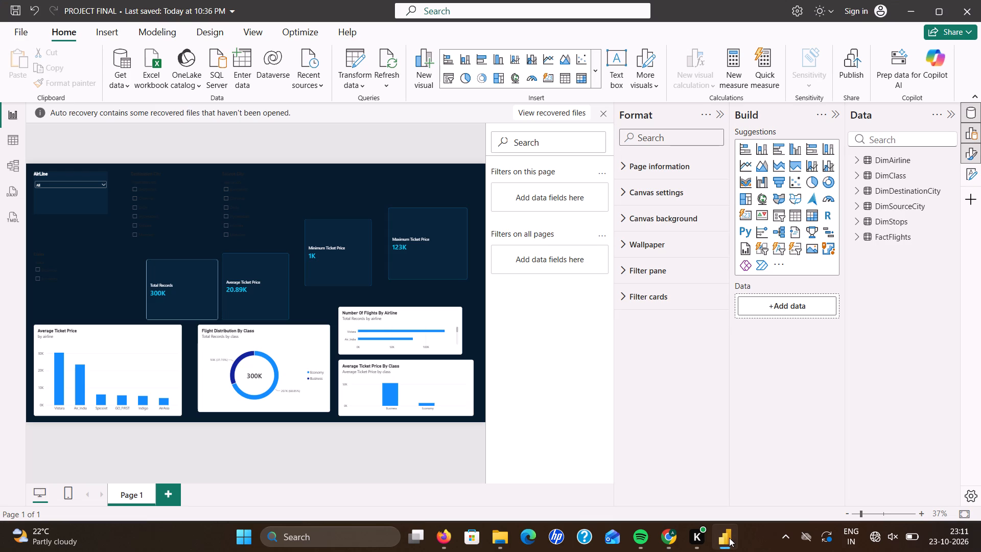
{"action": "key", "text": "ctrl+s"}
Switch the Wi-Fi connection to the LPU Hostels-5G network.
{"action": "left_click", "coordinate": [875, 533]}
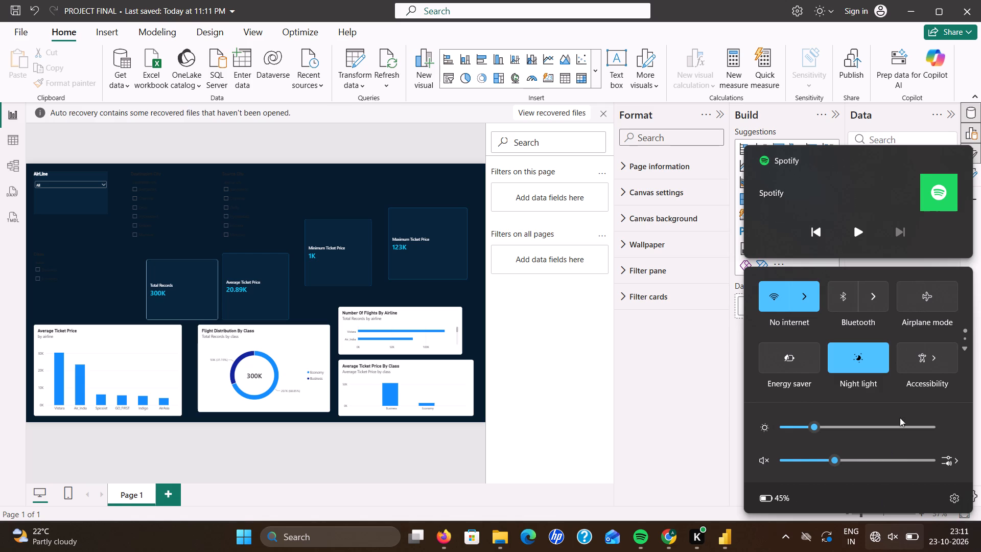
{"action": "left_click", "coordinate": [795, 291]}
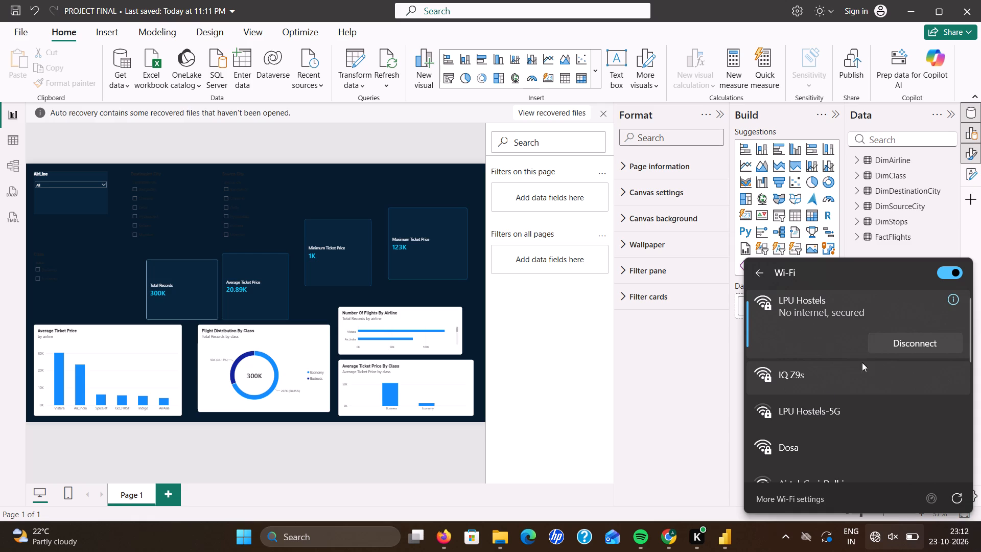
{"action": "left_click", "coordinate": [830, 406]}
{"action": "left_click", "coordinate": [878, 429]}
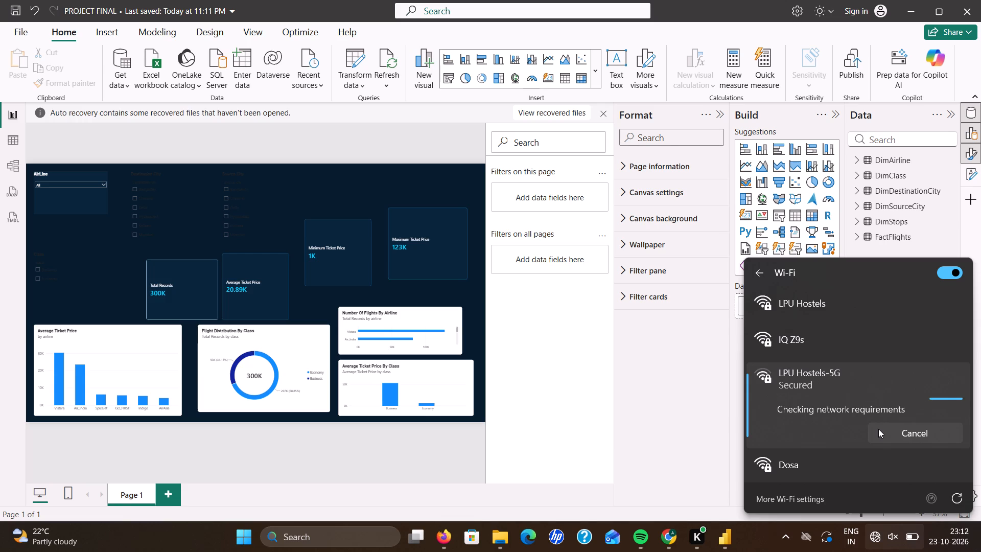
Set the slicer style of the class slicer below the Airline slicer to Dropdown.
{"action": "right_click", "coordinate": [75, 271]}
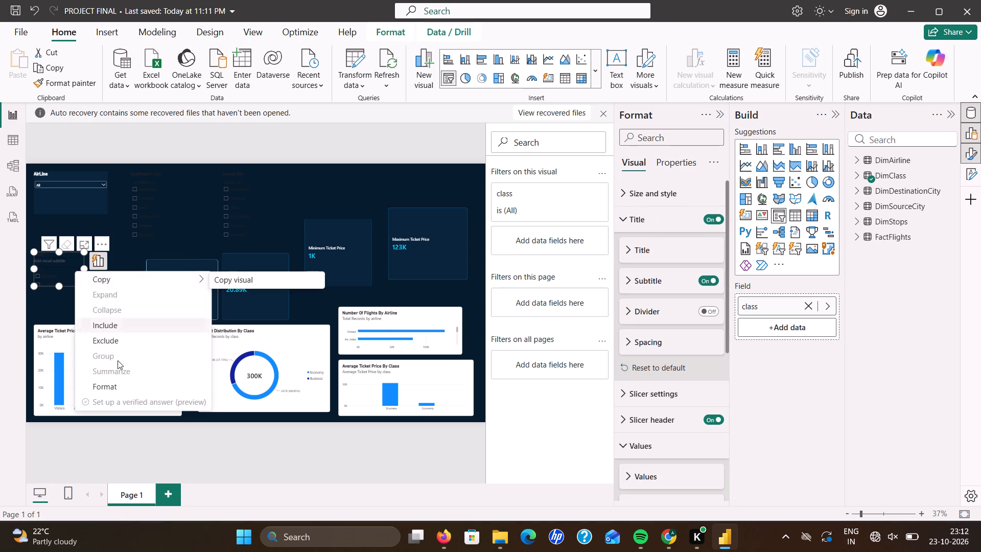
{"action": "left_click", "coordinate": [124, 391]}
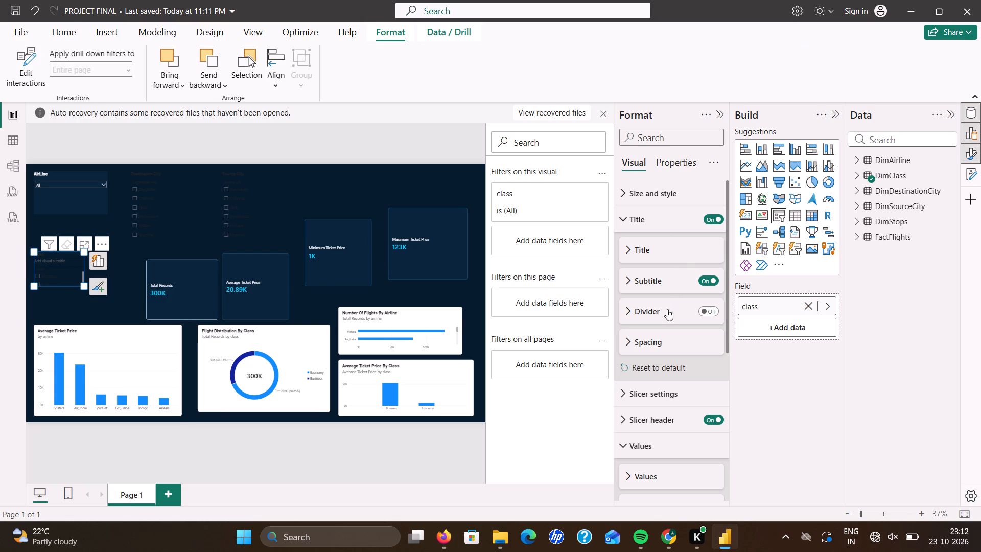
{"action": "left_click", "coordinate": [672, 392]}
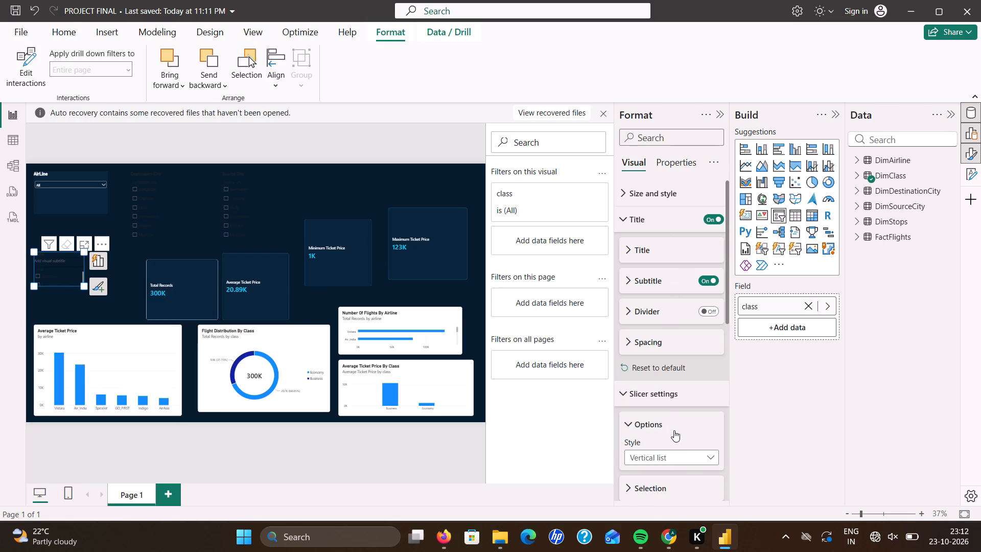
{"action": "left_click", "coordinate": [683, 457]}
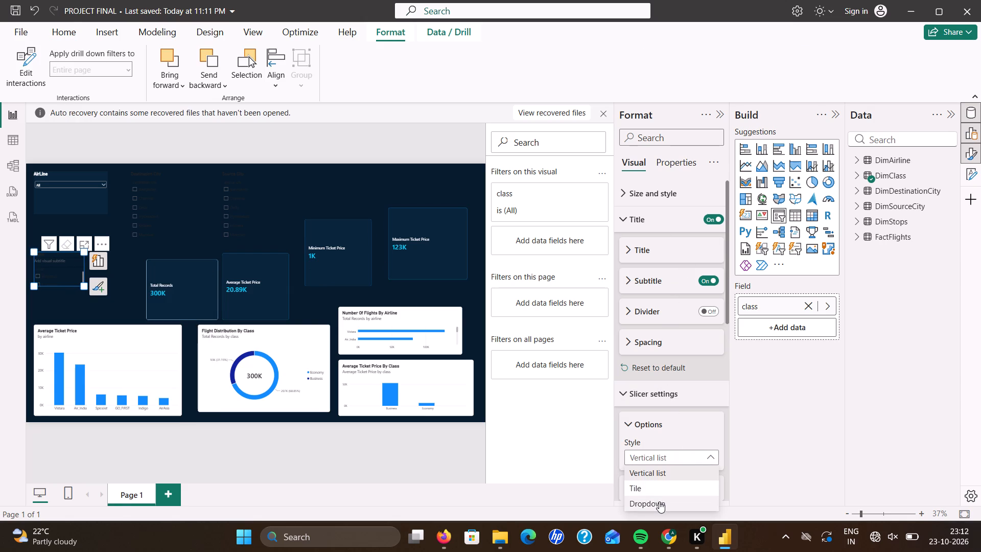
{"action": "left_click", "coordinate": [659, 501]}
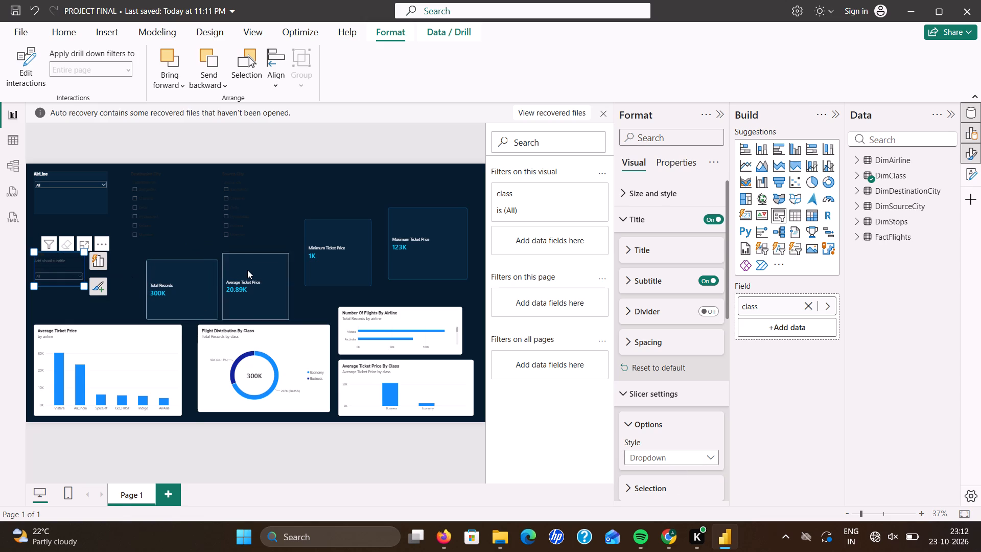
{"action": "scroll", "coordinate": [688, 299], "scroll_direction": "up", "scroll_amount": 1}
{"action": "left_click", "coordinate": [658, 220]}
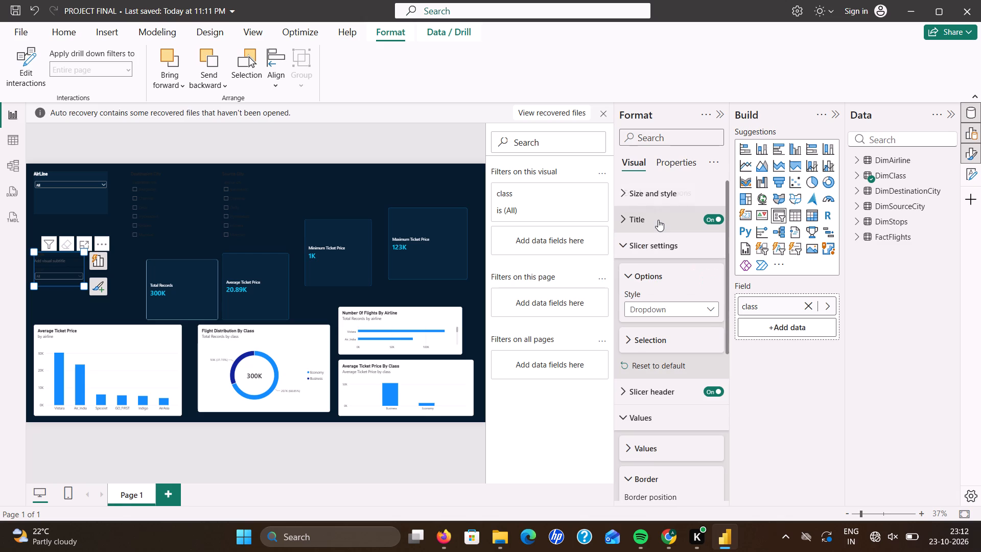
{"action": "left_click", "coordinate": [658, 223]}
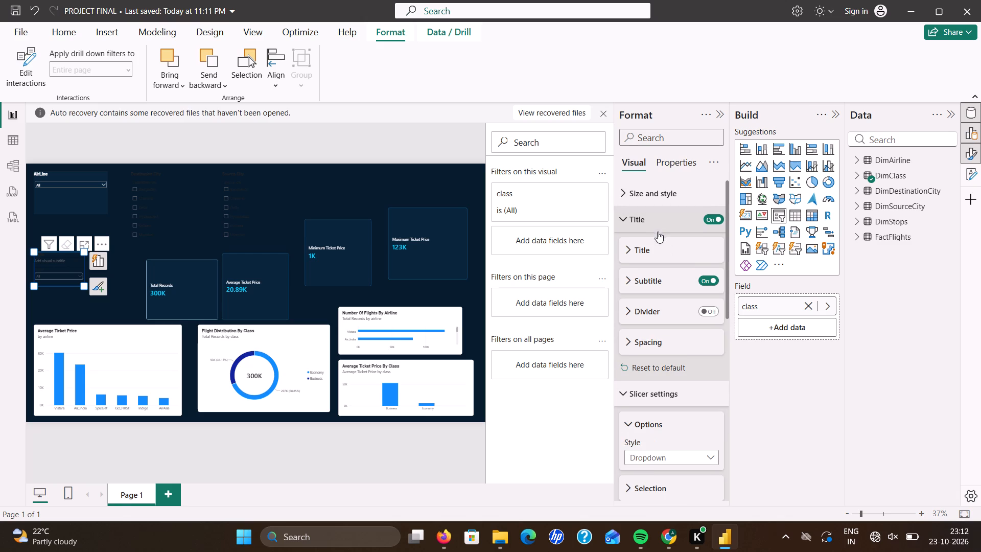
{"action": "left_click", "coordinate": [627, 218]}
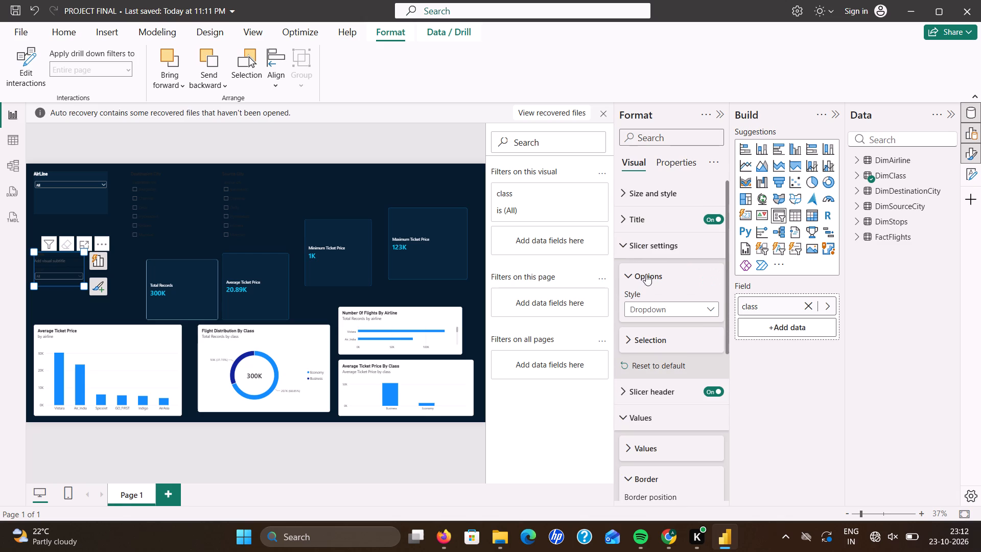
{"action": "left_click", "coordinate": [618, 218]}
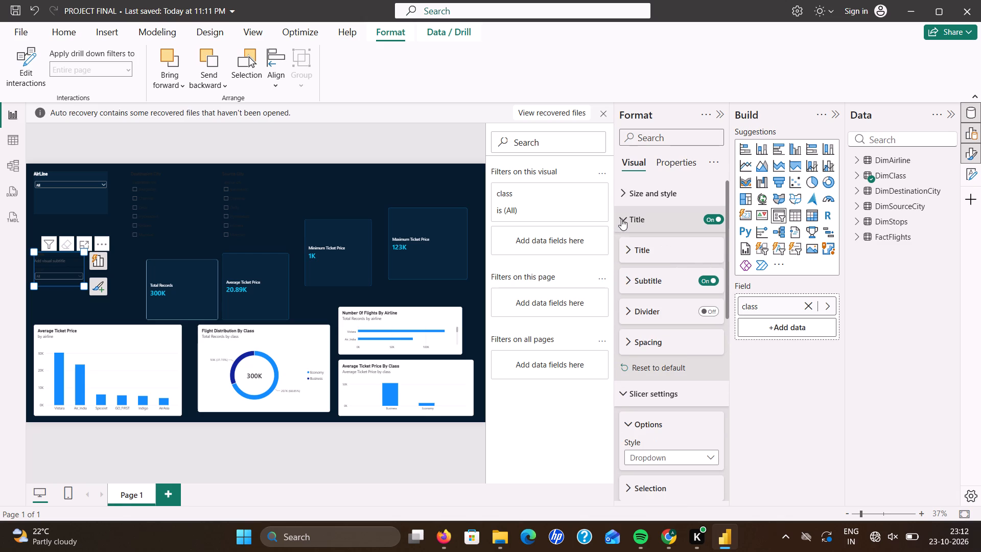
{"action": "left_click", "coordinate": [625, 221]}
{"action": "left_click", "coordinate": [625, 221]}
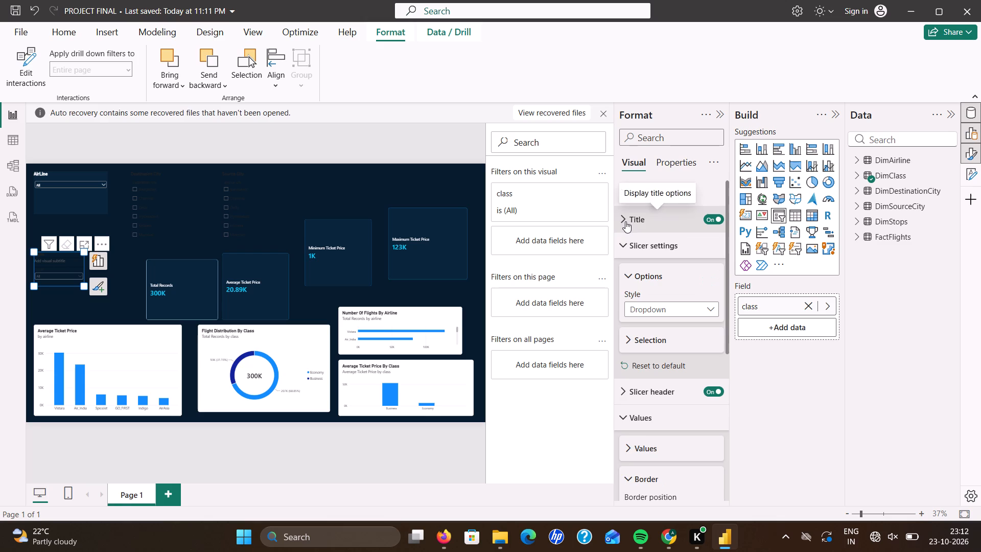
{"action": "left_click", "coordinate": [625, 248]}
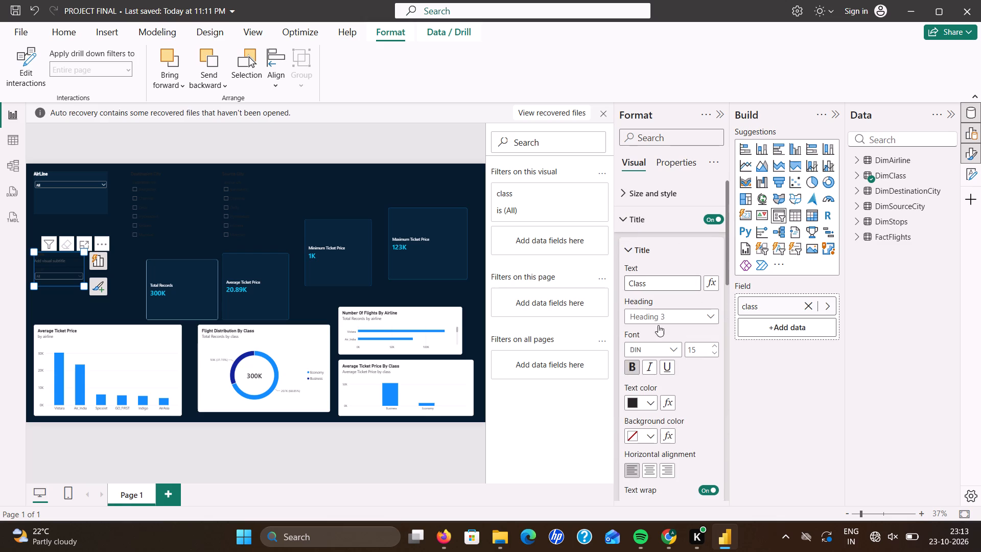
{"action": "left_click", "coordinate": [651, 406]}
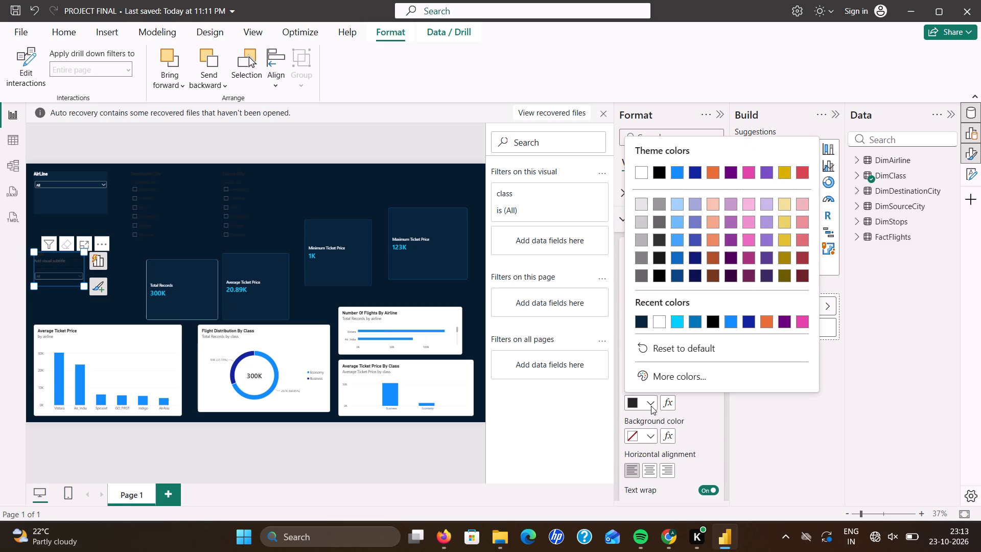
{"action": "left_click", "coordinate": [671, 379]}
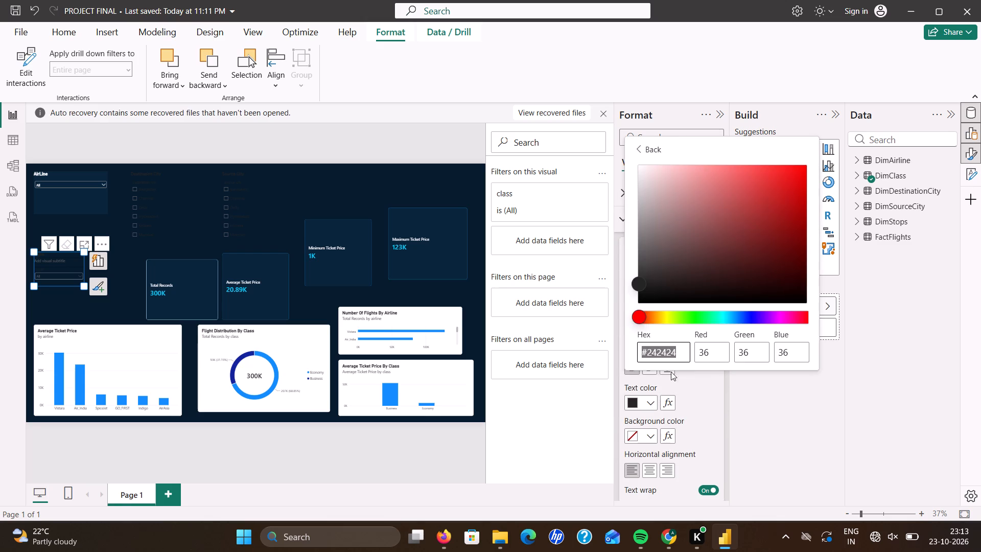
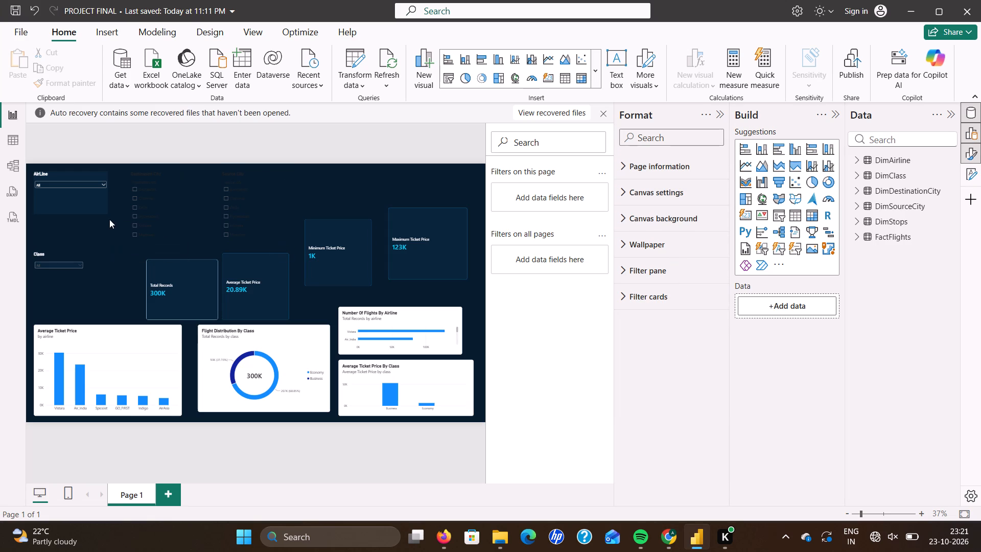
{"action": "left_click", "coordinate": [82, 258]}
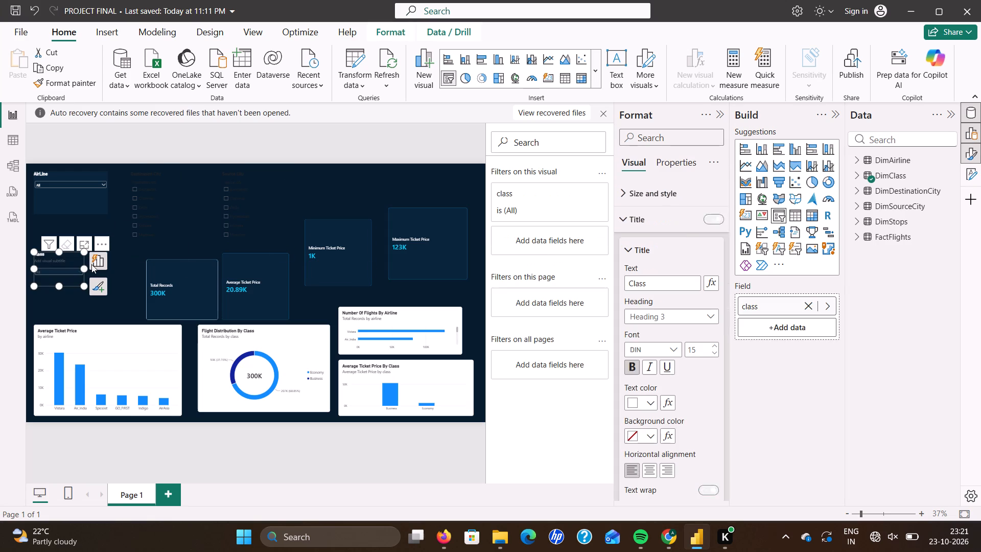
{"action": "left_click", "coordinate": [627, 249]}
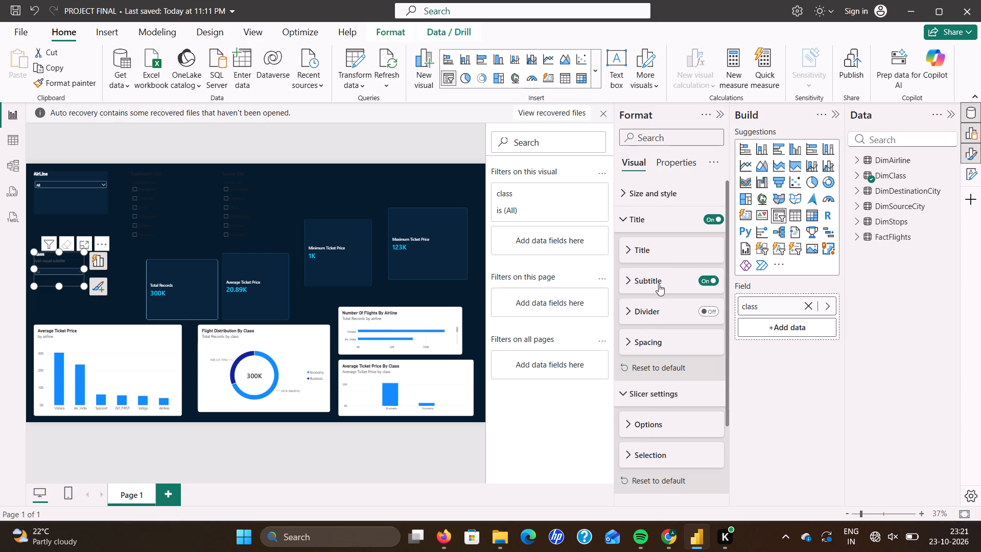
{"action": "left_click", "coordinate": [622, 400]}
{"action": "left_click", "coordinate": [630, 442]}
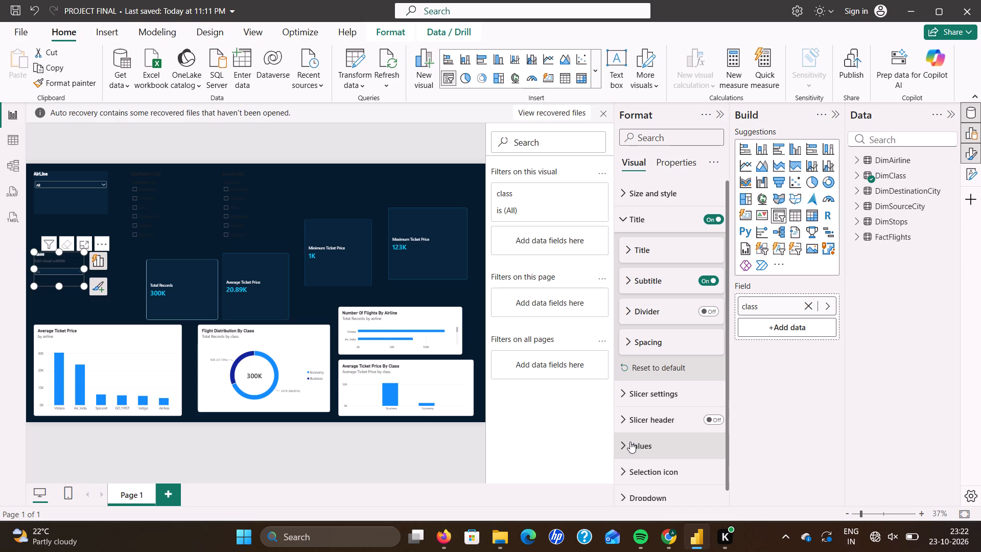
{"action": "scroll", "coordinate": [652, 440], "scroll_direction": "down", "scroll_amount": 1}
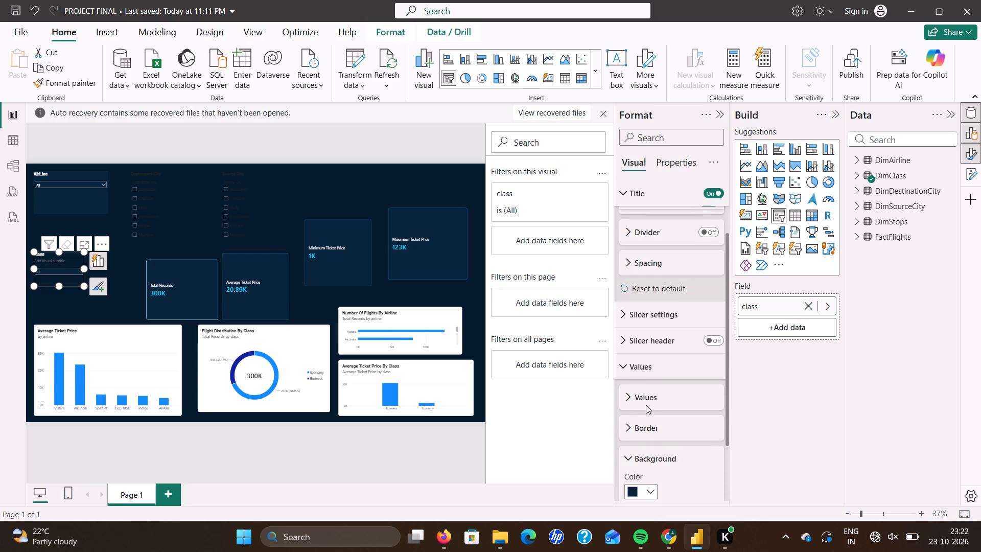
{"action": "left_click", "coordinate": [626, 402]}
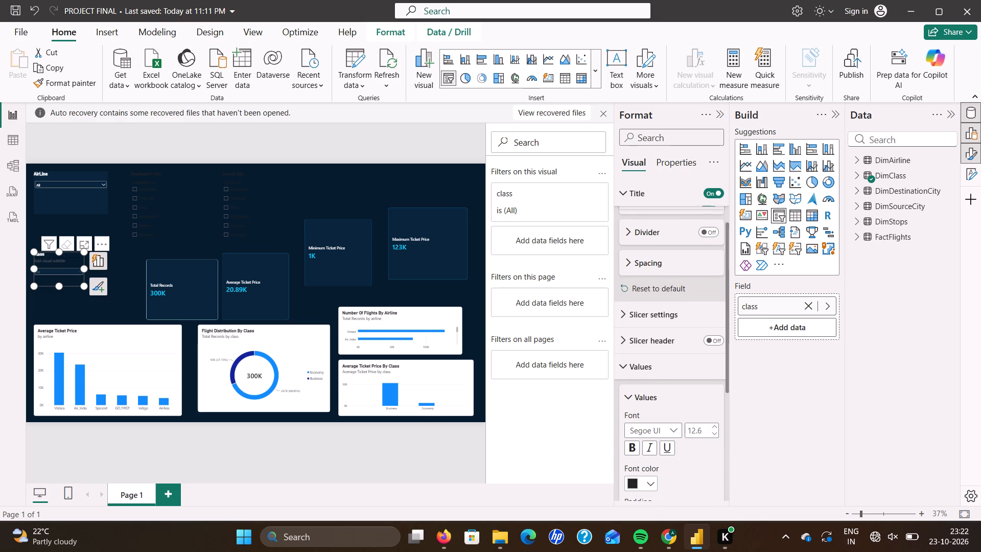
{"action": "left_click", "coordinate": [652, 485]}
{"action": "left_click", "coordinate": [670, 458]}
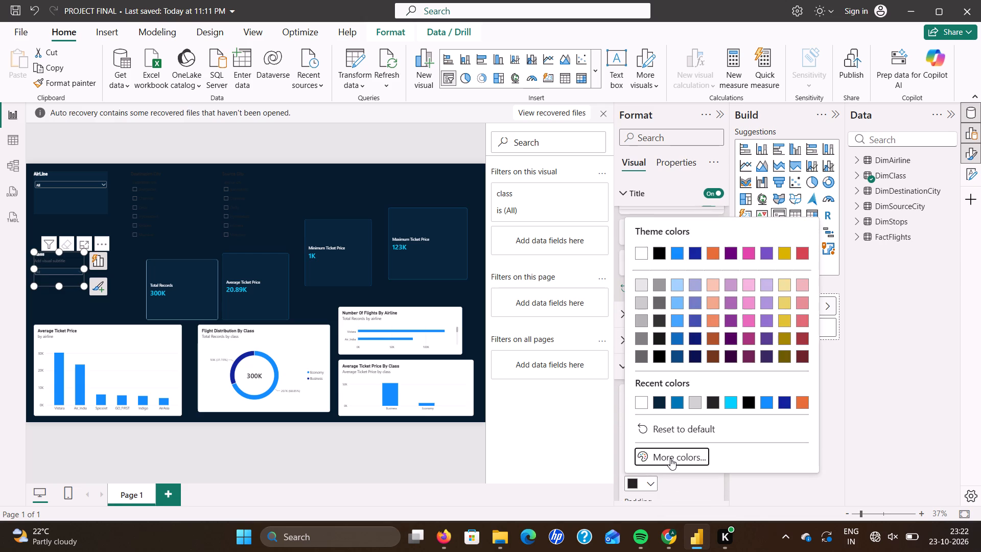
{"action": "left_click", "coordinate": [683, 433]}
{"action": "key", "text": "BackSpace"}
{"action": "key", "text": "BackSpace"}
{"action": "key", "text": "BackSpace"}
{"action": "key", "text": "BackSpace"}
{"action": "key", "text": "BackSpace"}
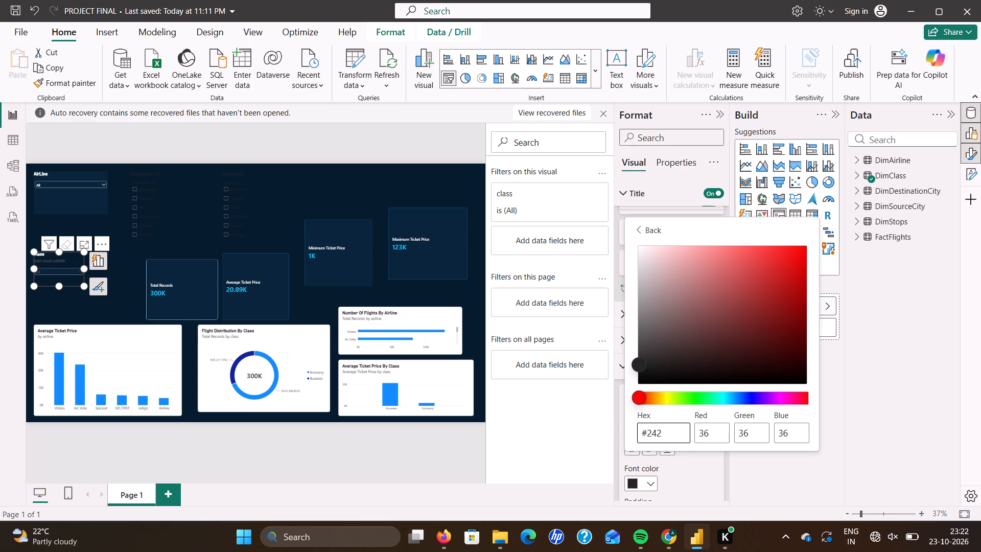
{"action": "key", "text": "BackSpace"}
{"action": "type", "text": "FFFFFF"}
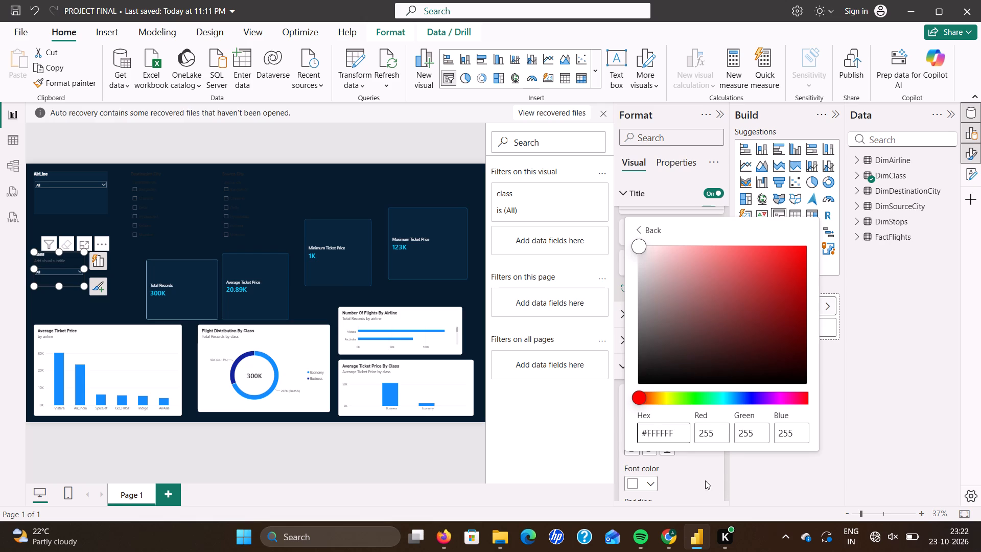
{"action": "left_click", "coordinate": [699, 478]}
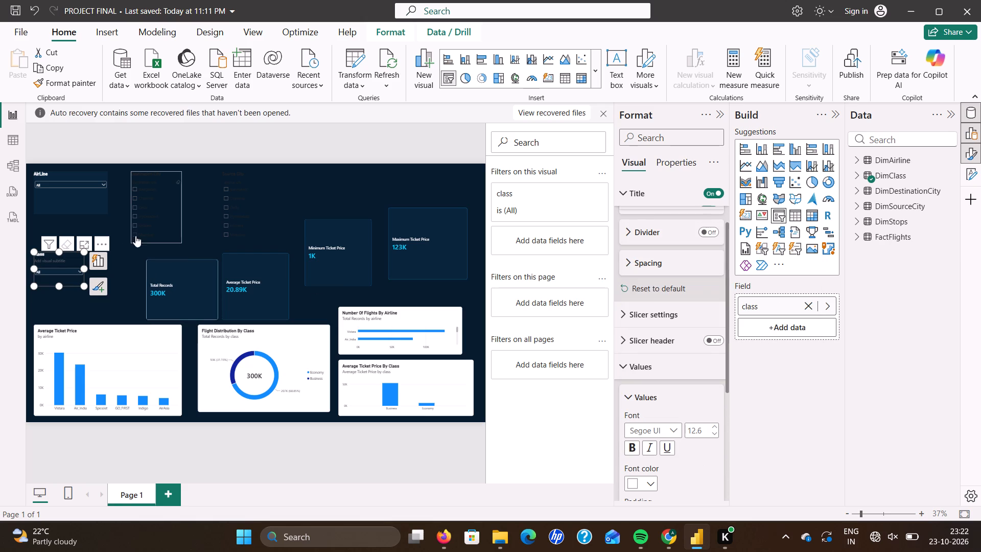
Pick Kolkata in the destination_city slicer and set that slicer's style to Dropdown.
{"action": "left_click", "coordinate": [170, 223]}
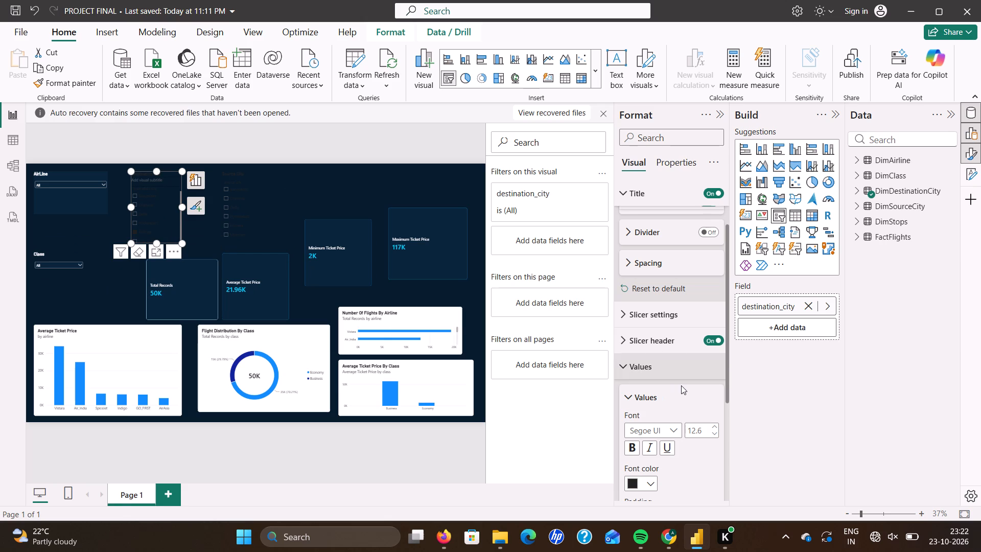
{"action": "left_click", "coordinate": [652, 484]}
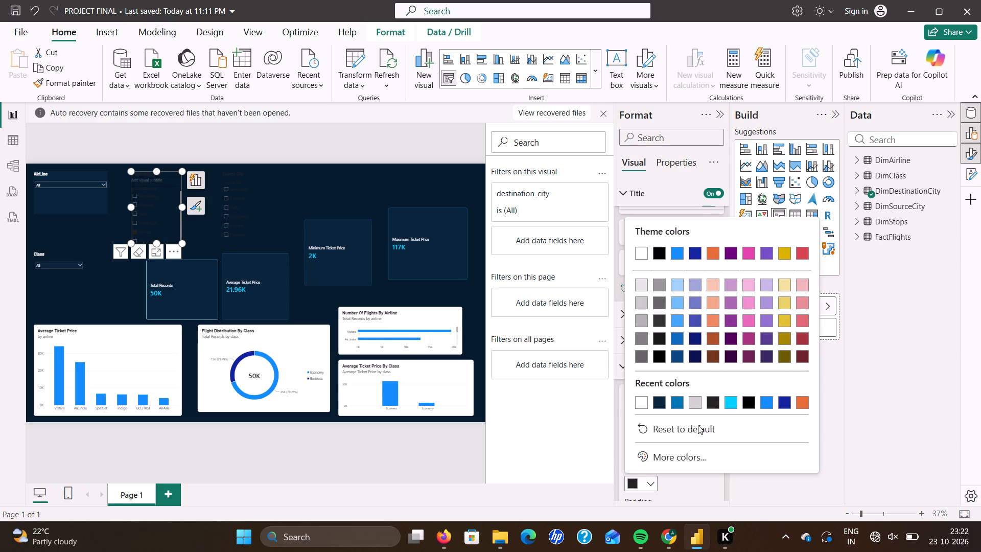
{"action": "left_click", "coordinate": [693, 461]}
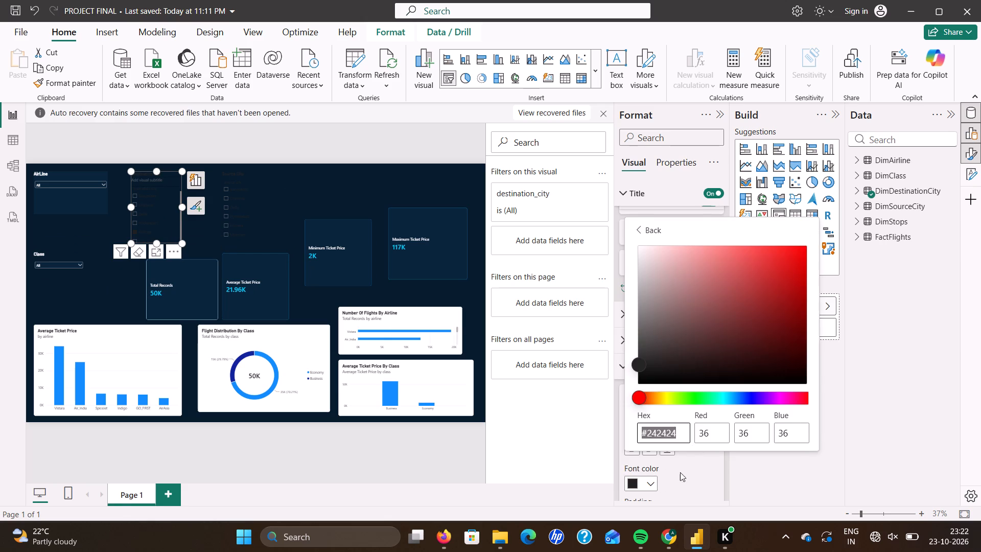
{"action": "left_click", "coordinate": [683, 479]}
{"action": "left_click", "coordinate": [674, 317]}
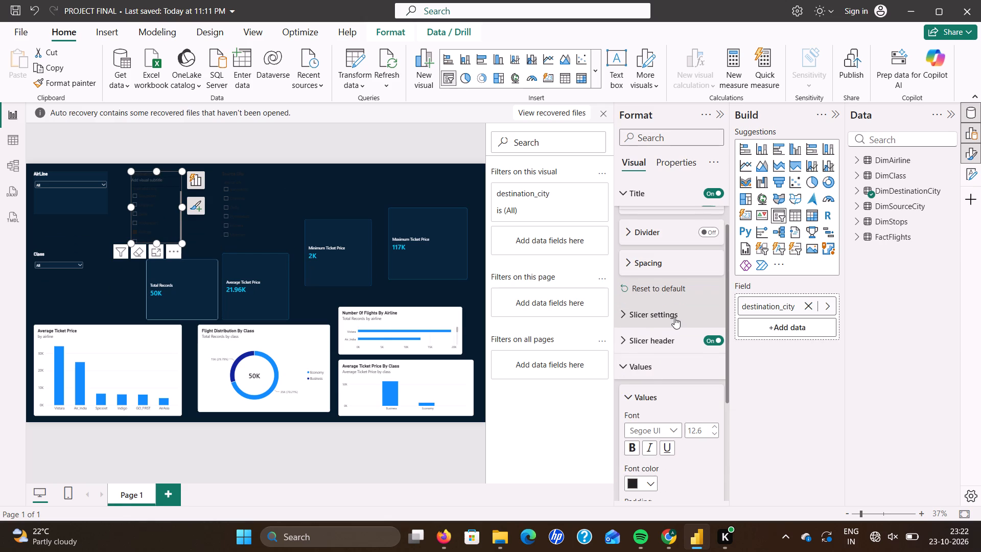
{"action": "left_click", "coordinate": [672, 345]}
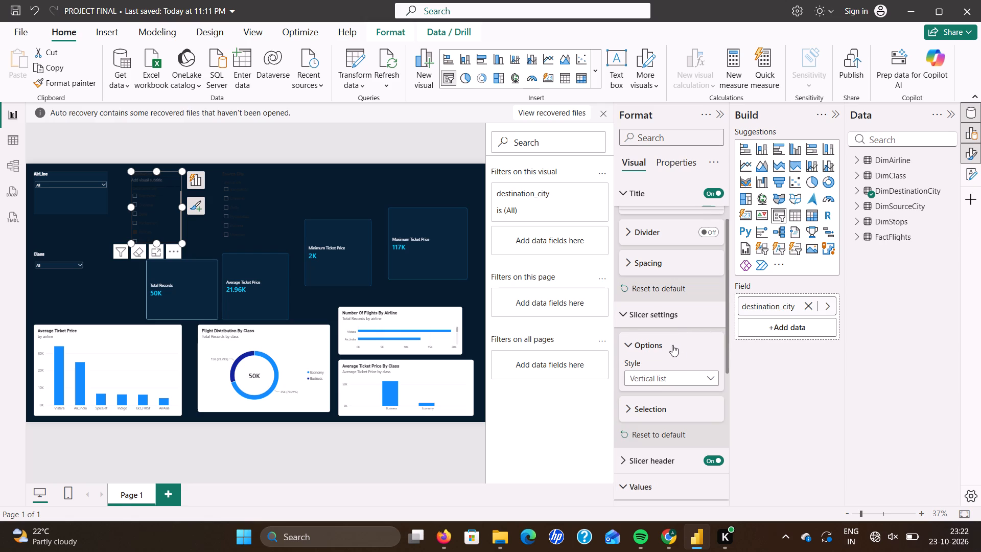
{"action": "left_click", "coordinate": [686, 375]}
{"action": "left_click", "coordinate": [678, 422]}
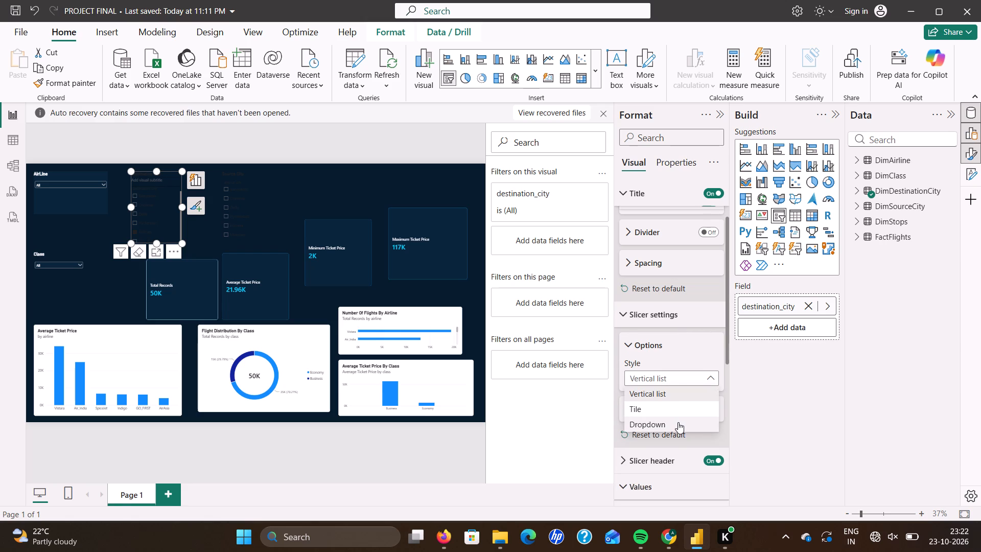
Turn off the slicer header of the destination_city slicer.
{"action": "left_click", "coordinate": [660, 487]}
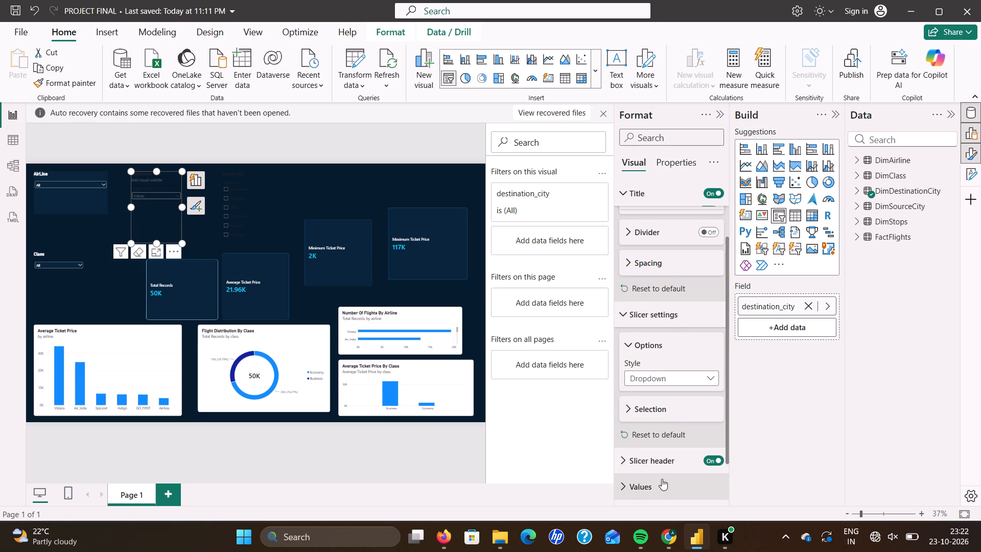
{"action": "left_click", "coordinate": [718, 462]}
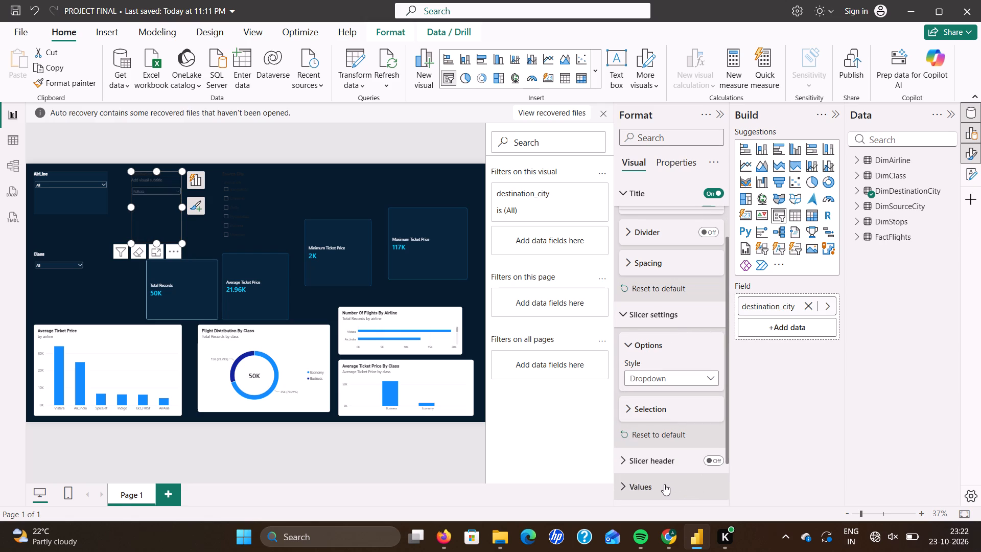
Set the font colour of the destination_city slicer's values to #FFFFFF.
{"action": "left_click", "coordinate": [664, 484]}
{"action": "scroll", "coordinate": [664, 484], "scroll_direction": "down", "scroll_amount": 1}
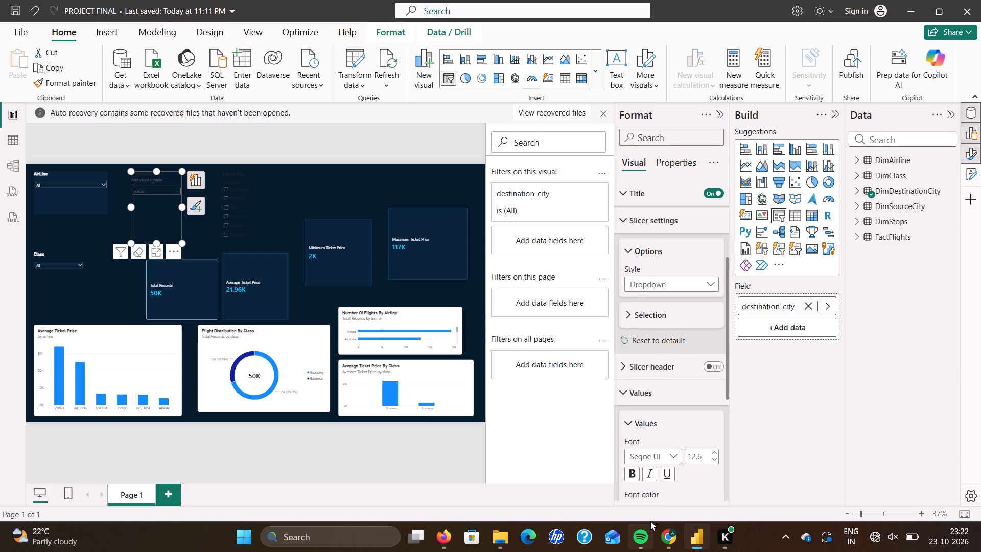
{"action": "scroll", "coordinate": [650, 521], "scroll_direction": "down", "scroll_amount": 1}
{"action": "scroll", "coordinate": [700, 438], "scroll_direction": "down", "scroll_amount": 1}
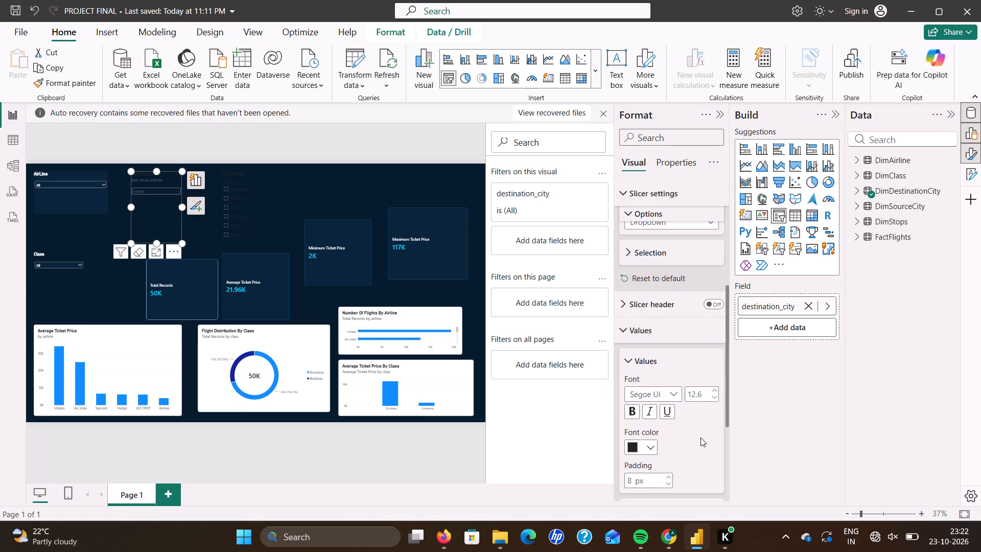
{"action": "scroll", "coordinate": [700, 438], "scroll_direction": "down", "scroll_amount": 1}
{"action": "left_click", "coordinate": [646, 446]}
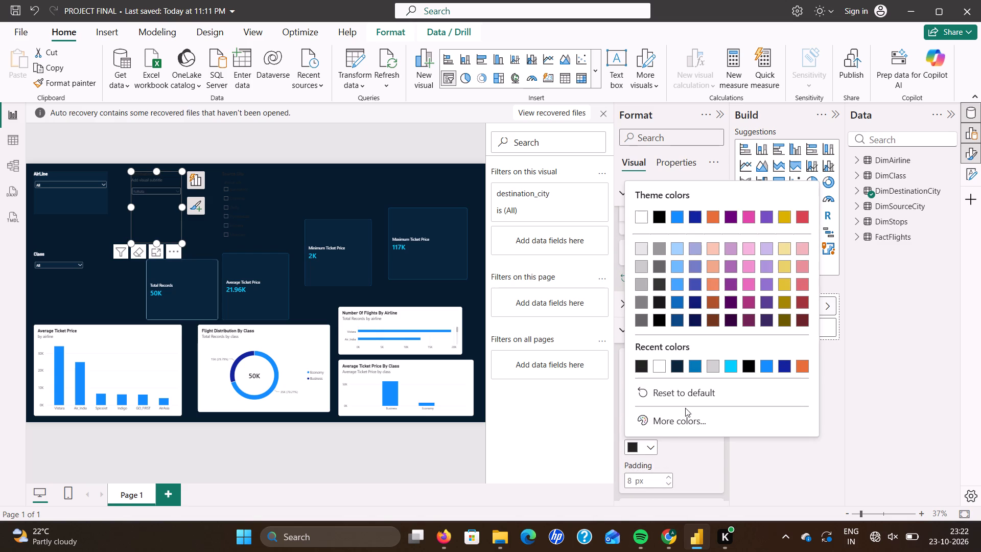
{"action": "left_click", "coordinate": [684, 413]}
{"action": "left_click", "coordinate": [679, 396]}
{"action": "key", "text": "BackSpace"}
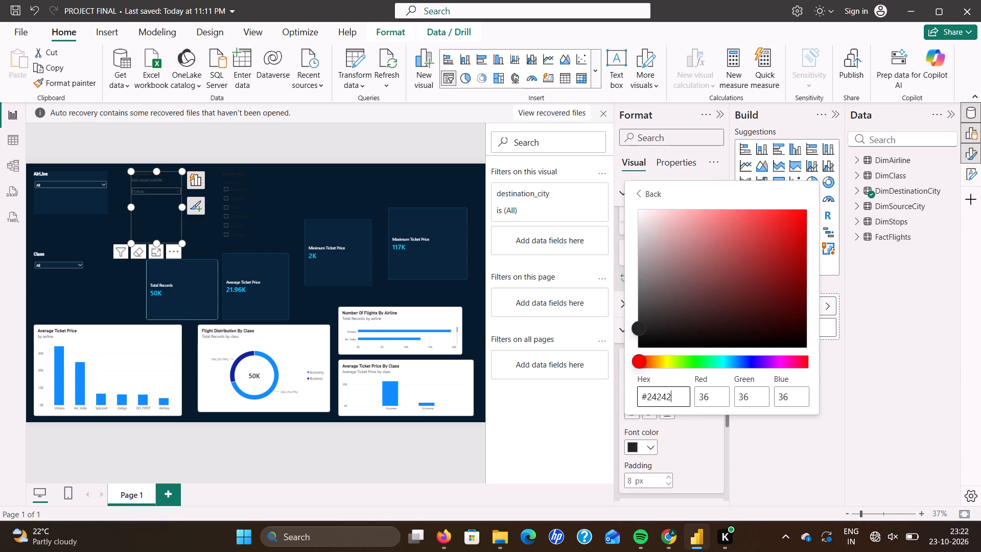
{"action": "key", "text": "BackSpace"}
{"action": "key", "text": "BackSpace"}
{"action": "key", "text": "BackSpace"}
{"action": "key", "text": "BackSpace"}
{"action": "key", "text": "BackSpace"}
{"action": "type", "text": "FFFFFF"}
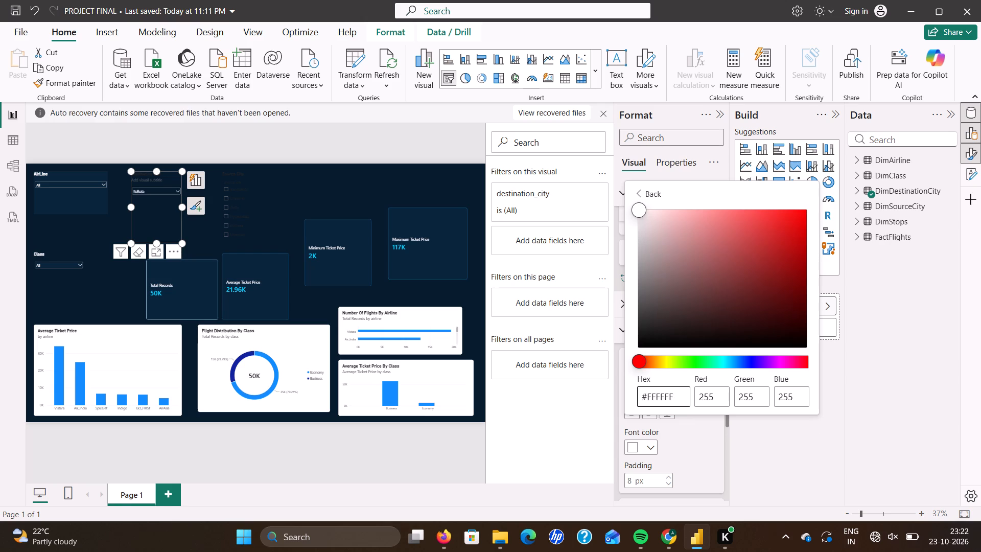
{"action": "left_click", "coordinate": [692, 440]}
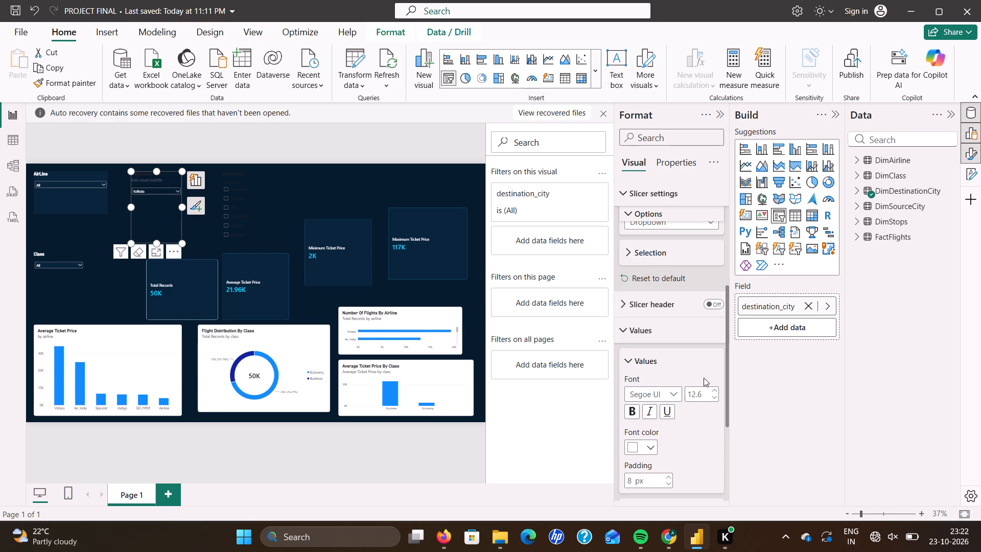
Set the border colour of the destination_city slicer's values to #0077B6.
{"action": "scroll", "coordinate": [689, 356], "scroll_direction": "up", "scroll_amount": 3}
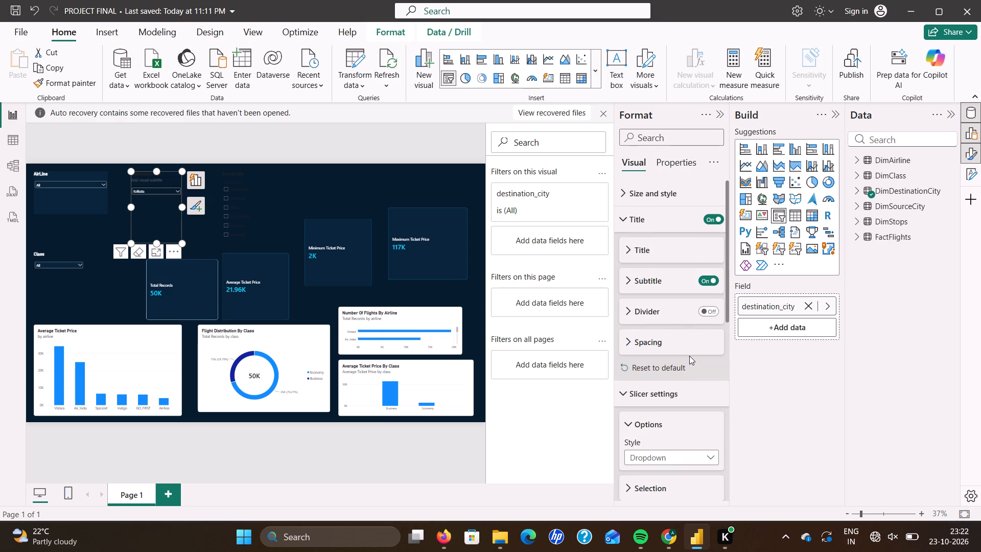
{"action": "scroll", "coordinate": [689, 356], "scroll_direction": "up", "scroll_amount": 1}
{"action": "scroll", "coordinate": [663, 380], "scroll_direction": "down", "scroll_amount": 2}
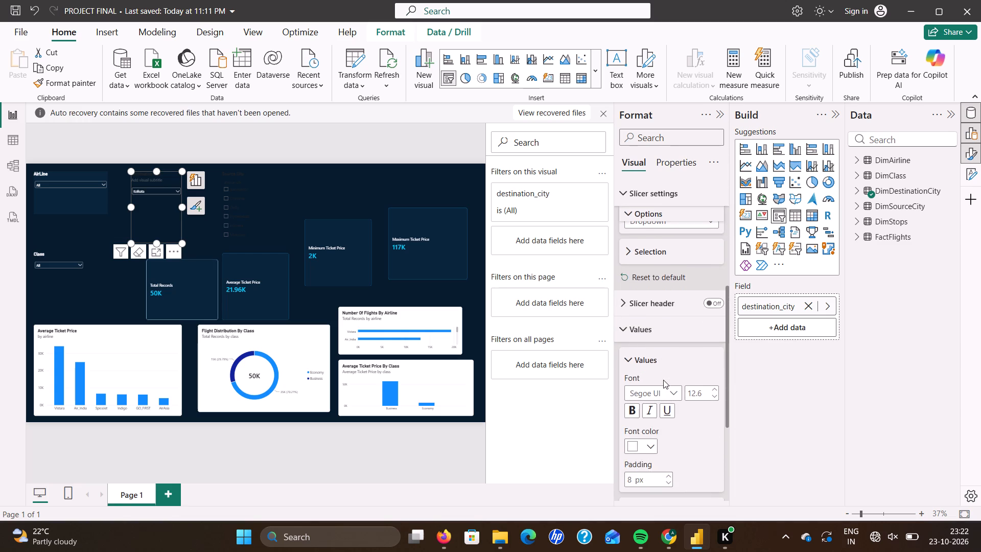
{"action": "scroll", "coordinate": [663, 380], "scroll_direction": "down", "scroll_amount": 2}
{"action": "scroll", "coordinate": [658, 435], "scroll_direction": "down", "scroll_amount": 1}
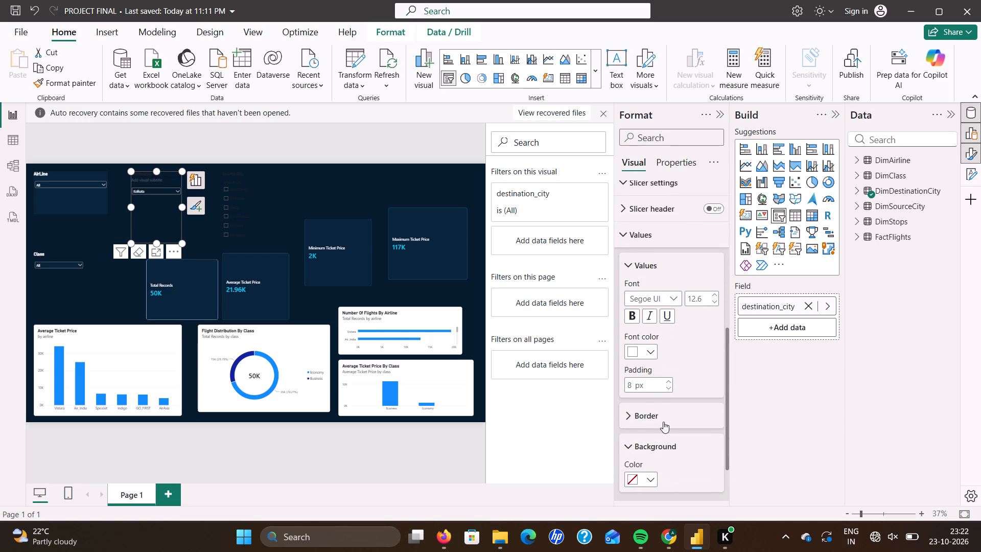
{"action": "left_click", "coordinate": [663, 422]}
{"action": "scroll", "coordinate": [657, 487], "scroll_direction": "down", "scroll_amount": 1}
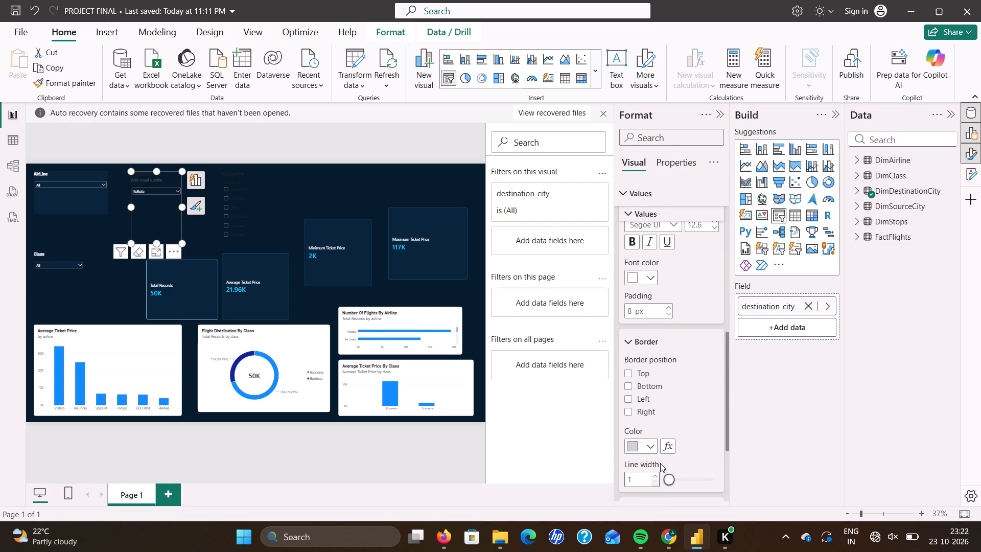
{"action": "left_click", "coordinate": [645, 448]}
{"action": "left_click", "coordinate": [673, 422]}
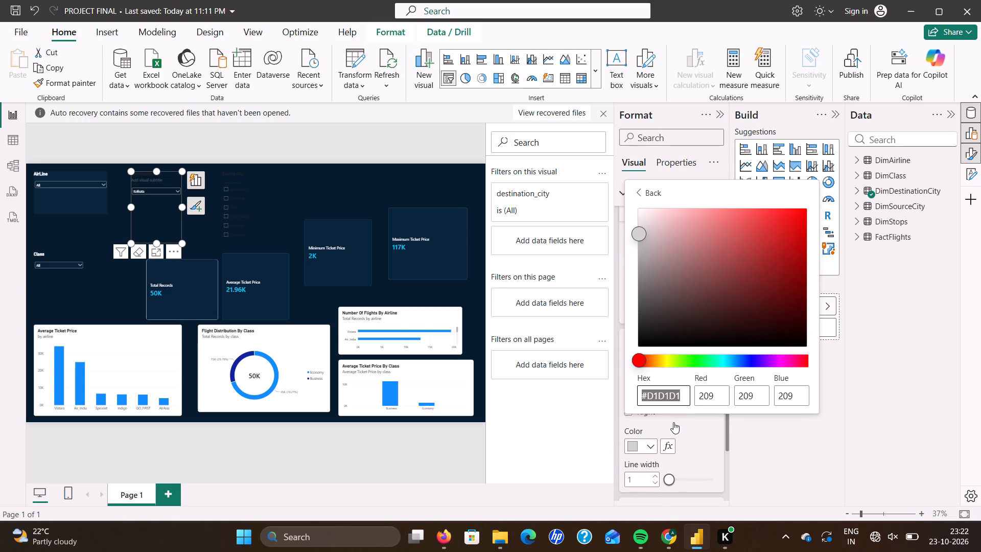
{"action": "left_click", "coordinate": [683, 396]}
{"action": "key", "text": "BackSpace"}
{"action": "key", "text": "BackSpace"}
{"action": "key", "text": "BackSpace"}
{"action": "key", "text": "BackSpace"}
{"action": "key", "text": "BackSpace"}
{"action": "key", "text": "BackSpace"}
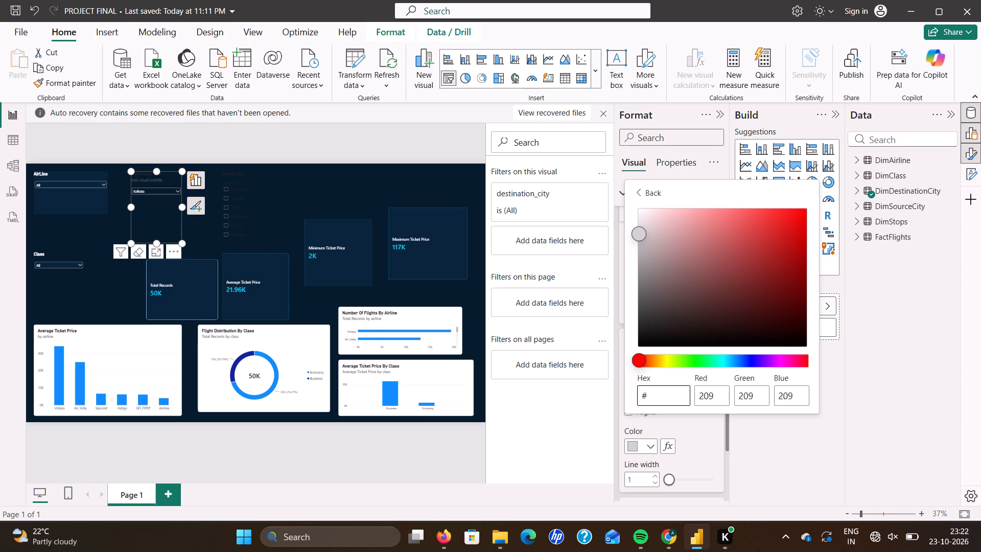
{"action": "type", "text": "00"}
{"action": "type", "text": "77"}
{"action": "key", "text": "b"}
{"action": "key", "text": "6"}
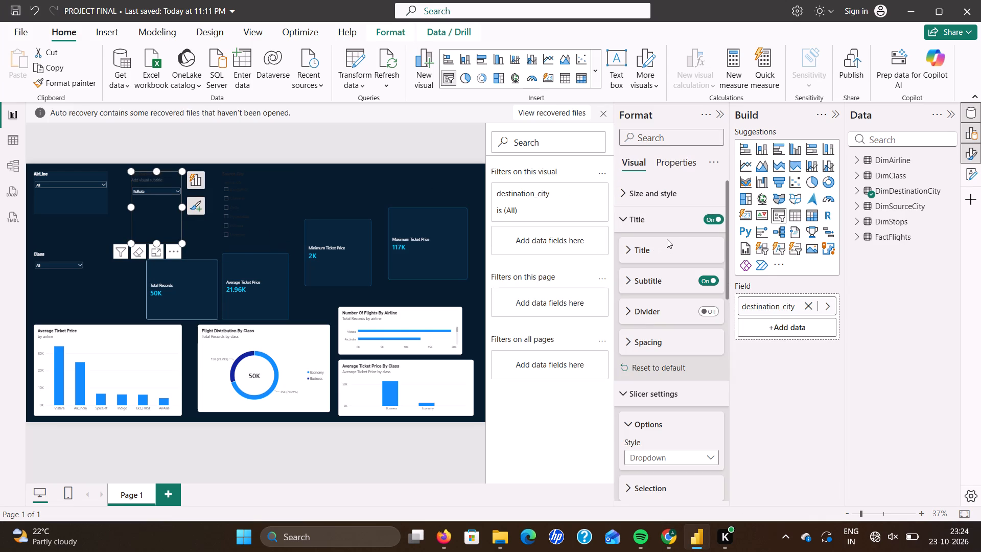
{"action": "left_click", "coordinate": [648, 248]}
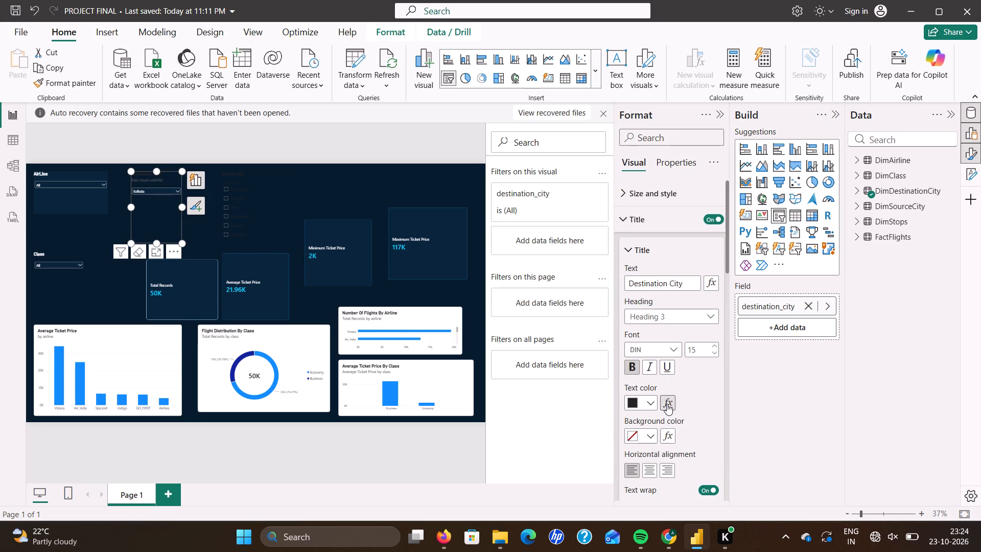
{"action": "left_click", "coordinate": [652, 404]}
{"action": "left_click", "coordinate": [688, 371]}
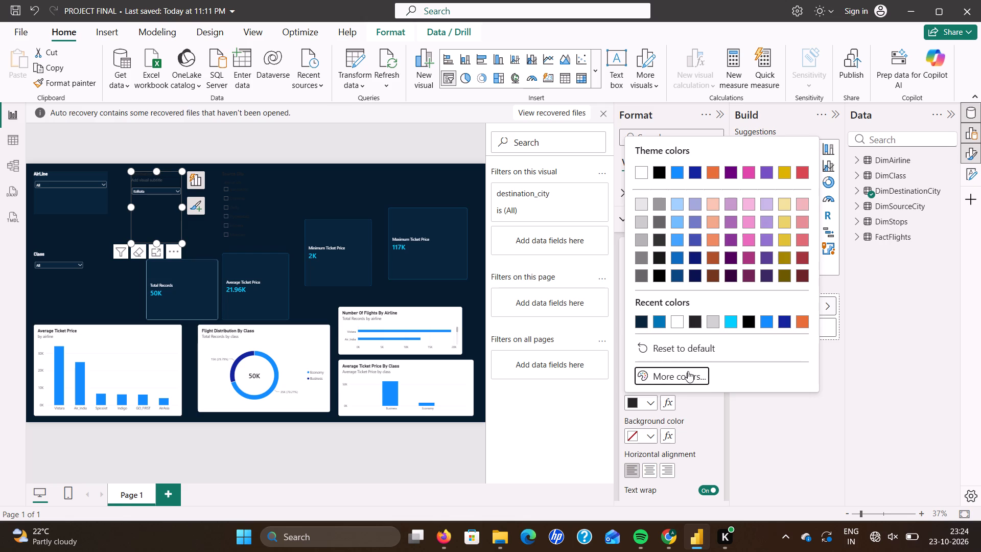
{"action": "left_click", "coordinate": [681, 355]}
{"action": "key", "text": "BackSpace"}
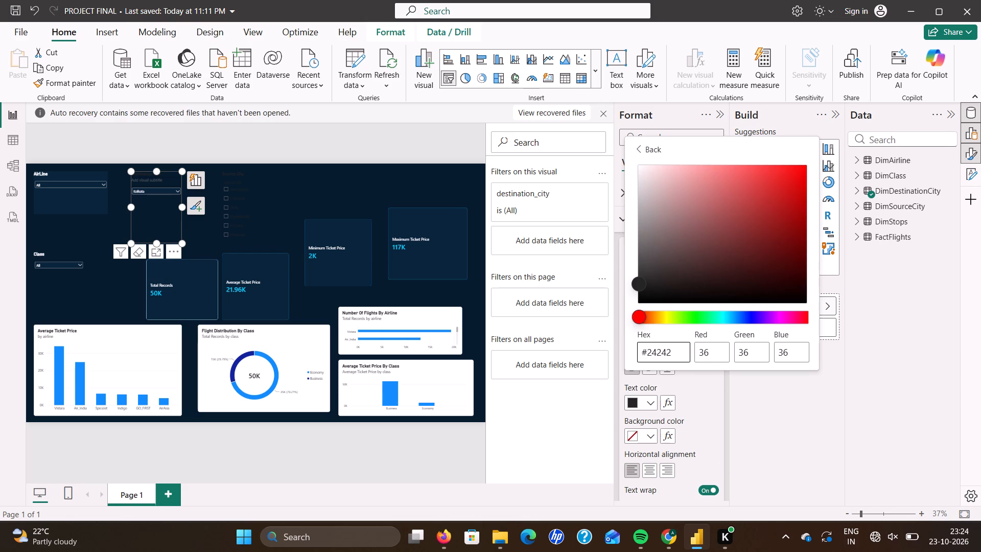
{"action": "key", "text": "BackSpace"}
{"action": "key", "text": "BackSpace"}
{"action": "key", "text": "BackSpace"}
{"action": "key", "text": "BackSpace"}
{"action": "key", "text": "BackSpace"}
{"action": "type", "text": "FFFFFF"}
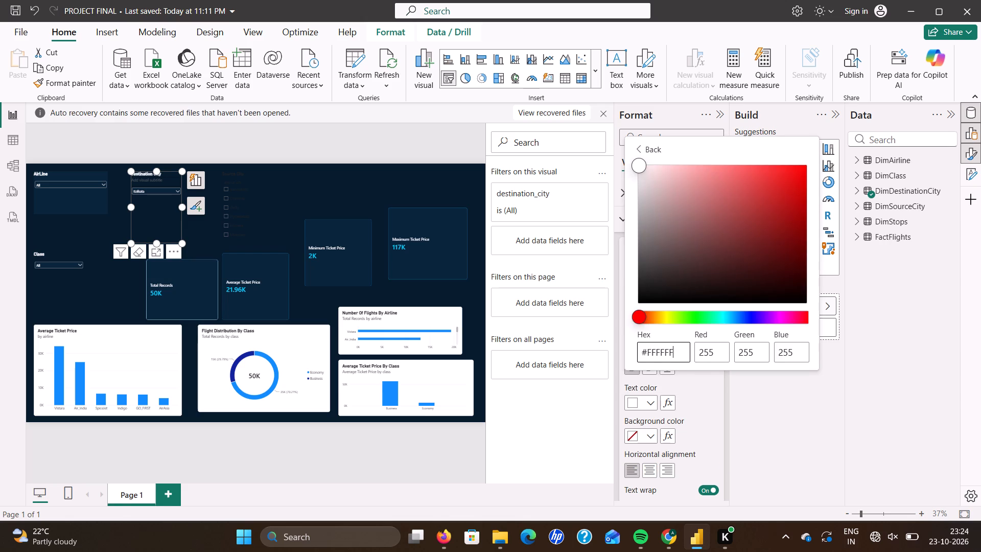
{"action": "left_click", "coordinate": [706, 388]}
{"action": "left_click", "coordinate": [264, 187]}
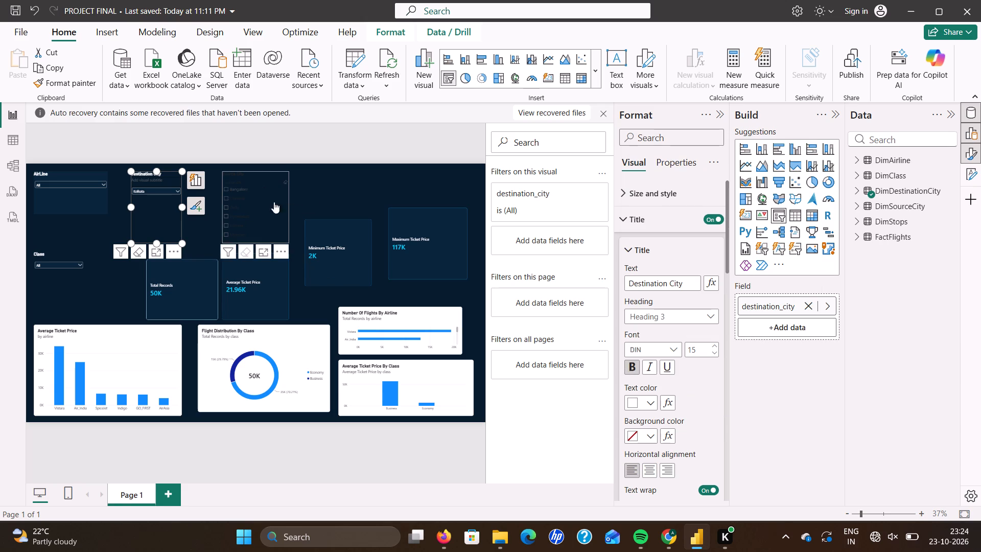
Clear the Kolkata selection in the Destination City slicer's dropdown and collapse its list.
{"action": "left_click", "coordinate": [269, 209]}
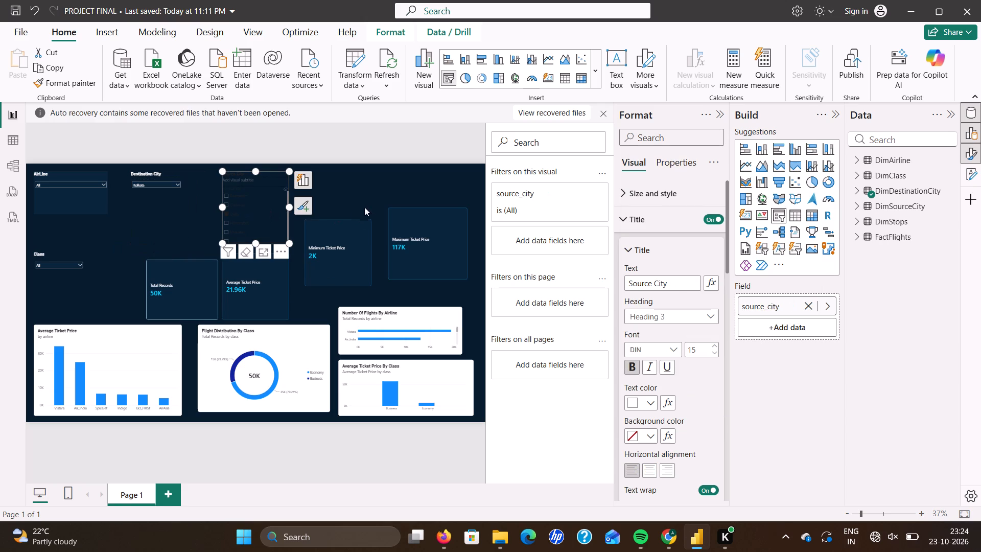
{"action": "left_click", "coordinate": [389, 191]}
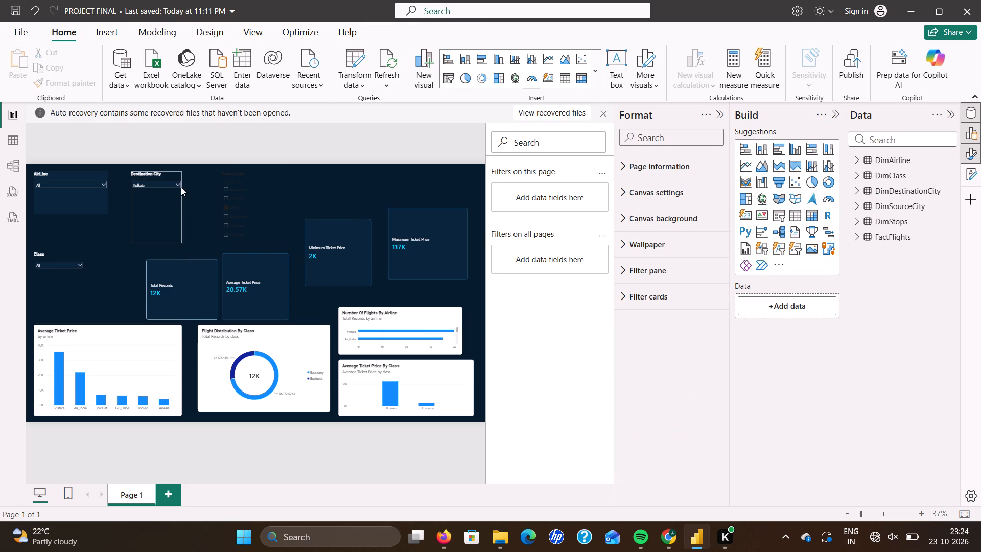
{"action": "left_click", "coordinate": [178, 182]}
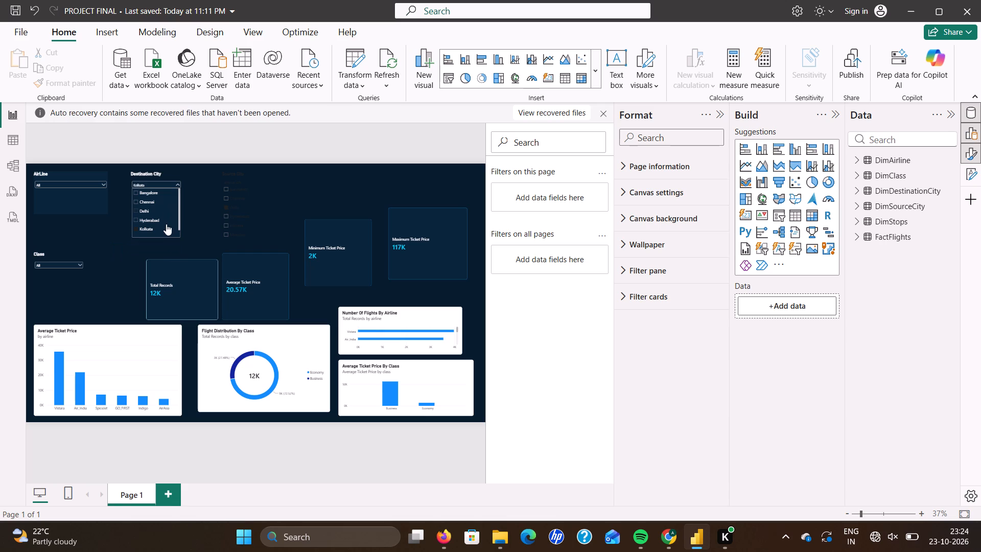
{"action": "left_click", "coordinate": [134, 227]}
{"action": "left_click", "coordinate": [178, 182]}
Set the title text colour of the source_city slicer to #FFFFFF.
{"action": "left_click", "coordinate": [268, 199]}
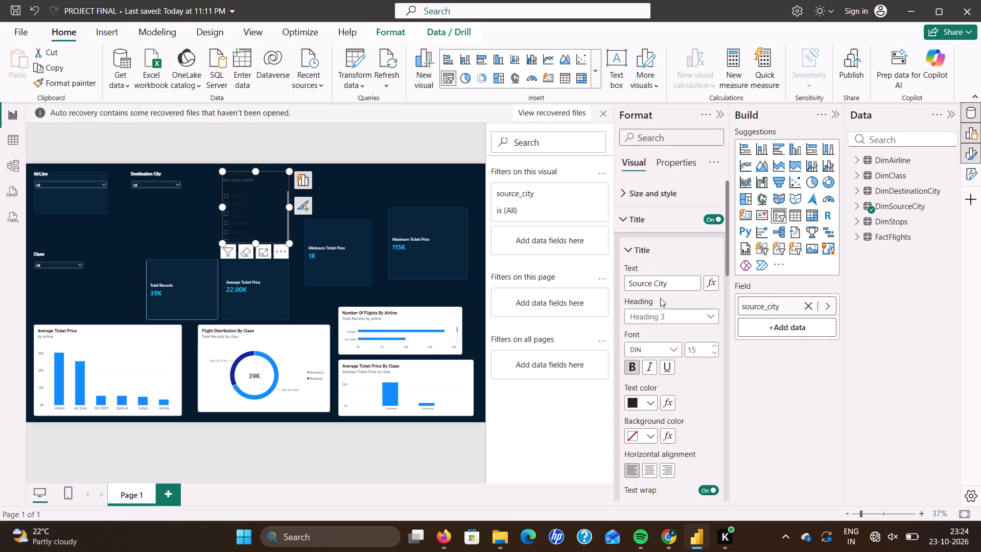
{"action": "left_click", "coordinate": [648, 404]}
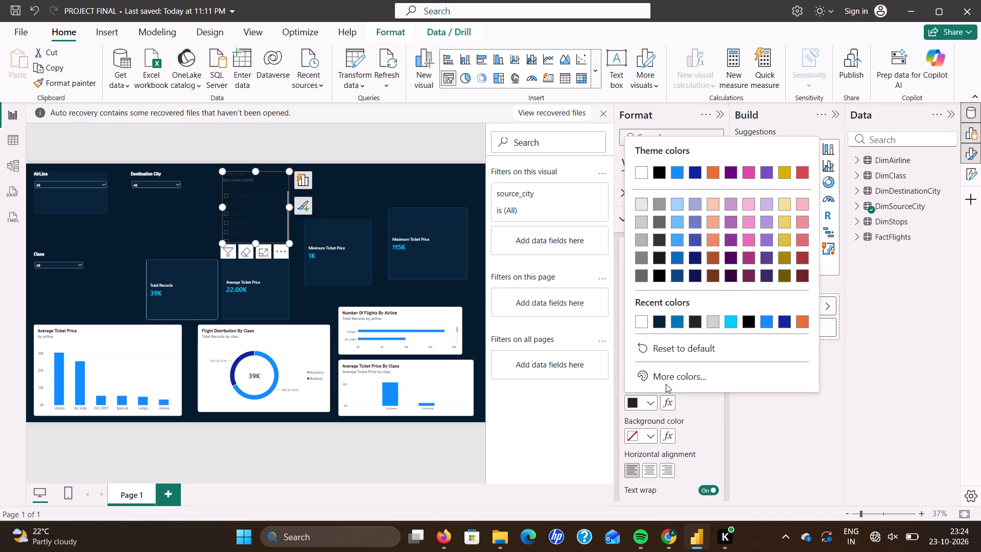
{"action": "left_click", "coordinate": [676, 374]}
{"action": "left_click", "coordinate": [682, 352]}
{"action": "key", "text": "BackSpace"}
{"action": "key", "text": "BackSpace"}
{"action": "key", "text": "BackSpace"}
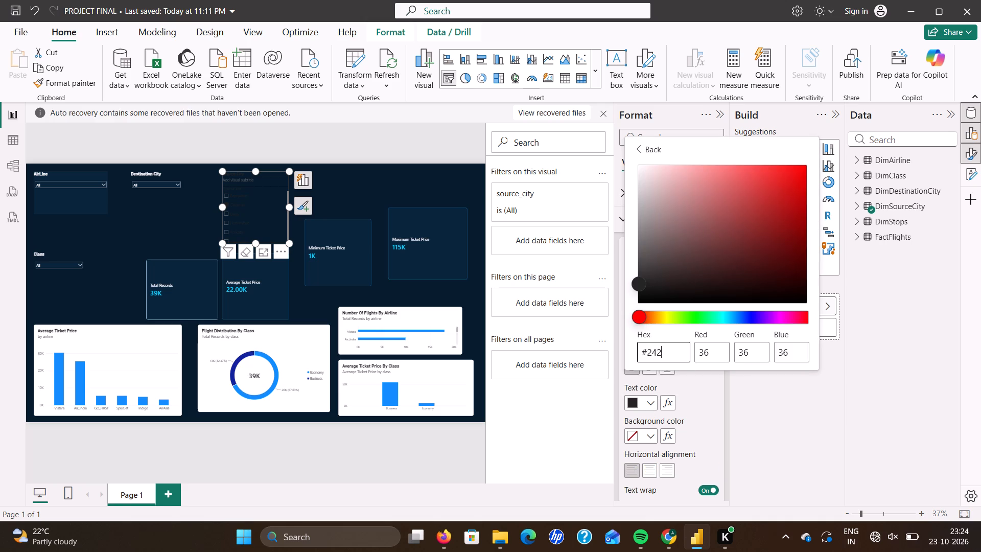
{"action": "key", "text": "BackSpace"}
{"action": "key", "text": "BackSpace"}
{"action": "key", "text": "BackSpace"}
{"action": "type", "text": "FFFFFF"}
{"action": "left_click", "coordinate": [711, 390]}
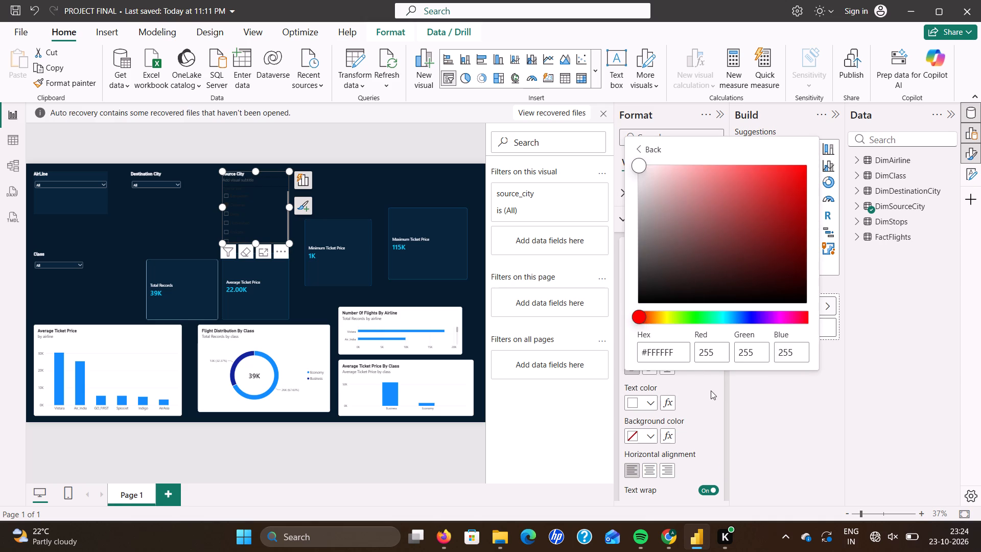
{"action": "left_click", "coordinate": [706, 396]}
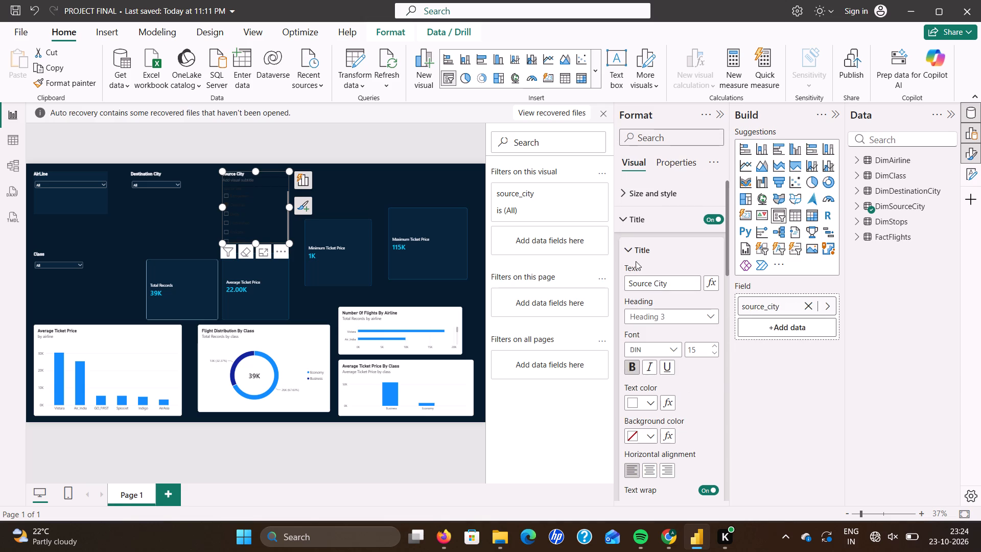
Turn off the slicer header of the source_city slicer.
{"action": "left_click", "coordinate": [628, 254]}
{"action": "scroll", "coordinate": [661, 363], "scroll_direction": "down", "scroll_amount": 1}
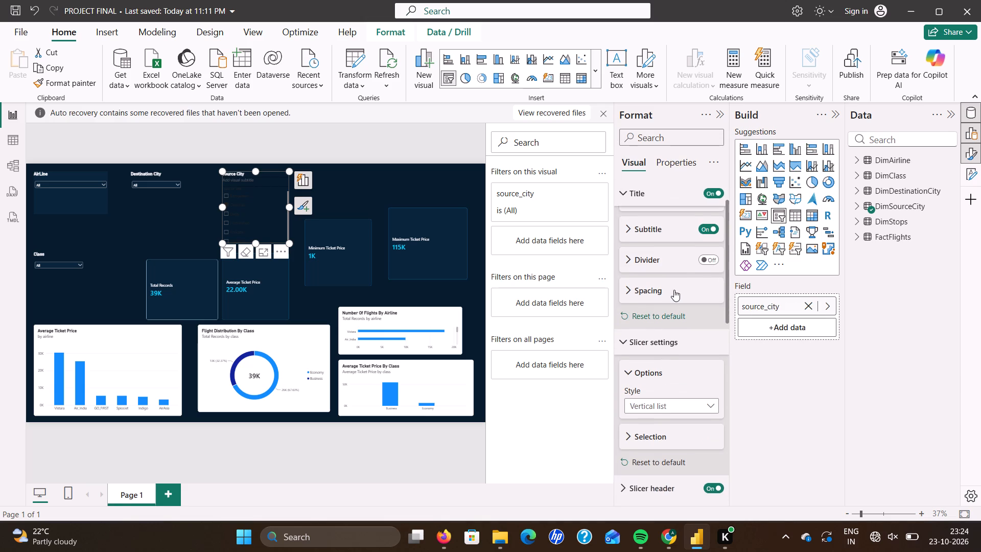
{"action": "scroll", "coordinate": [674, 289], "scroll_direction": "down", "scroll_amount": 1}
{"action": "left_click", "coordinate": [713, 417]}
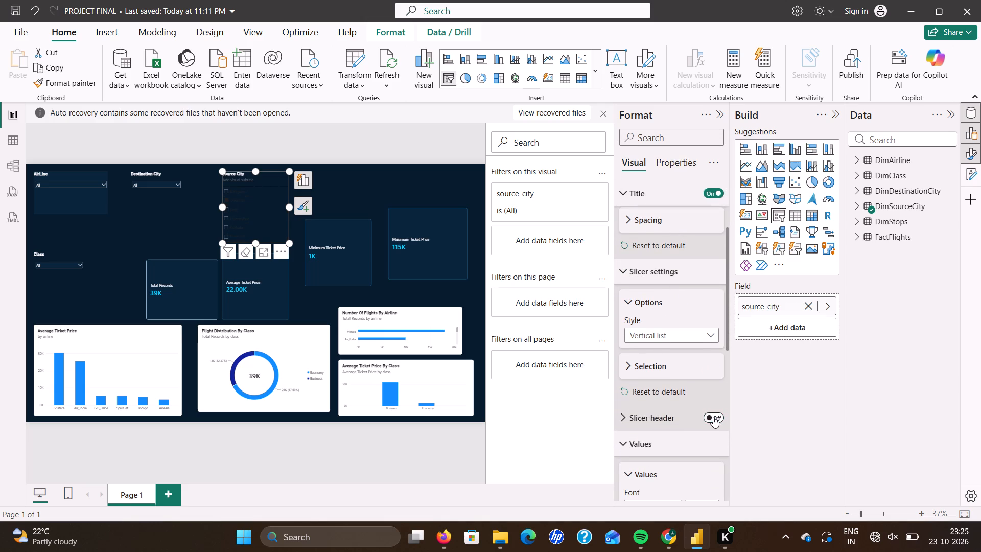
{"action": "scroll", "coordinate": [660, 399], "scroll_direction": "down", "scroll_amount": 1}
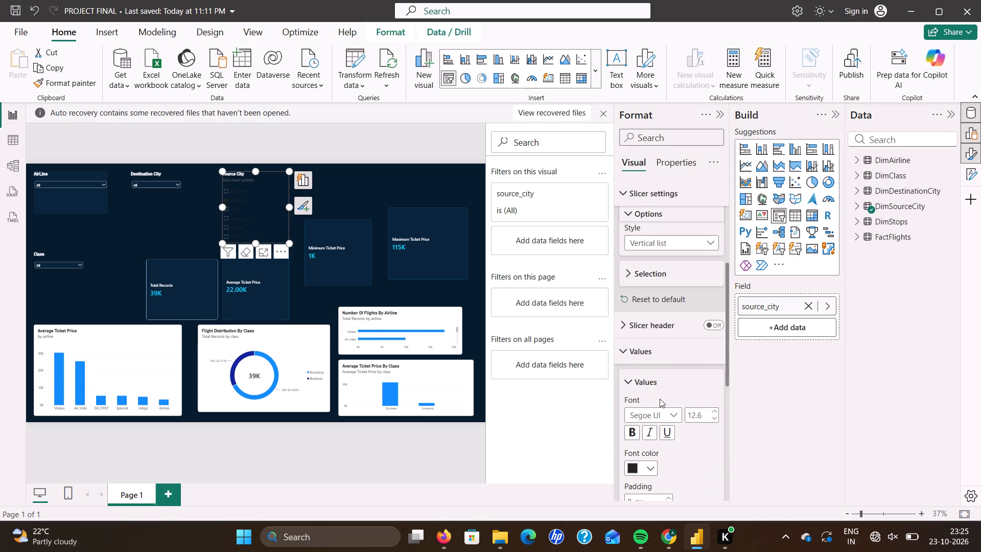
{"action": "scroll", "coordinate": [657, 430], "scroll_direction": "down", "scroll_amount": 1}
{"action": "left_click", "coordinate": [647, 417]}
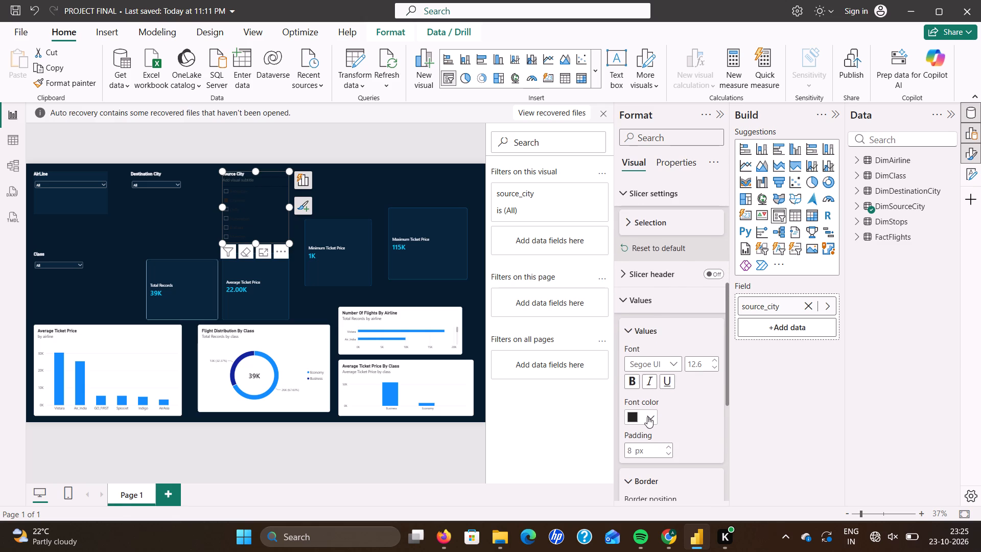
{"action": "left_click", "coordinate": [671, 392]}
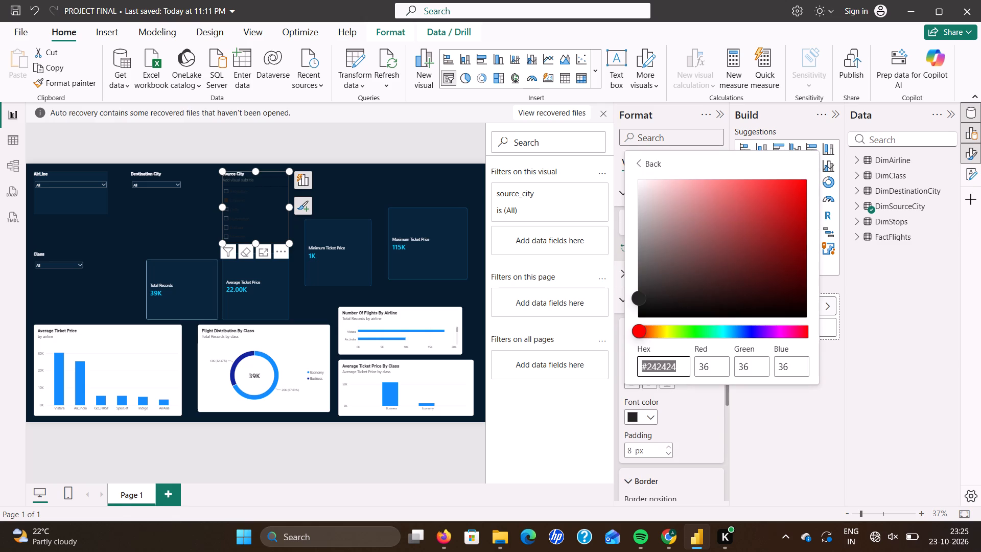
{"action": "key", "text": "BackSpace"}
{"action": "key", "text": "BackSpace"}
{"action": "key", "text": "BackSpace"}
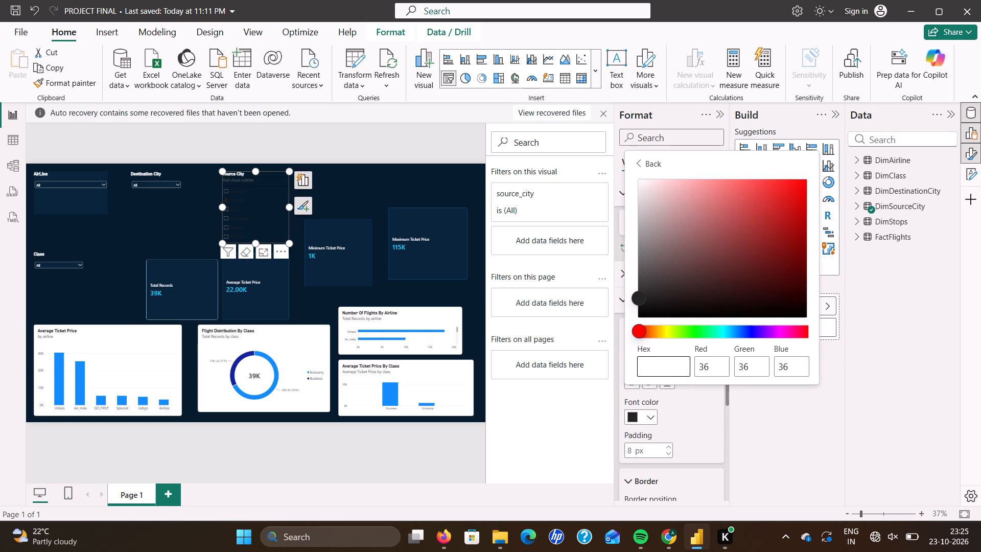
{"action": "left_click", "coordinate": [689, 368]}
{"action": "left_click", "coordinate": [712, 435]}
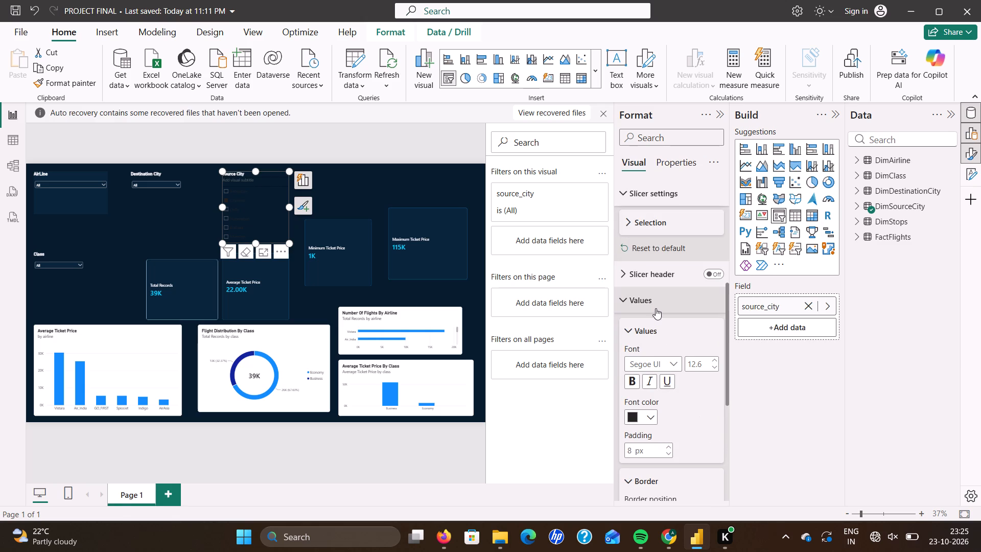
Change the source_city slicer's style to Dropdown in its slicer settings.
{"action": "scroll", "coordinate": [654, 351], "scroll_direction": "up", "scroll_amount": 1}
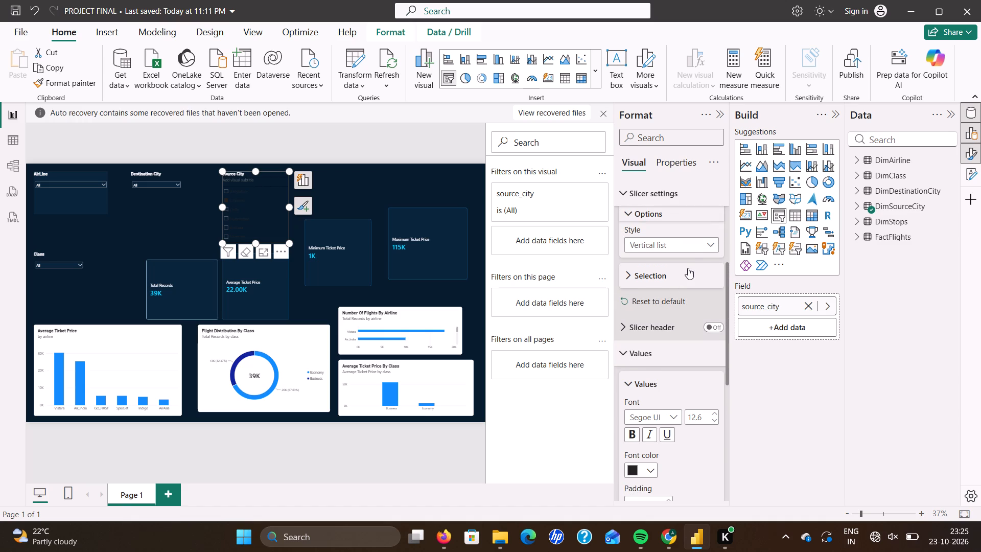
{"action": "left_click", "coordinate": [703, 246]}
{"action": "left_click", "coordinate": [698, 284]}
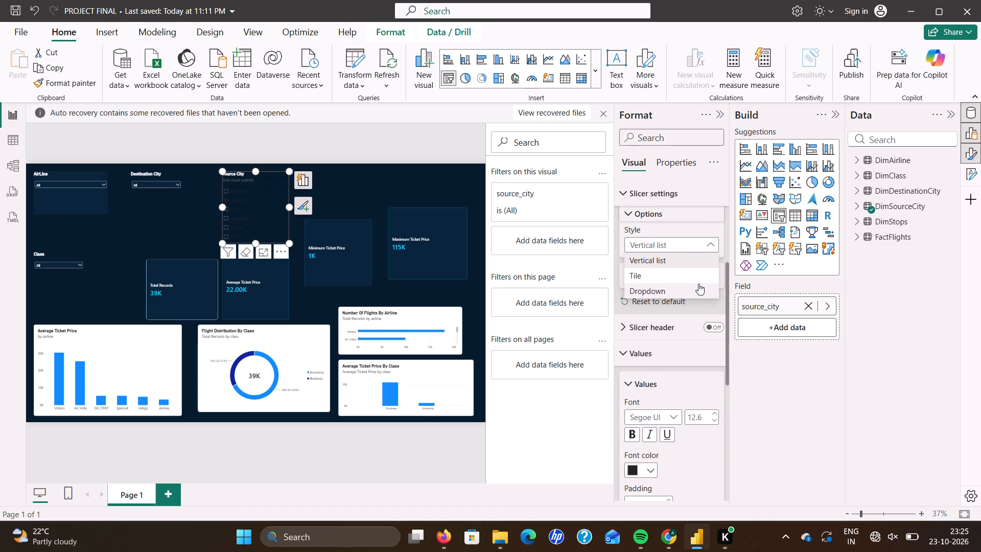
{"action": "left_click", "coordinate": [695, 238]}
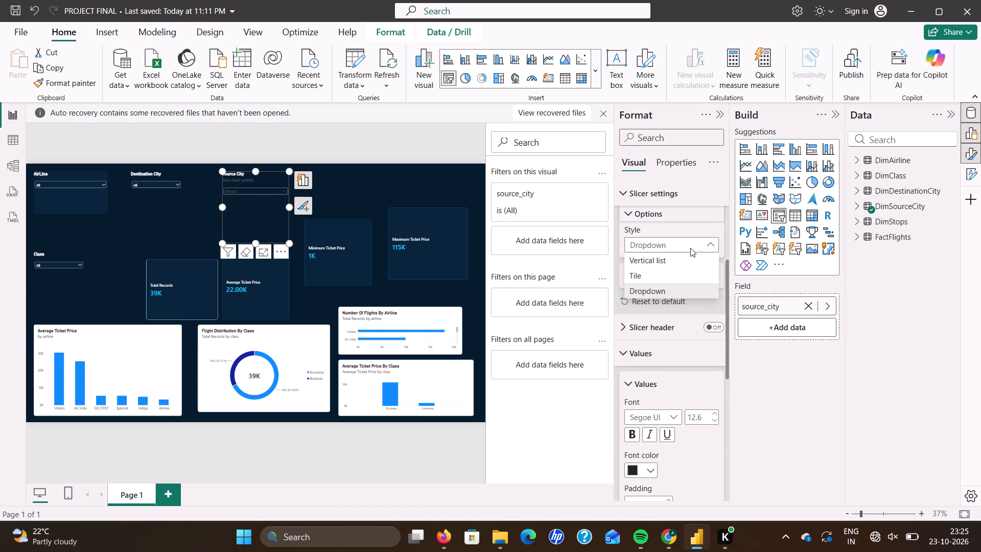
{"action": "left_click", "coordinate": [690, 246]}
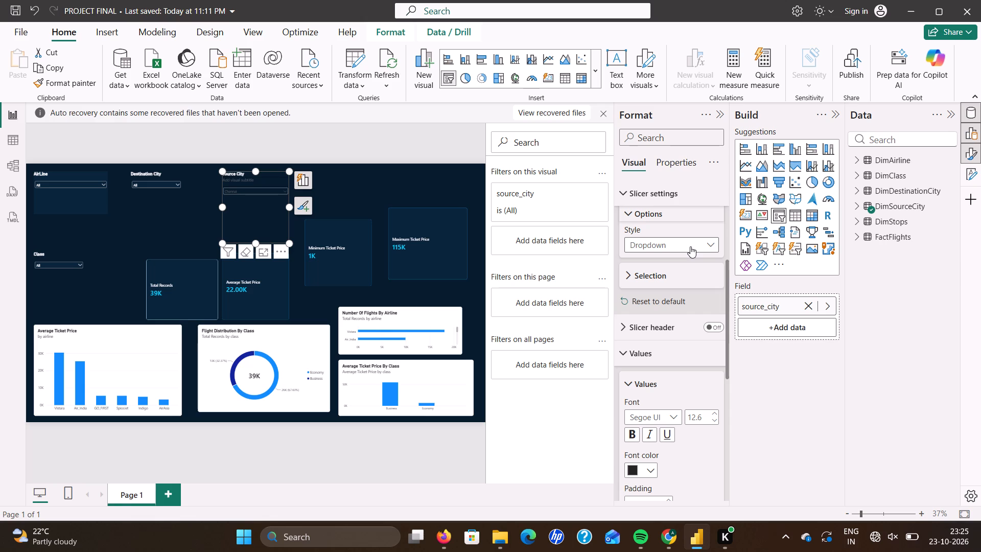
{"action": "left_click", "coordinate": [690, 246]}
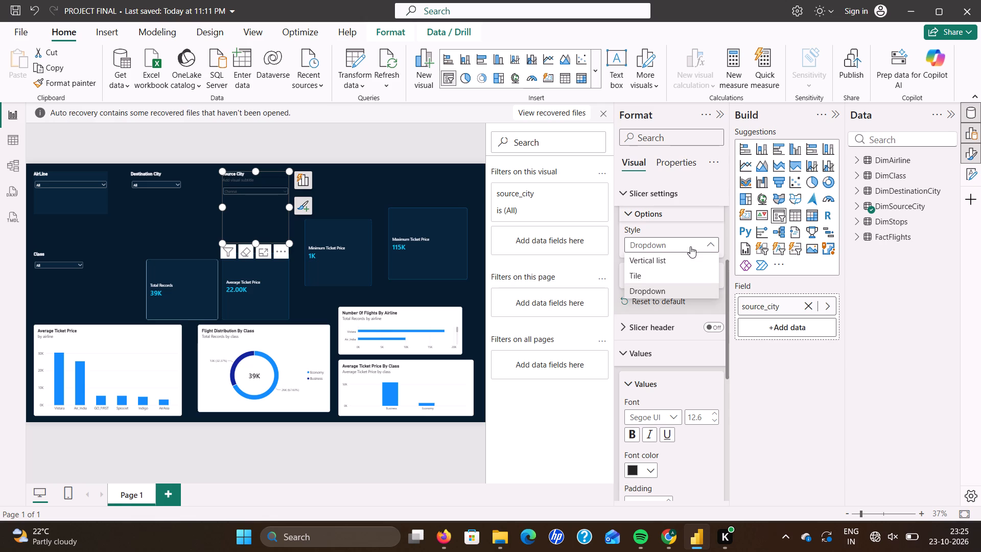
{"action": "left_click", "coordinate": [683, 289]}
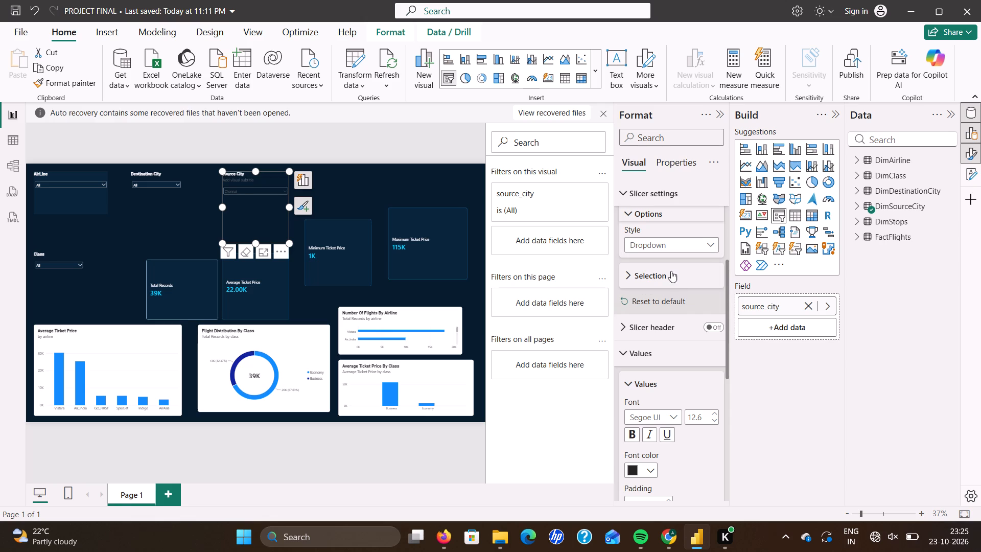
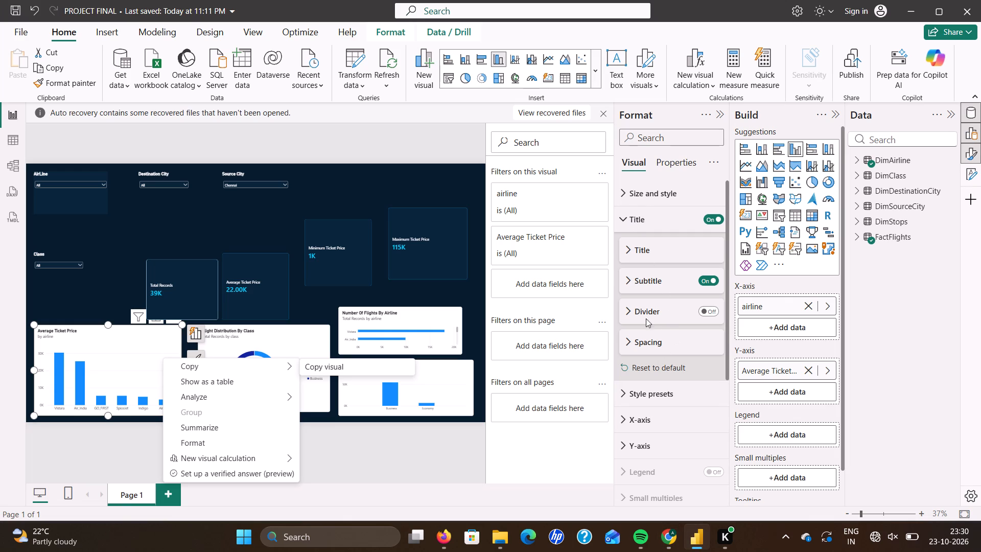
{"action": "scroll", "coordinate": [645, 304], "scroll_direction": "down", "scroll_amount": 2}
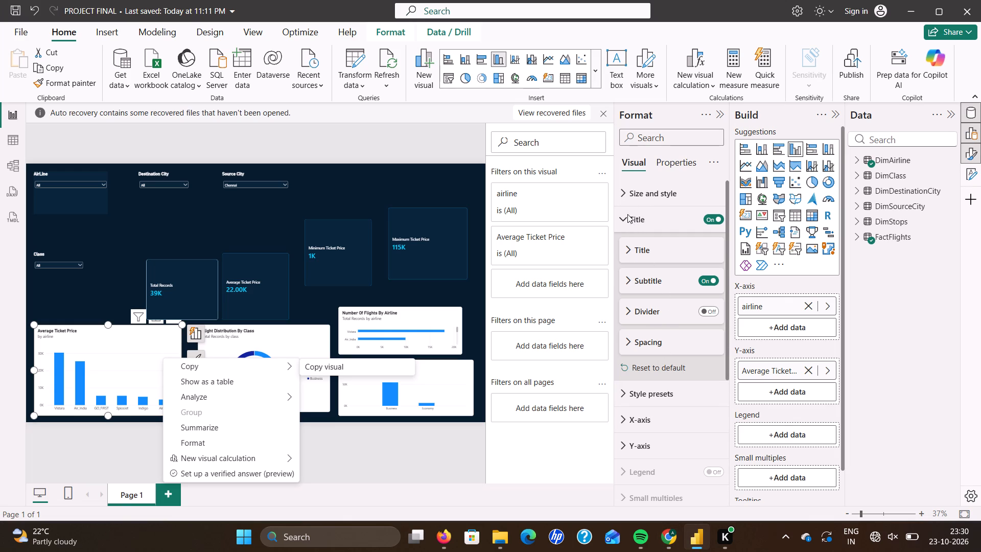
{"action": "left_click", "coordinate": [627, 219]}
{"action": "left_click", "coordinate": [621, 221]}
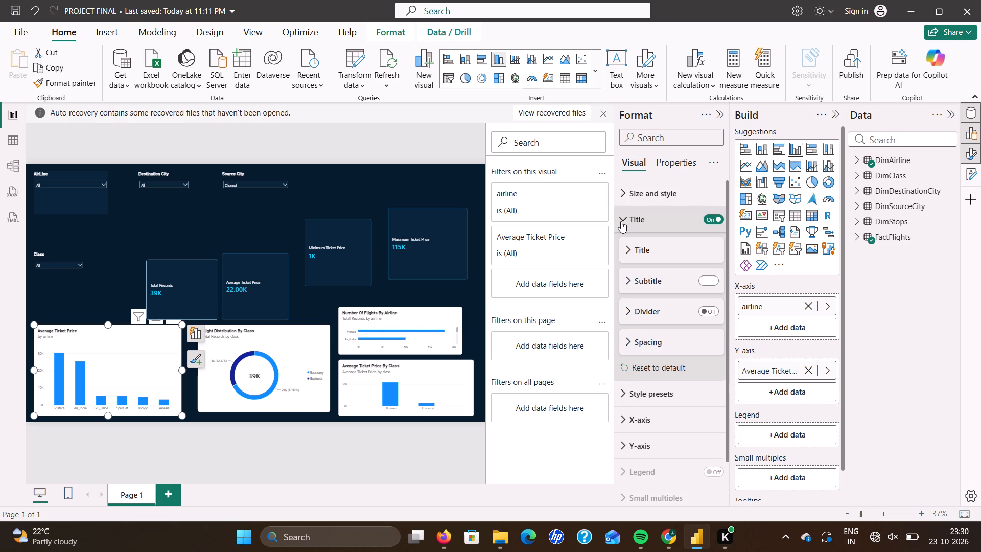
{"action": "left_click", "coordinate": [630, 248]}
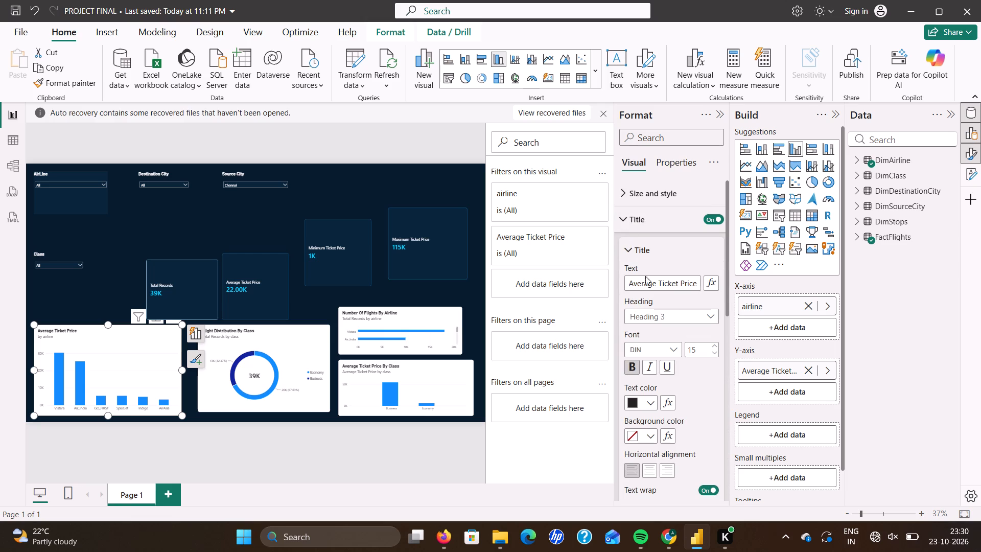
{"action": "scroll", "coordinate": [659, 303], "scroll_direction": "down", "scroll_amount": 4}
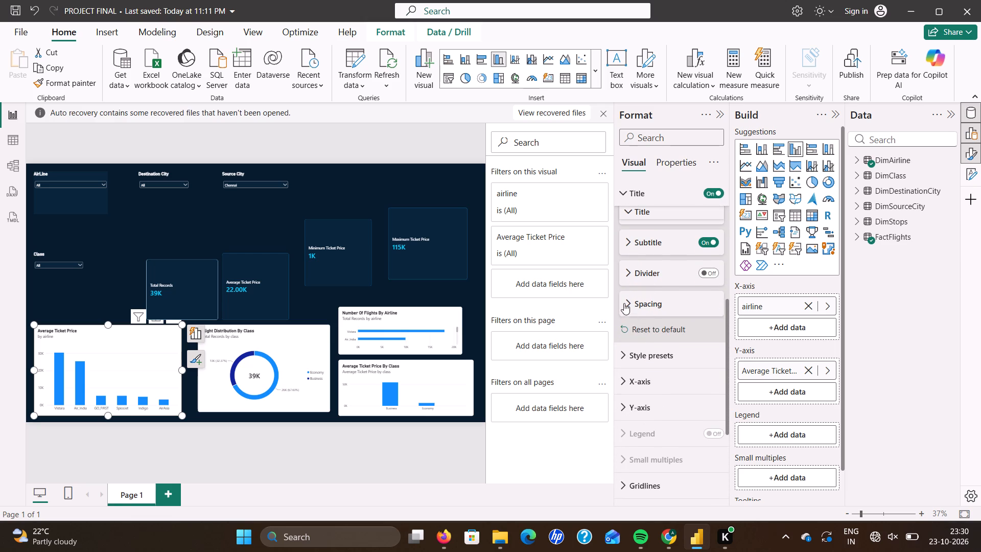
{"action": "left_click", "coordinate": [628, 356]}
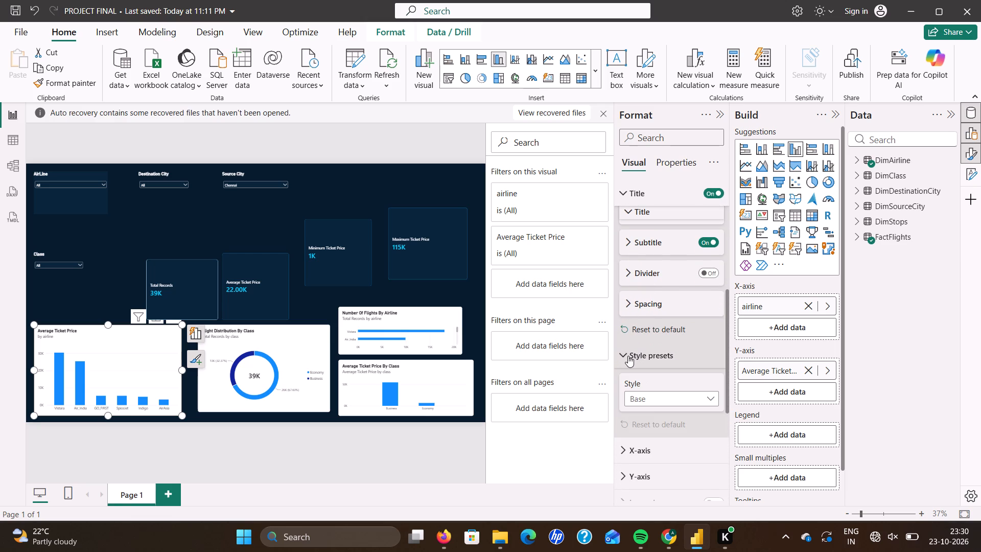
{"action": "scroll", "coordinate": [655, 403], "scroll_direction": "down", "scroll_amount": 1}
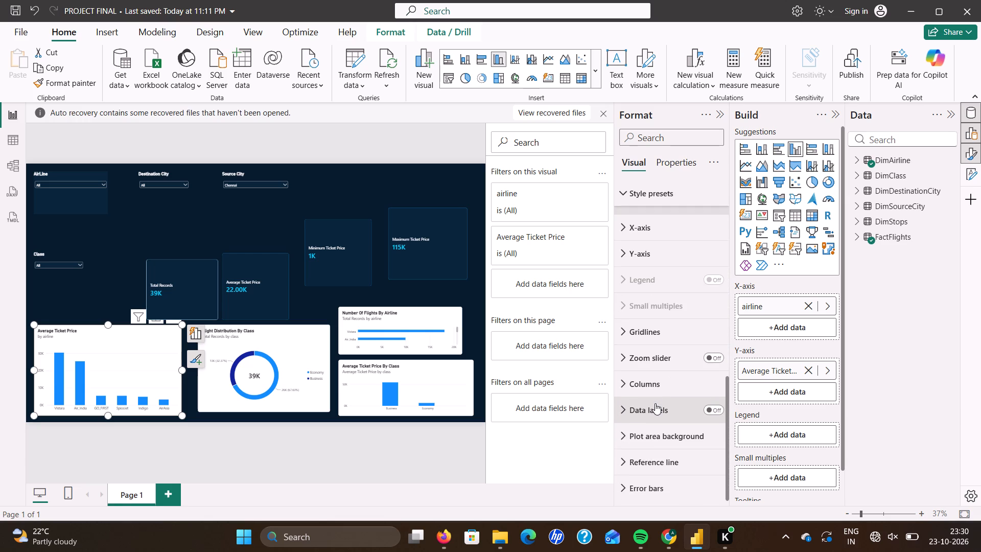
{"action": "scroll", "coordinate": [655, 403], "scroll_direction": "up", "scroll_amount": 3}
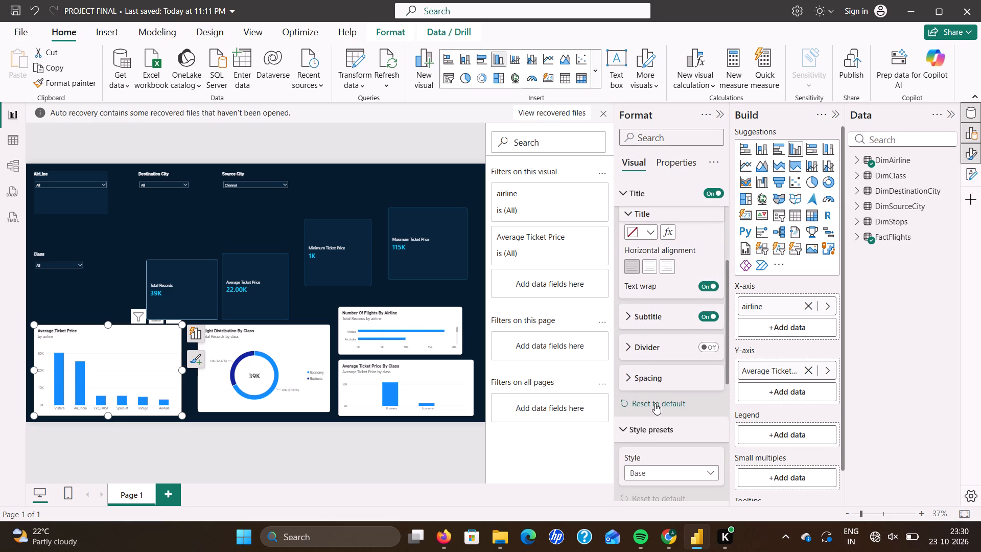
{"action": "scroll", "coordinate": [655, 403], "scroll_direction": "up", "scroll_amount": 1}
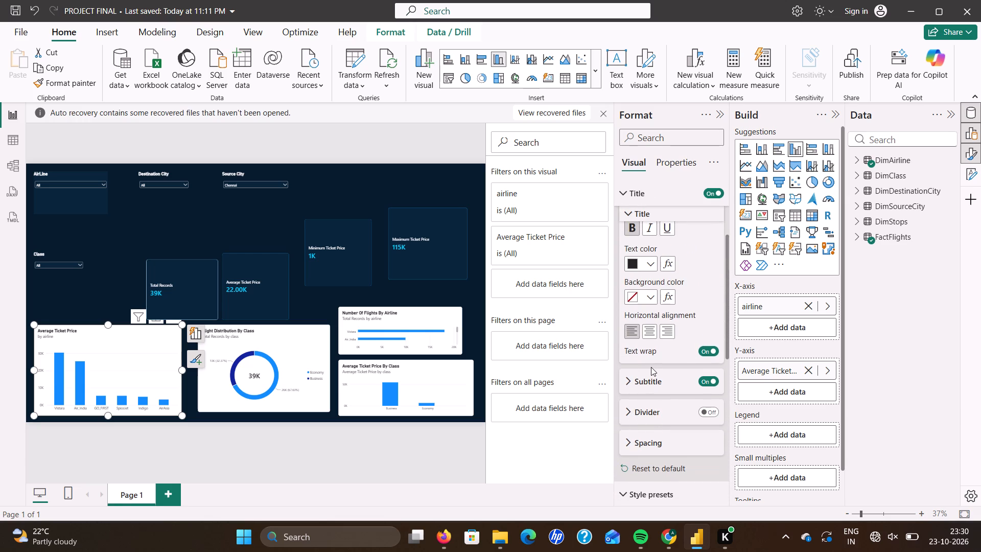
{"action": "scroll", "coordinate": [651, 367], "scroll_direction": "up", "scroll_amount": 4}
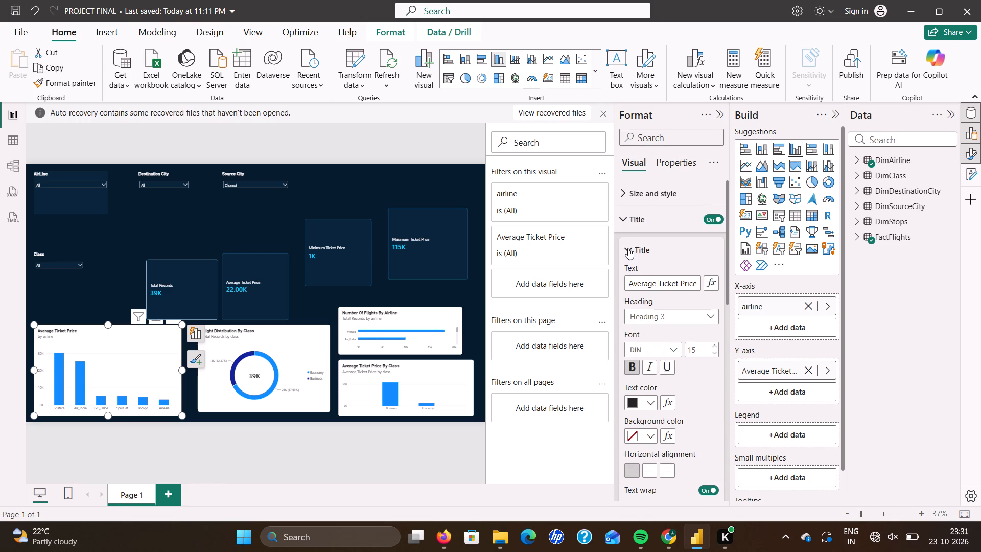
{"action": "left_click", "coordinate": [628, 248]}
Set the background colour of the Average Ticket Price by airline column chart to #09243A.
{"action": "left_click", "coordinate": [621, 192]}
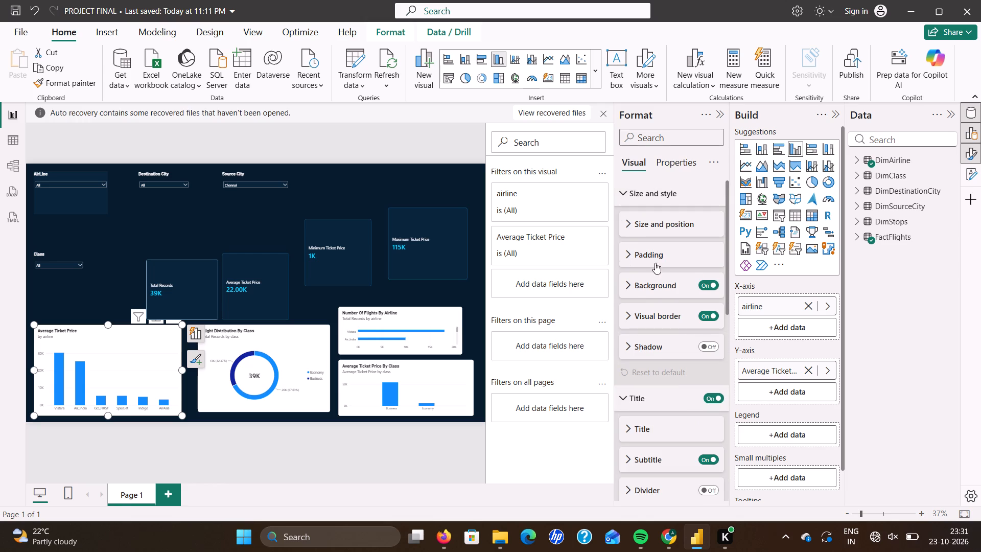
{"action": "left_click", "coordinate": [676, 291]}
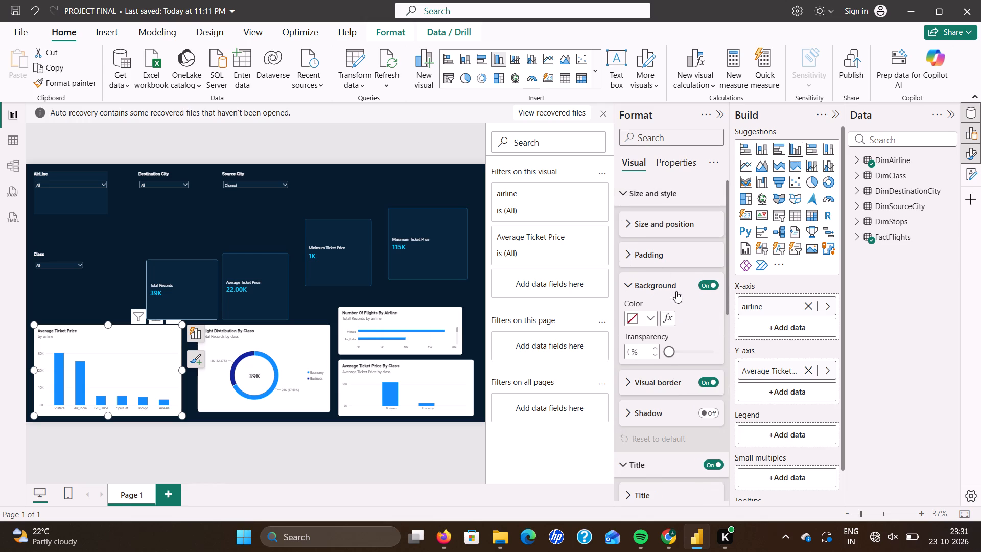
{"action": "left_click", "coordinate": [650, 316]}
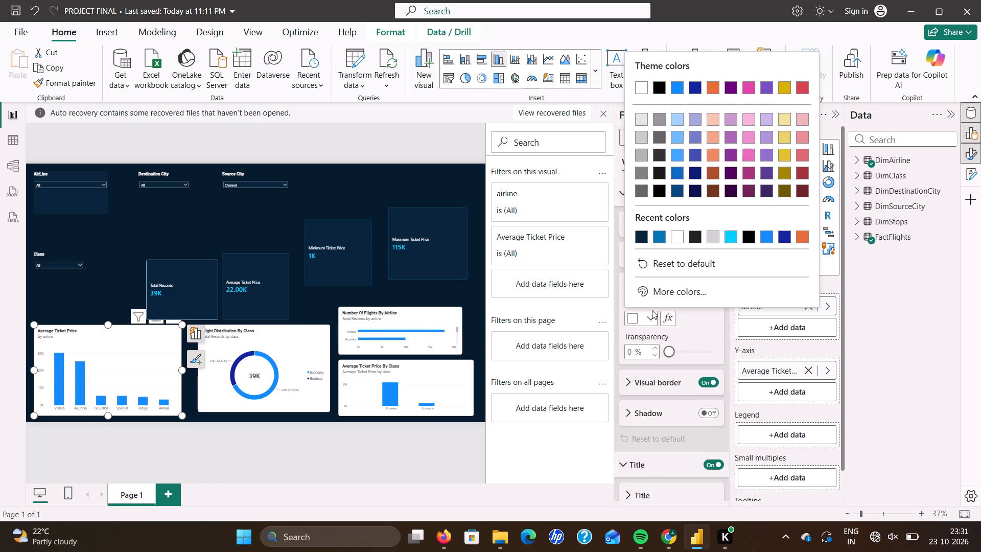
{"action": "left_click", "coordinate": [672, 292]}
{"action": "left_click", "coordinate": [676, 265]}
{"action": "key", "text": "BackSpace"}
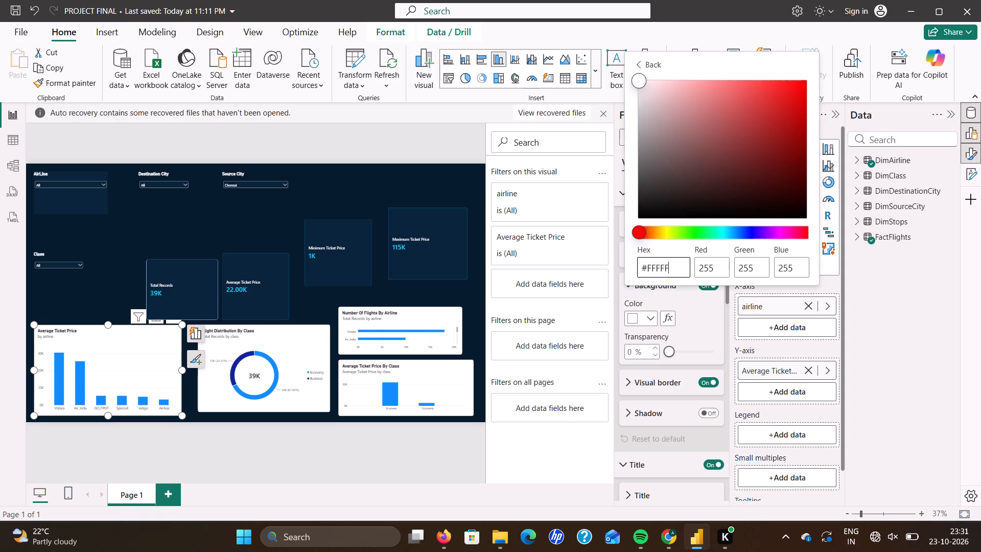
{"action": "key", "text": "BackSpace"}
{"action": "key", "text": "BackSpace"}
{"action": "key", "text": "BackSpace"}
{"action": "key", "text": "BackSpace"}
{"action": "key", "text": "BackSpace"}
{"action": "key", "text": "9"}
{"action": "key", "text": "BackSpace"}
{"action": "type", "text": "09243A"}
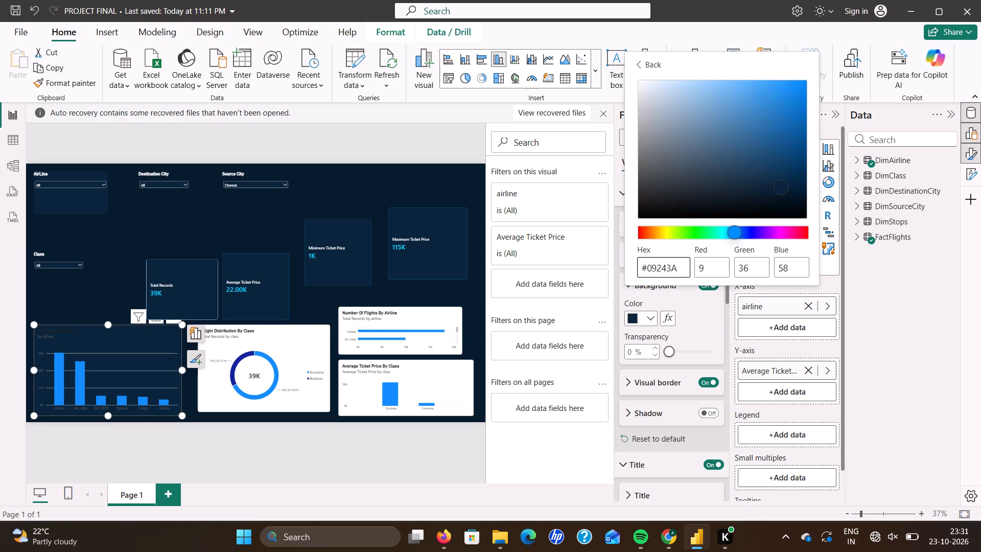
{"action": "left_click", "coordinate": [696, 325]}
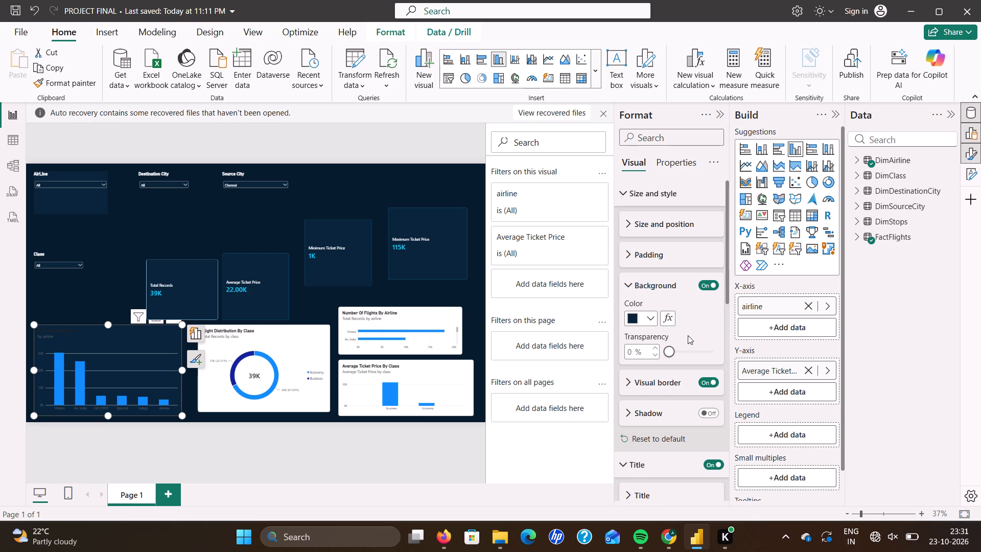
Set the visual border colour of the Average Ticket Price by airline column chart to #0077B6.
{"action": "scroll", "coordinate": [688, 335], "scroll_direction": "down", "scroll_amount": 1}
{"action": "left_click", "coordinate": [629, 352]}
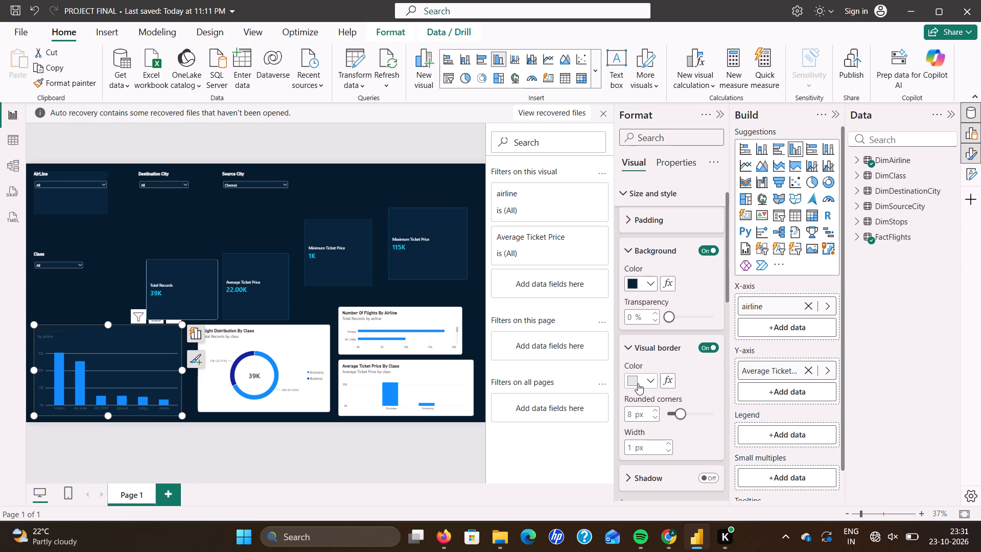
{"action": "left_click", "coordinate": [656, 380]}
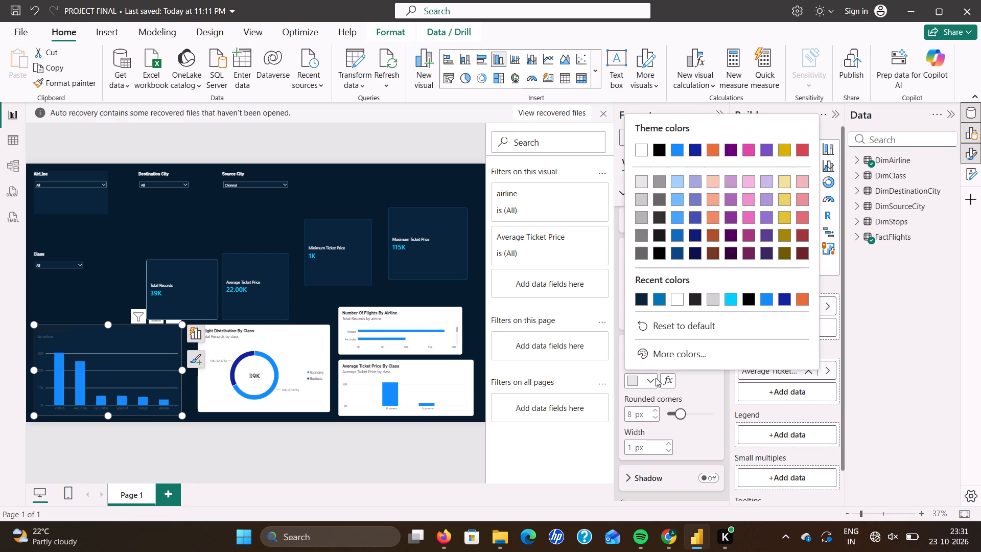
{"action": "left_click", "coordinate": [678, 357]}
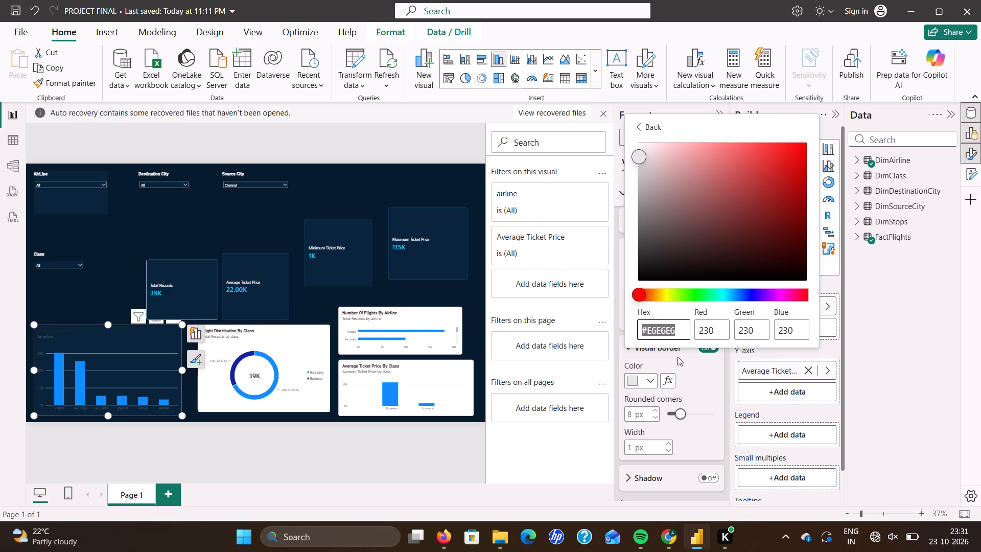
{"action": "left_click", "coordinate": [682, 330]}
{"action": "key", "text": "BackSpace"}
{"action": "key", "text": "BackSpace"}
{"action": "key", "text": "BackSpace"}
{"action": "key", "text": "BackSpace"}
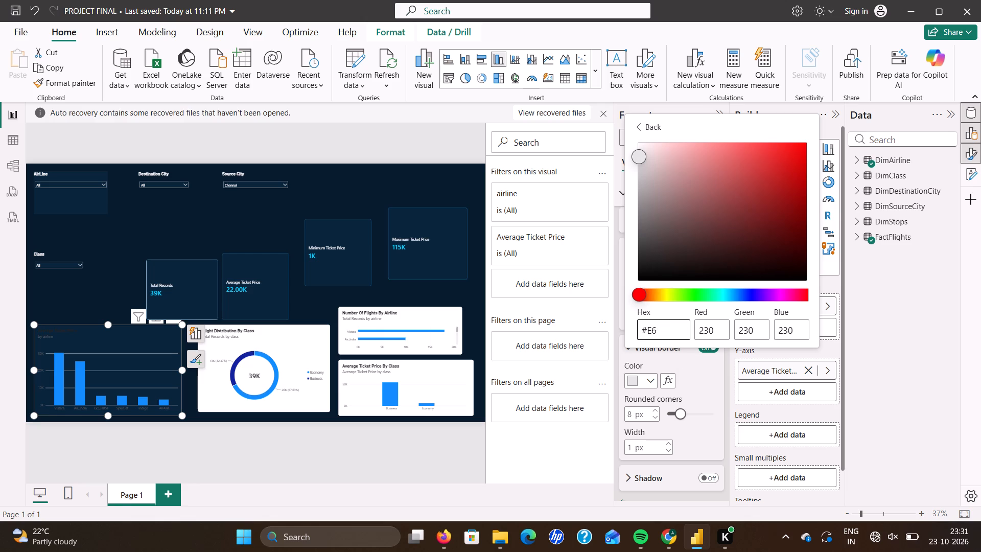
{"action": "key", "text": "BackSpace"}
{"action": "key", "text": "BackSpace"}
{"action": "type", "text": "0077"}
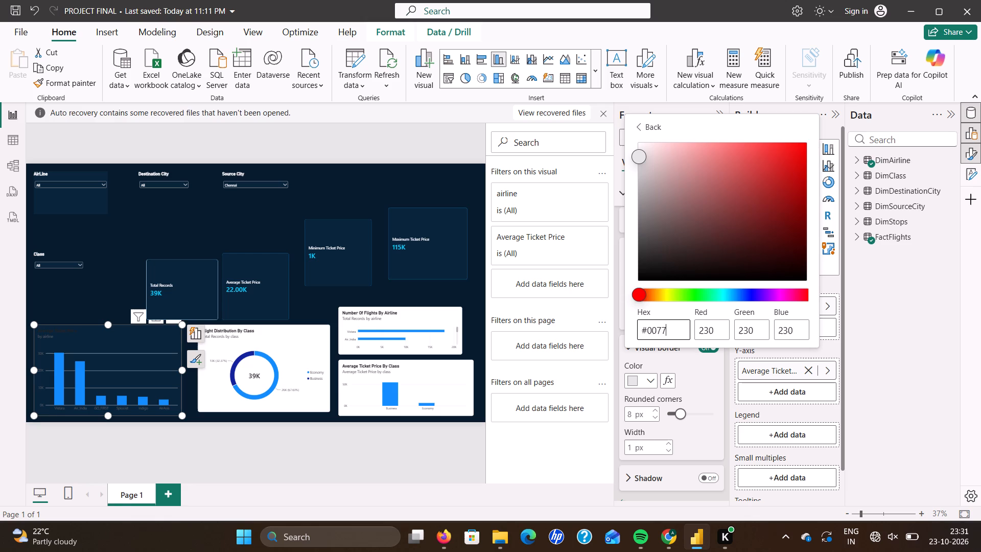
{"action": "key", "text": "b"}
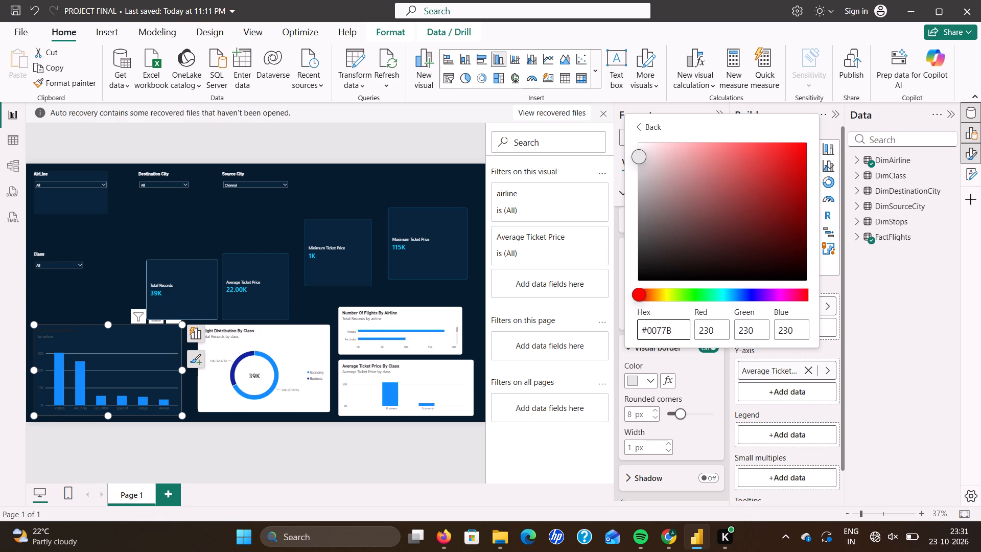
{"action": "key", "text": "6"}
{"action": "left_click", "coordinate": [709, 374]}
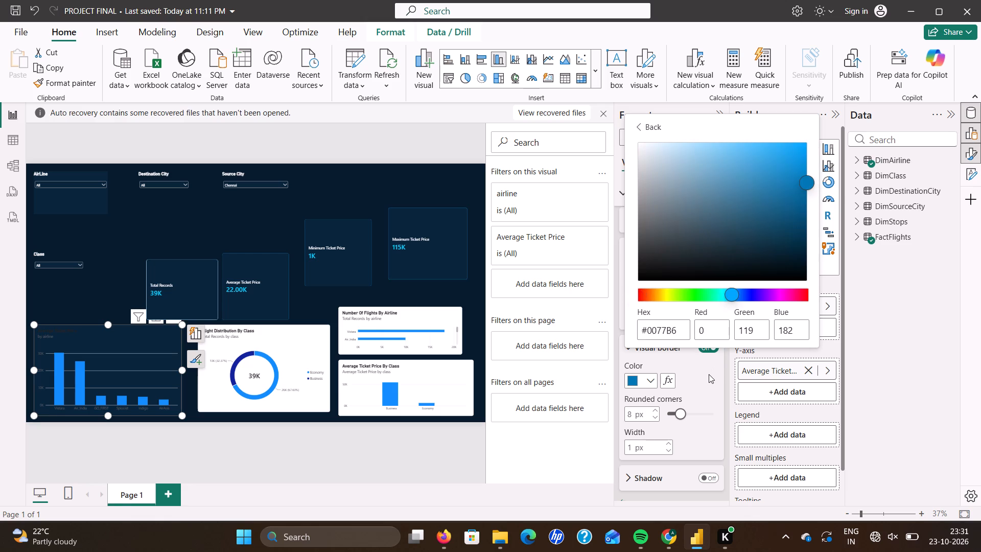
{"action": "scroll", "coordinate": [709, 374], "scroll_direction": "down", "scroll_amount": 1}
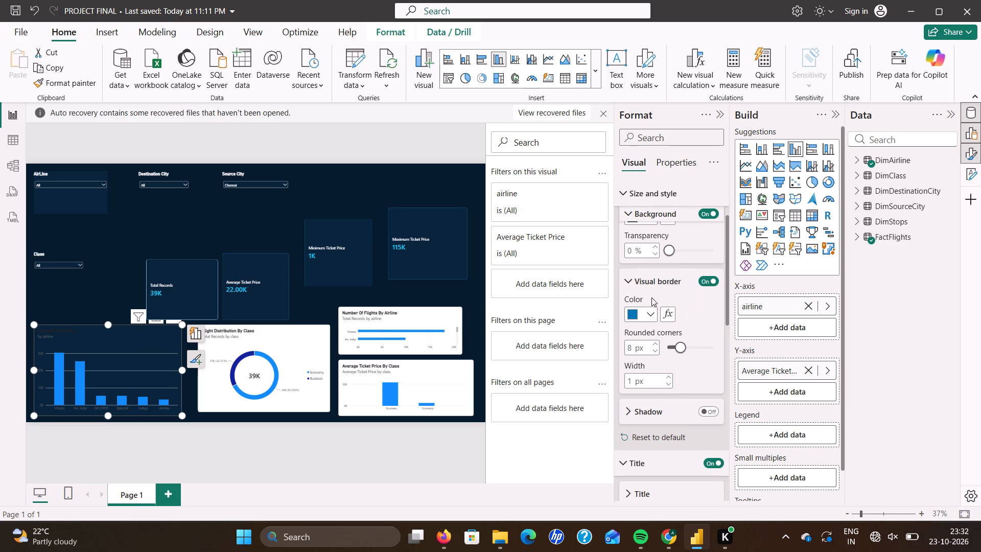
{"action": "left_click", "coordinate": [626, 283]}
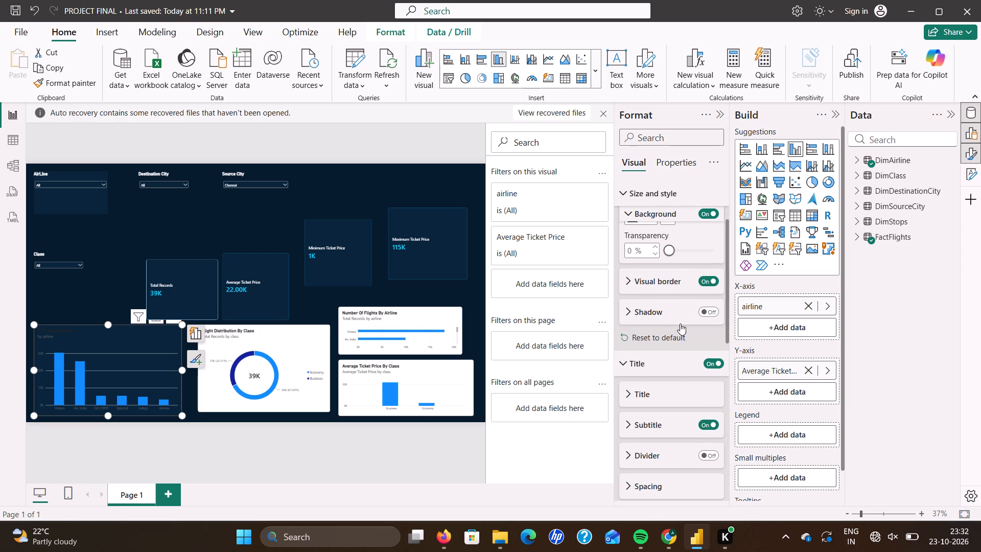
Check ChatGPT's title settings, return to Power BI and set the Average Ticket Price chart's title text colour to #FFFFFF.
{"action": "left_click", "coordinate": [667, 535]}
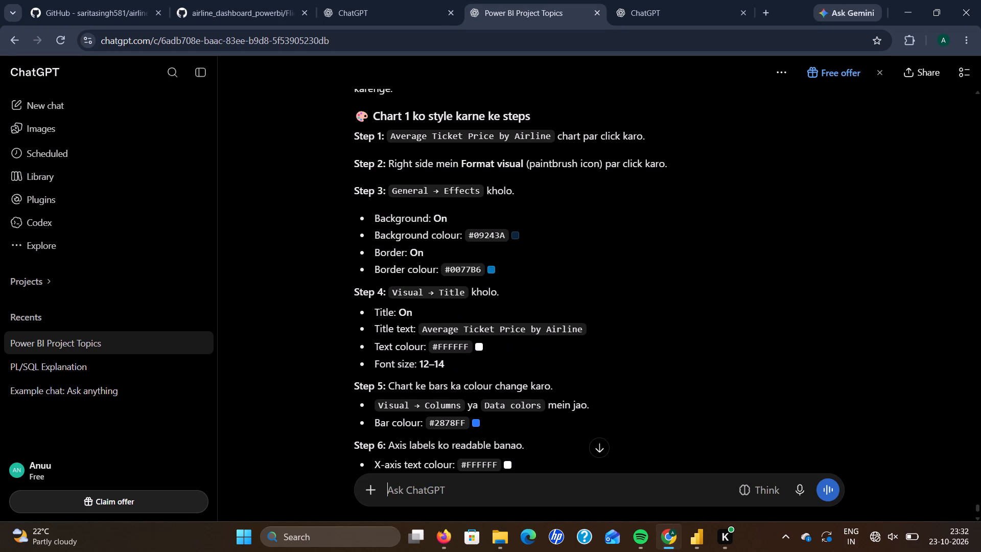
{"action": "left_click", "coordinate": [700, 536]}
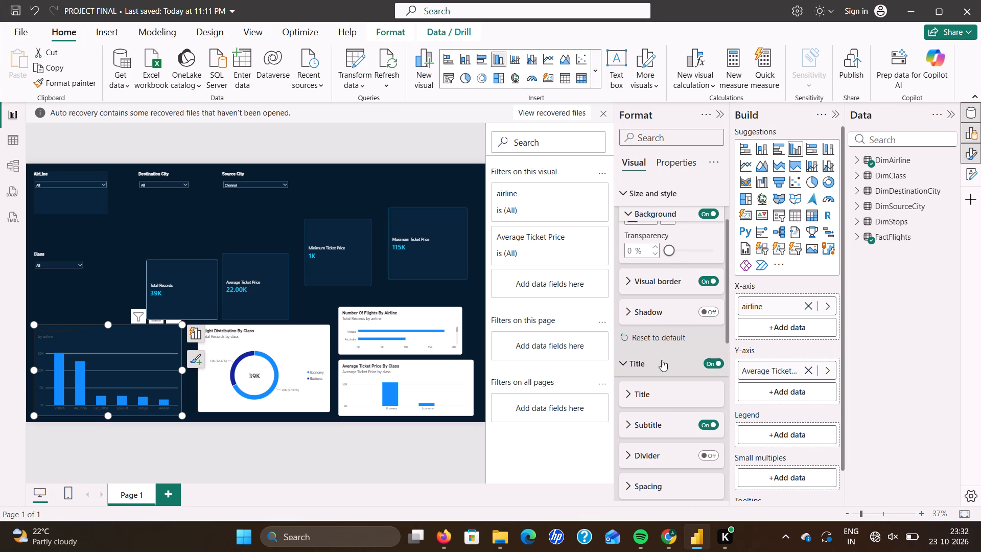
{"action": "scroll", "coordinate": [661, 349], "scroll_direction": "up", "scroll_amount": 2}
{"action": "scroll", "coordinate": [661, 349], "scroll_direction": "down", "scroll_amount": 1}
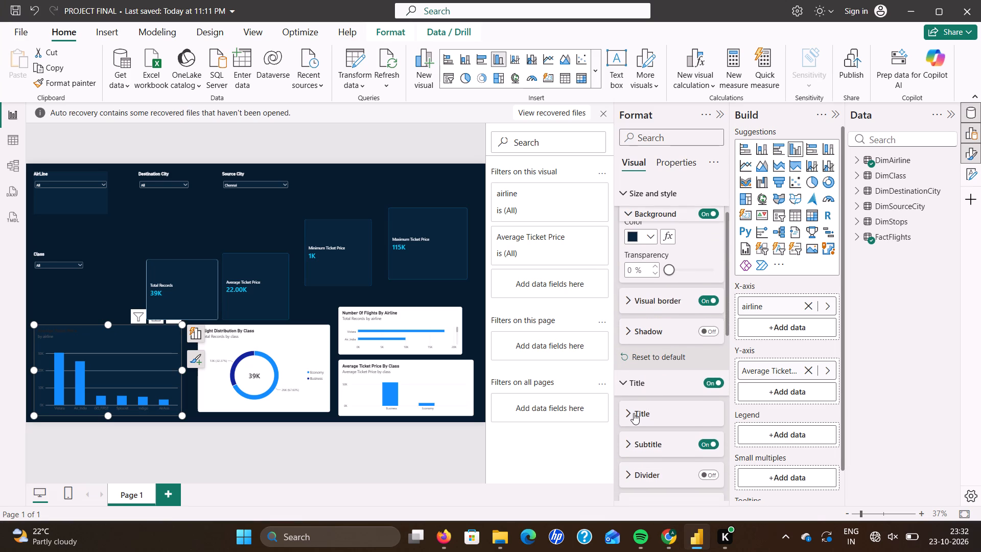
{"action": "left_click", "coordinate": [634, 413]}
{"action": "scroll", "coordinate": [634, 413], "scroll_direction": "down", "scroll_amount": 3}
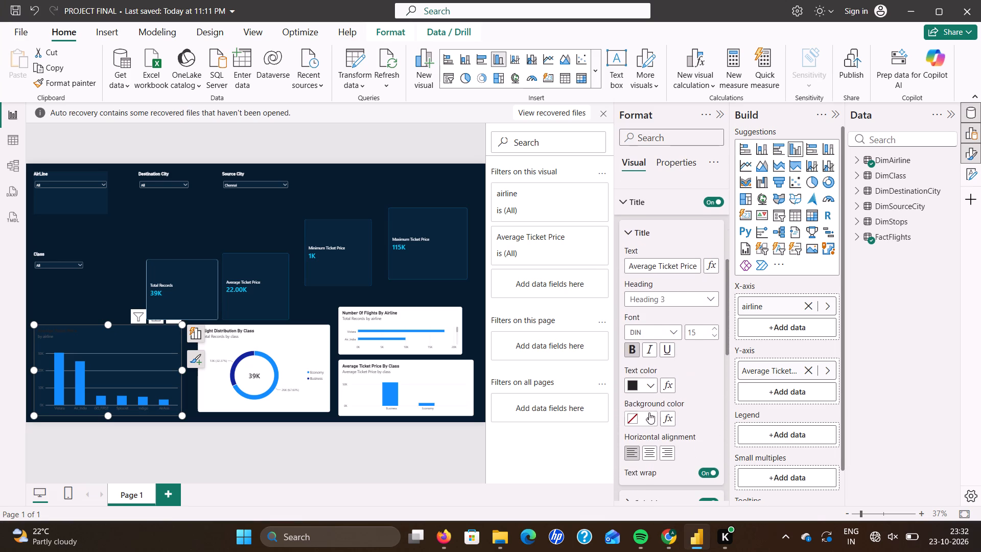
{"action": "left_click", "coordinate": [648, 382]}
{"action": "left_click", "coordinate": [680, 358]}
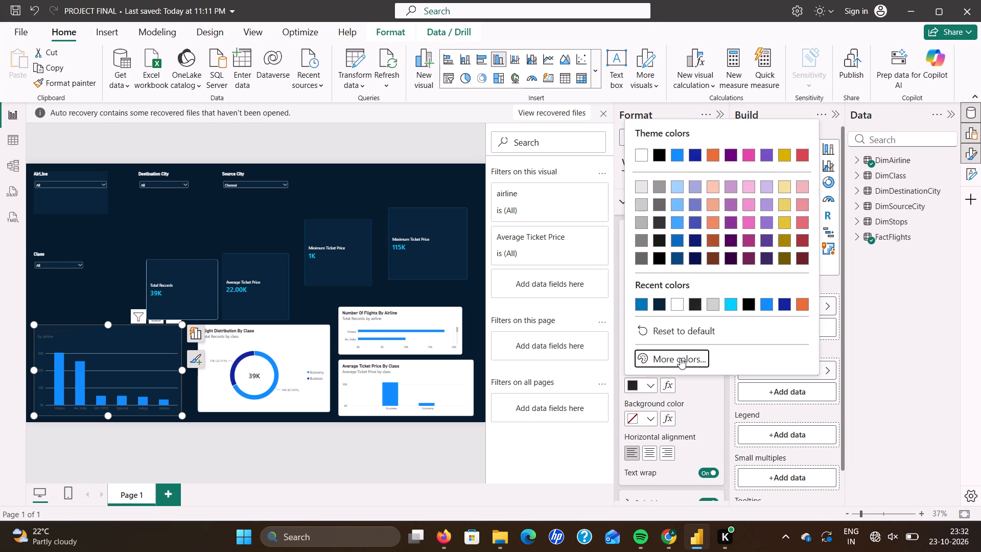
{"action": "left_click", "coordinate": [682, 335]}
{"action": "key", "text": "BackSpace"}
{"action": "key", "text": "BackSpace"}
{"action": "key", "text": "BackSpace"}
{"action": "key", "text": "BackSpace"}
{"action": "key", "text": "BackSpace"}
{"action": "key", "text": "BackSpace"}
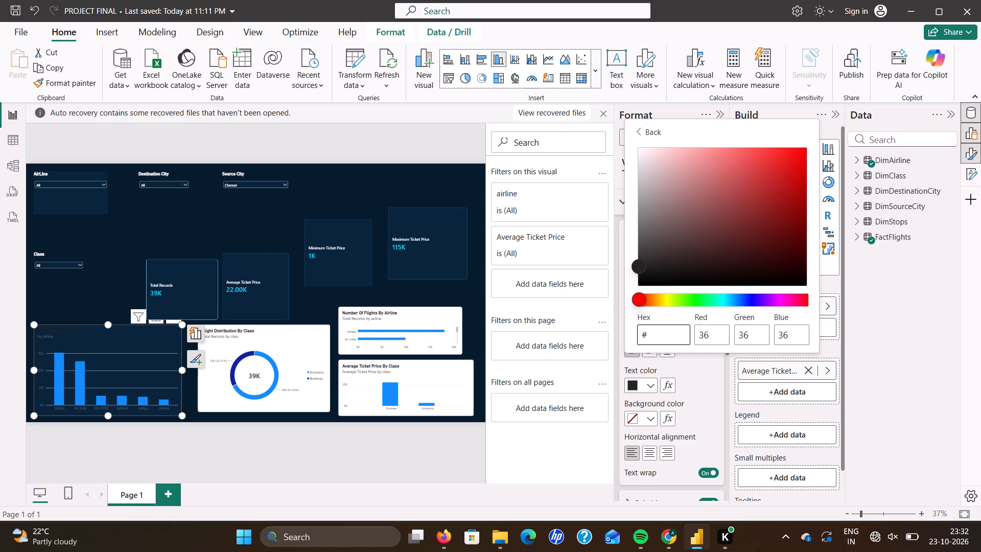
{"action": "type", "text": "FFFFFF"}
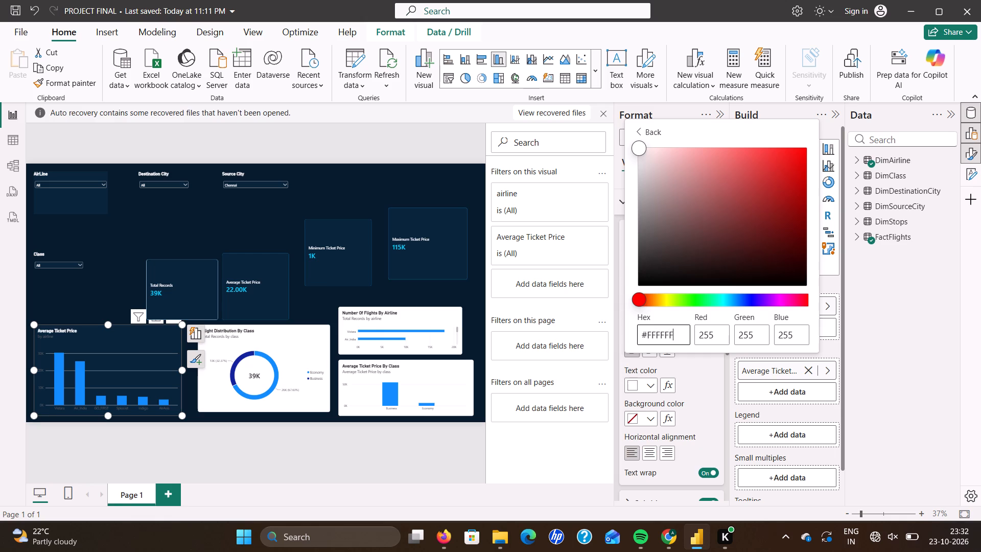
{"action": "scroll", "coordinate": [681, 409], "scroll_direction": "down", "scroll_amount": 2}
{"action": "left_click", "coordinate": [695, 387]}
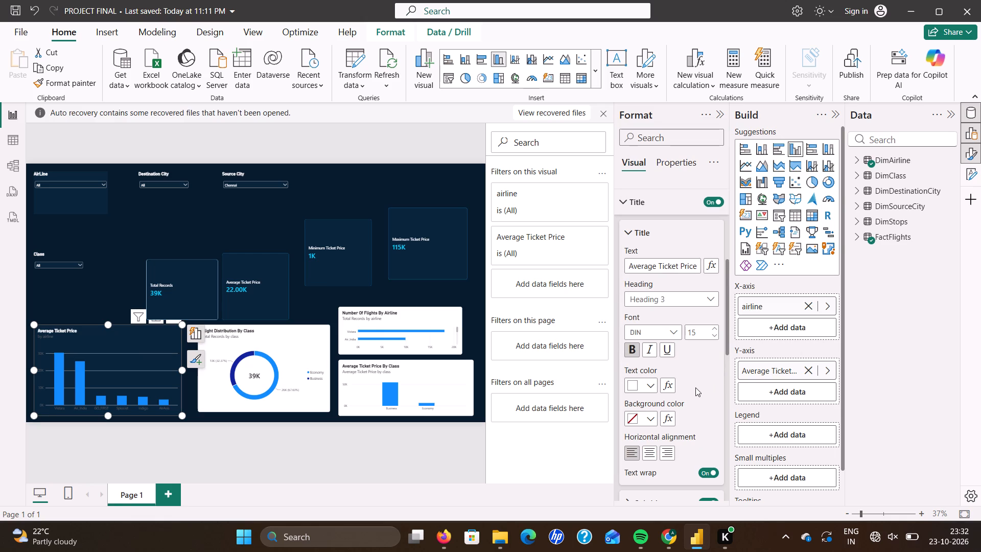
Set the title font size of the Average Ticket Price by airline column chart to 16.
{"action": "left_click", "coordinate": [714, 327]}
{"action": "left_click", "coordinate": [714, 327]}
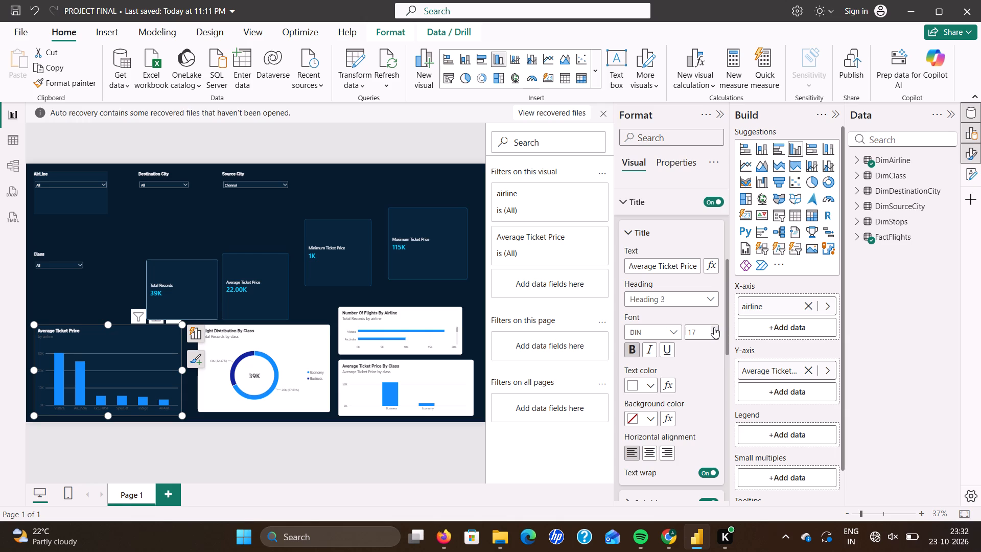
{"action": "double_click", "coordinate": [714, 337]}
{"action": "double_click", "coordinate": [714, 337]}
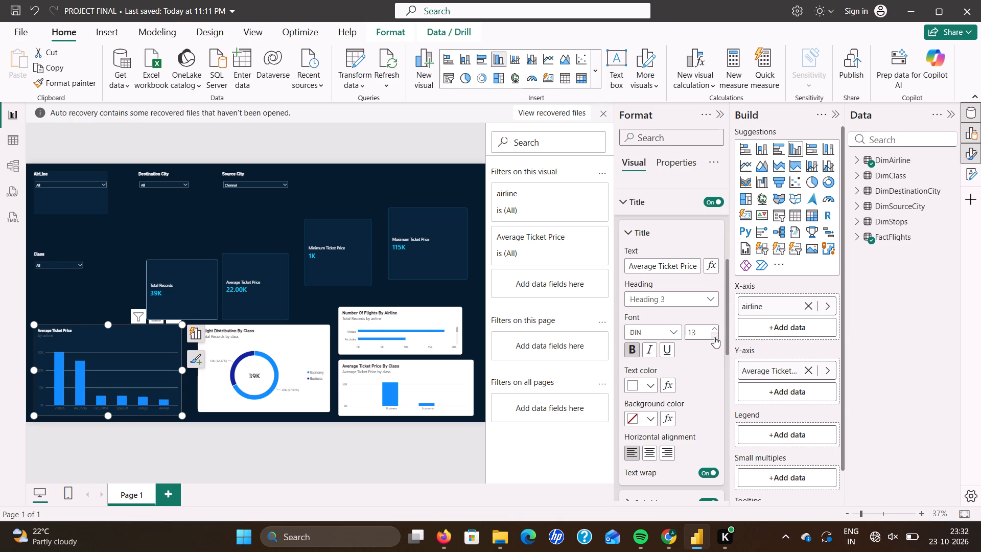
{"action": "left_click", "coordinate": [715, 326]}
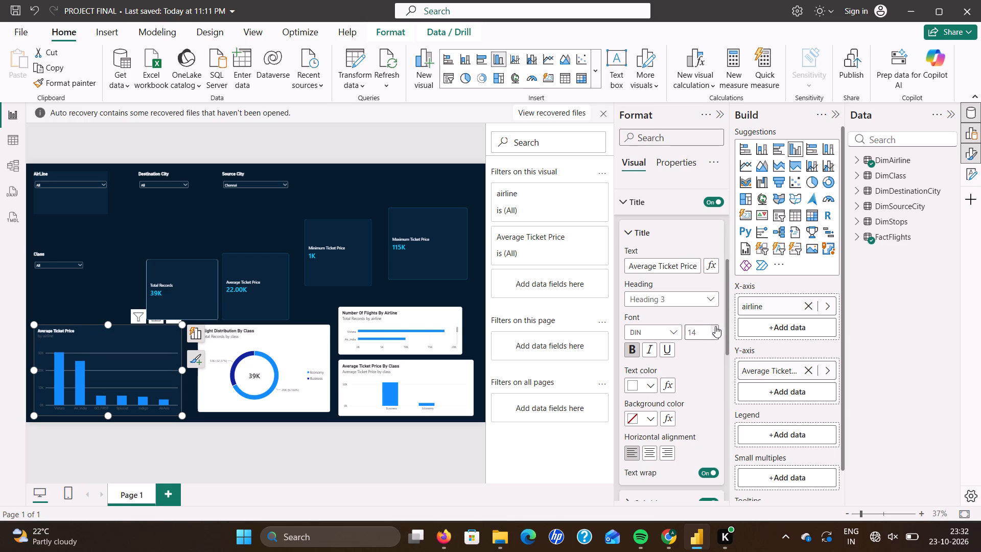
{"action": "left_click", "coordinate": [715, 326]}
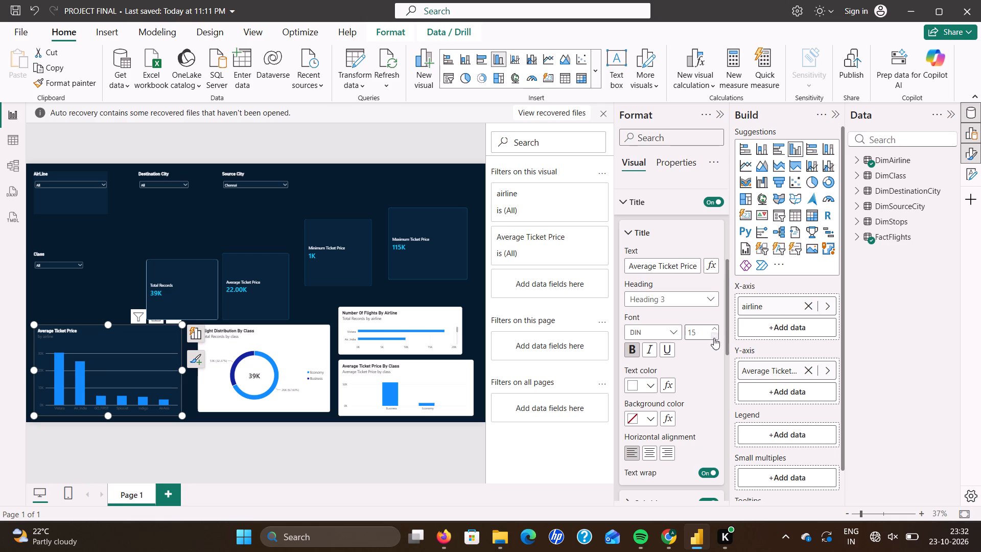
{"action": "left_click", "coordinate": [714, 329]}
{"action": "left_click", "coordinate": [704, 376]}
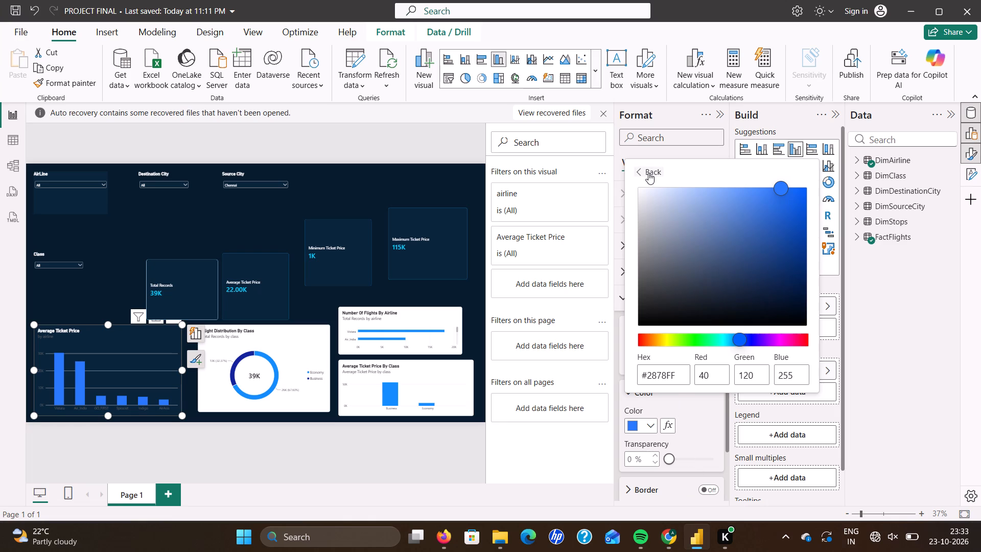
{"action": "left_click", "coordinate": [642, 175]}
{"action": "left_click", "coordinate": [698, 427]}
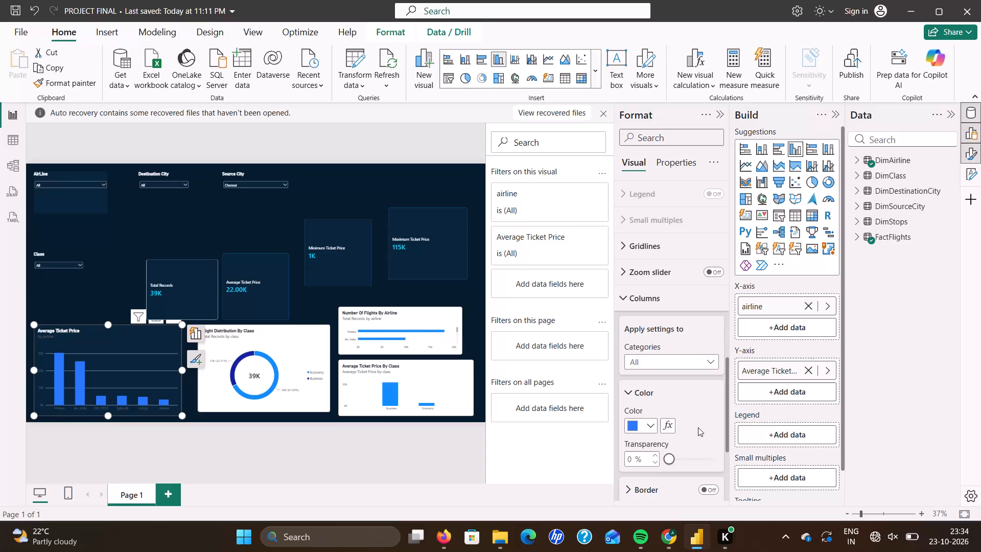
{"action": "scroll", "coordinate": [698, 427], "scroll_direction": "down", "scroll_amount": 3}
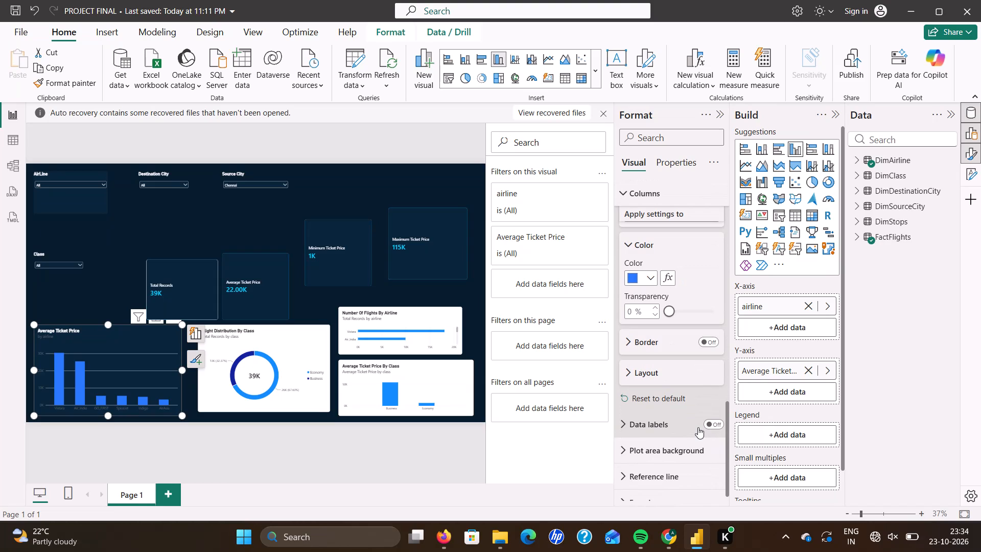
{"action": "scroll", "coordinate": [696, 396], "scroll_direction": "down", "scroll_amount": 3}
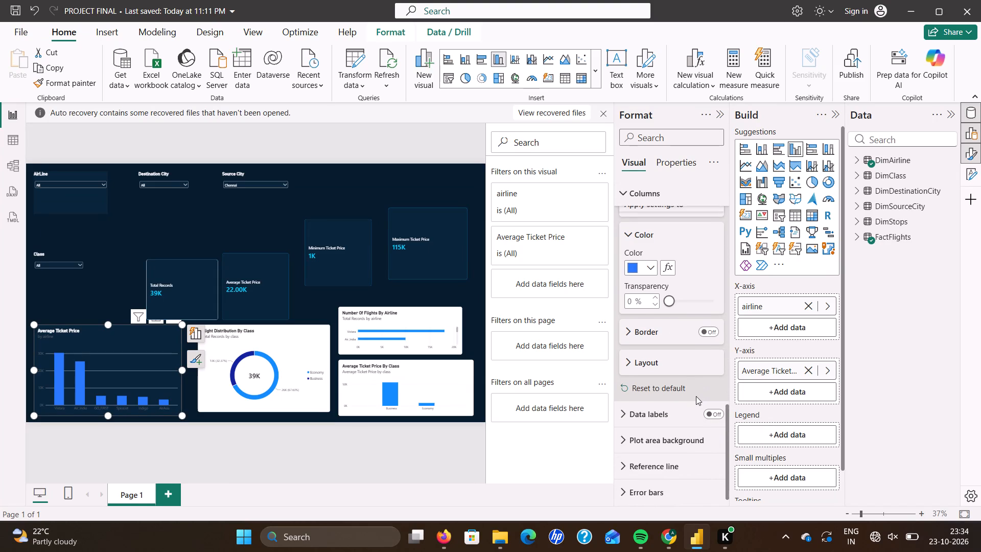
{"action": "scroll", "coordinate": [665, 327], "scroll_direction": "up", "scroll_amount": 1}
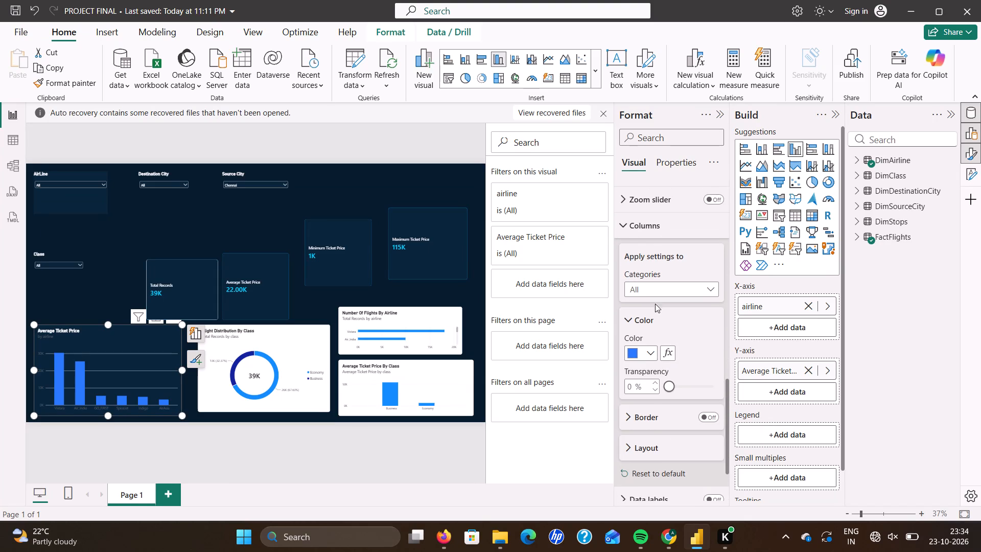
{"action": "left_click", "coordinate": [621, 215]}
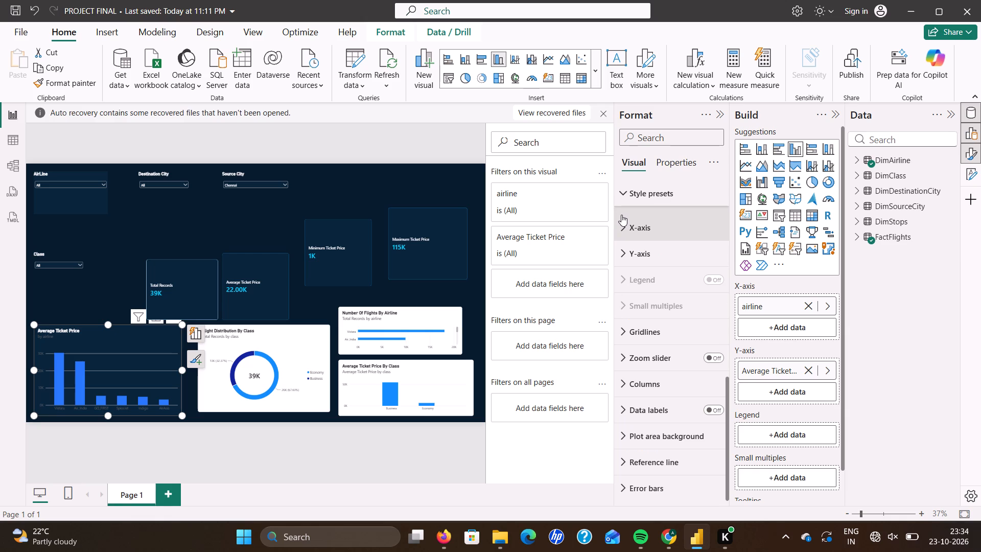
{"action": "left_click", "coordinate": [642, 231]}
{"action": "left_click", "coordinate": [652, 346]}
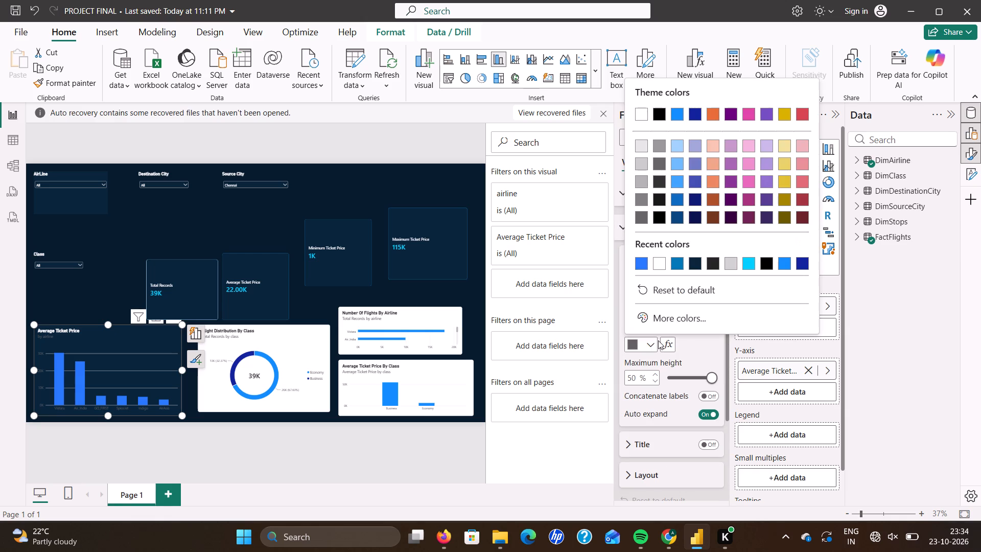
{"action": "left_click", "coordinate": [681, 318]}
{"action": "left_click", "coordinate": [679, 295]}
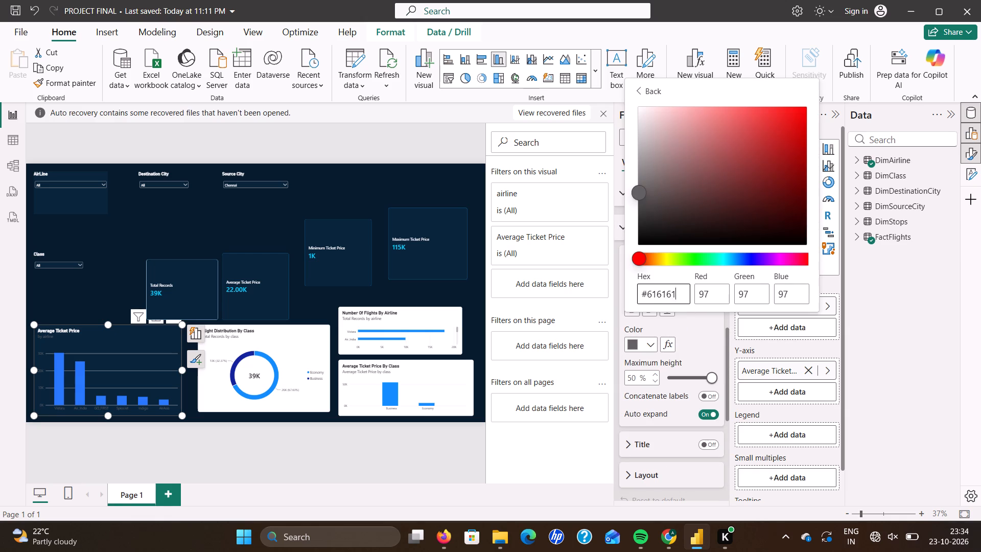
{"action": "key", "text": "BackSpace"}
{"action": "key", "text": "BackSpace"}
{"action": "key", "text": "BackSpace"}
{"action": "key", "text": "BackSpace"}
{"action": "key", "text": "BackSpace"}
{"action": "key", "text": "BackSpace"}
{"action": "type", "text": "FFFFFF"}
{"action": "left_click", "coordinate": [694, 346]}
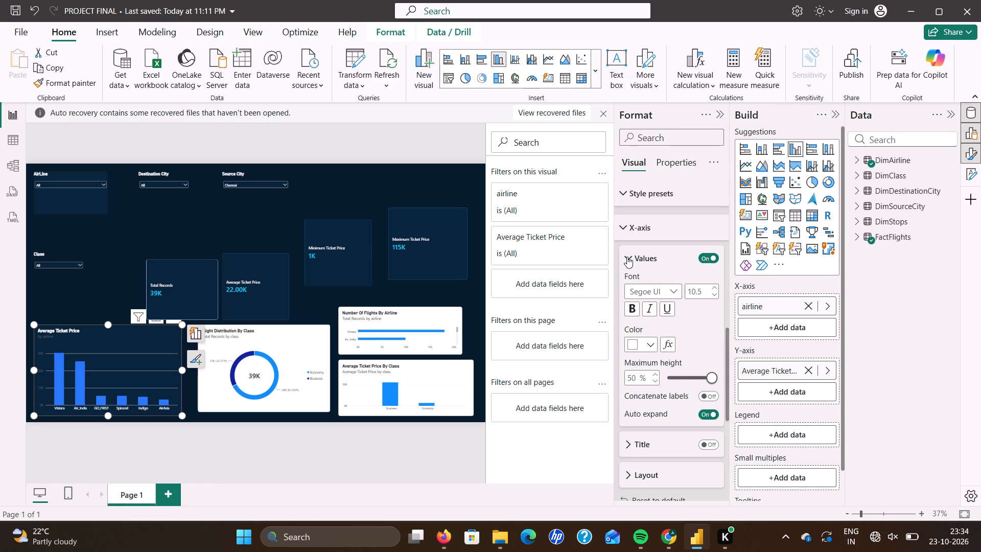
{"action": "left_click", "coordinate": [627, 257]}
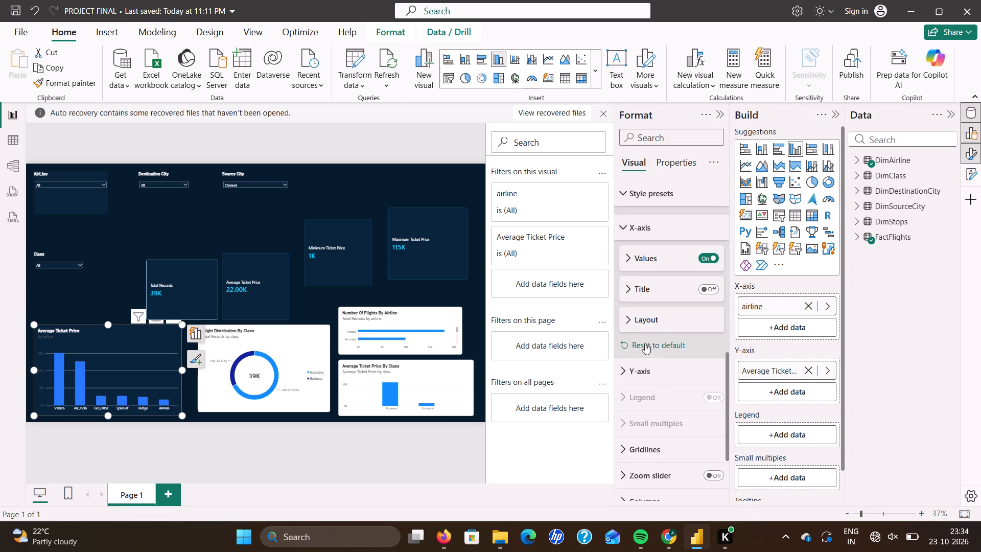
Set the Y-axis values colour of the Average Ticket Price by airline column chart to #FFFFFF.
{"action": "left_click", "coordinate": [619, 367]}
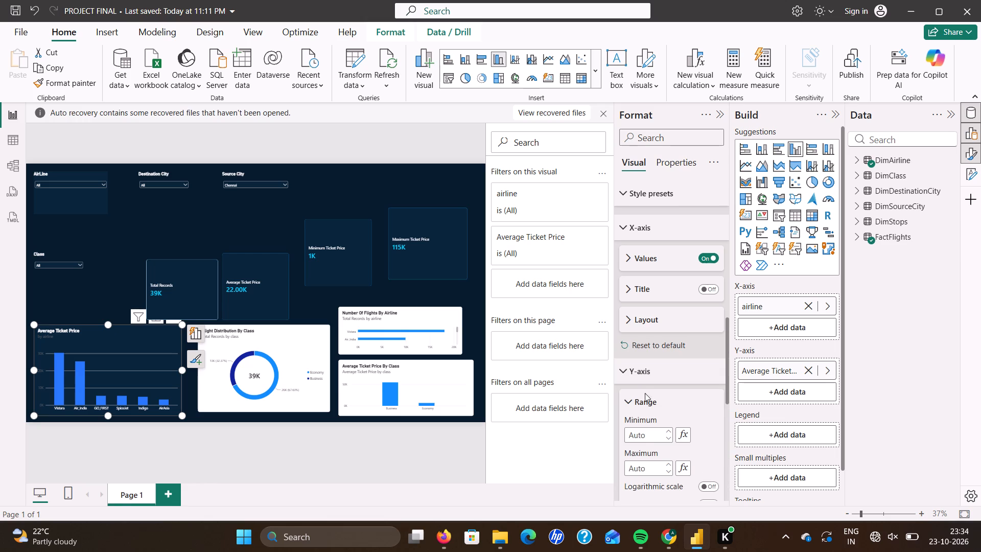
{"action": "scroll", "coordinate": [644, 446], "scroll_direction": "down", "scroll_amount": 2}
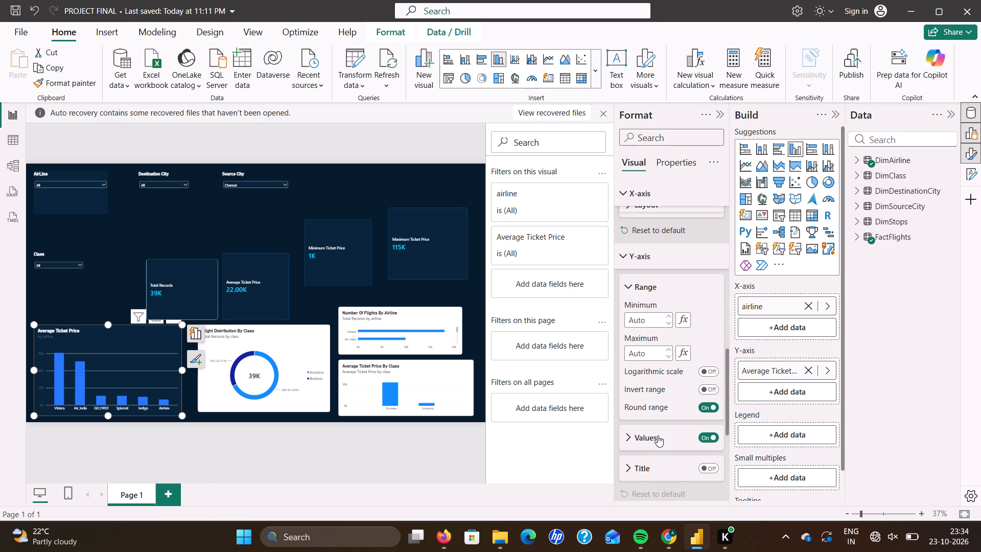
{"action": "left_click", "coordinate": [633, 438]}
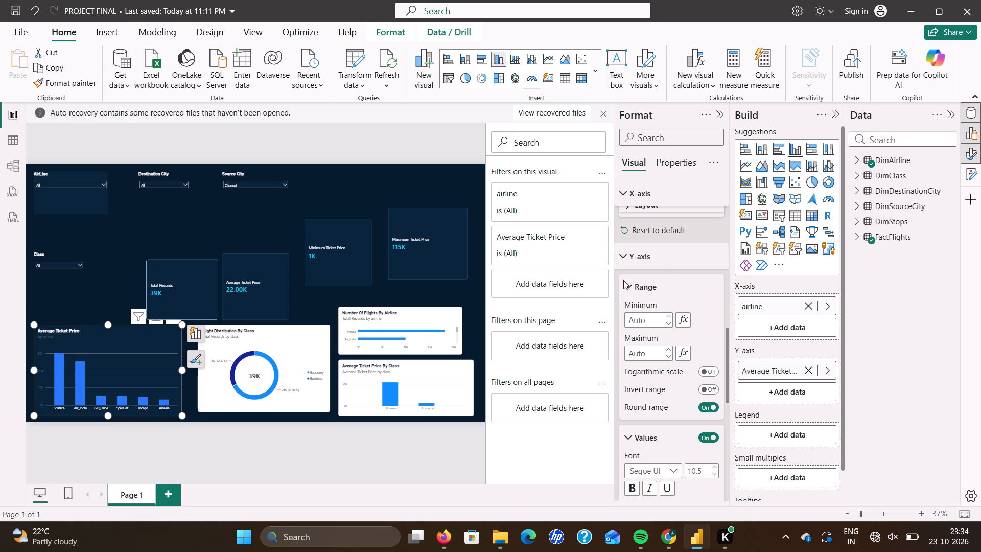
{"action": "scroll", "coordinate": [659, 365], "scroll_direction": "down", "scroll_amount": 1}
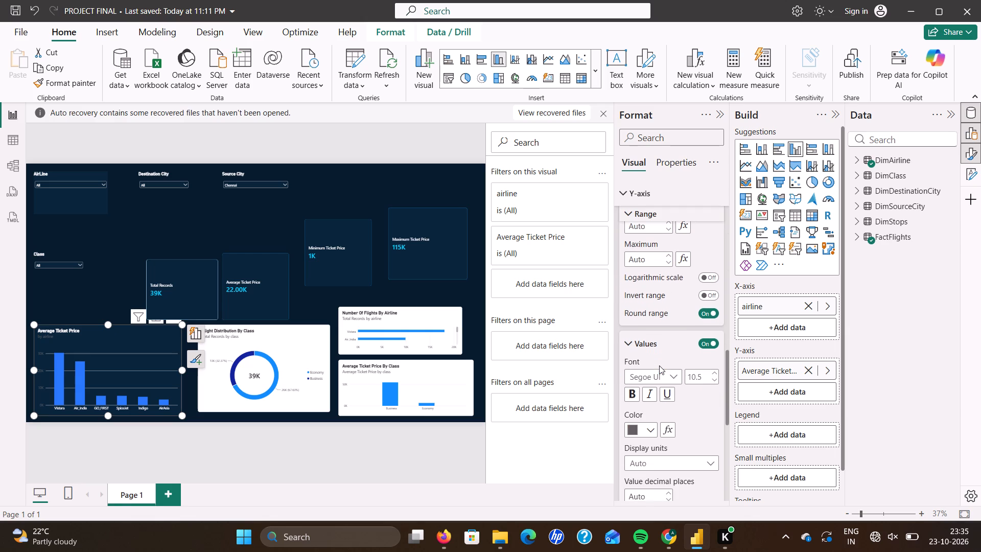
{"action": "scroll", "coordinate": [659, 365], "scroll_direction": "down", "scroll_amount": 2}
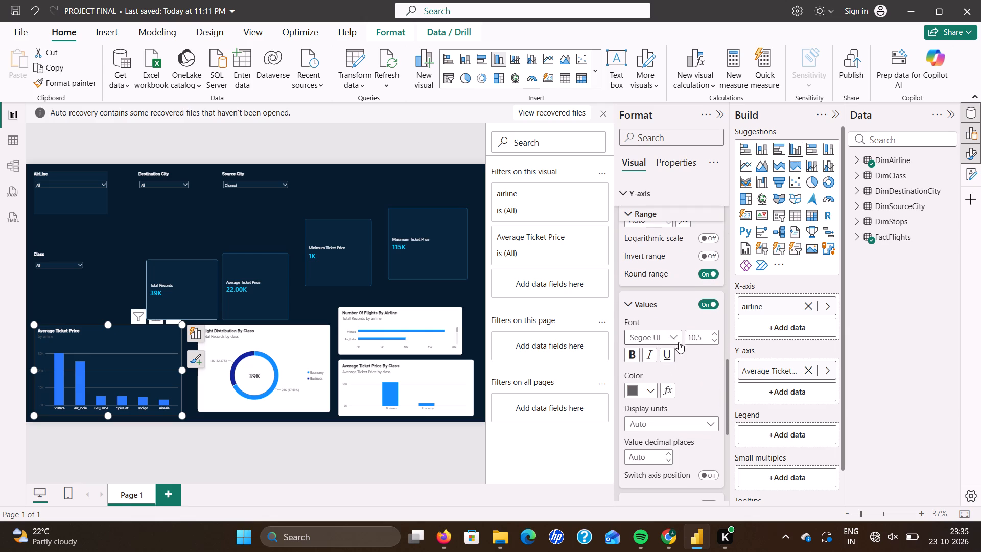
{"action": "left_click", "coordinate": [648, 387]}
{"action": "left_click", "coordinate": [681, 361]}
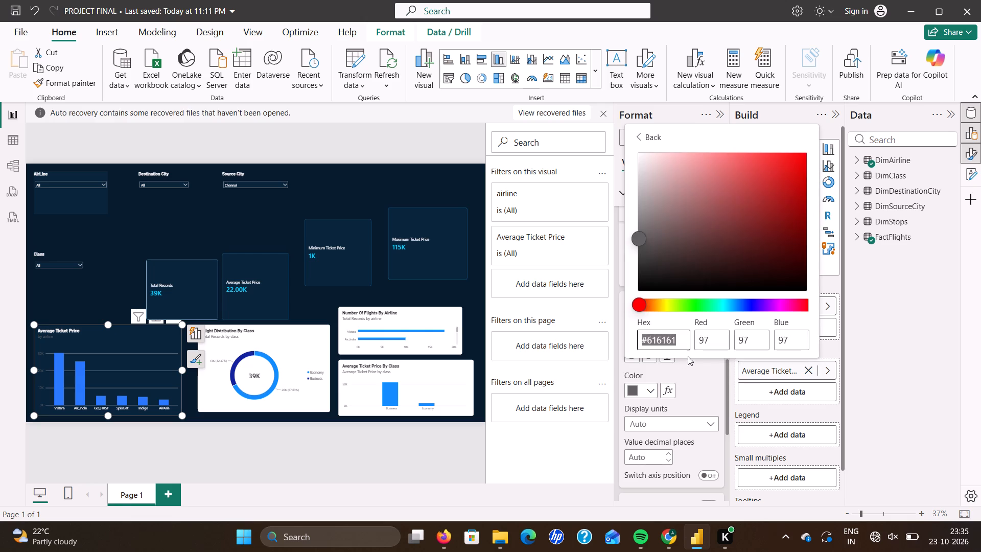
{"action": "left_click", "coordinate": [683, 343]}
{"action": "key", "text": "BackSpace"}
{"action": "key", "text": "BackSpace"}
{"action": "key", "text": "BackSpace"}
{"action": "key", "text": "BackSpace"}
{"action": "key", "text": "BackSpace"}
{"action": "key", "text": "BackSpace"}
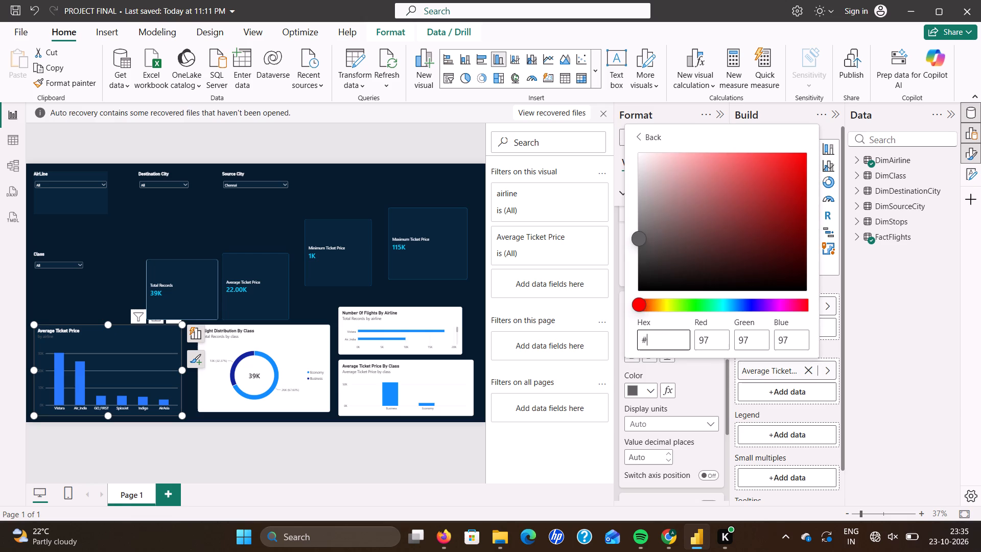
{"action": "type", "text": "FFFFFF"}
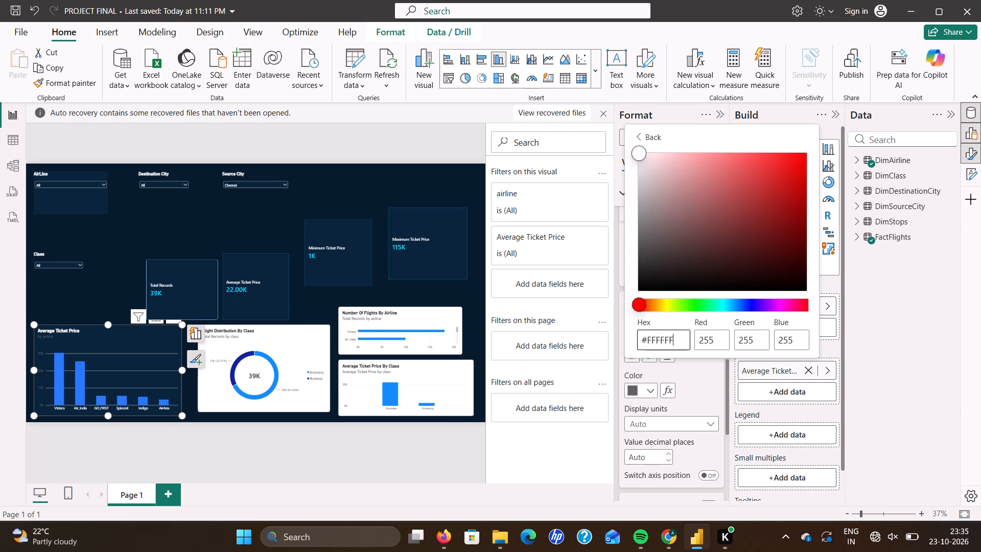
{"action": "left_click", "coordinate": [707, 382]}
{"action": "left_click", "coordinate": [639, 133]}
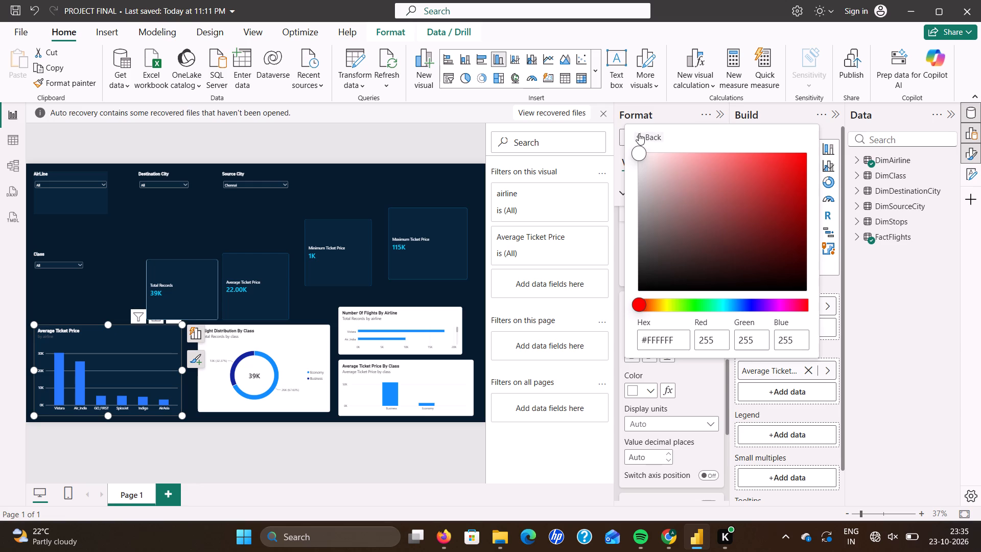
{"action": "left_click", "coordinate": [698, 390]}
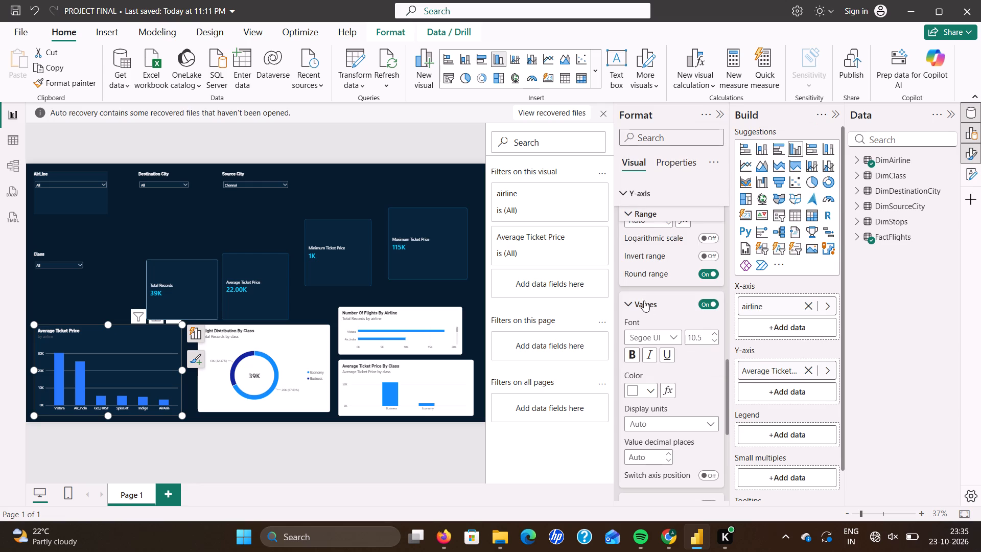
{"action": "left_click", "coordinate": [628, 304]}
{"action": "scroll", "coordinate": [634, 281], "scroll_direction": "up", "scroll_amount": 1}
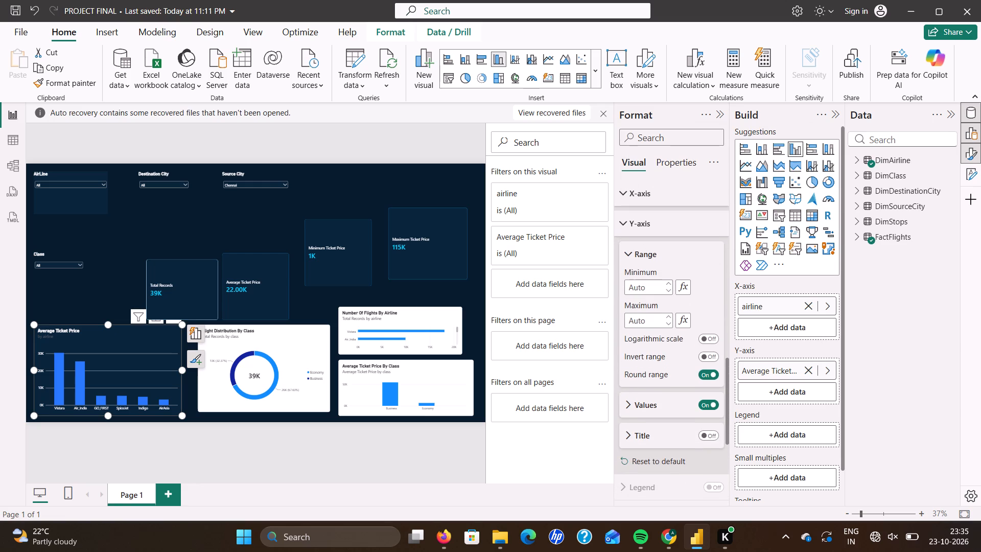
{"action": "left_click", "coordinate": [631, 252]}
{"action": "scroll", "coordinate": [631, 252], "scroll_direction": "up", "scroll_amount": 1}
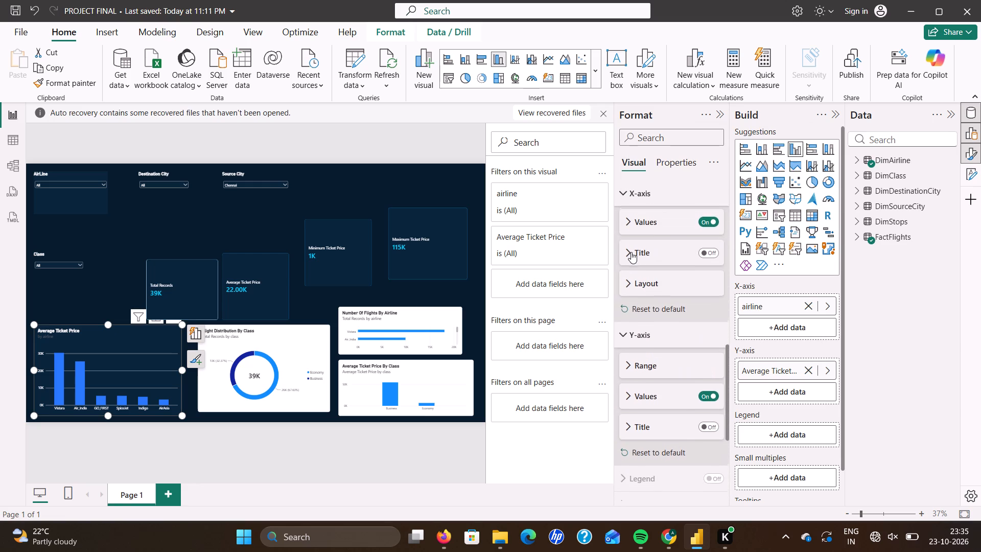
{"action": "scroll", "coordinate": [631, 252], "scroll_direction": "up", "scroll_amount": 1}
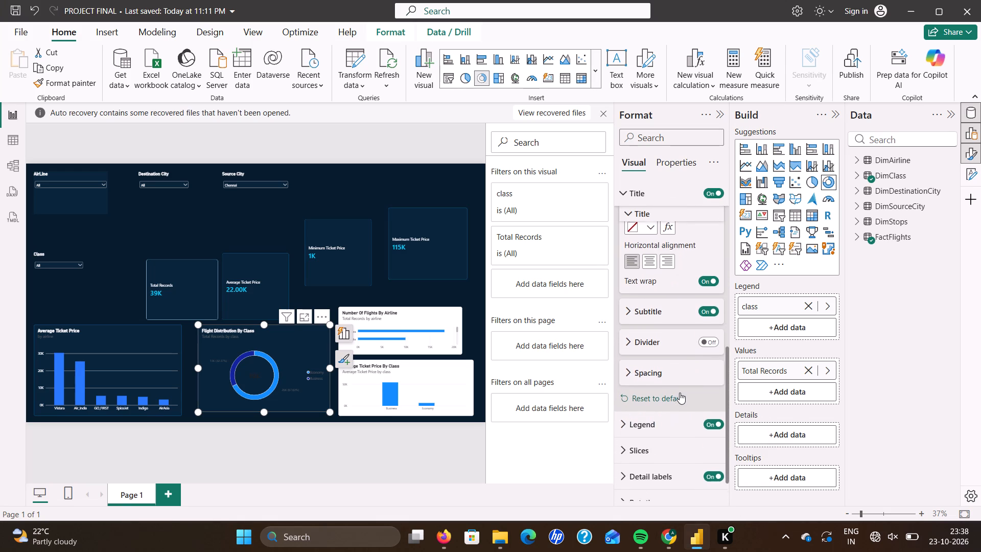
{"action": "scroll", "coordinate": [680, 393], "scroll_direction": "down", "scroll_amount": 1}
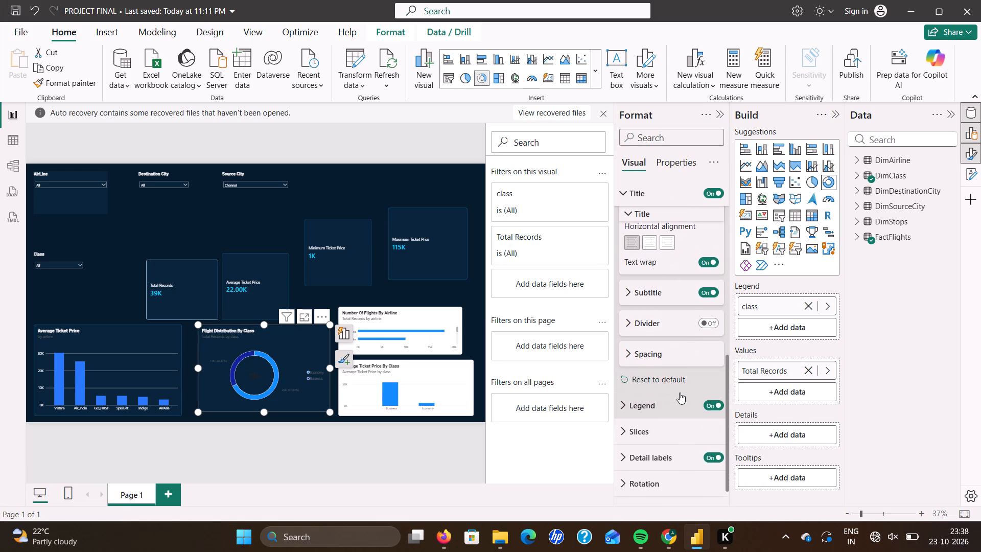
{"action": "scroll", "coordinate": [680, 393], "scroll_direction": "down", "scroll_amount": 1}
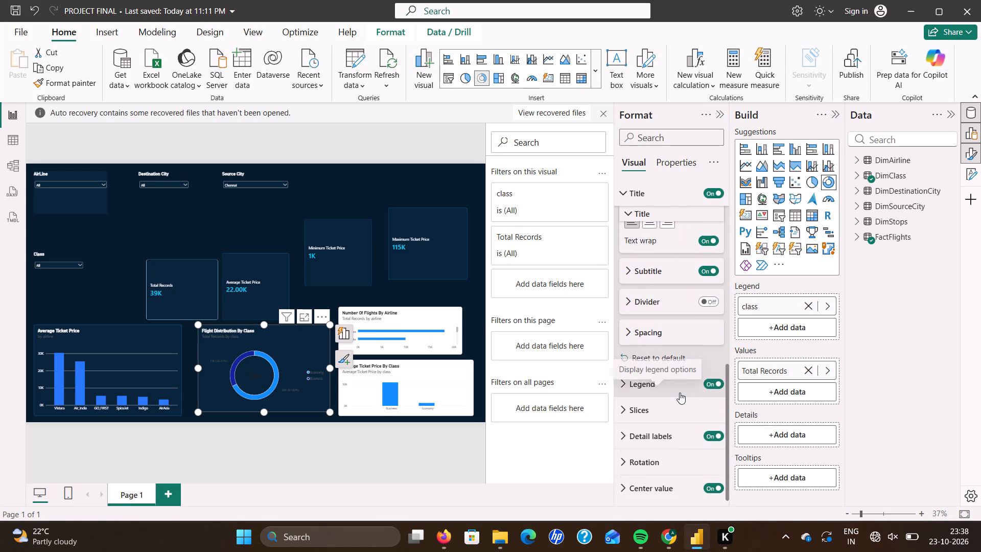
{"action": "scroll", "coordinate": [680, 393], "scroll_direction": "down", "scroll_amount": 1}
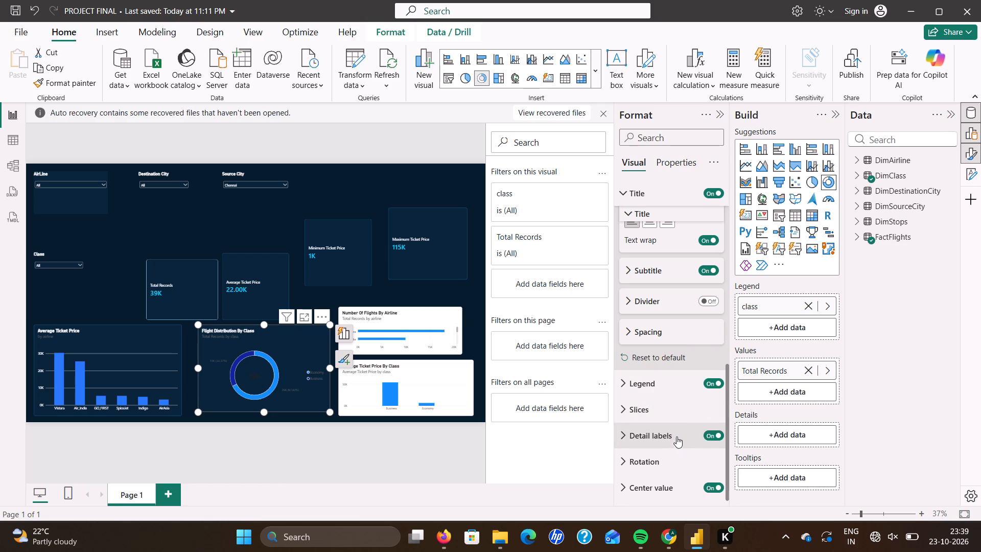
{"action": "scroll", "coordinate": [666, 366], "scroll_direction": "up", "scroll_amount": 5}
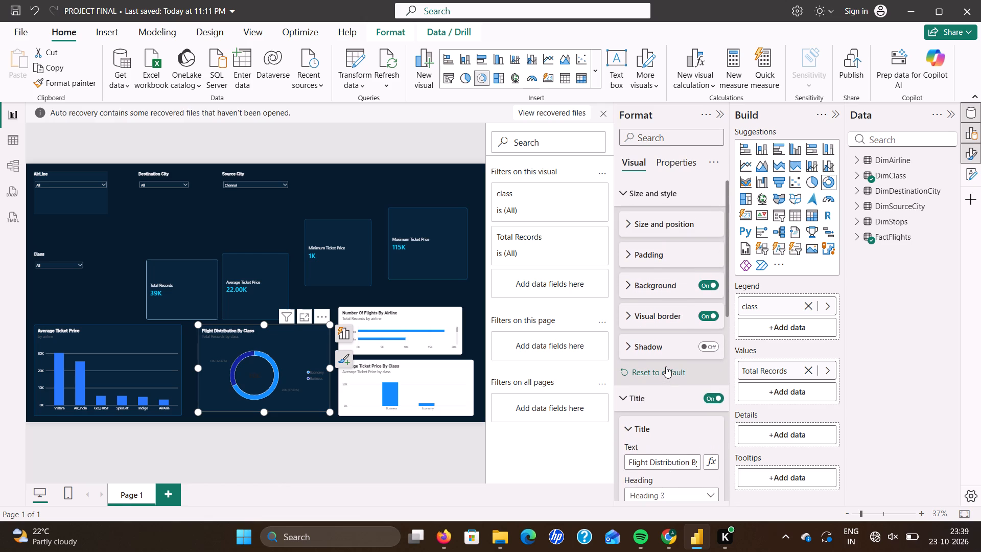
{"action": "scroll", "coordinate": [666, 366], "scroll_direction": "up", "scroll_amount": 1}
{"action": "scroll", "coordinate": [662, 470], "scroll_direction": "down", "scroll_amount": 1}
{"action": "left_click", "coordinate": [628, 394]}
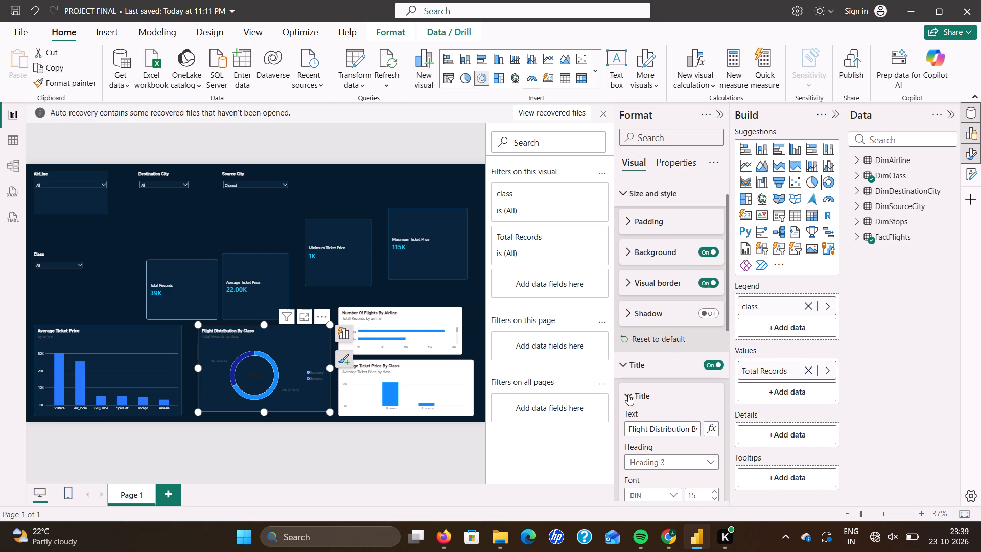
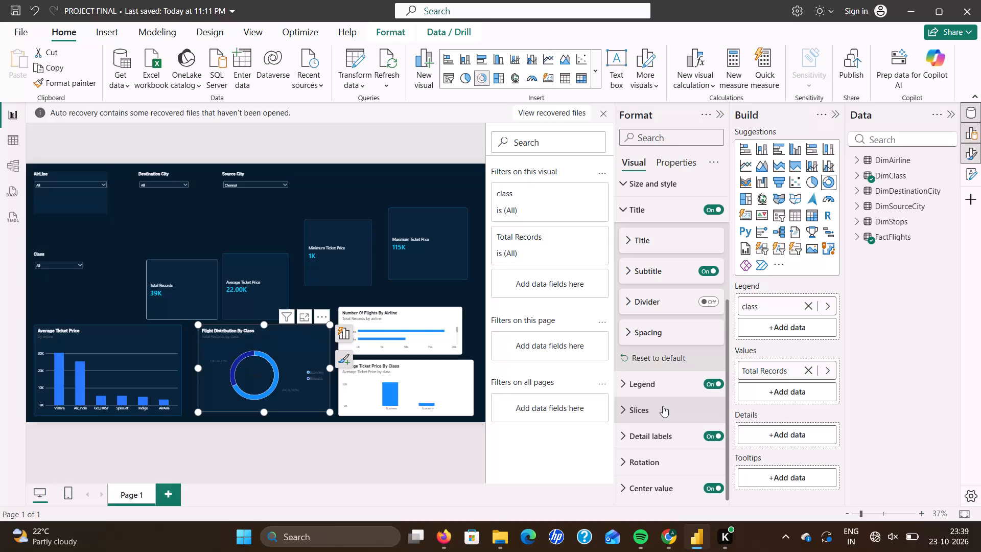
{"action": "scroll", "coordinate": [663, 406], "scroll_direction": "up", "scroll_amount": 4}
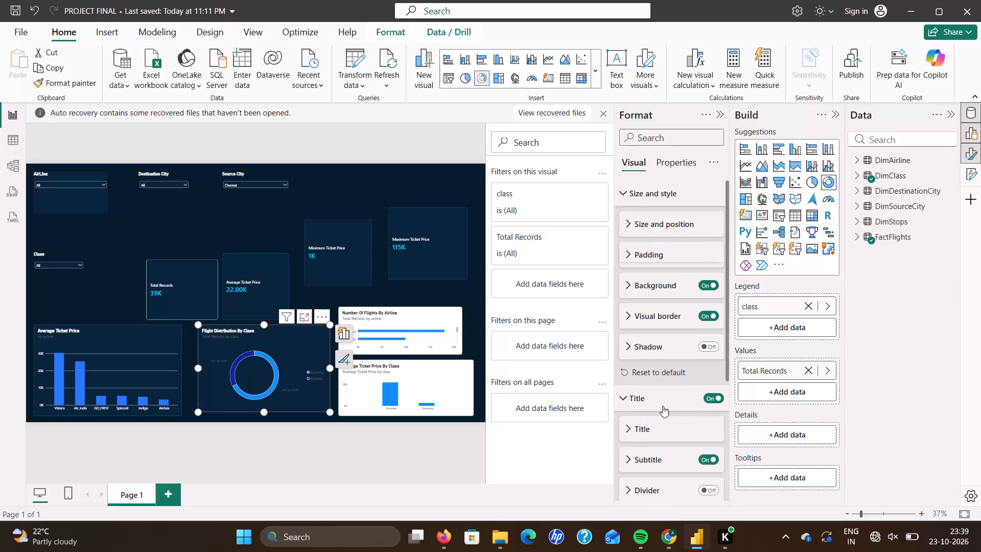
{"action": "scroll", "coordinate": [663, 406], "scroll_direction": "up", "scroll_amount": 1}
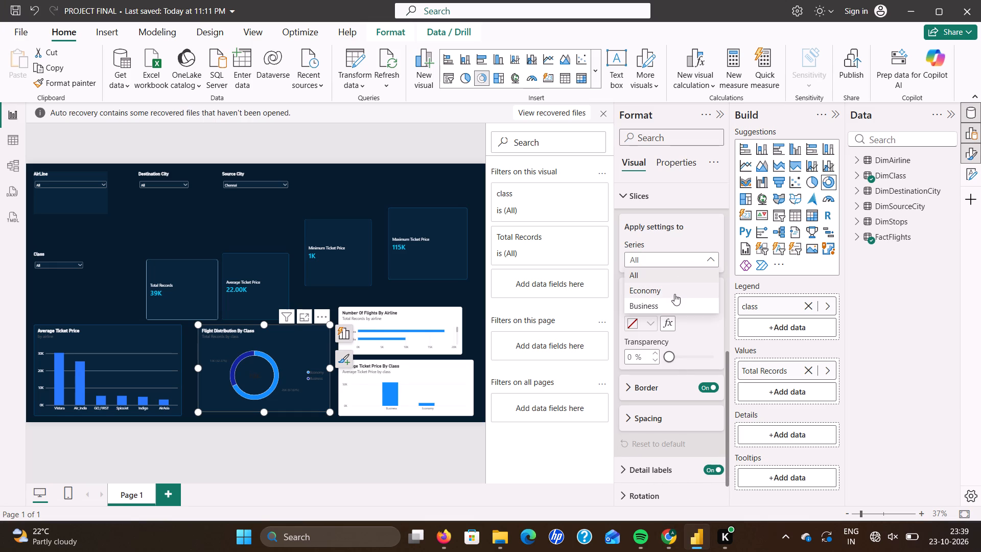
{"action": "left_click", "coordinate": [674, 294]}
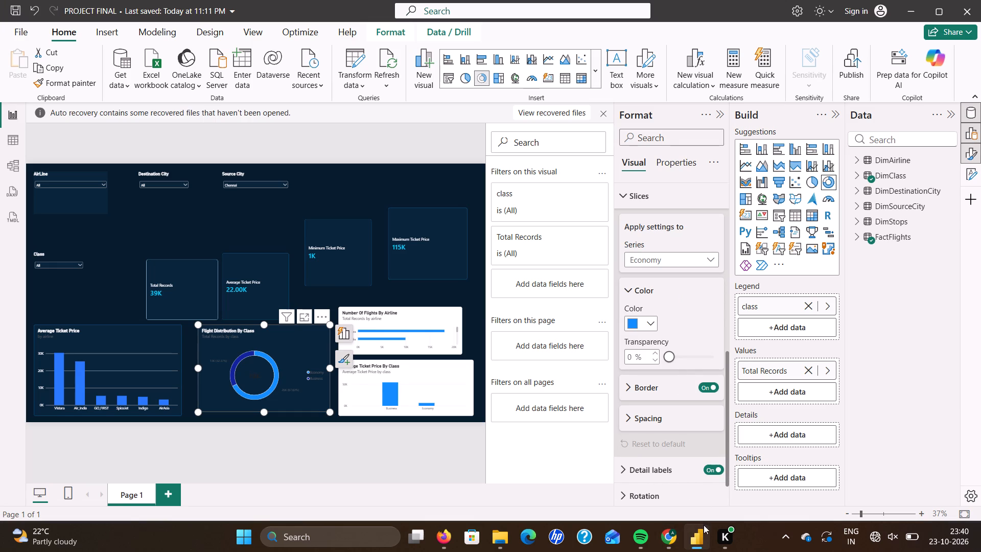
{"action": "left_click", "coordinate": [669, 537]}
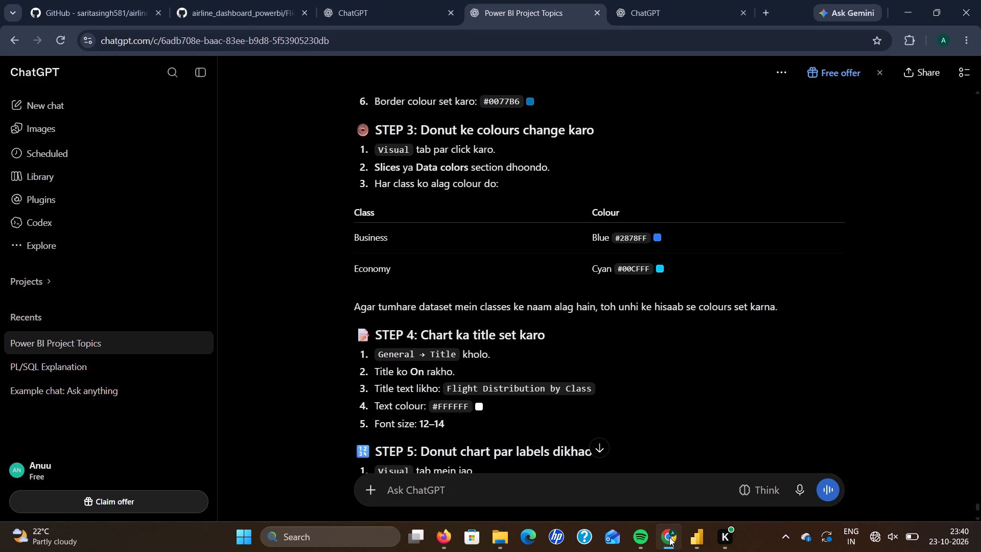
{"action": "left_click", "coordinate": [696, 538]}
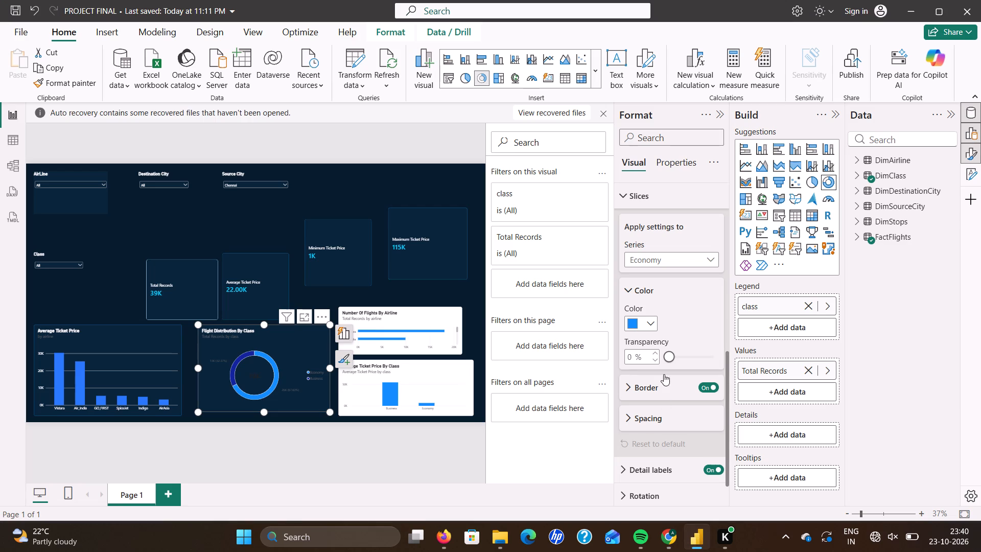
{"action": "left_click", "coordinate": [652, 326]}
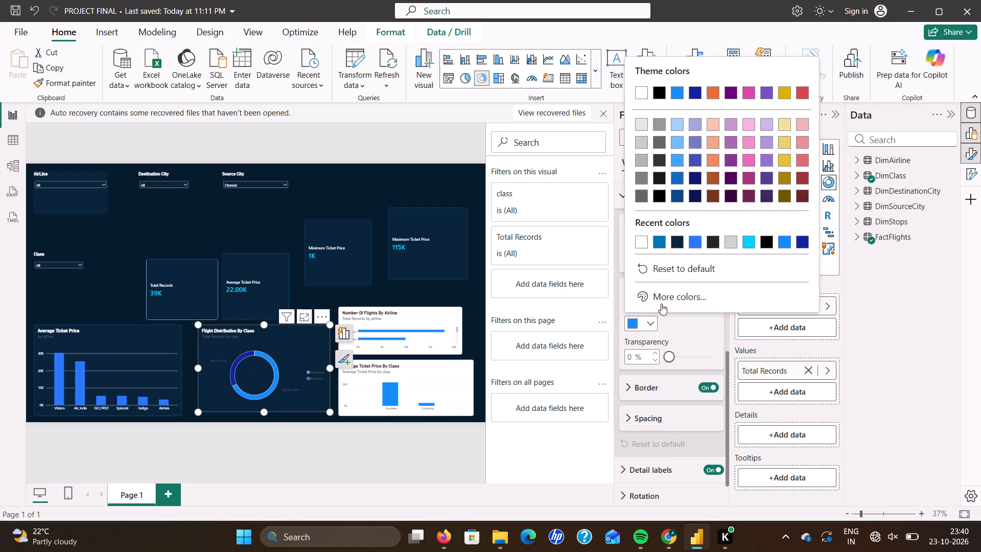
{"action": "left_click", "coordinate": [664, 297]}
{"action": "left_click", "coordinate": [679, 277]}
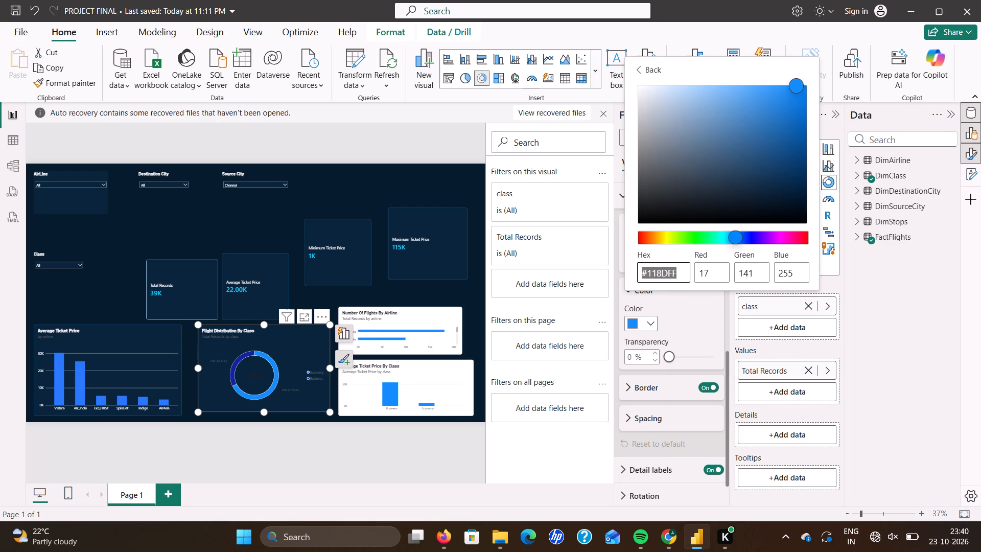
{"action": "key", "text": "BackSpace"}
{"action": "key", "text": "BackSpace"}
{"action": "key", "text": "BackSpace"}
{"action": "key", "text": "BackSpace"}
{"action": "key", "text": "BackSpace"}
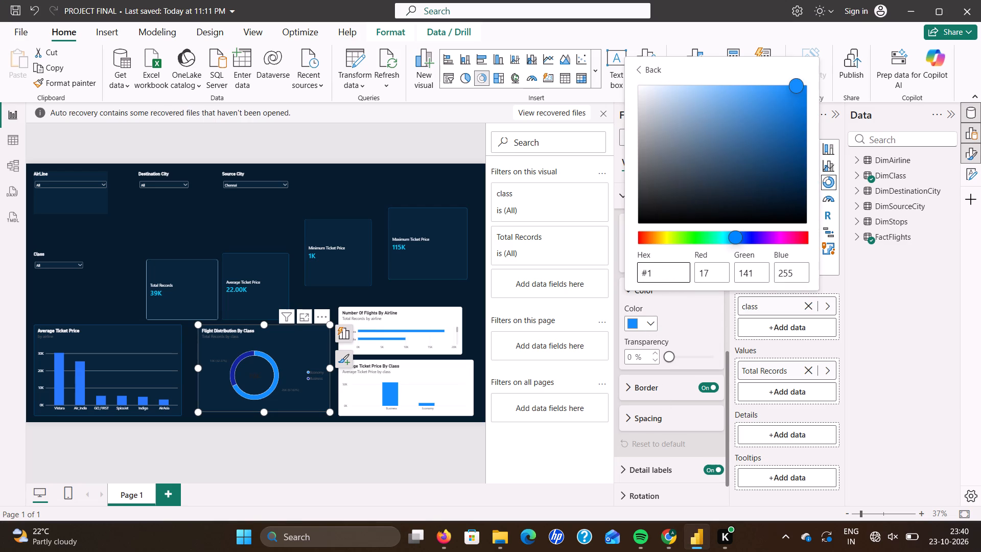
{"action": "key", "text": "BackSpace"}
{"action": "type", "text": "00"}
{"action": "type", "text": "CFFF"}
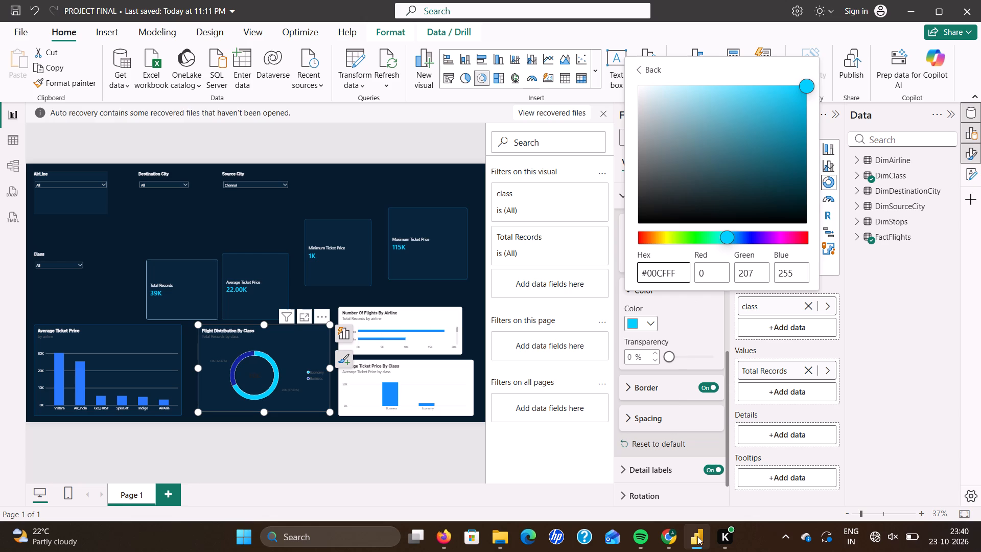
{"action": "left_click", "coordinate": [671, 534]}
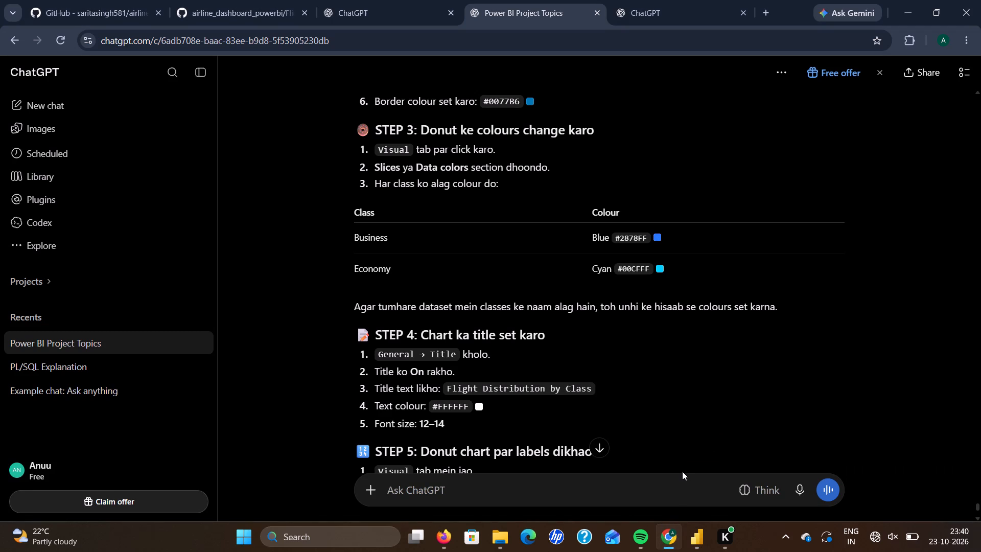
{"action": "left_click", "coordinate": [692, 534]}
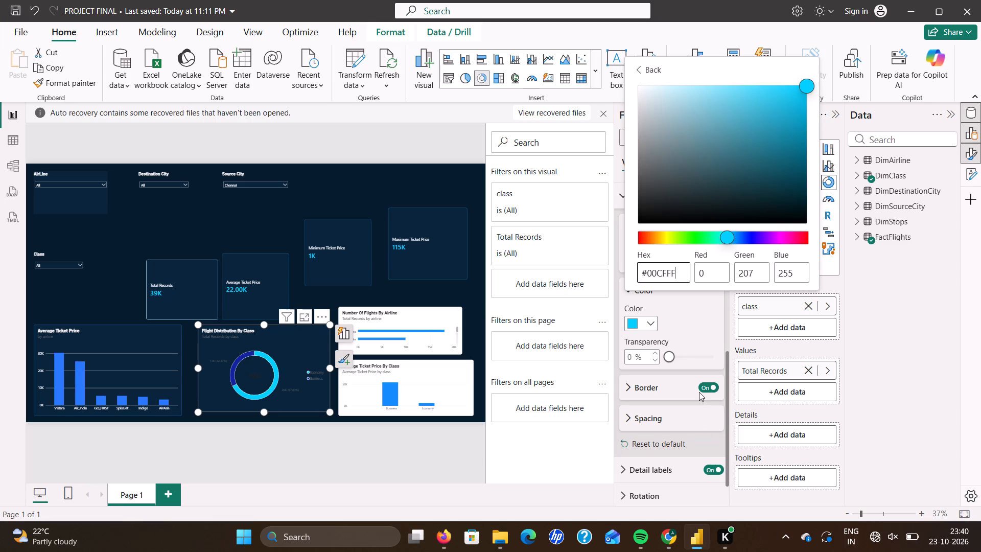
{"action": "left_click", "coordinate": [683, 315]}
{"action": "left_click", "coordinate": [639, 71]}
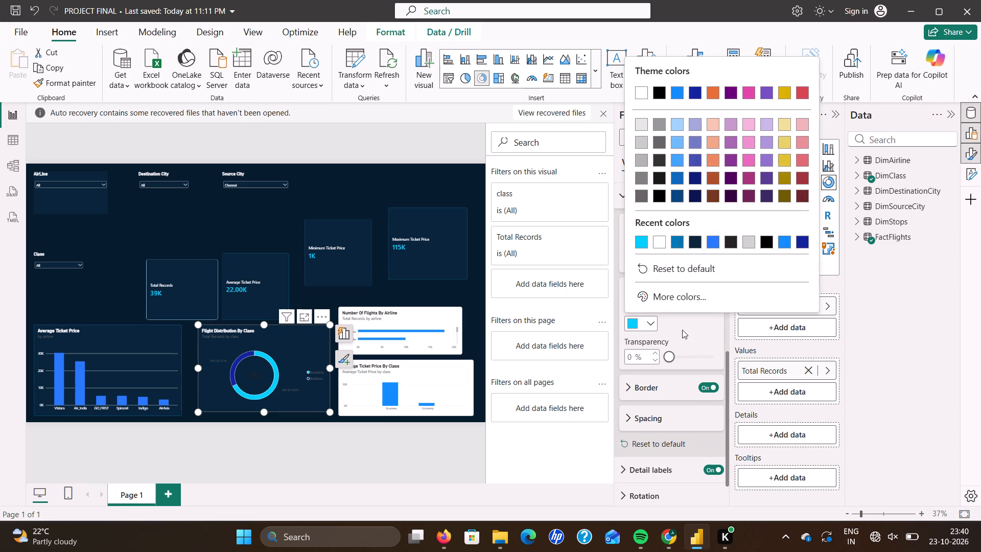
{"action": "left_click", "coordinate": [682, 330]}
Set the Business slice of the donut chart to the blue #2878FF.
{"action": "left_click", "coordinate": [695, 259]}
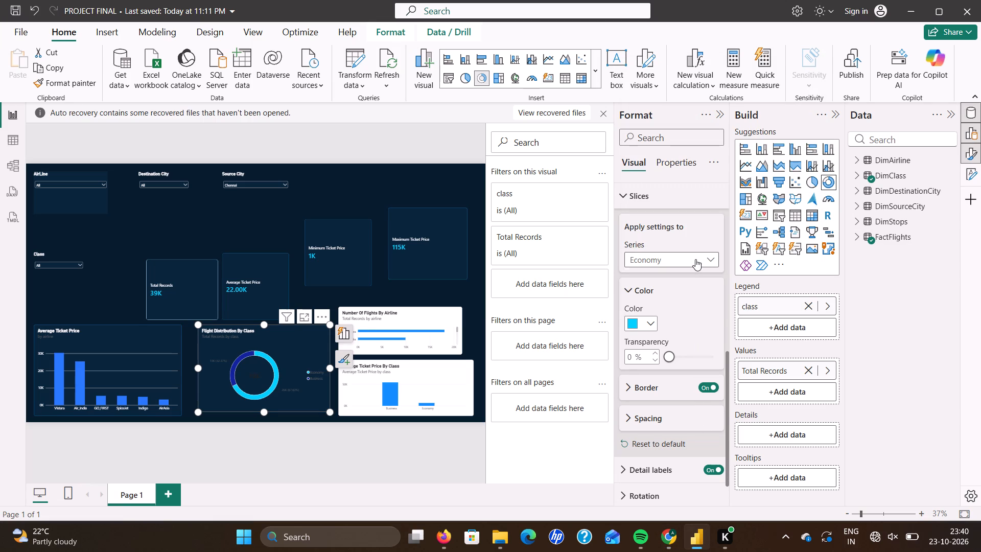
{"action": "left_click", "coordinate": [681, 306]}
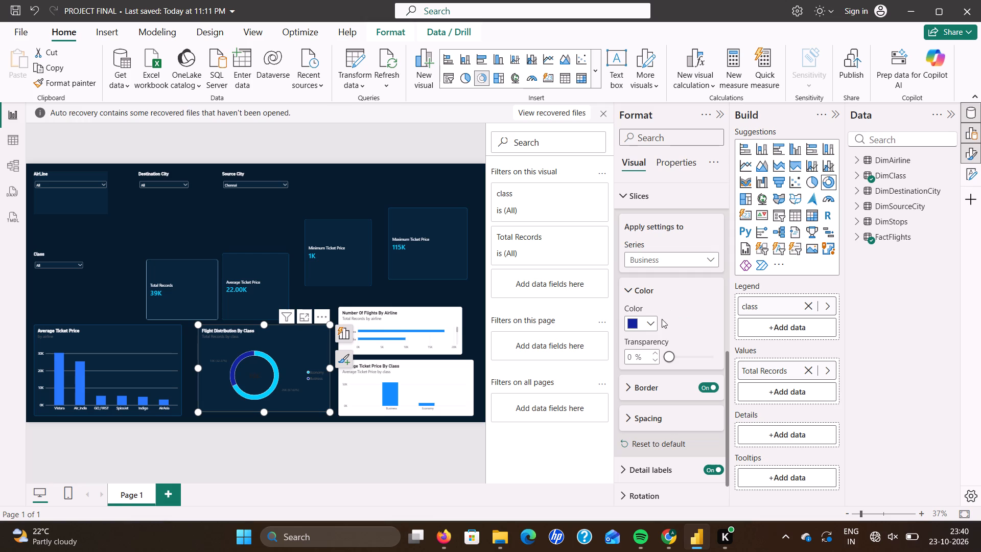
{"action": "left_click", "coordinate": [650, 321]}
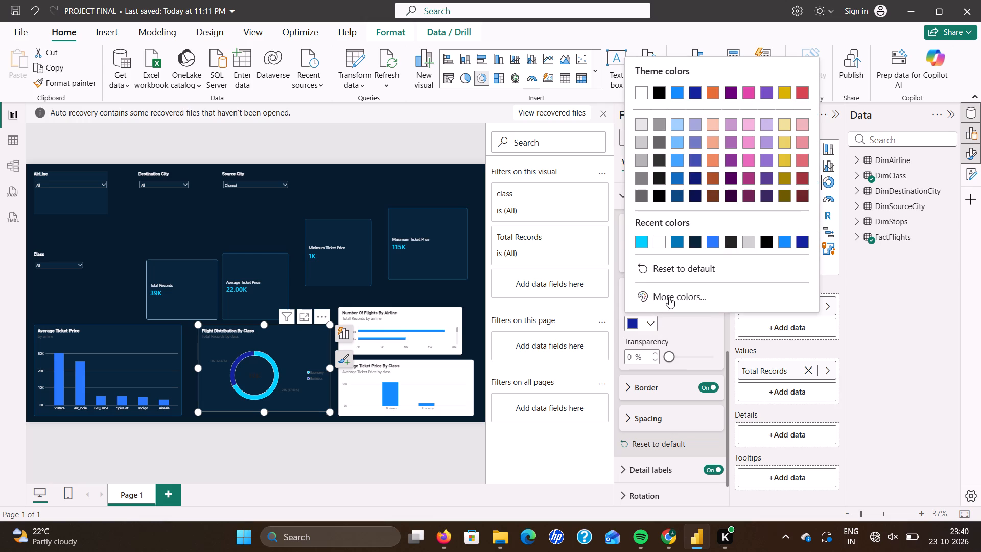
{"action": "left_click", "coordinate": [669, 297]}
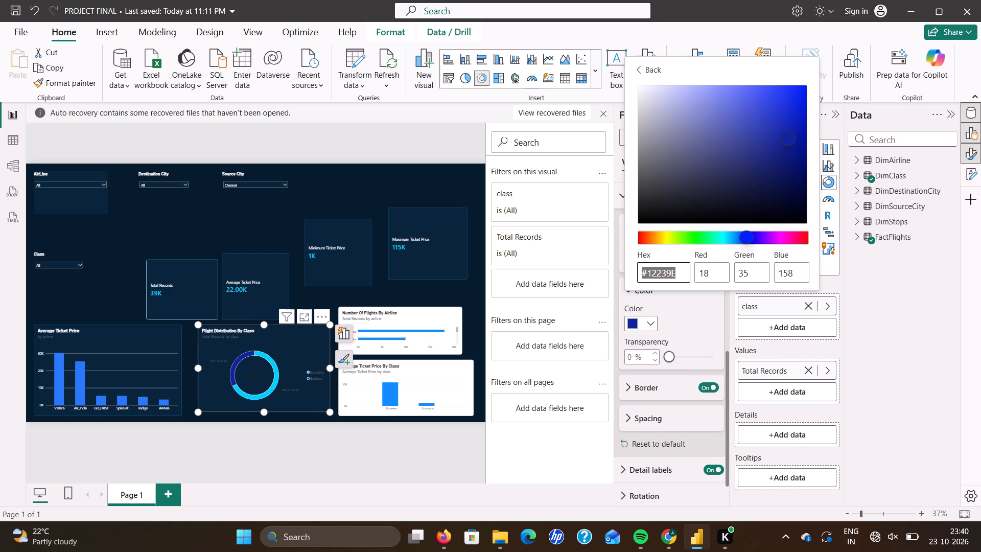
{"action": "left_click", "coordinate": [680, 267]}
{"action": "key", "text": "BackSpace"}
{"action": "key", "text": "BackSpace"}
{"action": "key", "text": "BackSpace"}
{"action": "key", "text": "BackSpace"}
{"action": "key", "text": "BackSpace"}
{"action": "key", "text": "BackSpace"}
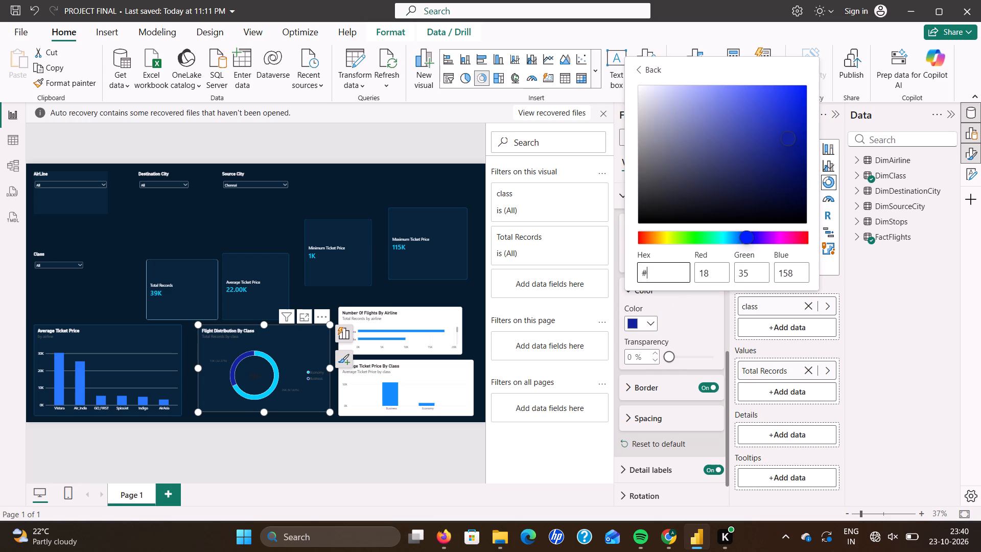
{"action": "type", "text": "287"}
{"action": "type", "text": "8FF"}
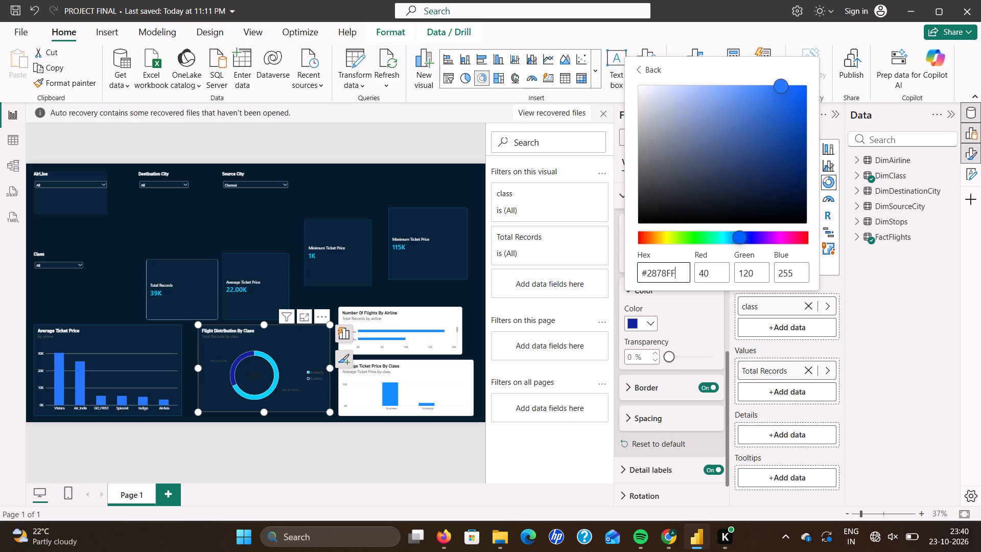
{"action": "left_click", "coordinate": [683, 316]}
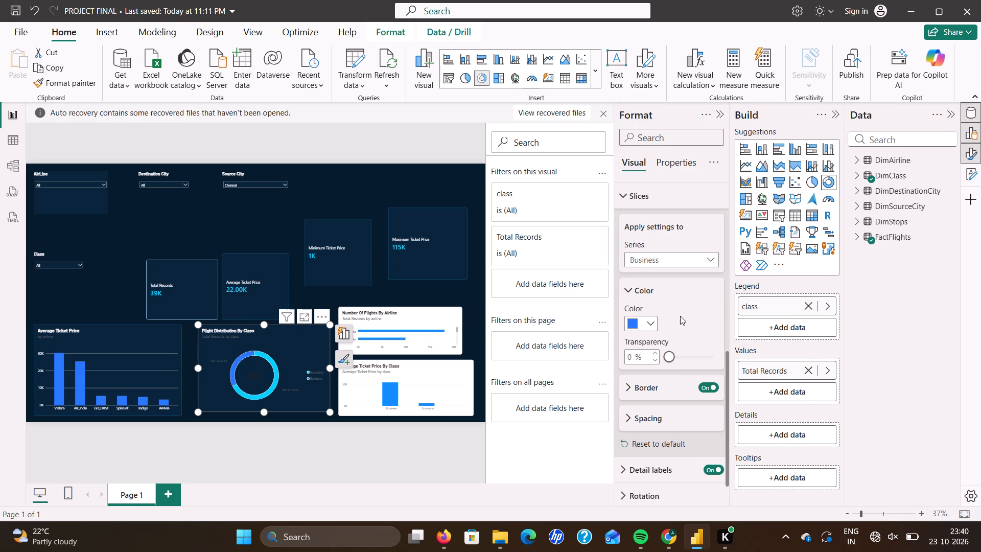
{"action": "left_click", "coordinate": [305, 339]}
{"action": "left_click", "coordinate": [669, 539]}
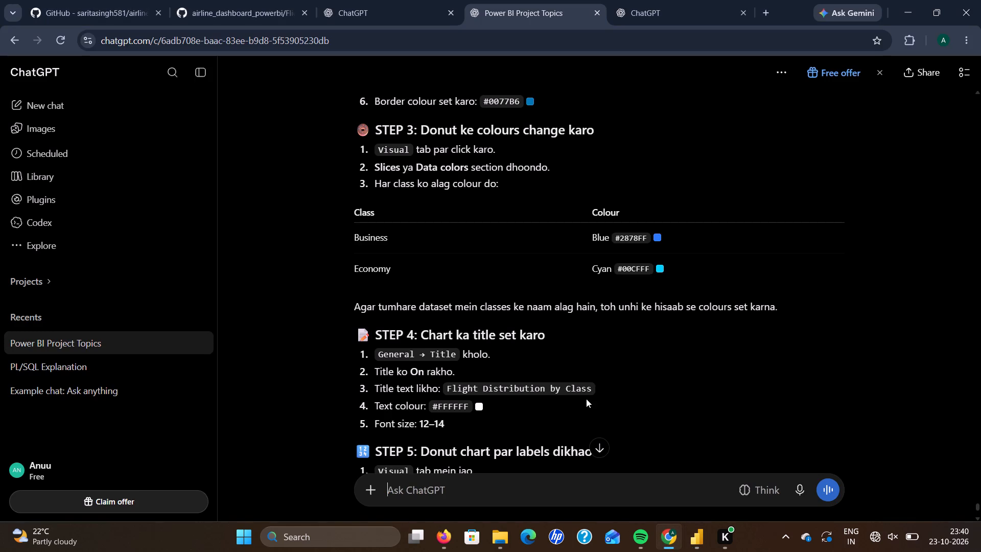
{"action": "scroll", "coordinate": [585, 398], "scroll_direction": "down", "scroll_amount": 2}
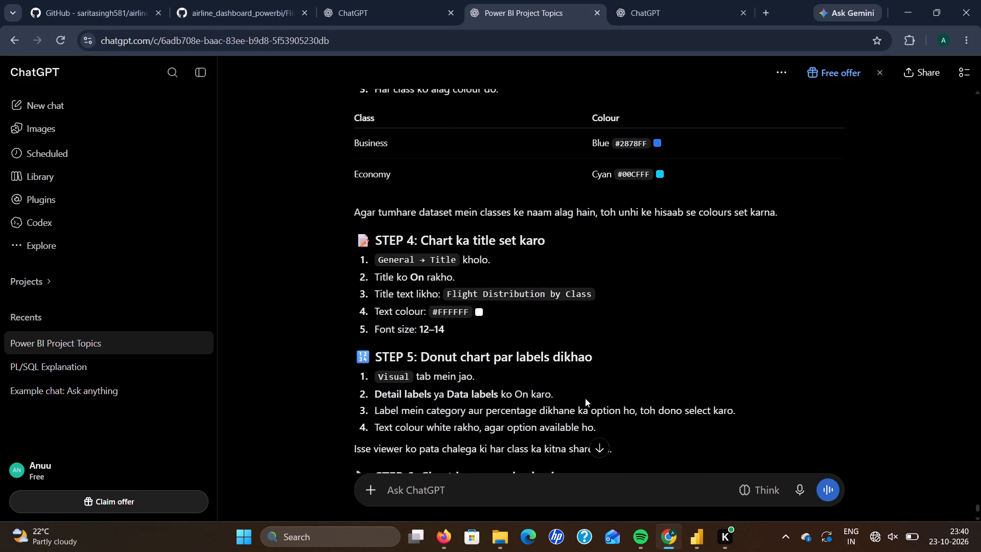
{"action": "scroll", "coordinate": [585, 398], "scroll_direction": "down", "scroll_amount": 2}
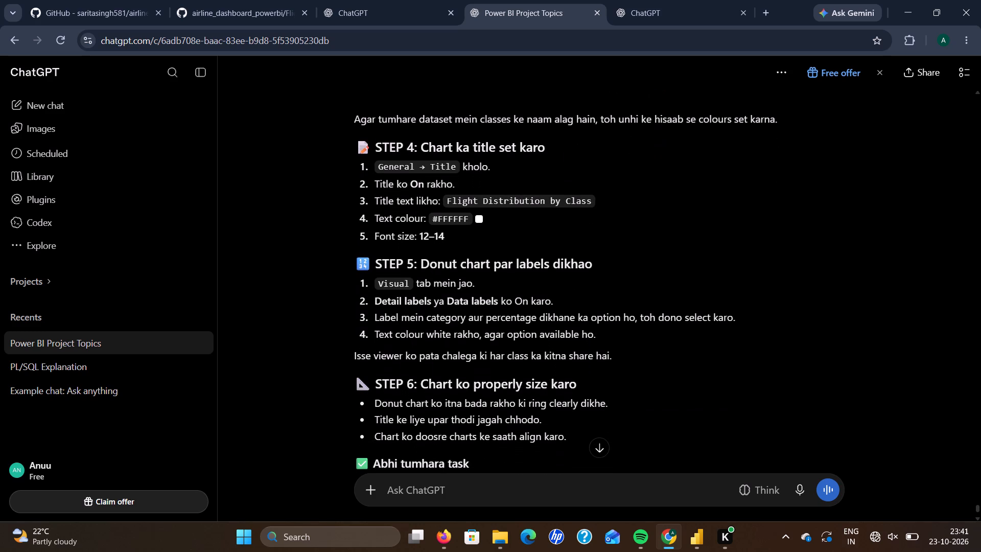
{"action": "scroll", "coordinate": [585, 398], "scroll_direction": "down", "scroll_amount": 1}
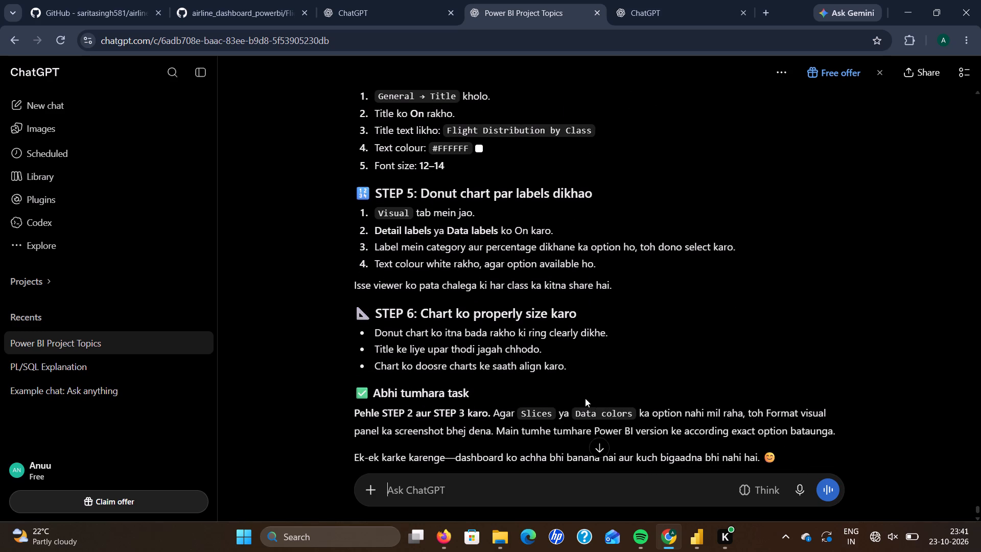
{"action": "left_click", "coordinate": [699, 537]}
{"action": "scroll", "coordinate": [665, 382], "scroll_direction": "down", "scroll_amount": 2}
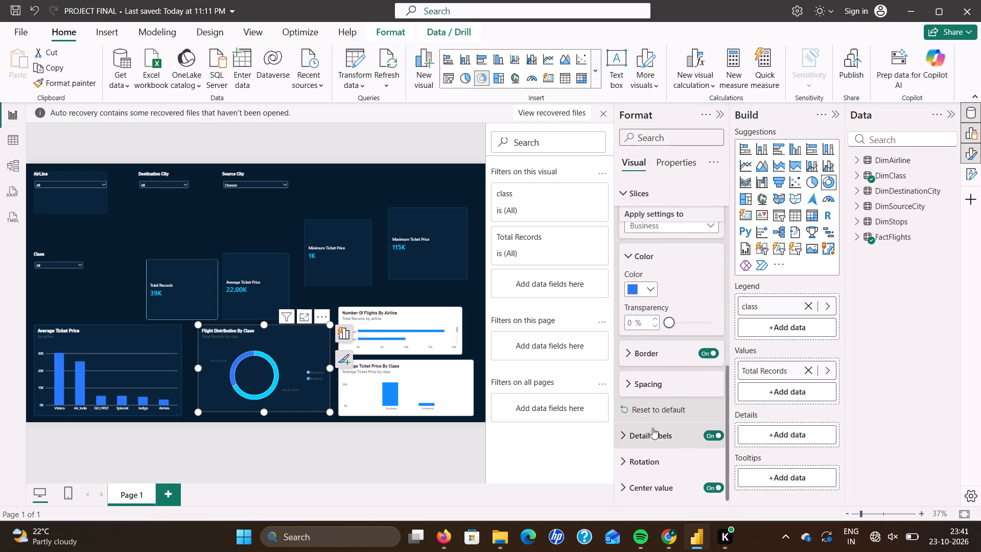
{"action": "left_click", "coordinate": [669, 544]}
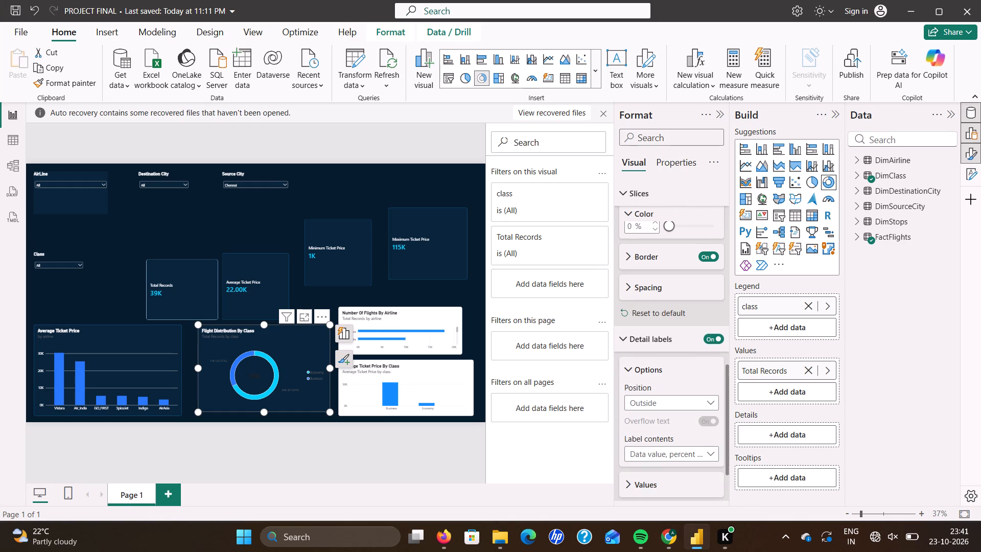
{"action": "scroll", "coordinate": [660, 422], "scroll_direction": "down", "scroll_amount": 1}
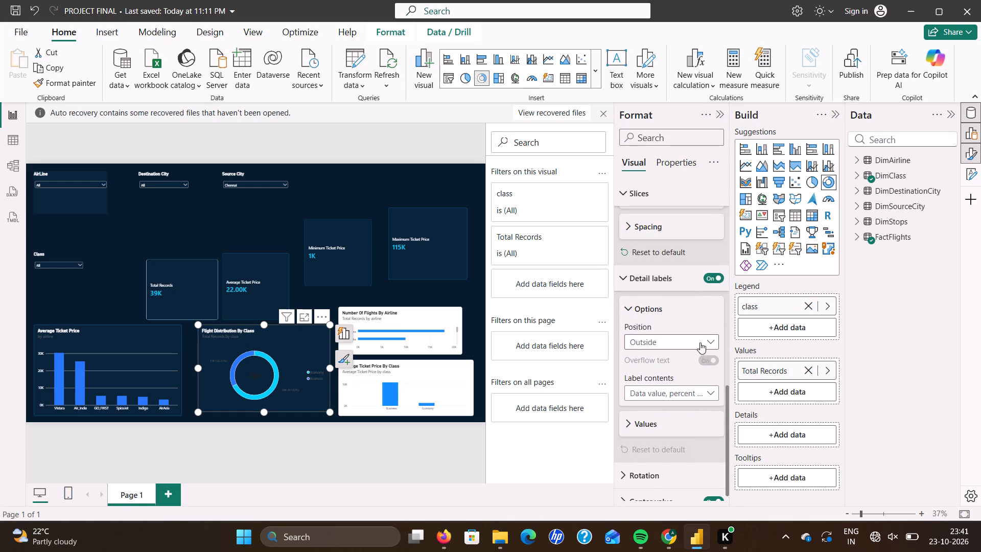
{"action": "left_click", "coordinate": [665, 527]}
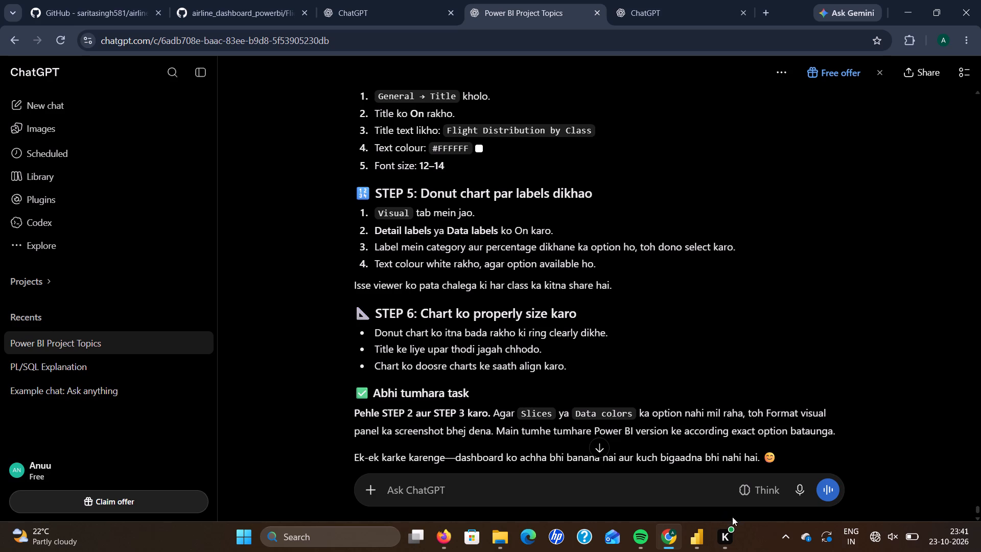
{"action": "left_click", "coordinate": [695, 530]}
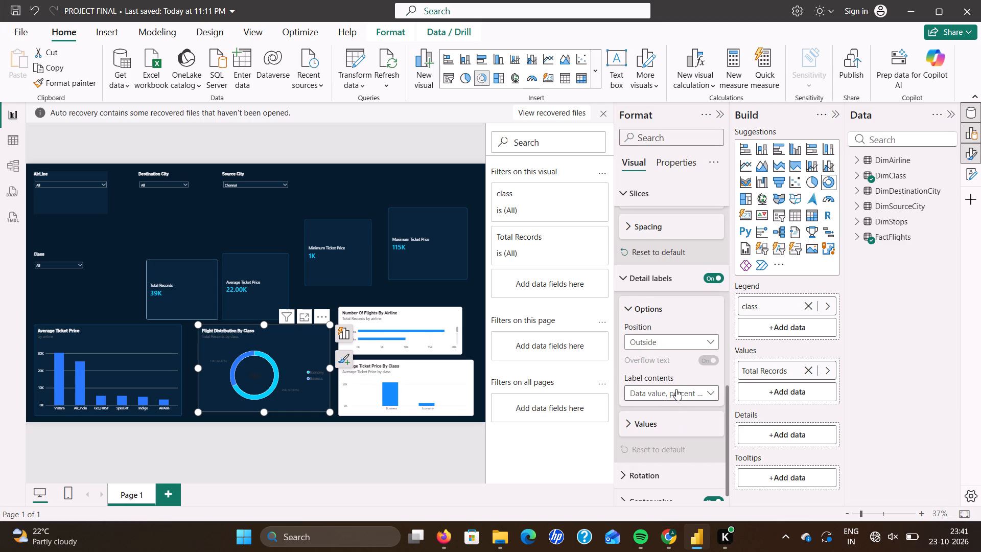
{"action": "scroll", "coordinate": [676, 389], "scroll_direction": "down", "scroll_amount": 1}
{"action": "left_click", "coordinate": [667, 534]}
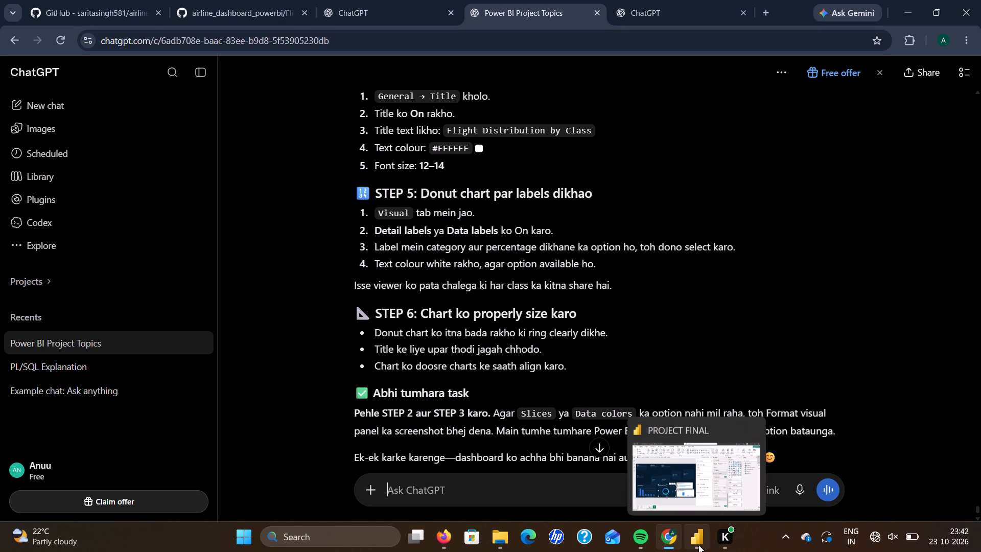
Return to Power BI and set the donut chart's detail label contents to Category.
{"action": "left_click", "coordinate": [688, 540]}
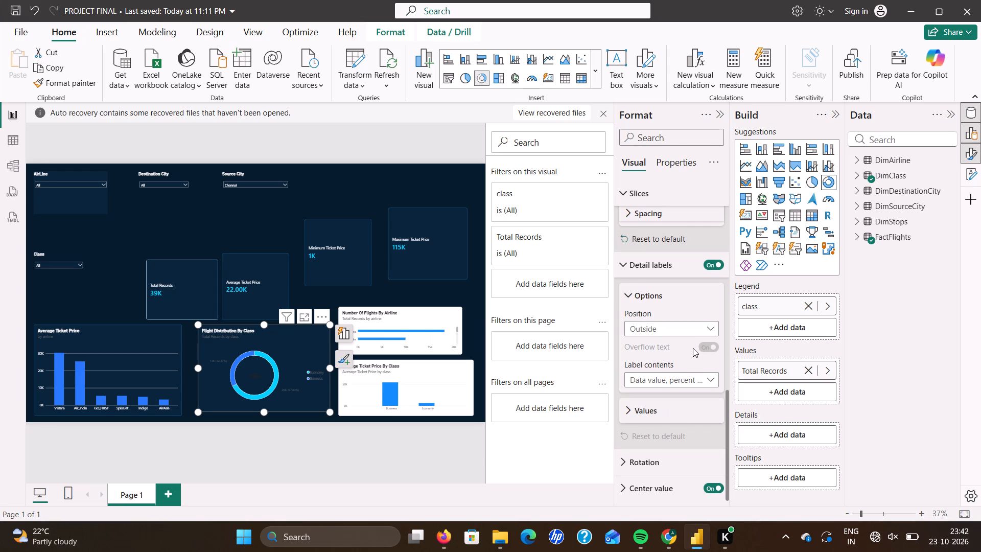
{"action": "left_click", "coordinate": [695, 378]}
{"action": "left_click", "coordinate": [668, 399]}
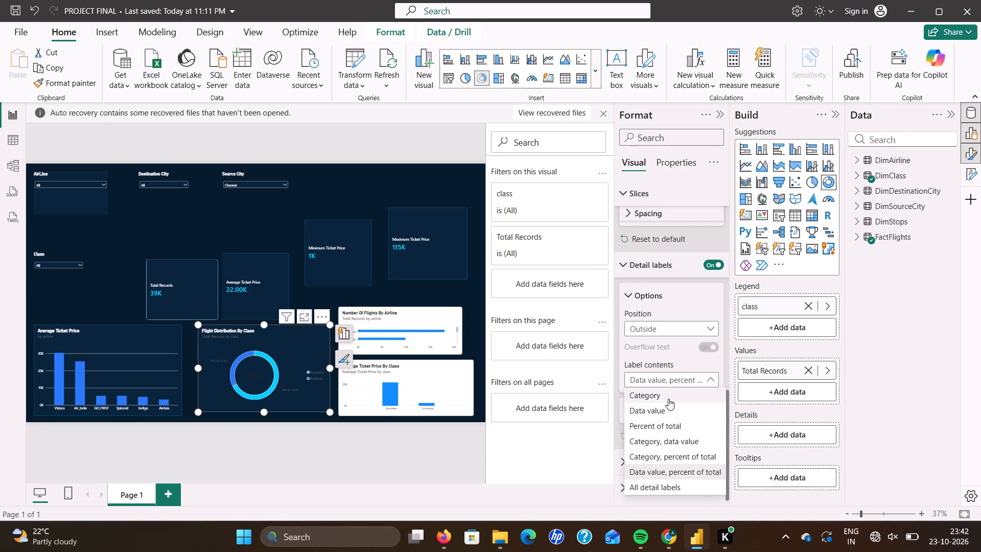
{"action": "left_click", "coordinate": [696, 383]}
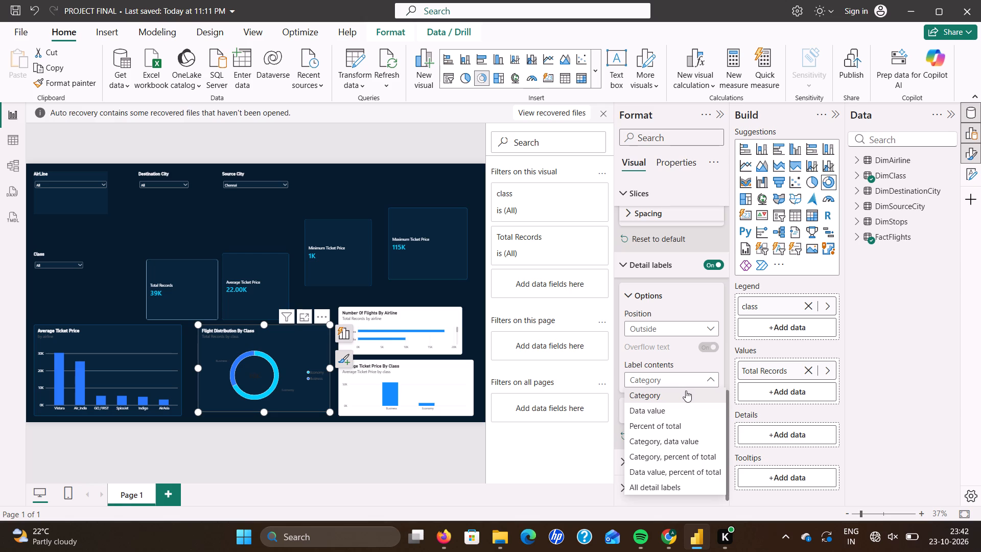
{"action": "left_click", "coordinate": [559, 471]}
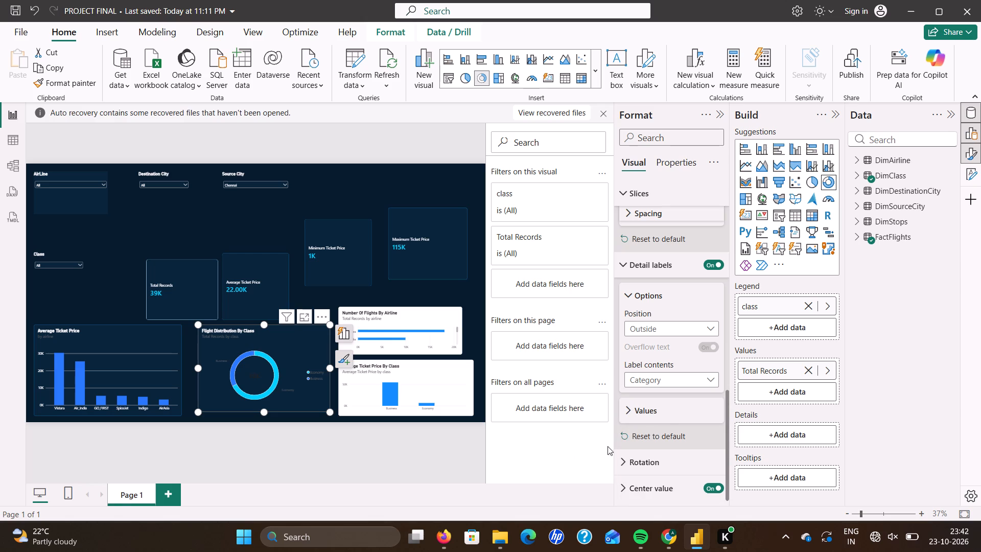
Set the text colour of the donut chart's detail label values to white #FFFFFF.
{"action": "left_click", "coordinate": [664, 411]}
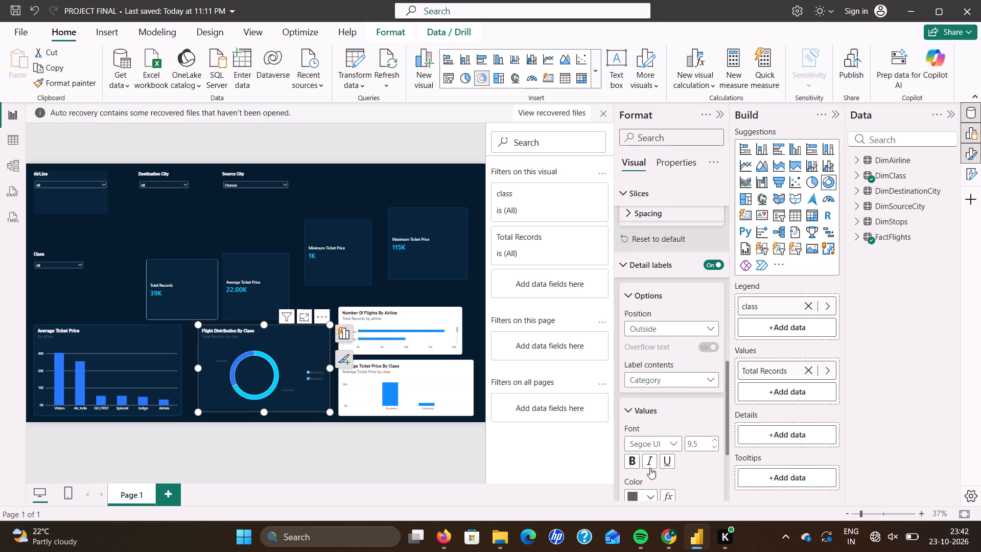
{"action": "left_click", "coordinate": [650, 501]}
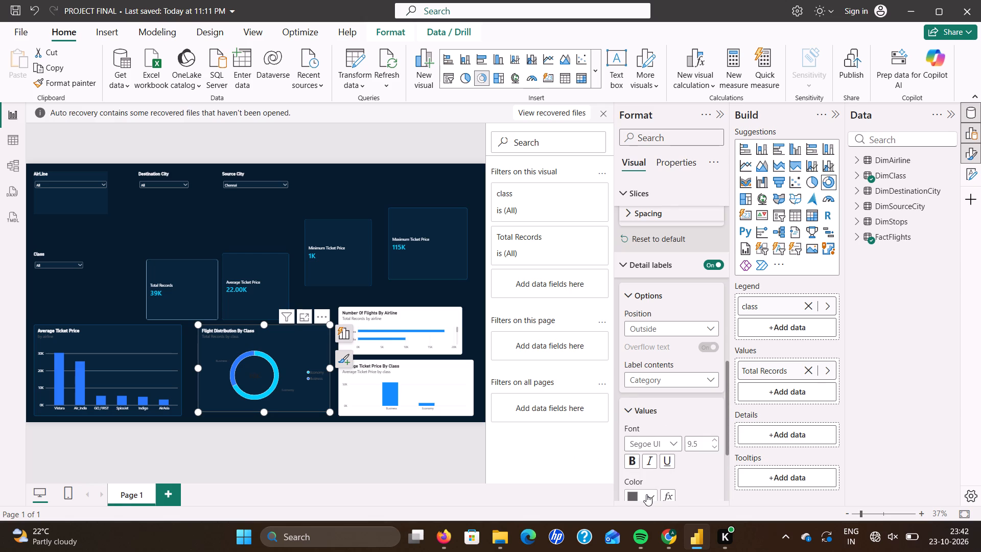
{"action": "left_click", "coordinate": [646, 494]}
{"action": "left_click", "coordinate": [667, 471]}
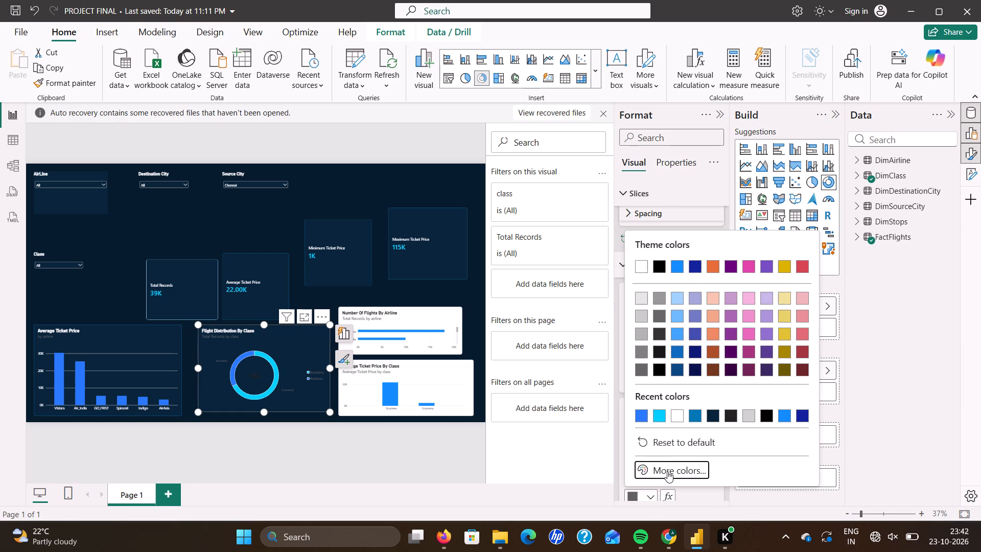
{"action": "left_click", "coordinate": [678, 443]}
{"action": "key", "text": "BackSpace"}
{"action": "key", "text": "BackSpace"}
{"action": "key", "text": "BackSpace"}
{"action": "key", "text": "BackSpace"}
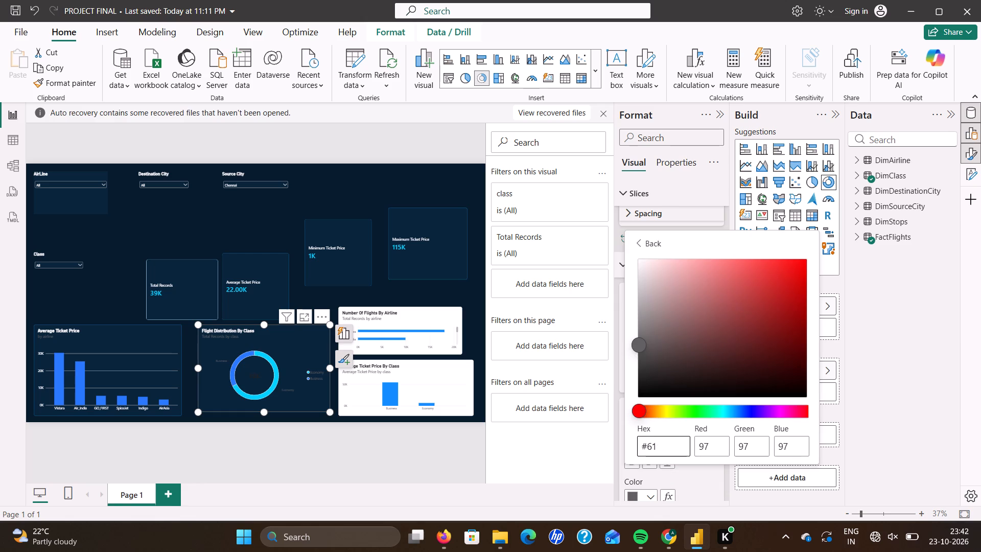
{"action": "key", "text": "BackSpace"}
{"action": "key", "text": "BackSpace"}
{"action": "type", "text": "FFFFFF"}
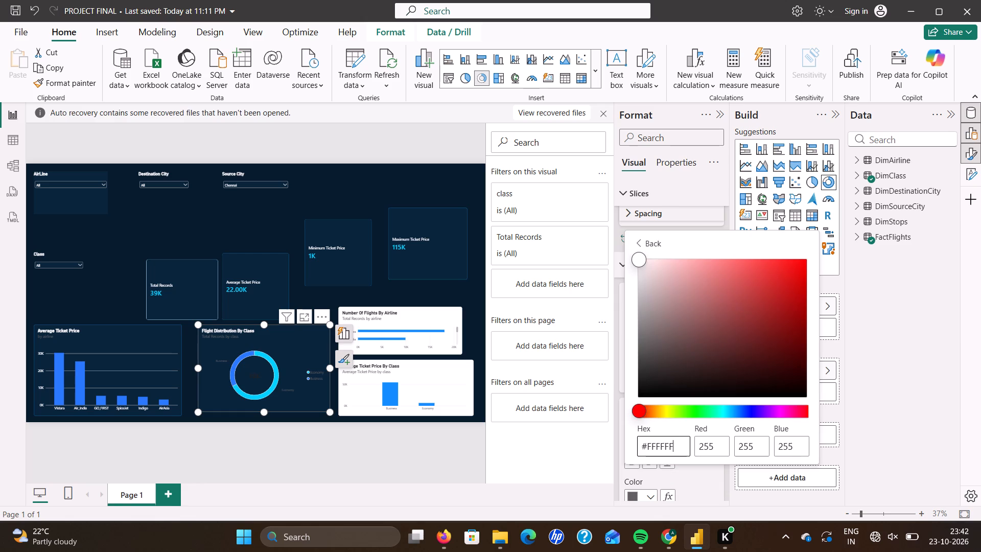
{"action": "left_click", "coordinate": [704, 486]}
{"action": "left_click", "coordinate": [638, 242]}
{"action": "left_click", "coordinate": [688, 485]}
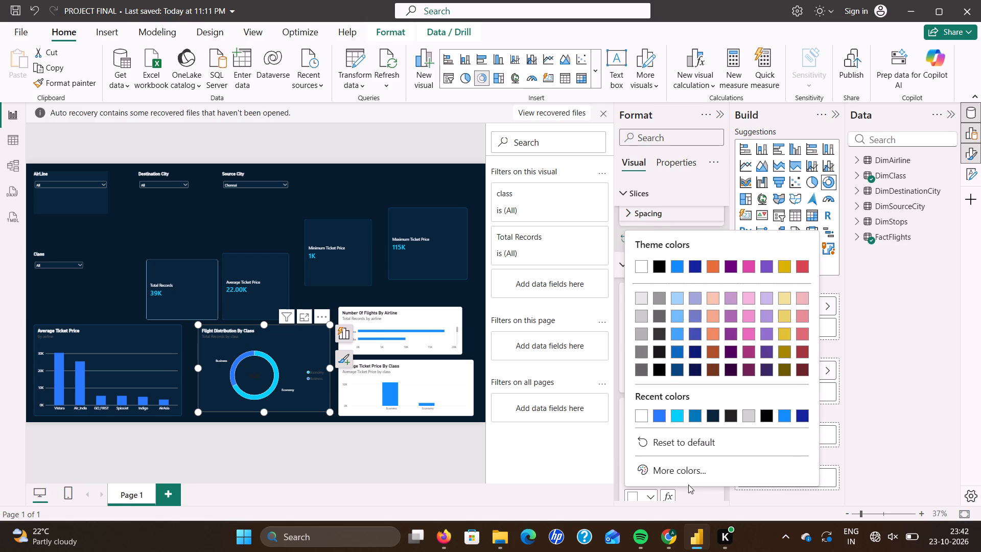
{"action": "left_click", "coordinate": [692, 496]}
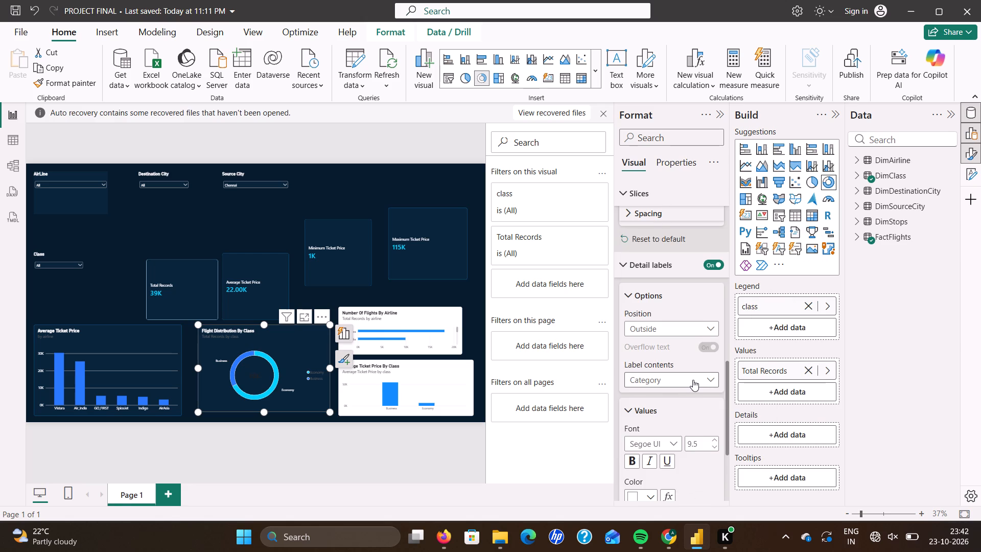
Set the donut chart's detail label contents to Percent of total.
{"action": "left_click", "coordinate": [693, 380]}
{"action": "scroll", "coordinate": [674, 465], "scroll_direction": "down", "scroll_amount": 2}
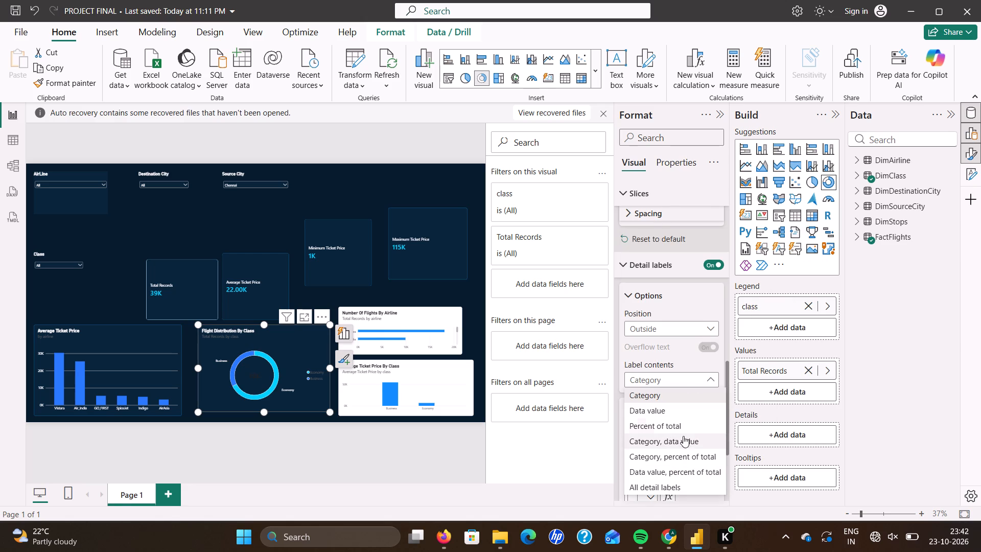
{"action": "left_click", "coordinate": [687, 427]}
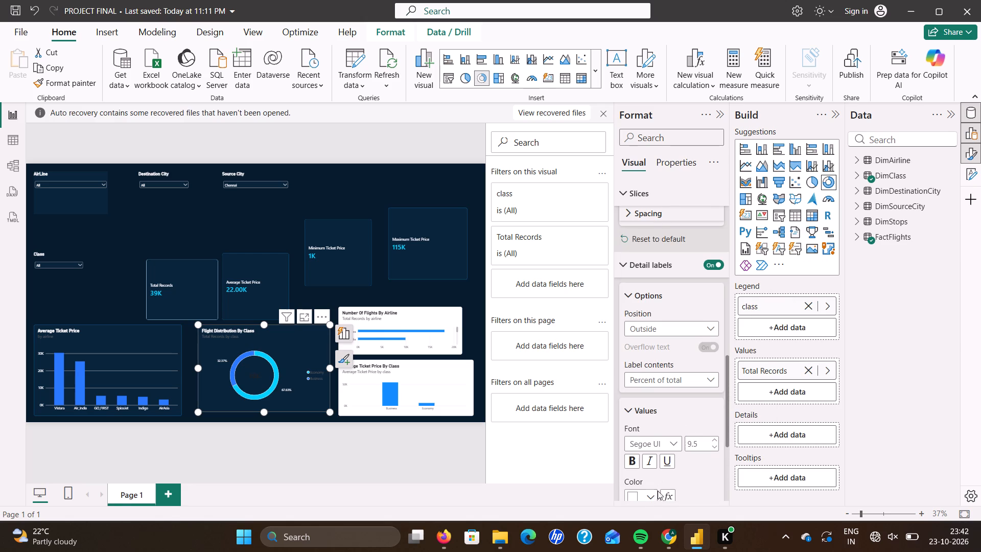
Recheck the custom colour setting of the donut chart's detail label values.
{"action": "left_click", "coordinate": [646, 496]}
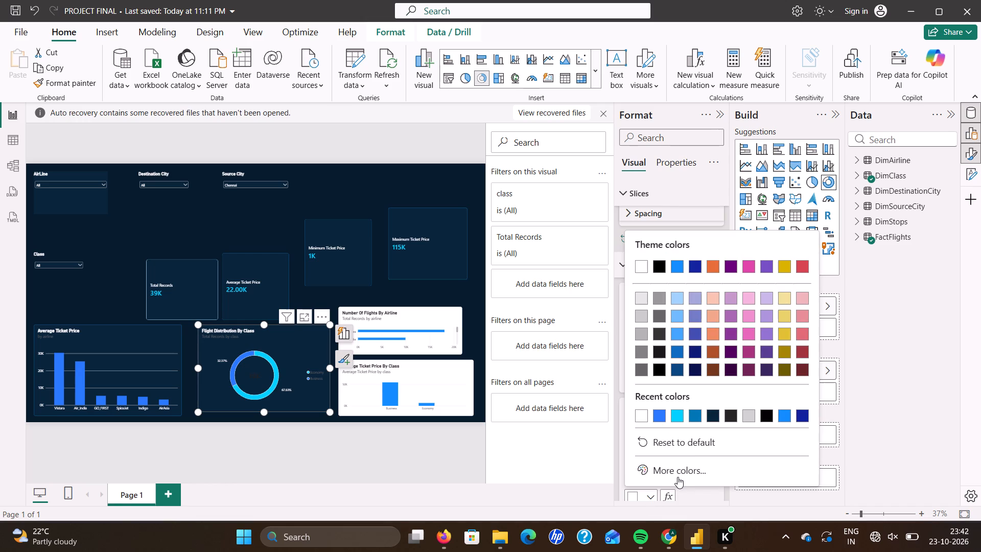
{"action": "left_click", "coordinate": [678, 477]}
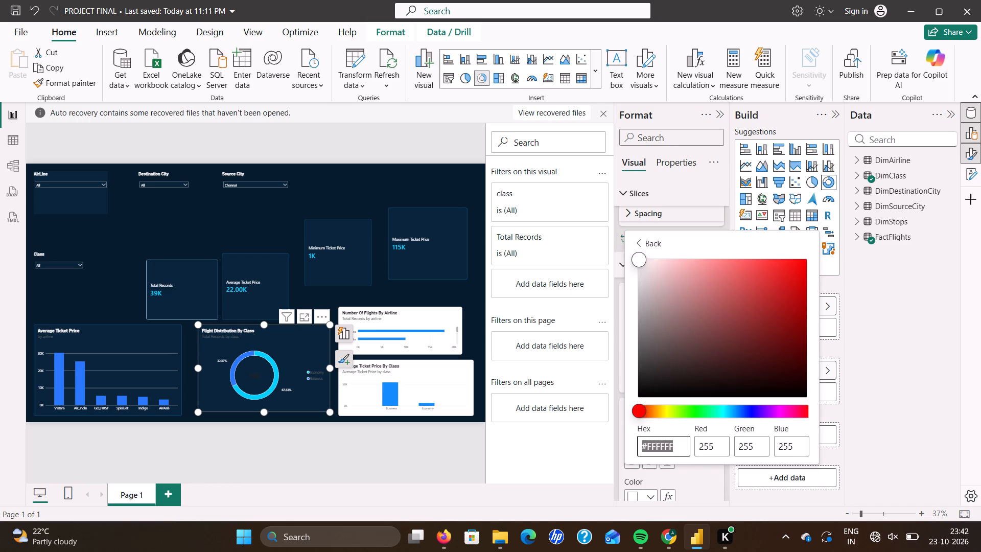
{"action": "left_click", "coordinate": [679, 447]}
{"action": "key", "text": "Return"}
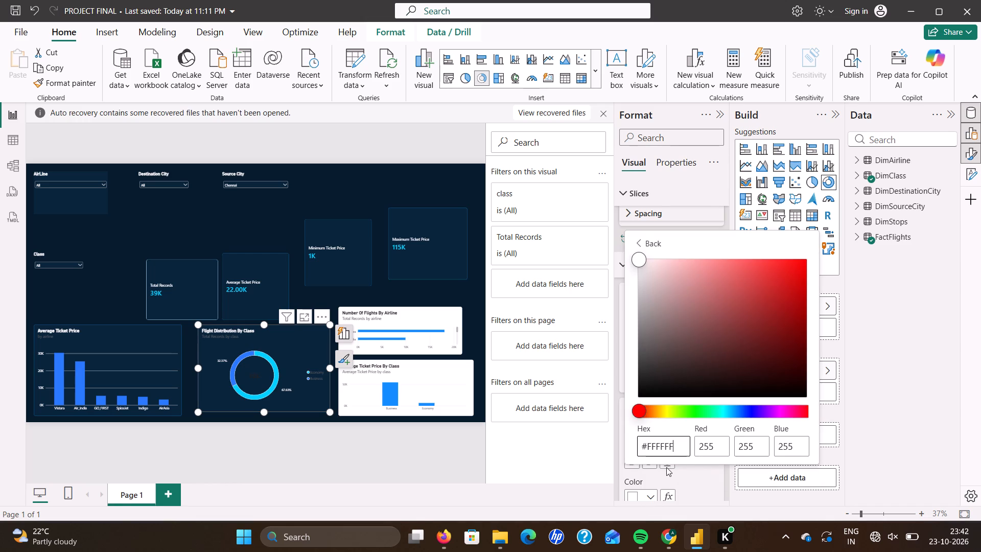
{"action": "left_click", "coordinate": [692, 480]}
{"action": "left_click", "coordinate": [692, 480]}
{"action": "left_click", "coordinate": [636, 244]}
{"action": "left_click", "coordinate": [694, 498]}
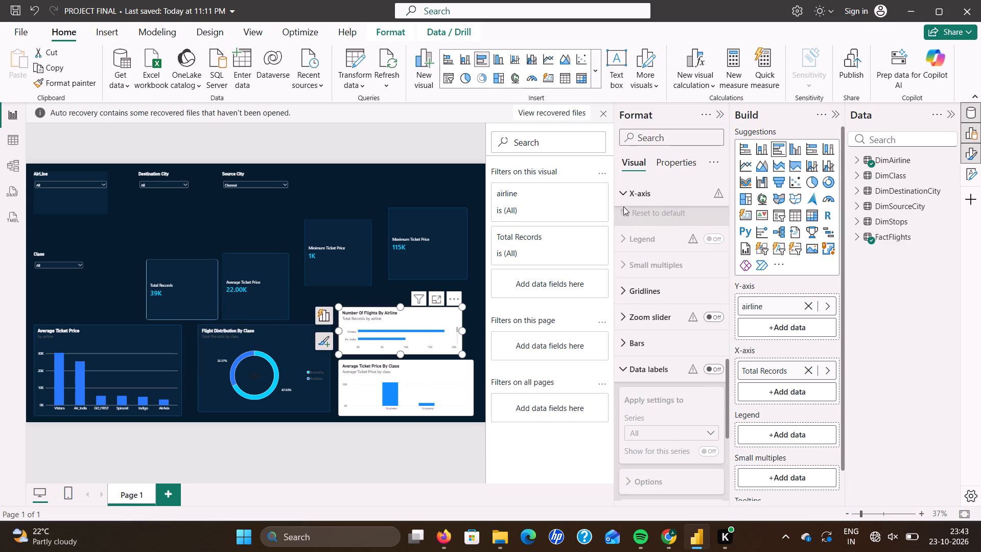
{"action": "left_click", "coordinate": [623, 190]}
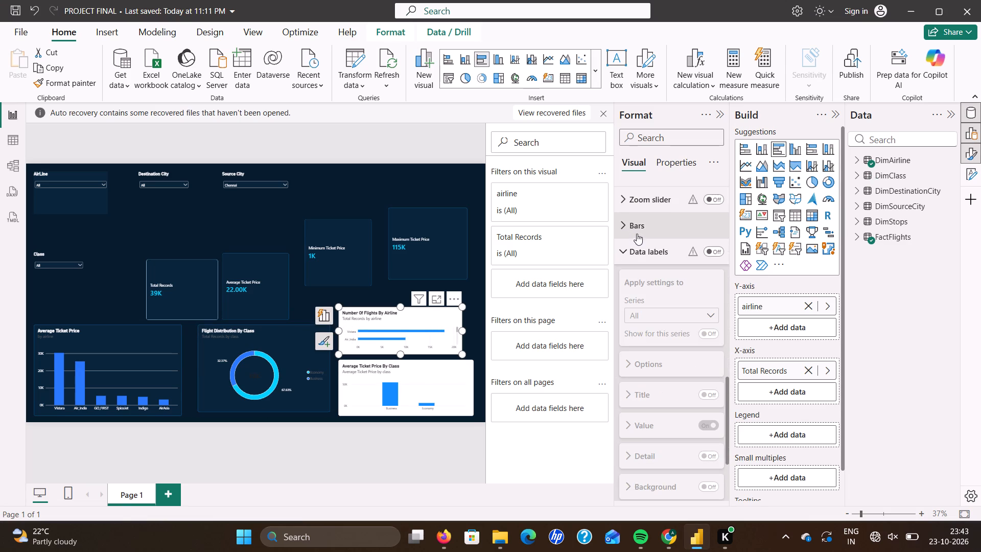
{"action": "scroll", "coordinate": [656, 268], "scroll_direction": "up", "scroll_amount": 5}
{"action": "scroll", "coordinate": [656, 268], "scroll_direction": "down", "scroll_amount": 4}
{"action": "scroll", "coordinate": [642, 274], "scroll_direction": "up", "scroll_amount": 1}
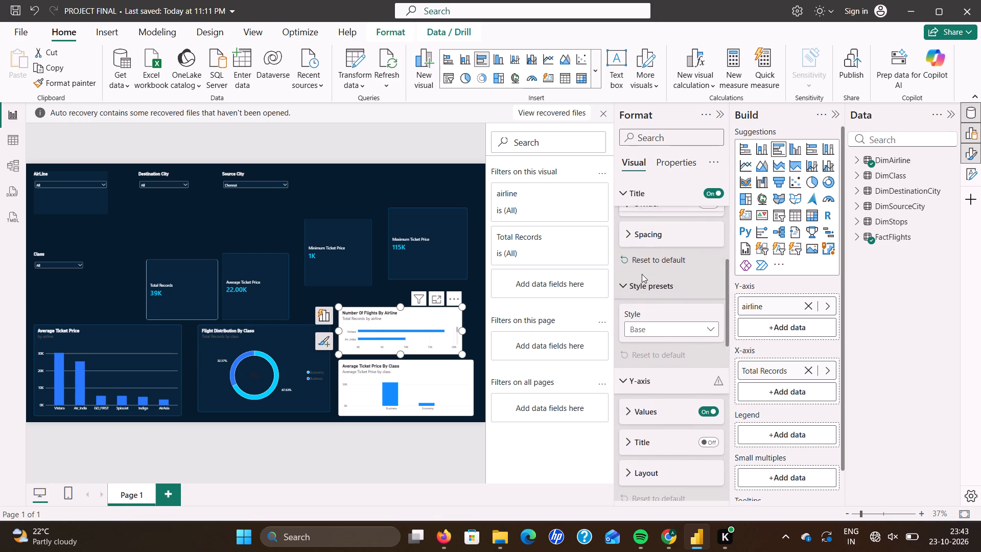
{"action": "scroll", "coordinate": [642, 274], "scroll_direction": "up", "scroll_amount": 2}
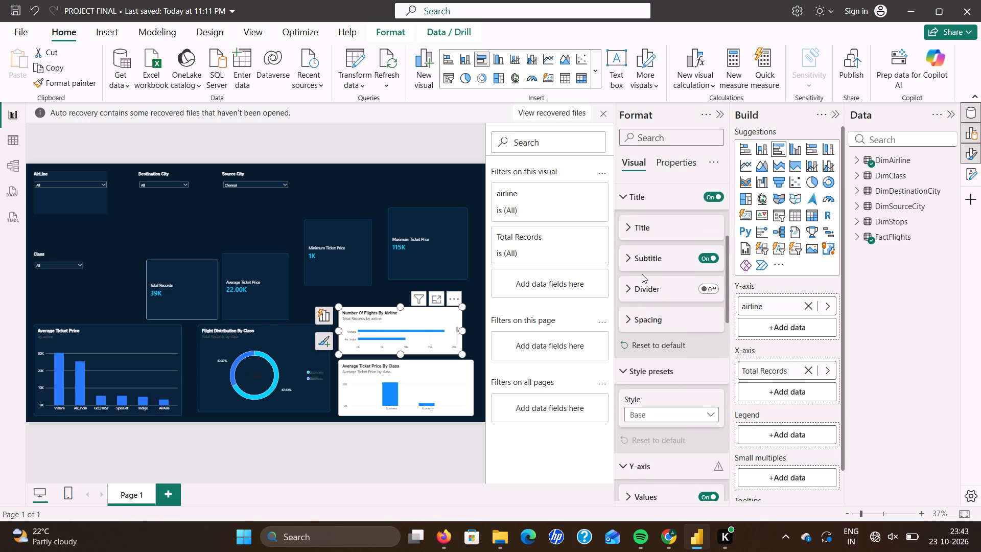
{"action": "scroll", "coordinate": [642, 274], "scroll_direction": "down", "scroll_amount": 1}
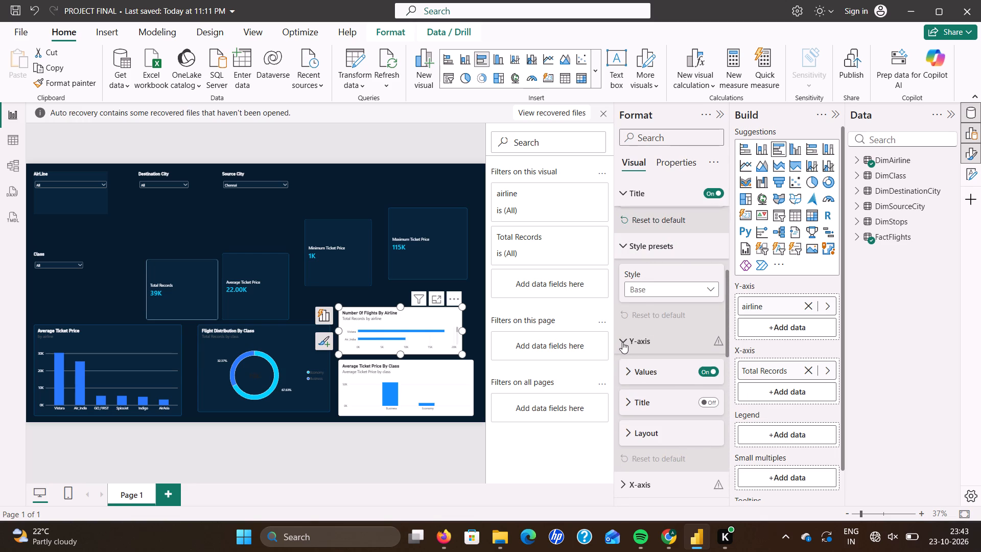
{"action": "left_click", "coordinate": [623, 243]}
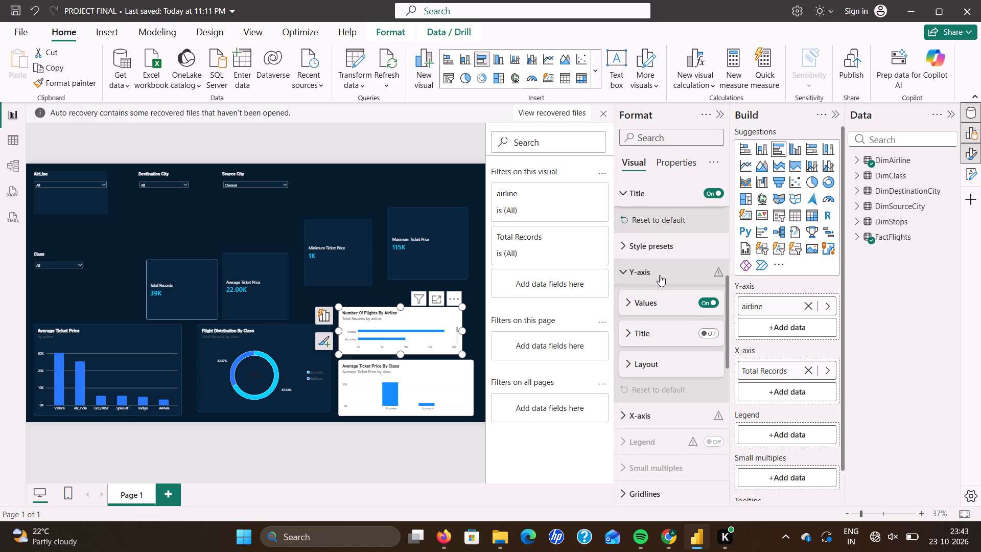
{"action": "left_click", "coordinate": [624, 414]}
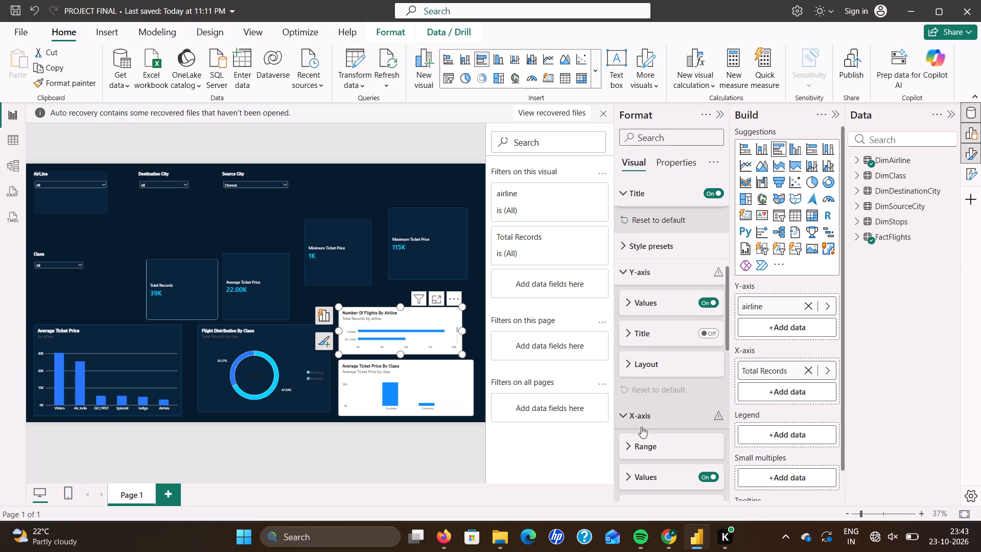
{"action": "left_click", "coordinate": [650, 376]}
{"action": "scroll", "coordinate": [650, 376], "scroll_direction": "down", "scroll_amount": 1}
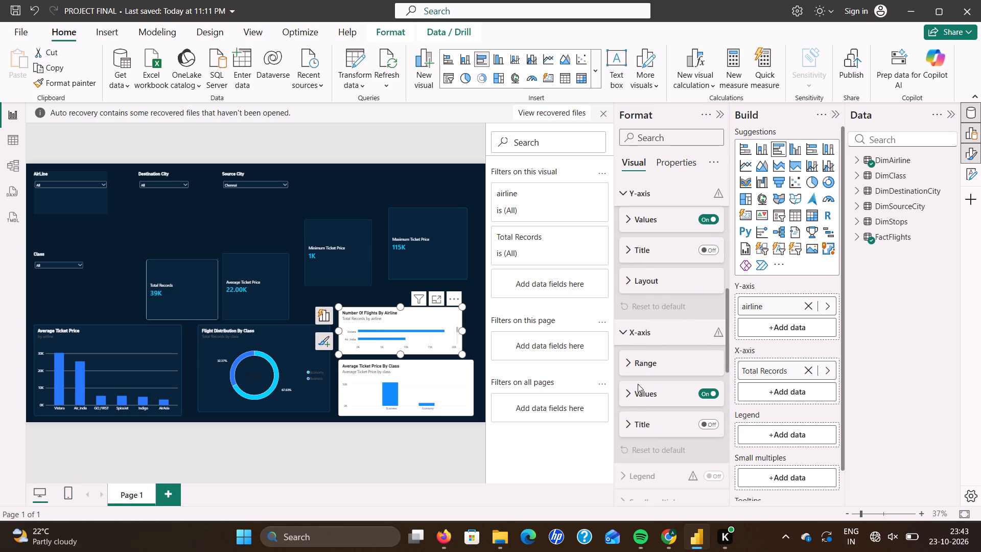
{"action": "left_click", "coordinate": [666, 395]}
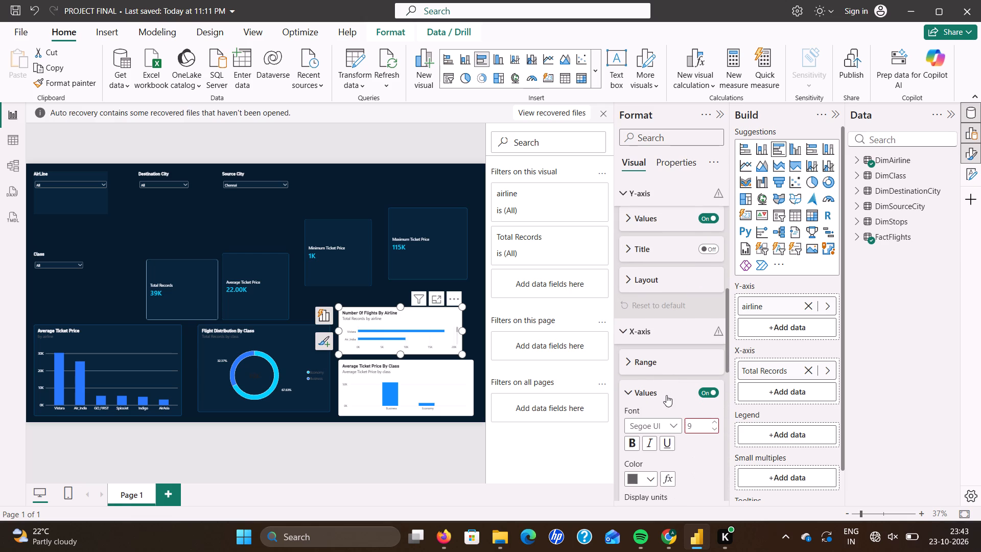
{"action": "left_click", "coordinate": [650, 483]}
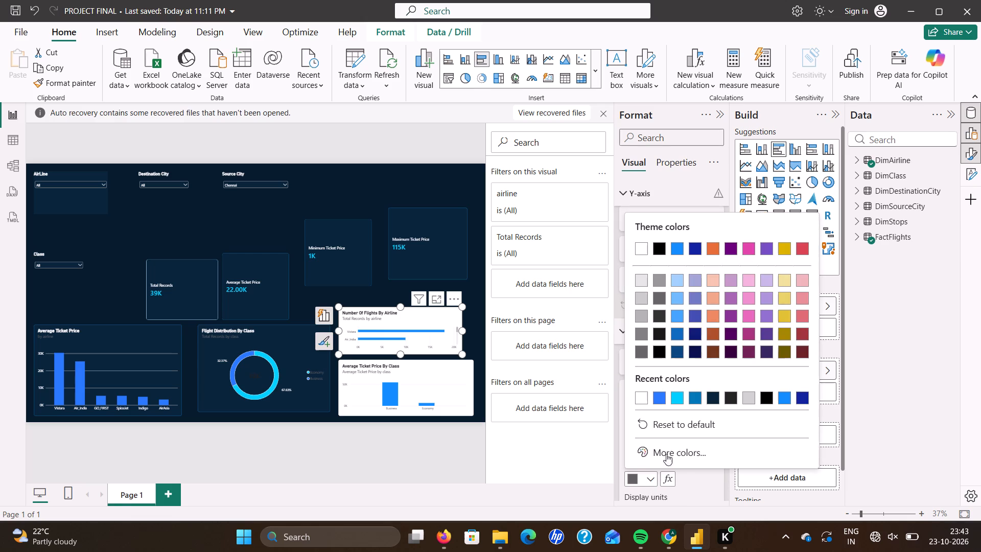
{"action": "left_click_drag", "start_coordinate": [672, 441], "coordinate": [670, 459]}
{"action": "left_click", "coordinate": [670, 459]}
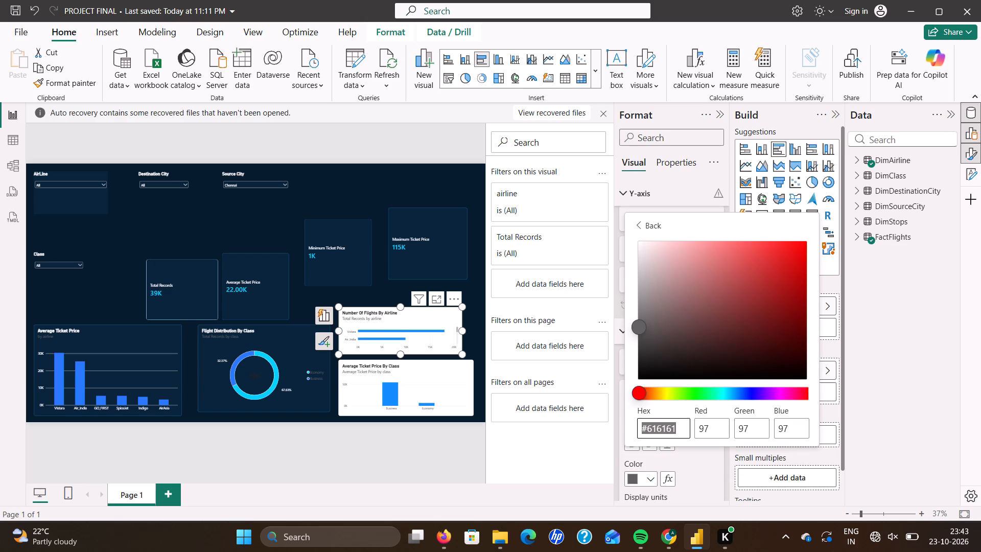
{"action": "left_click", "coordinate": [685, 432]}
{"action": "key", "text": "BackSpace"}
{"action": "key", "text": "BackSpace"}
{"action": "key", "text": "BackSpace"}
{"action": "key", "text": "BackSpace"}
{"action": "key", "text": "BackSpace"}
{"action": "key", "text": "BackSpace"}
{"action": "type", "text": "FFFFFF"}
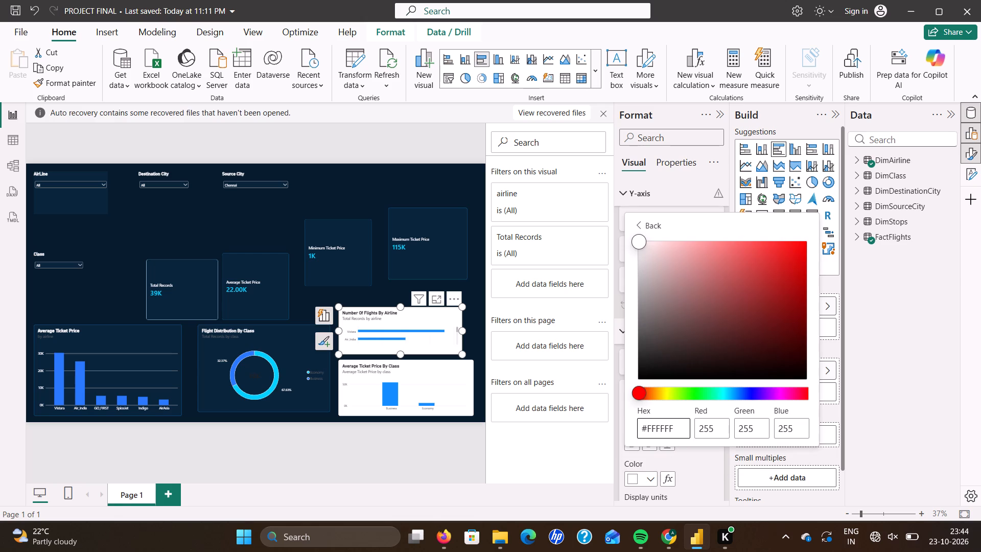
{"action": "left_click", "coordinate": [703, 455]}
{"action": "left_click", "coordinate": [639, 226]}
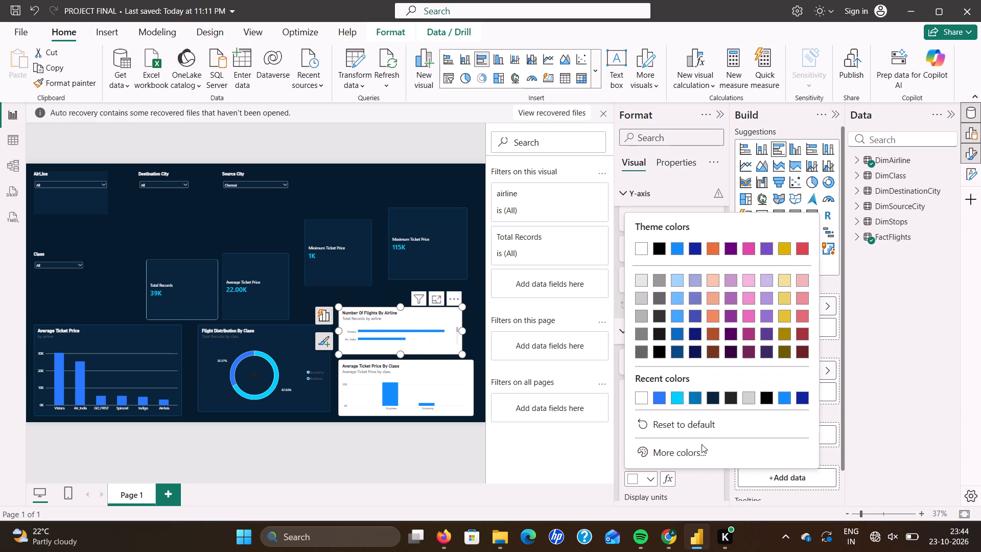
{"action": "left_click", "coordinate": [704, 479]}
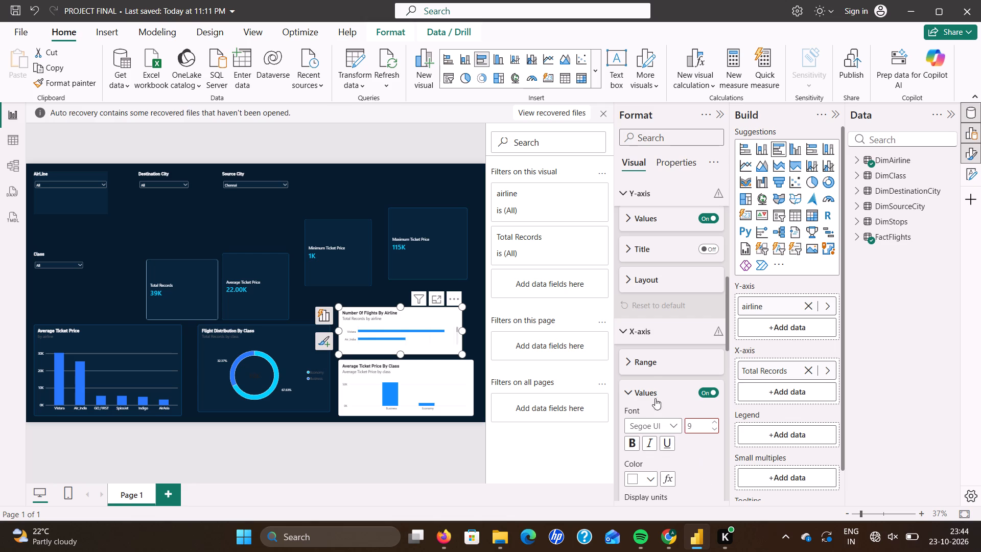
Set the Y-axis values colour of the Number Of Flights By Airline bar chart to white #FFFFFF.
{"action": "scroll", "coordinate": [646, 371], "scroll_direction": "down", "scroll_amount": 2}
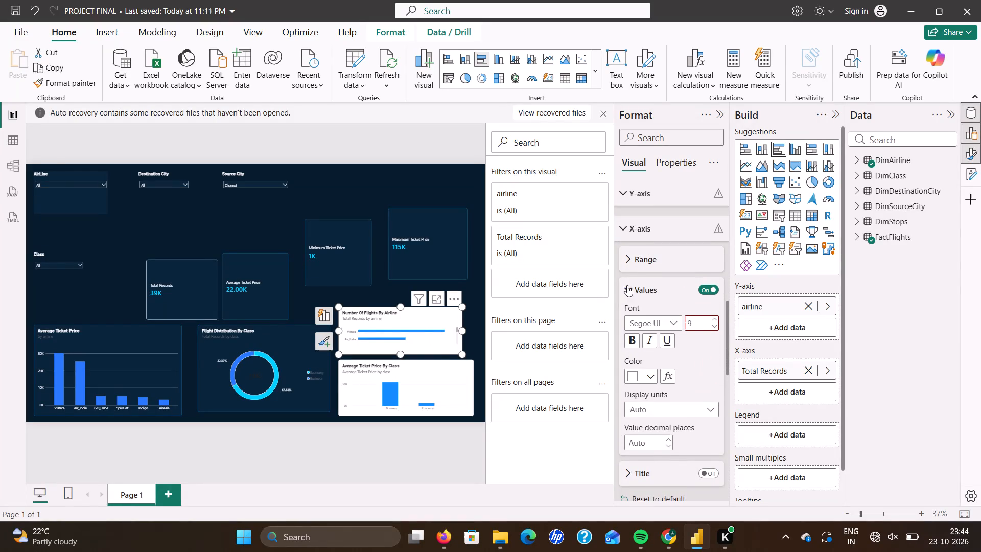
{"action": "scroll", "coordinate": [627, 285], "scroll_direction": "up", "scroll_amount": 1}
{"action": "left_click", "coordinate": [626, 316]}
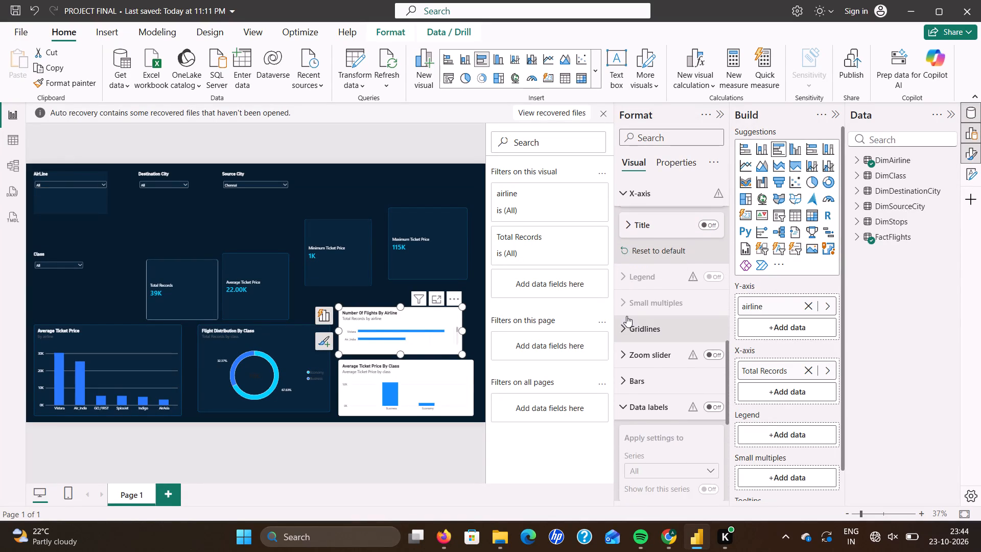
{"action": "scroll", "coordinate": [626, 316], "scroll_direction": "up", "scroll_amount": 3}
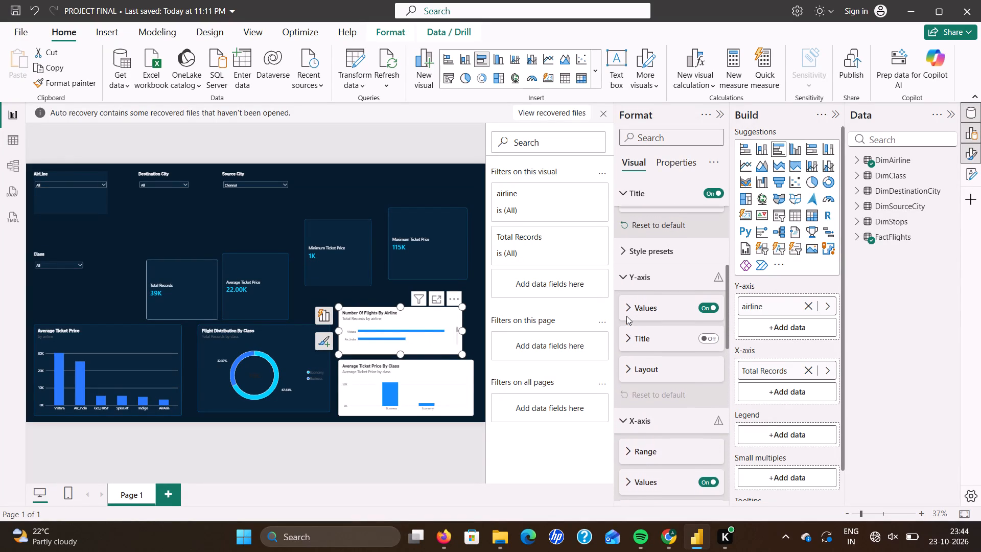
{"action": "left_click", "coordinate": [664, 309]}
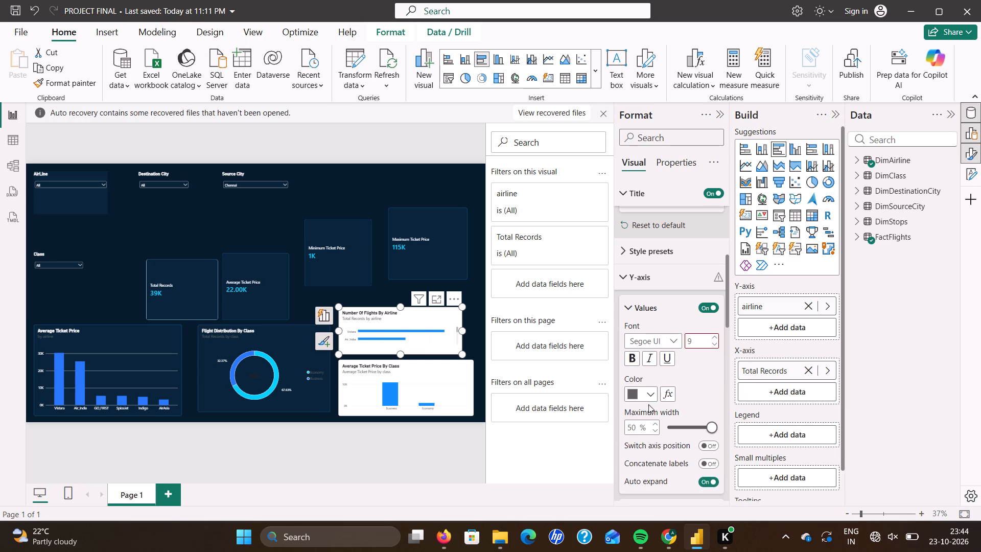
{"action": "left_click", "coordinate": [649, 395]}
{"action": "left_click", "coordinate": [671, 370]}
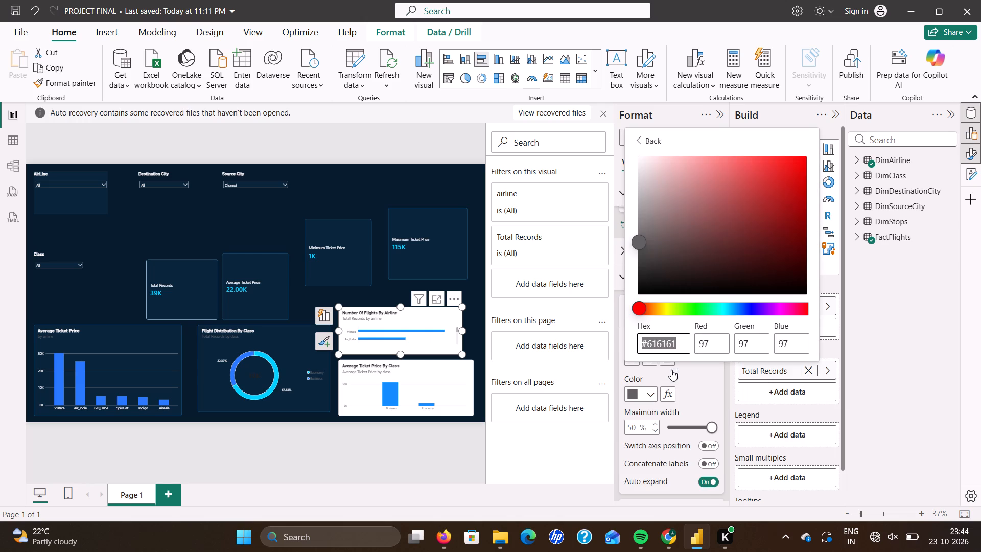
{"action": "left_click", "coordinate": [680, 336]}
{"action": "key", "text": "BackSpace"}
{"action": "key", "text": "BackSpace"}
{"action": "key", "text": "BackSpace"}
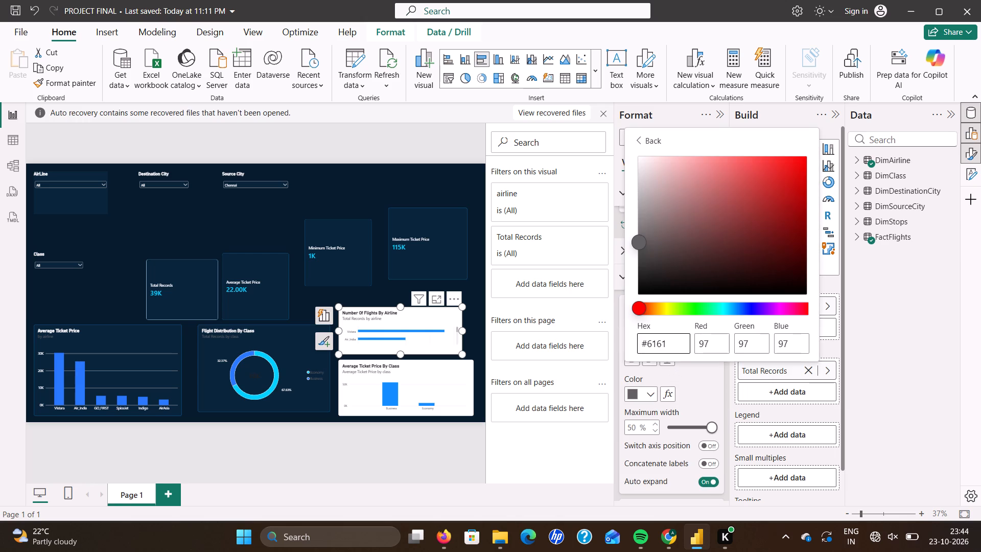
{"action": "key", "text": "BackSpace"}
{"action": "key", "text": "BackSpace"}
{"action": "key", "text": "BackSpace"}
{"action": "type", "text": "FFFFFF"}
{"action": "left_click", "coordinate": [692, 393]}
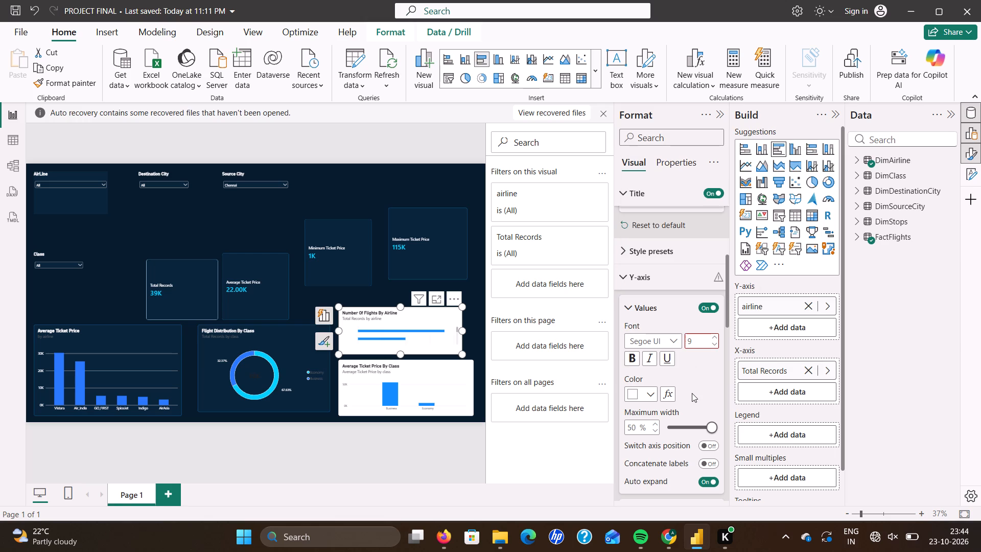
Set the background colour of the Number Of Flights By Airline bar chart to dark blue #09243A.
{"action": "scroll", "coordinate": [680, 269], "scroll_direction": "up", "scroll_amount": 5}
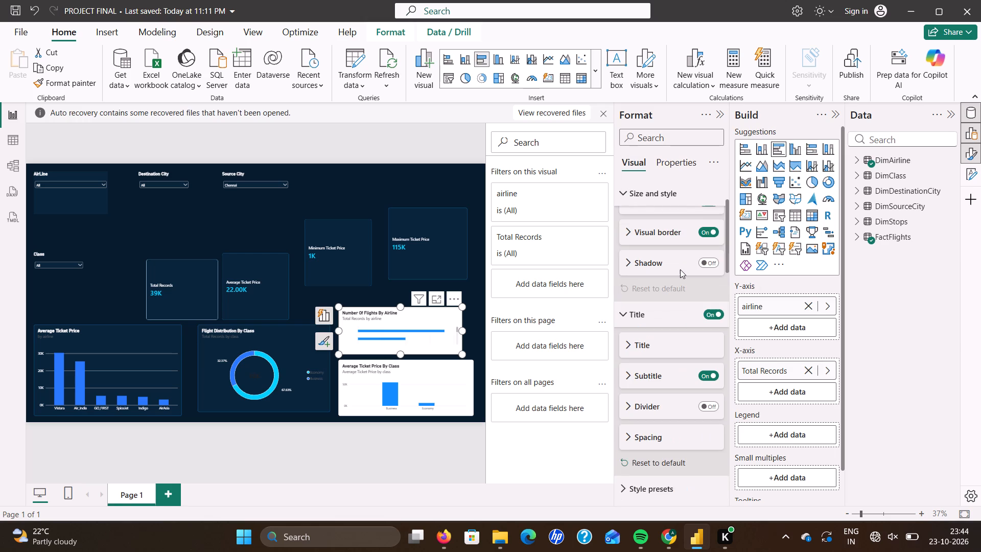
{"action": "left_click", "coordinate": [684, 290]}
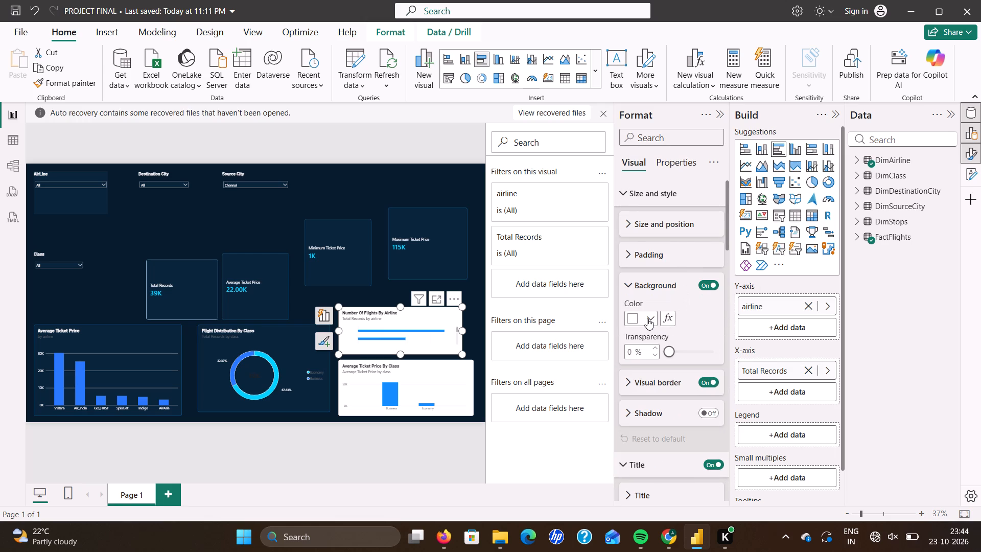
{"action": "left_click", "coordinate": [647, 318]}
{"action": "left_click", "coordinate": [670, 293]}
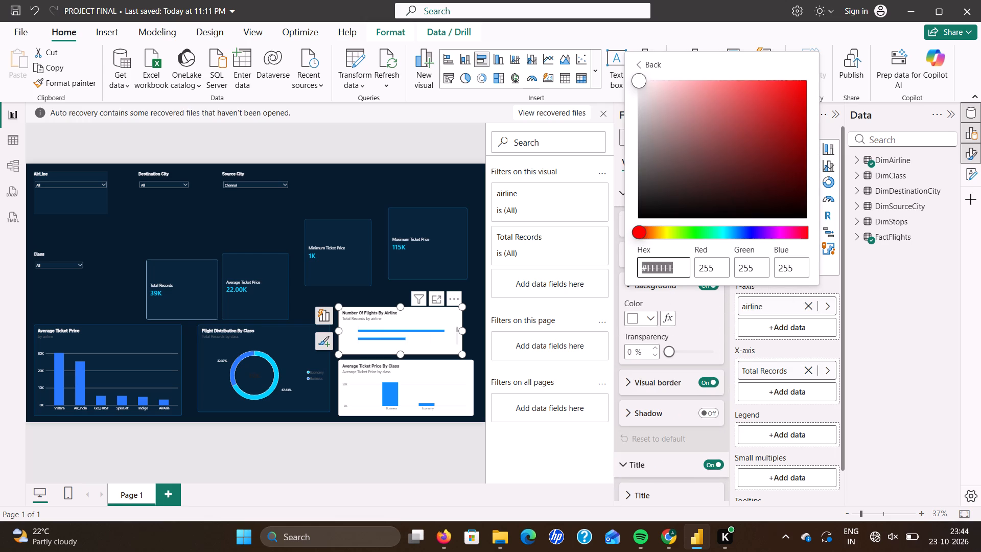
{"action": "left_click", "coordinate": [682, 262]}
{"action": "key", "text": "BackSpace"}
{"action": "key", "text": "BackSpace"}
{"action": "key", "text": "BackSpace"}
{"action": "key", "text": "BackSpace"}
{"action": "key", "text": "BackSpace"}
{"action": "key", "text": "BackSpace"}
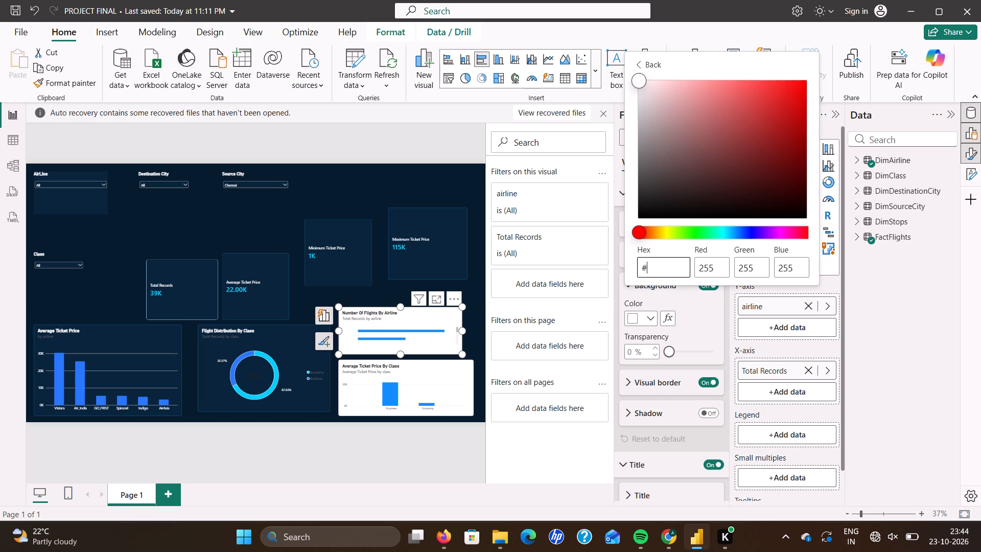
{"action": "type", "text": "09"}
{"action": "type", "text": "243A"}
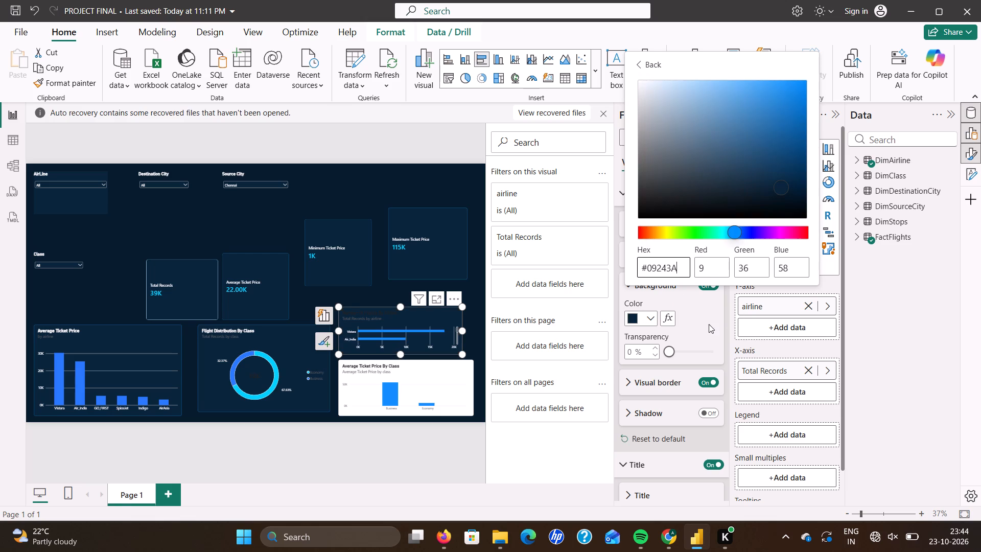
{"action": "left_click", "coordinate": [709, 324]}
Set the visual border colour of the Number Of Flights By Airline bar chart to blue #0077B6.
{"action": "left_click", "coordinate": [669, 387]}
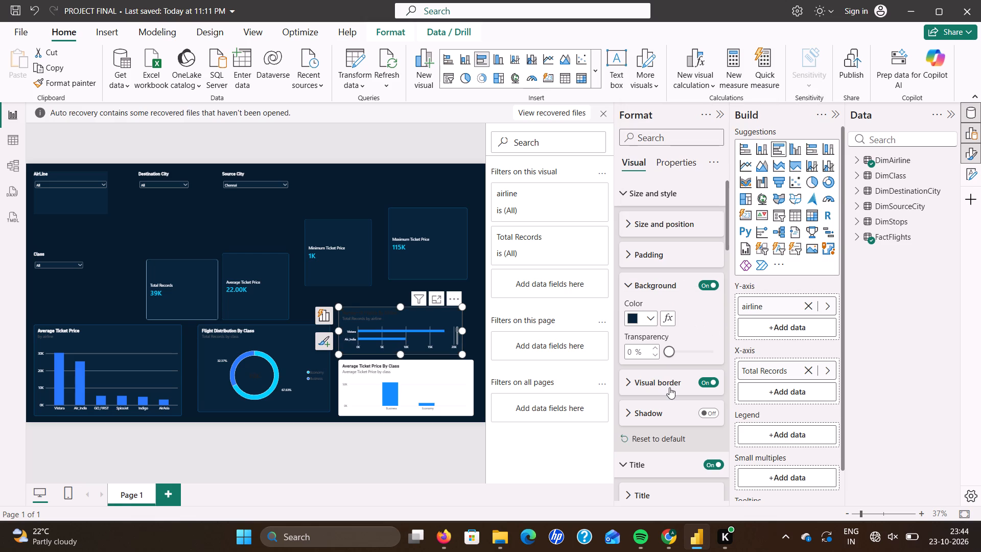
{"action": "left_click", "coordinate": [651, 417]}
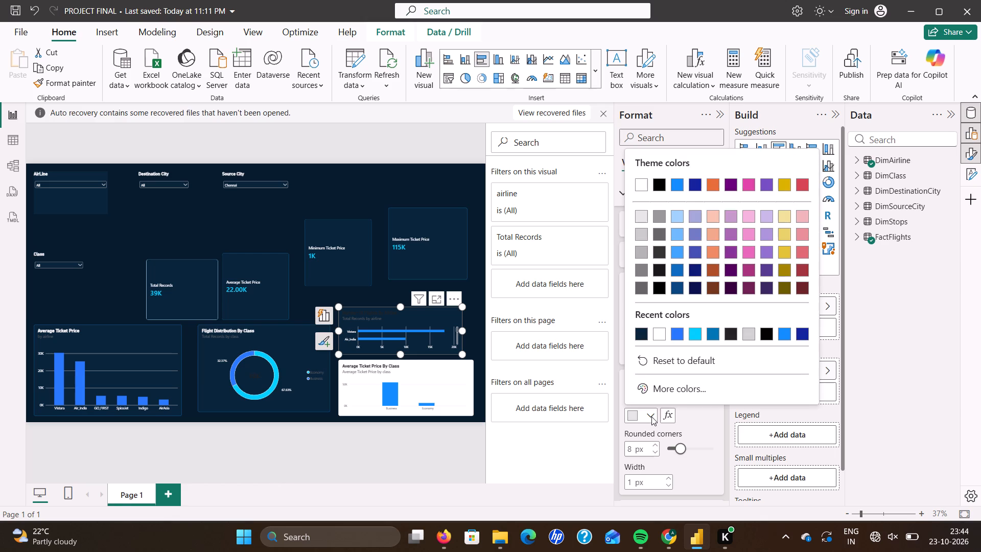
{"action": "left_click", "coordinate": [675, 390]}
{"action": "left_click", "coordinate": [682, 366]}
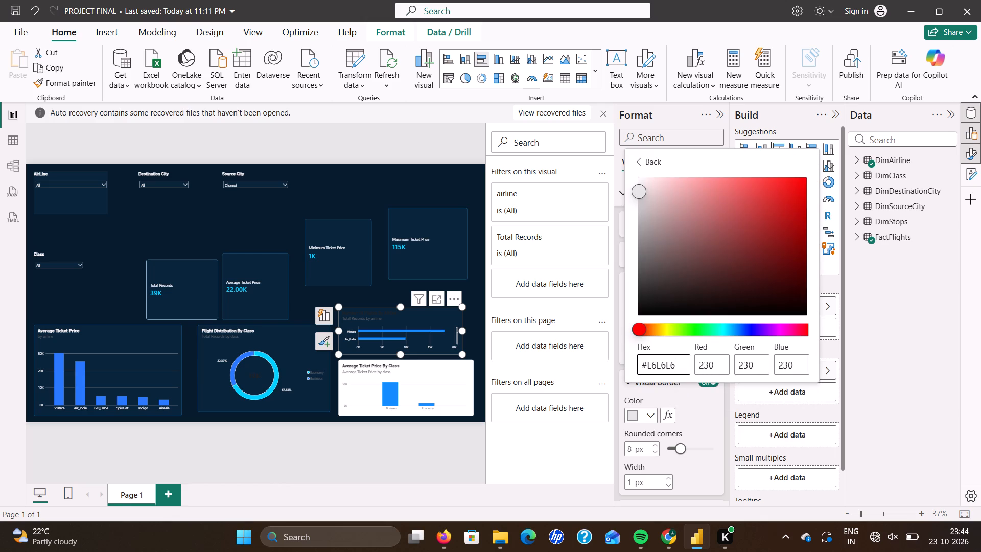
{"action": "type", "text": "=="}
{"action": "key", "text": "BackSpace"}
{"action": "key", "text": "BackSpace"}
{"action": "key", "text": "BackSpace"}
{"action": "key", "text": "BackSpace"}
{"action": "key", "text": "BackSpace"}
{"action": "key", "text": "BackSpace"}
{"action": "type", "text": "0077"}
{"action": "key", "text": "b"}
{"action": "key", "text": "6"}
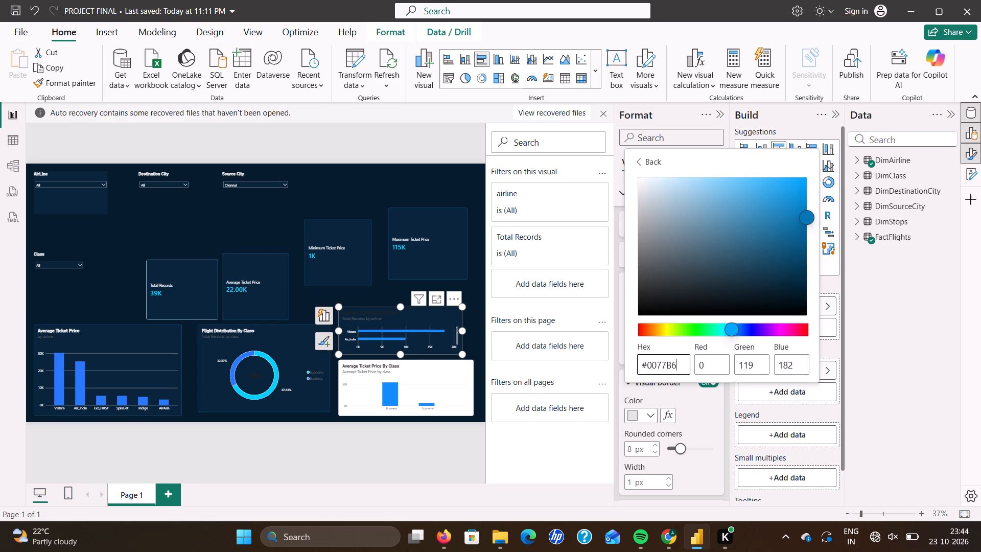
{"action": "left_click", "coordinate": [703, 405]}
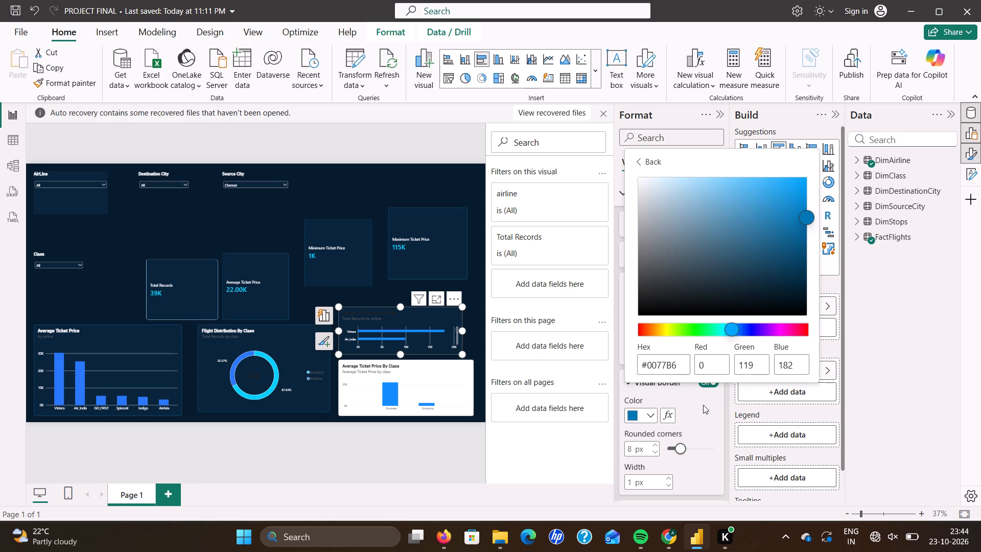
{"action": "left_click", "coordinate": [691, 403]}
{"action": "left_click", "coordinate": [640, 161]}
{"action": "left_click", "coordinate": [708, 452]}
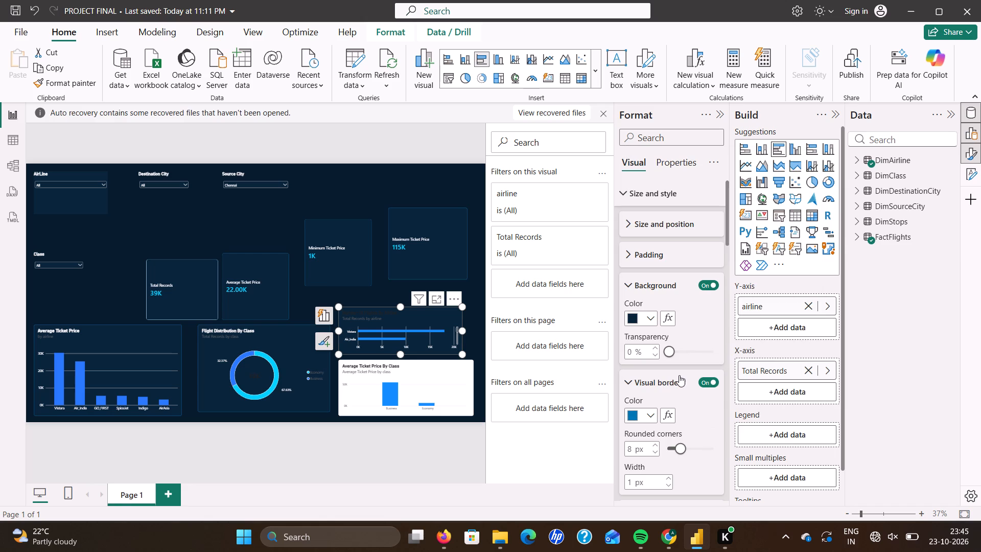
Set the title text colour of the Number Of Flights By Airline bar chart to white #FFFFFF.
{"action": "scroll", "coordinate": [679, 375], "scroll_direction": "up", "scroll_amount": 3}
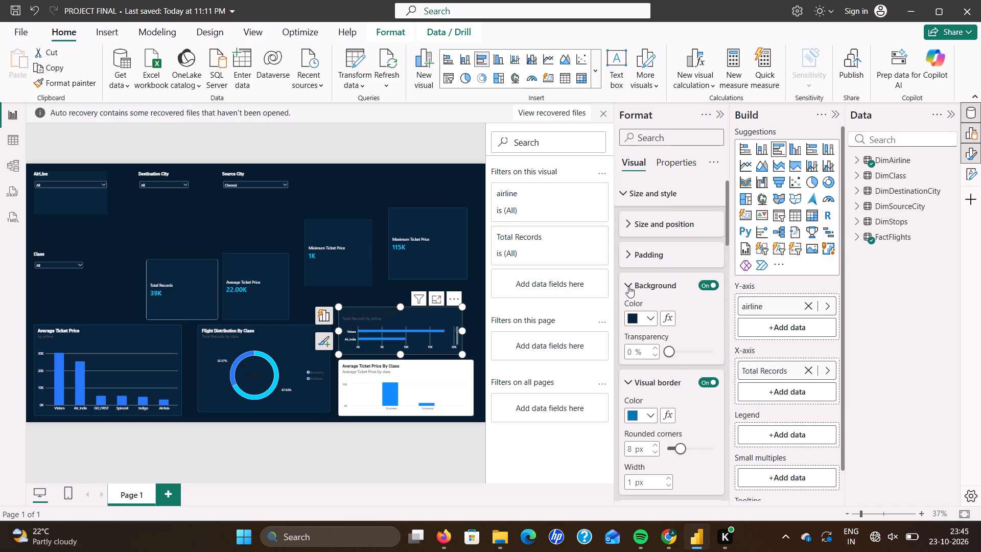
{"action": "left_click", "coordinate": [628, 286]}
{"action": "left_click", "coordinate": [625, 313]}
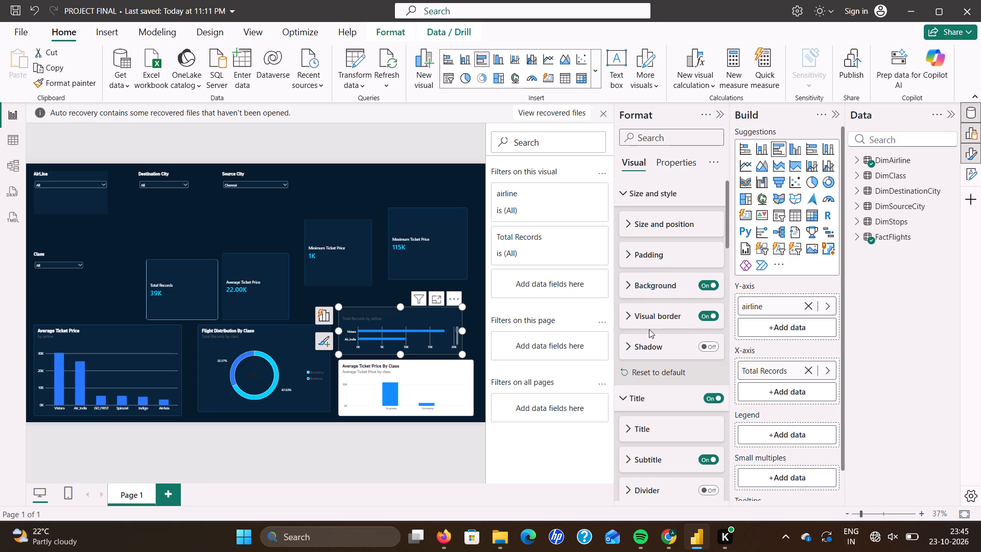
{"action": "scroll", "coordinate": [649, 329], "scroll_direction": "down", "scroll_amount": 1}
{"action": "left_click", "coordinate": [634, 332]}
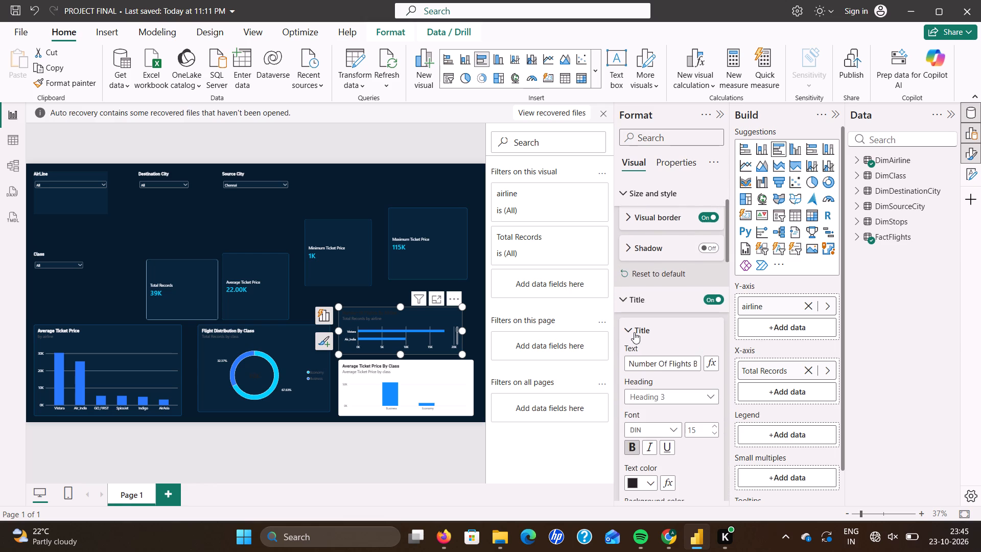
{"action": "scroll", "coordinate": [669, 378], "scroll_direction": "down", "scroll_amount": 1}
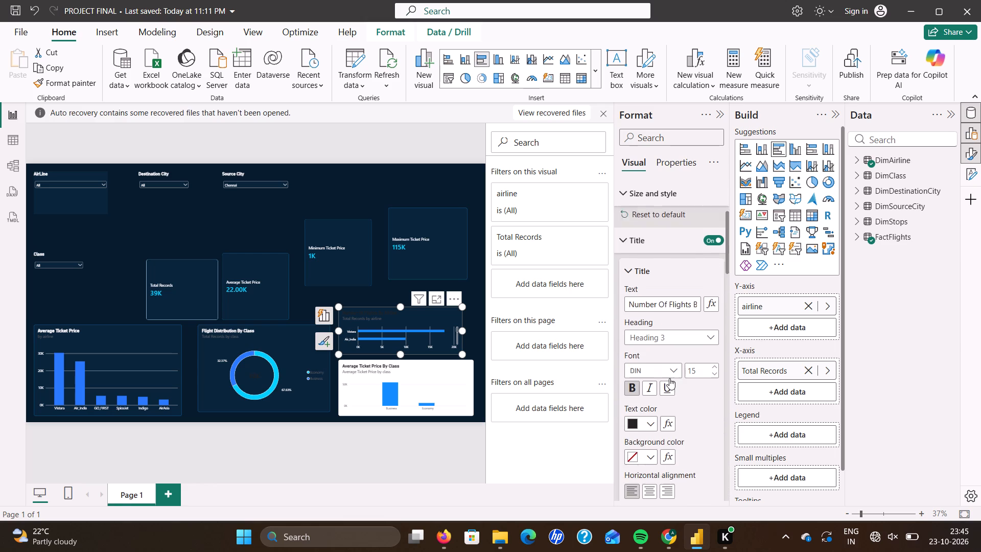
{"action": "scroll", "coordinate": [669, 378], "scroll_direction": "down", "scroll_amount": 1}
{"action": "left_click", "coordinate": [651, 402]}
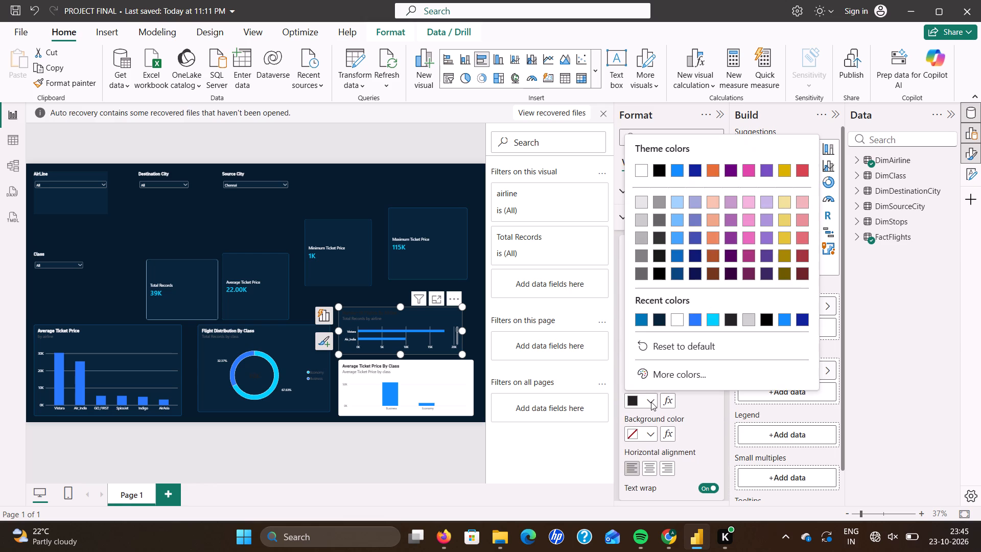
{"action": "left_click", "coordinate": [669, 377]}
{"action": "left_click", "coordinate": [683, 355]}
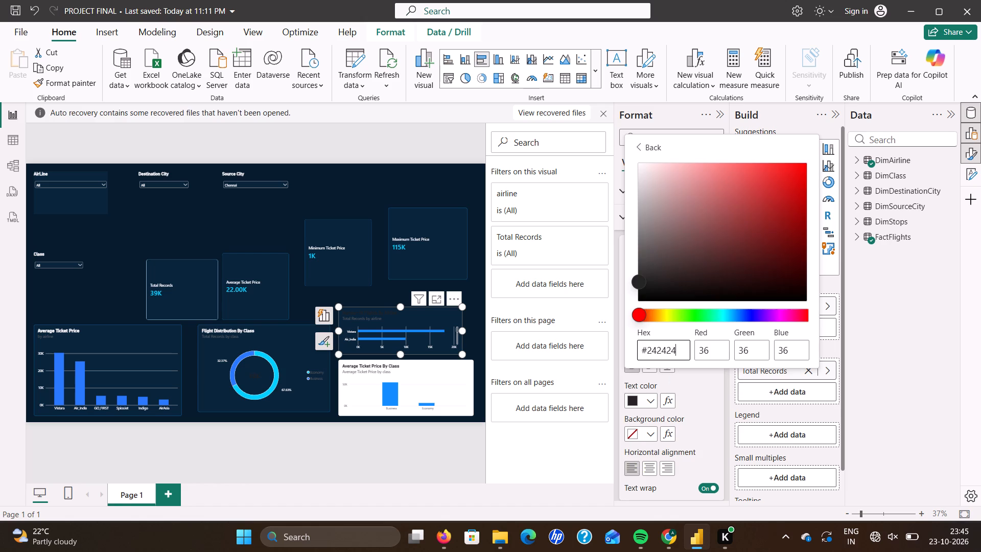
{"action": "key", "text": "BackSpace"}
{"action": "key", "text": "BackSpace"}
{"action": "key", "text": "BackSpace"}
{"action": "key", "text": "BackSpace"}
{"action": "key", "text": "BackSpace"}
{"action": "key", "text": "BackSpace"}
{"action": "type", "text": "FFFFFF"}
{"action": "left_click", "coordinate": [699, 378]}
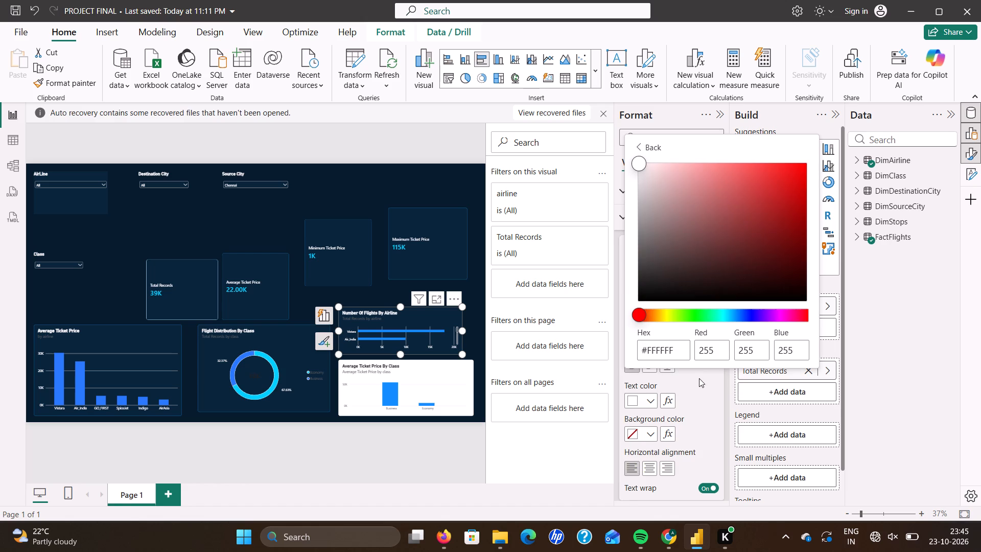
{"action": "left_click", "coordinate": [473, 308]}
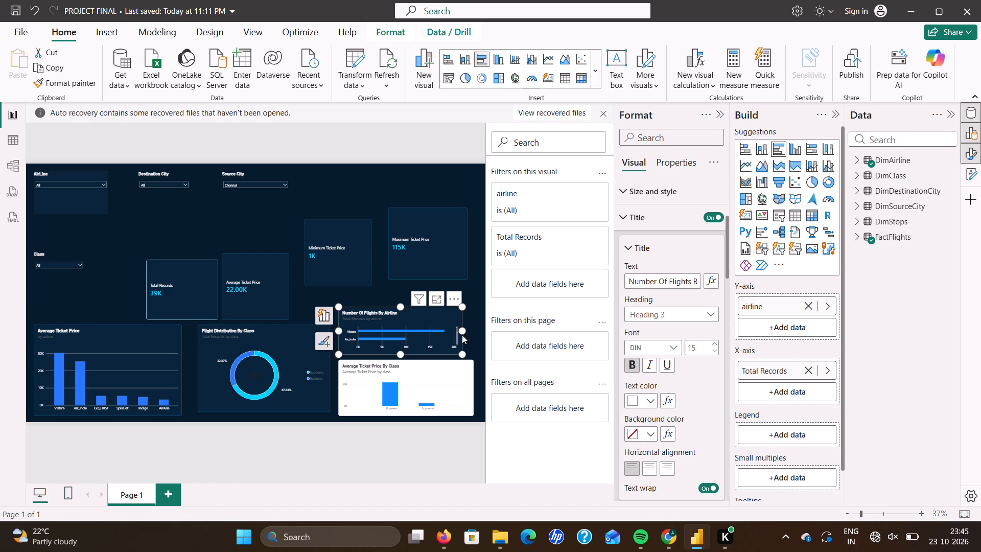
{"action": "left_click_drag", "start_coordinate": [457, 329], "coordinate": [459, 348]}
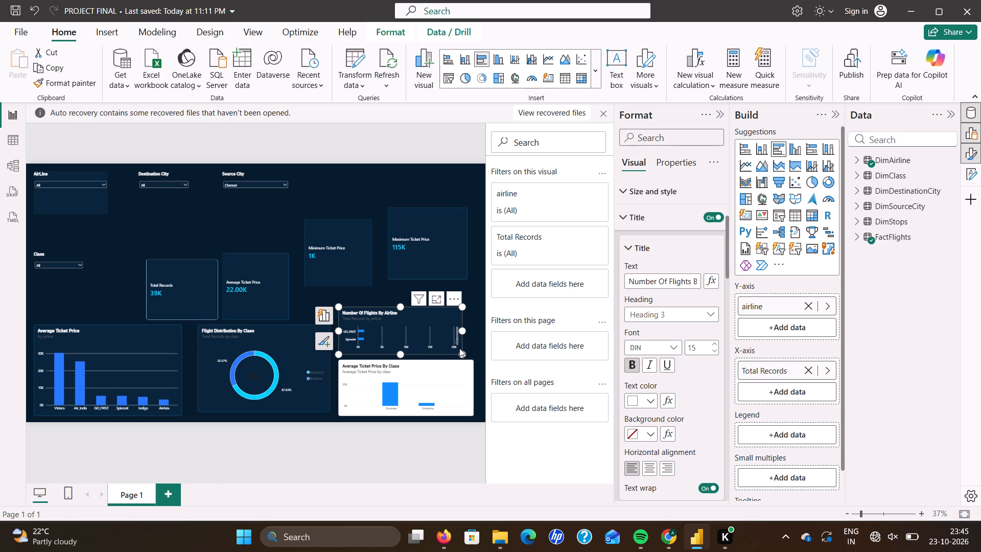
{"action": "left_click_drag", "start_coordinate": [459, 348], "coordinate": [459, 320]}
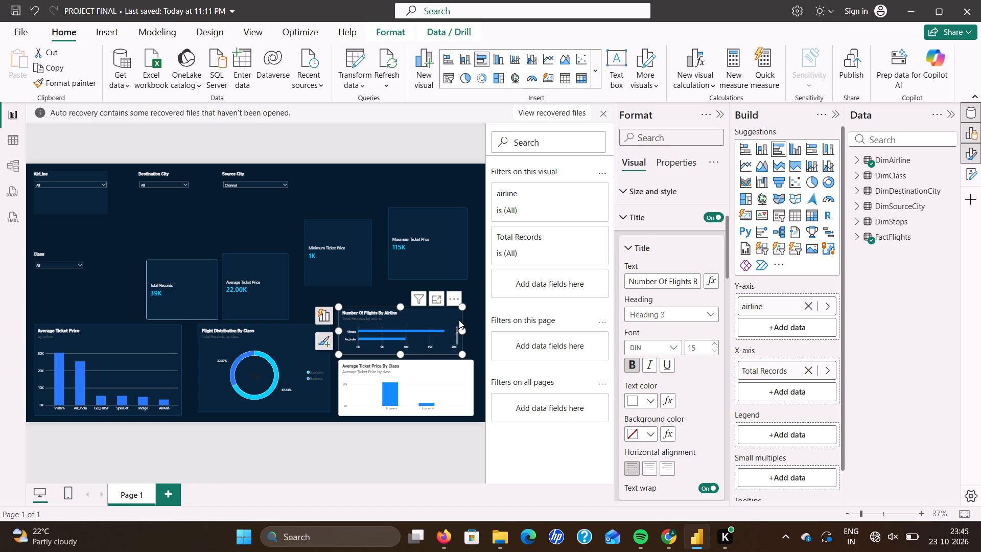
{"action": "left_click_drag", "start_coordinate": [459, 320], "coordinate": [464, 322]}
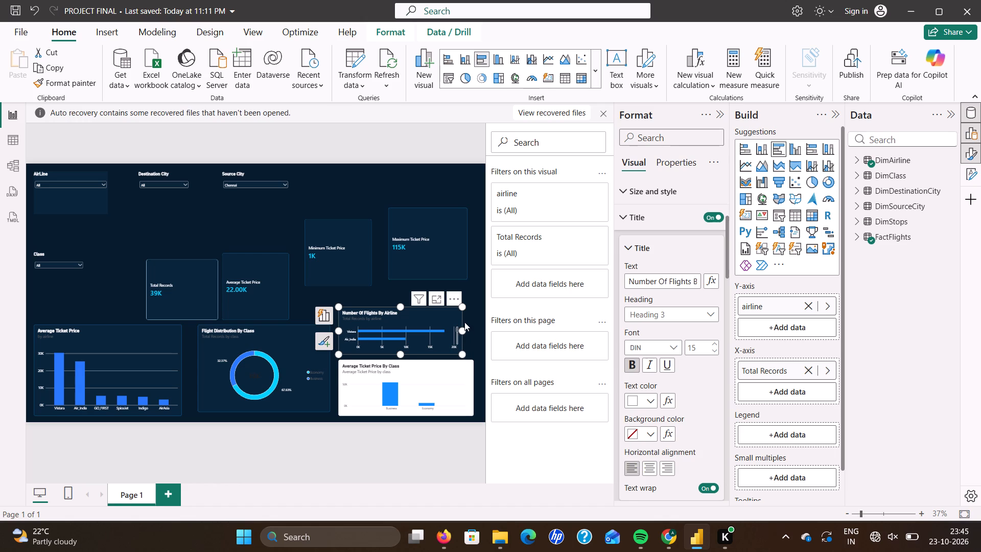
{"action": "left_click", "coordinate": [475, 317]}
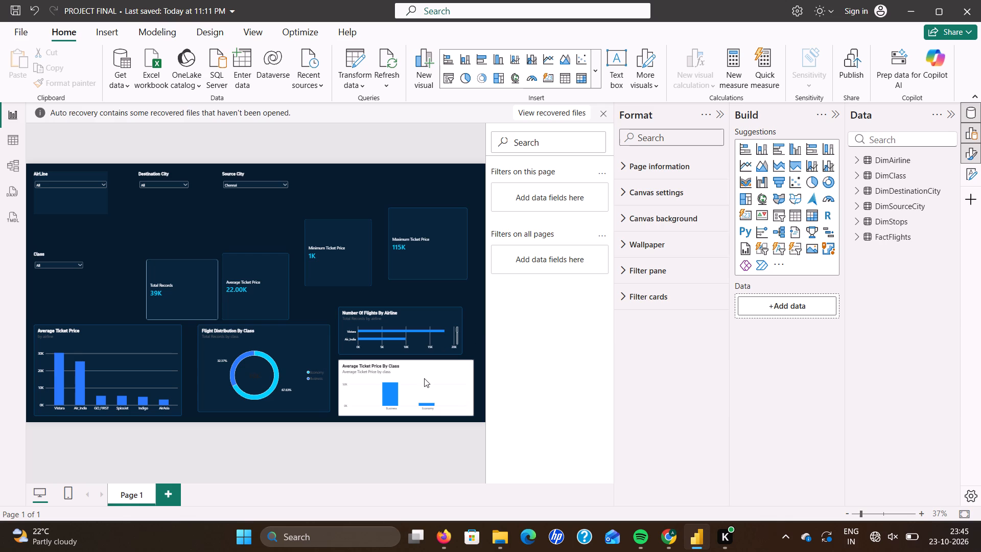
{"action": "left_click", "coordinate": [673, 532]}
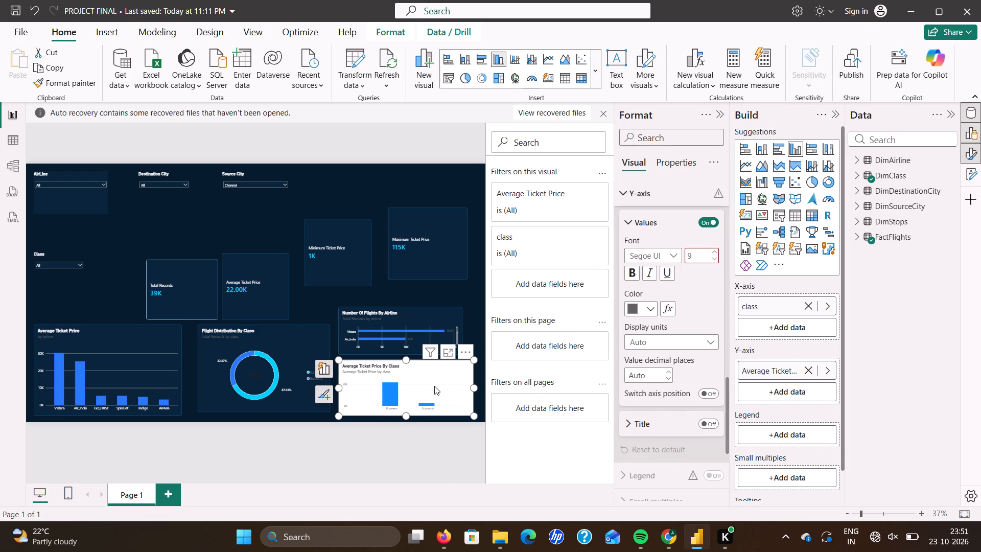
{"action": "right_click", "coordinate": [434, 386]}
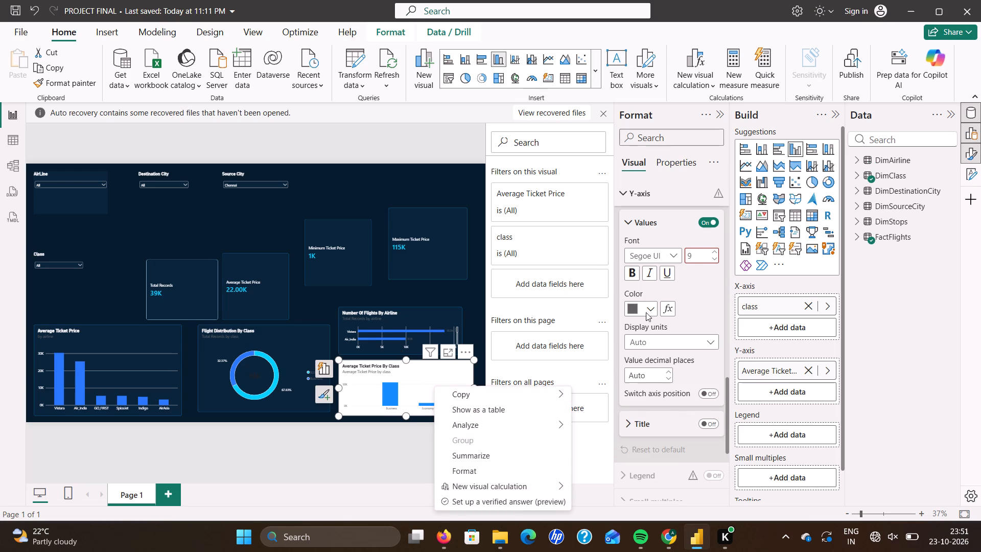
{"action": "scroll", "coordinate": [690, 258], "scroll_direction": "up", "scroll_amount": 7}
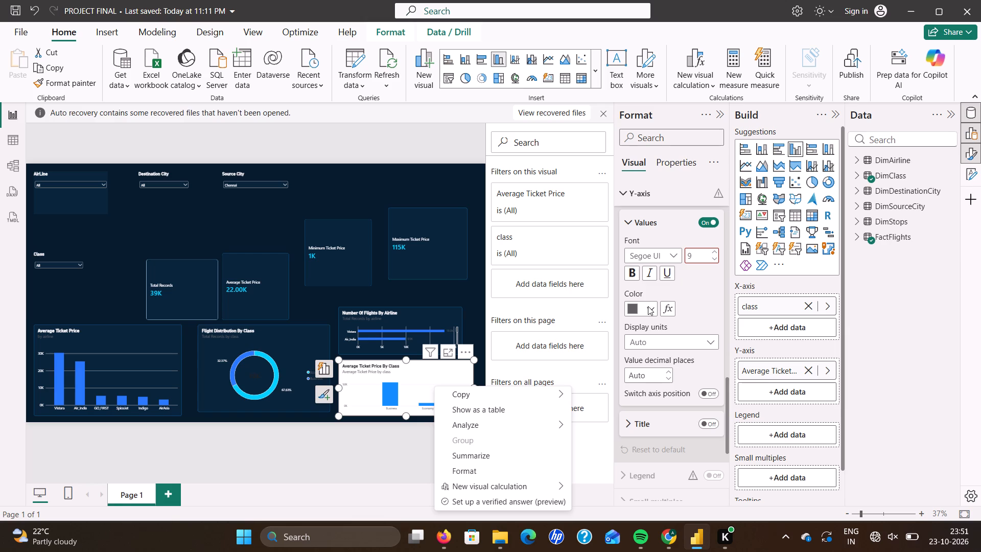
{"action": "left_click", "coordinate": [652, 310]}
{"action": "left_click", "coordinate": [684, 279]}
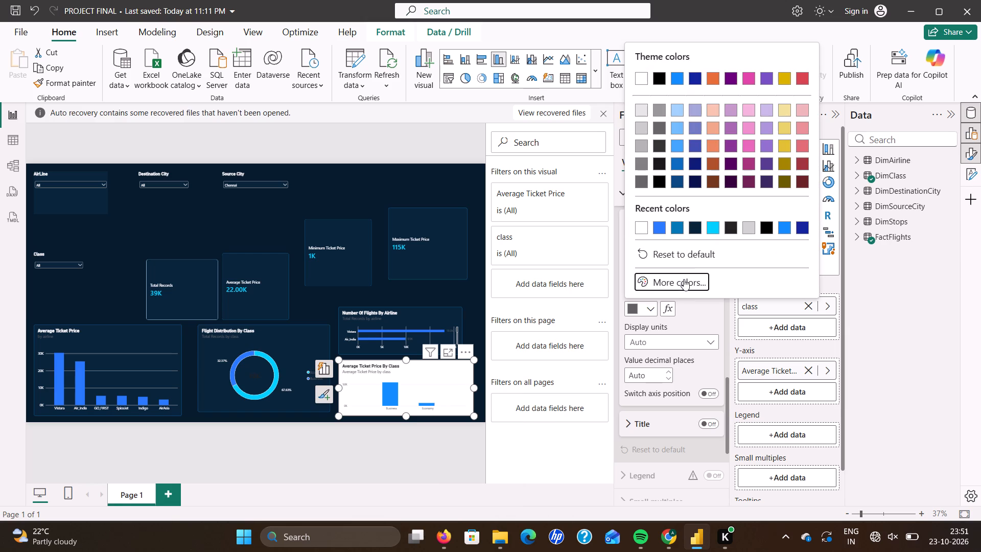
{"action": "left_click", "coordinate": [688, 258]}
{"action": "key", "text": "backslash"}
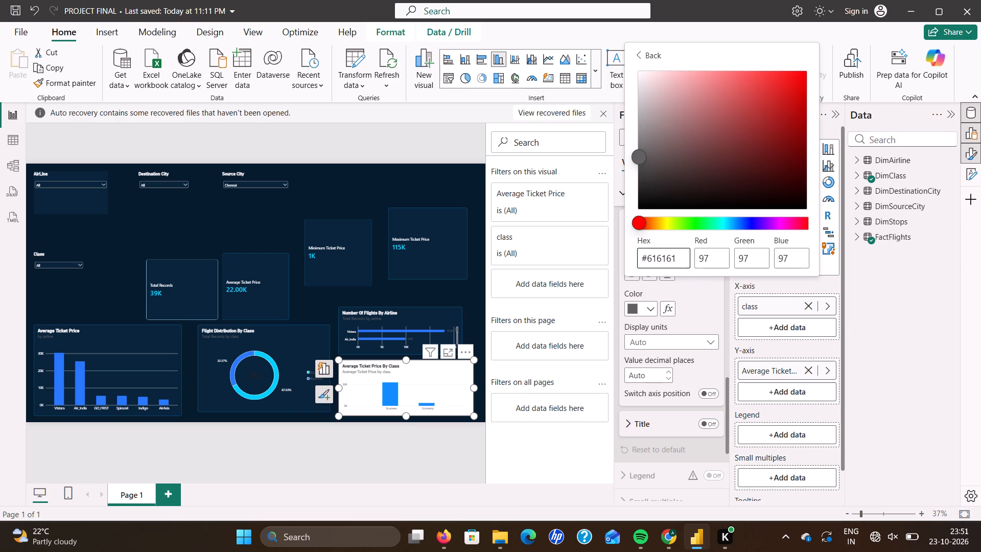
{"action": "key", "text": "BackSpace"}
{"action": "key", "text": "BackSpace"}
{"action": "key", "text": "BackSpace"}
{"action": "key", "text": "BackSpace"}
{"action": "key", "text": "BackSpace"}
{"action": "key", "text": "BackSpace"}
{"action": "type", "text": "FFFFFF"}
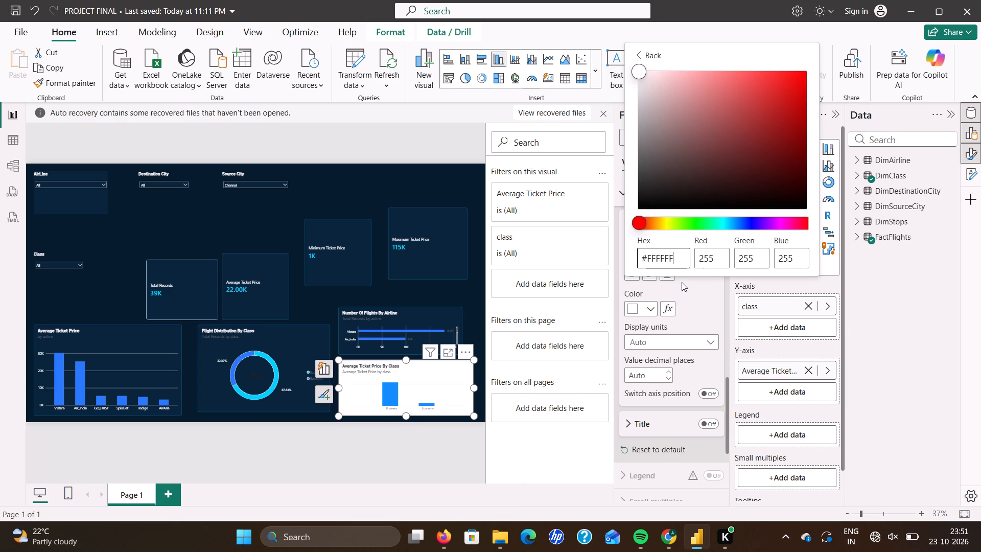
{"action": "left_click", "coordinate": [682, 282]}
{"action": "left_click", "coordinate": [635, 53]}
{"action": "left_click", "coordinate": [701, 314]}
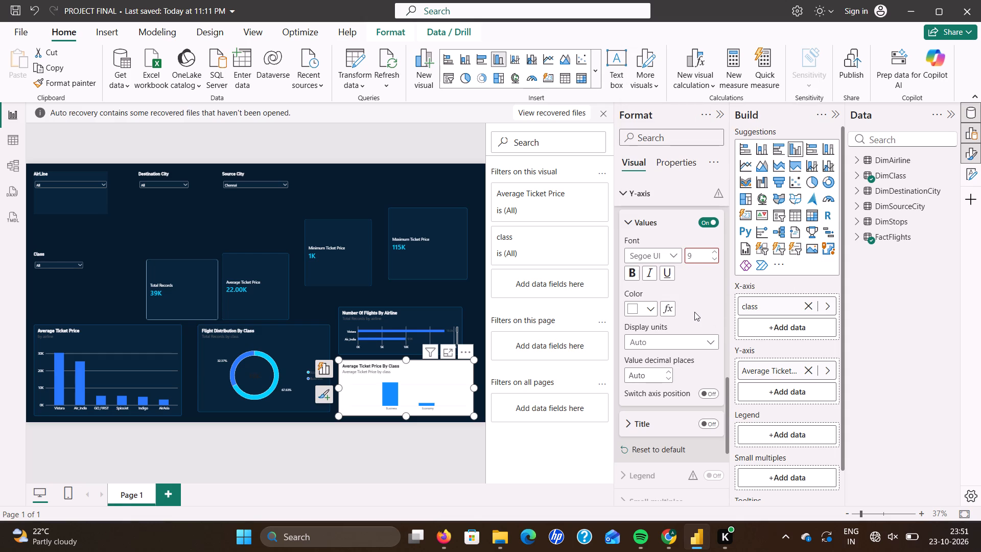
Recheck the Y-axis values' text colour on the Average Ticket Price By Class chart and collapse its Y-axis settings.
{"action": "scroll", "coordinate": [693, 310], "scroll_direction": "down", "scroll_amount": 2}
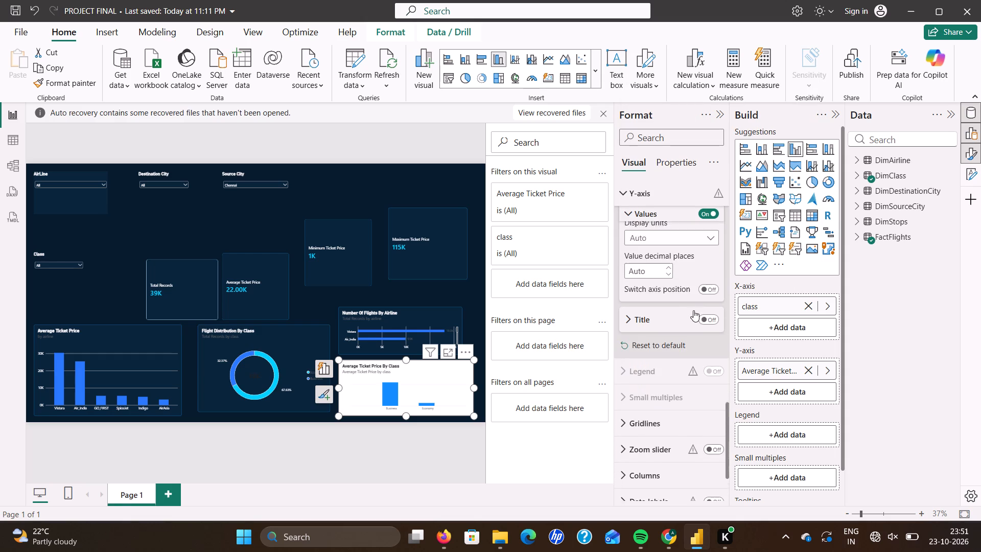
{"action": "scroll", "coordinate": [693, 310], "scroll_direction": "down", "scroll_amount": 1}
{"action": "scroll", "coordinate": [673, 300], "scroll_direction": "up", "scroll_amount": 4}
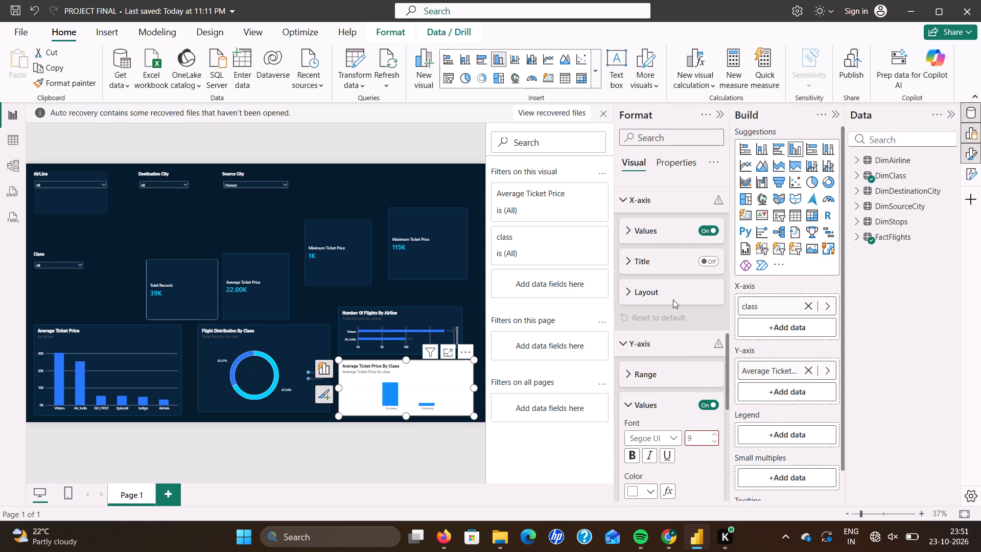
{"action": "left_click", "coordinate": [619, 346]}
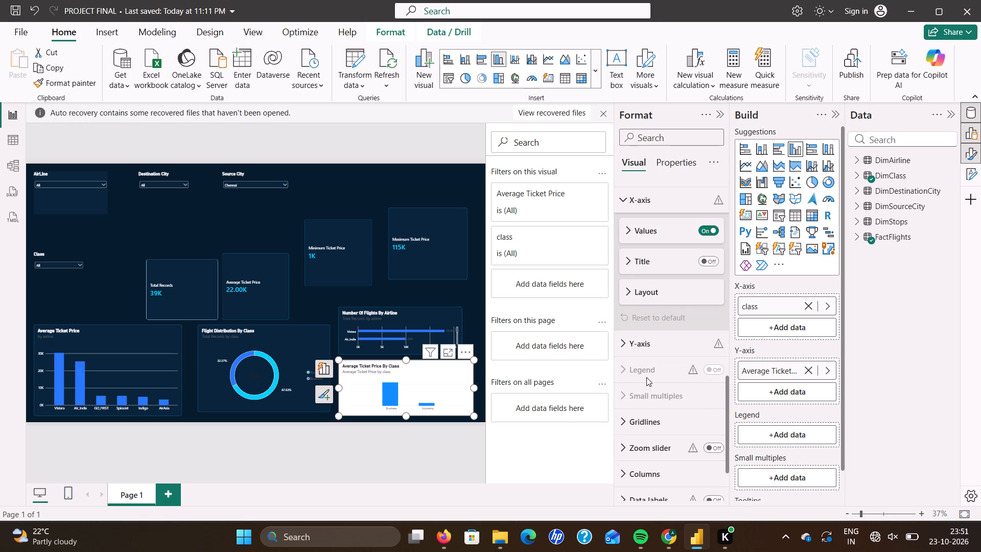
{"action": "left_click", "coordinate": [625, 344]}
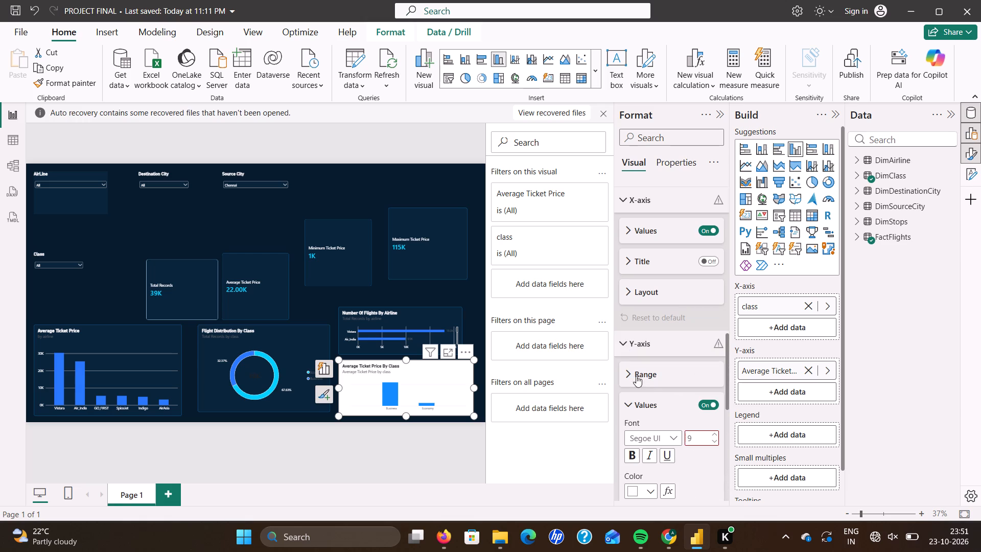
{"action": "scroll", "coordinate": [654, 431], "scroll_direction": "down", "scroll_amount": 1}
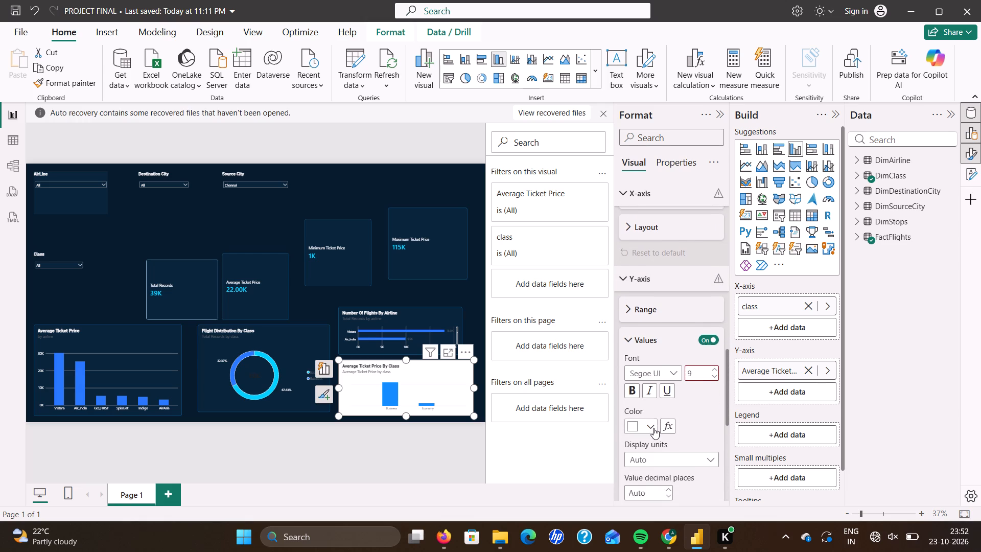
{"action": "left_click", "coordinate": [652, 430]}
{"action": "left_click", "coordinate": [673, 401]}
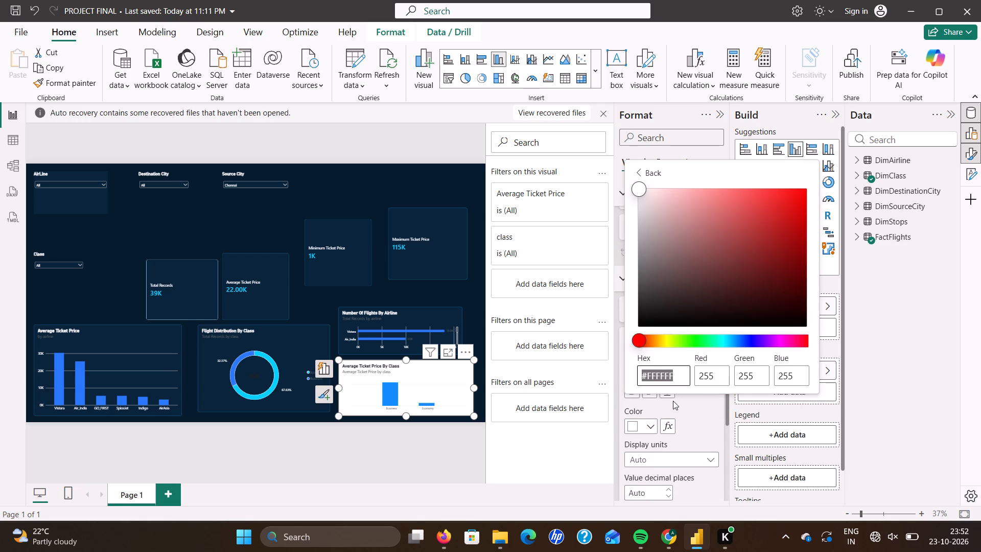
{"action": "left_click", "coordinate": [693, 407]}
{"action": "left_click", "coordinate": [634, 167]}
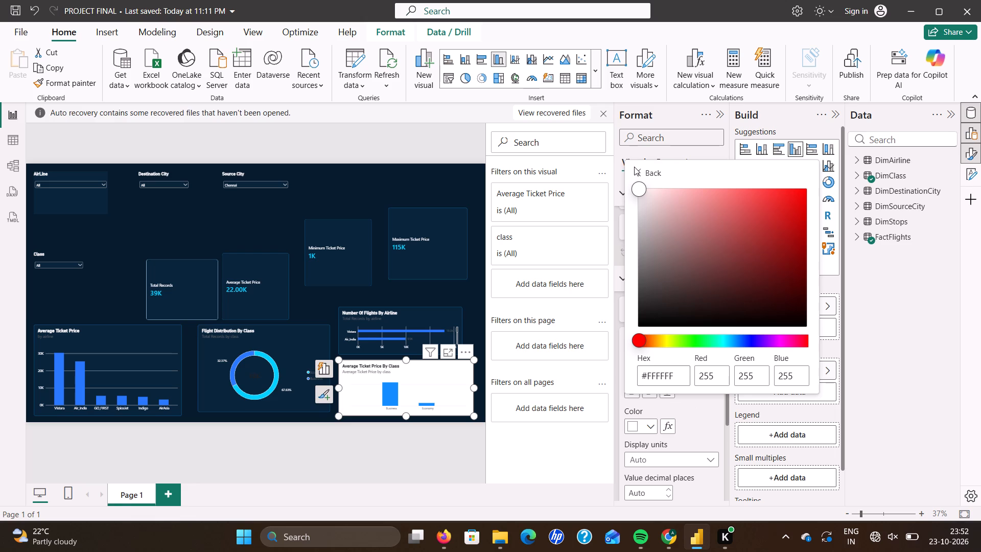
{"action": "left_click", "coordinate": [640, 174]}
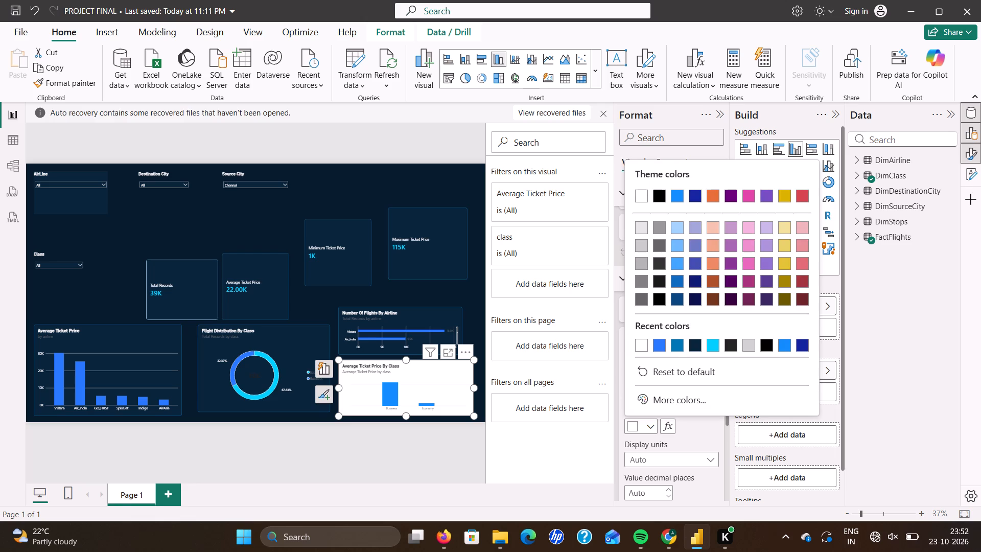
{"action": "left_click", "coordinate": [707, 430]}
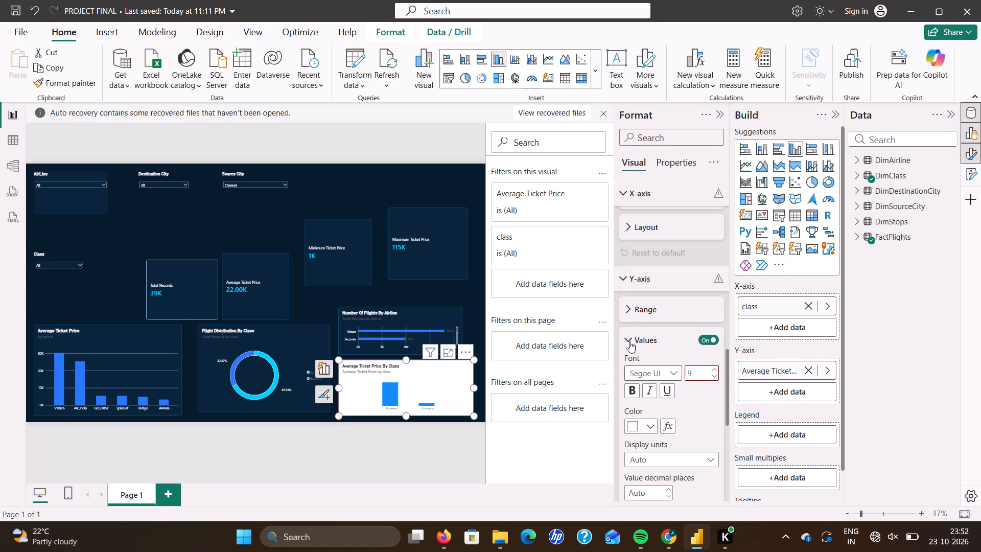
{"action": "left_click", "coordinate": [628, 338]}
{"action": "left_click", "coordinate": [618, 275]}
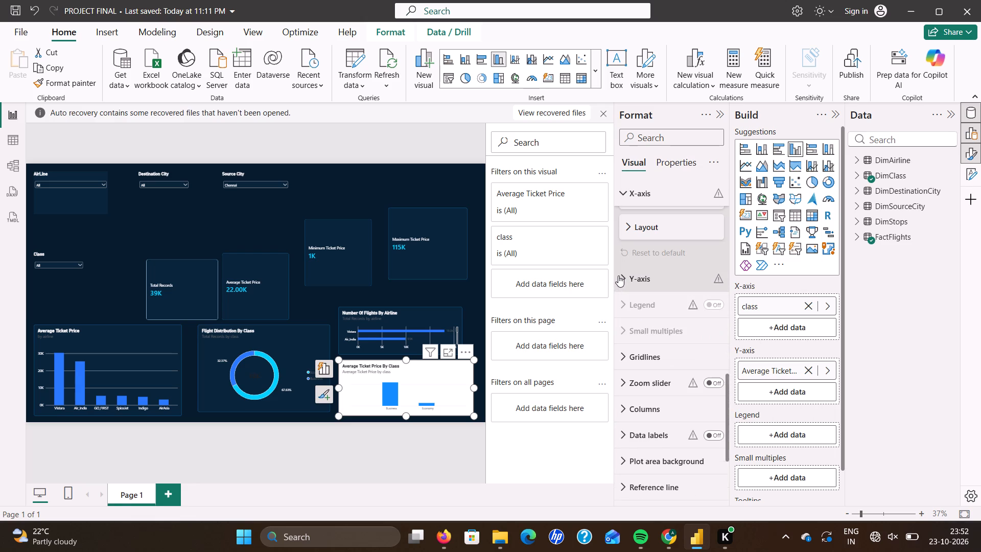
Set the X-axis values' text colour on the Average Ticket Price By Class chart to #FFFFFF.
{"action": "scroll", "coordinate": [647, 331], "scroll_direction": "down", "scroll_amount": 1}
{"action": "scroll", "coordinate": [642, 298], "scroll_direction": "up", "scroll_amount": 2}
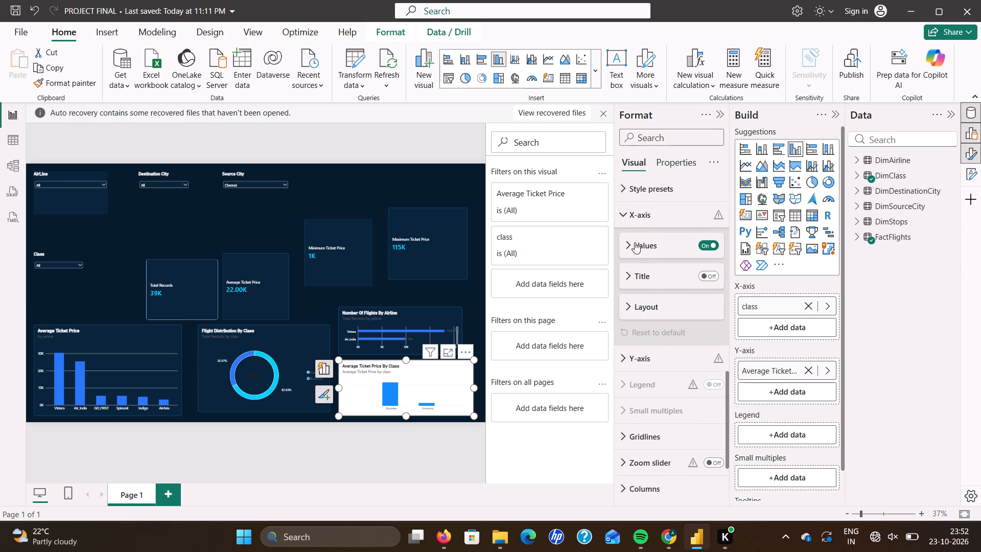
{"action": "left_click", "coordinate": [636, 249]}
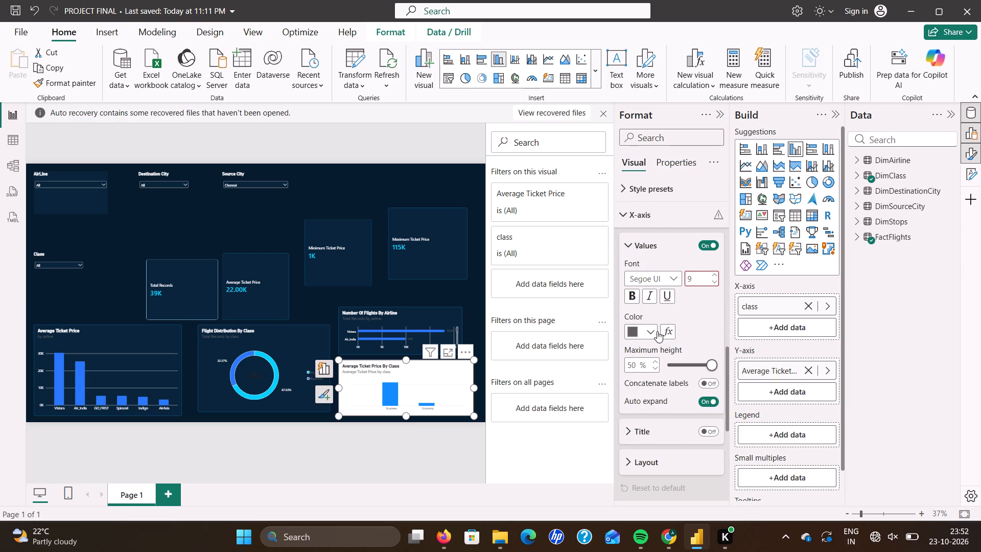
{"action": "left_click", "coordinate": [656, 331]}
{"action": "left_click", "coordinate": [674, 309]}
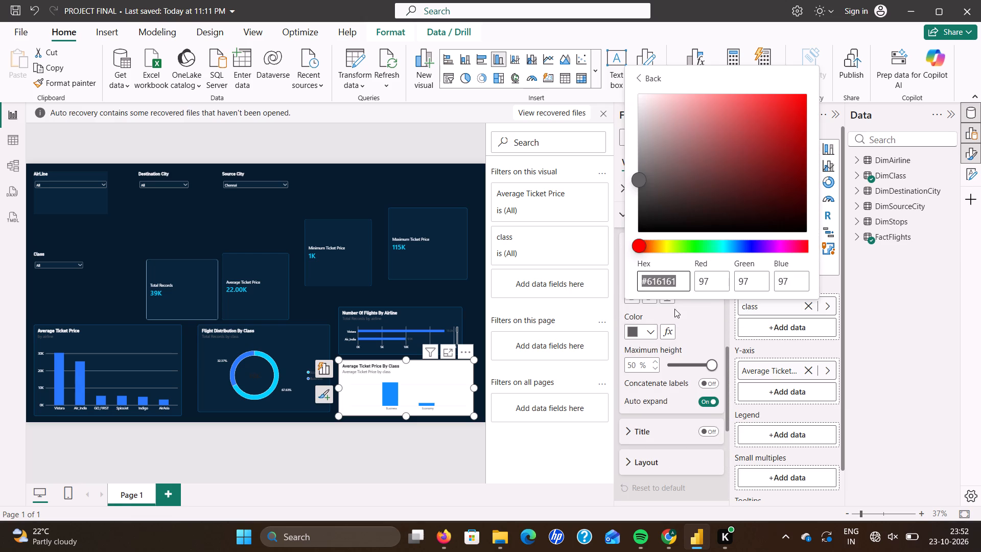
{"action": "left_click", "coordinate": [678, 283]}
{"action": "key", "text": "BackSpace"}
{"action": "key", "text": "BackSpace"}
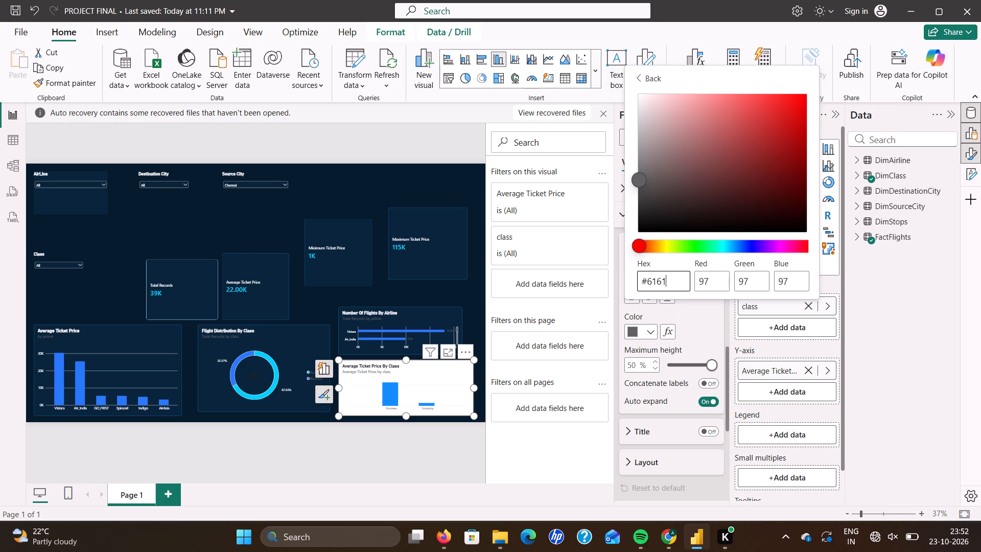
{"action": "key", "text": "BackSpace"}
{"action": "key", "text": "BackSpace"}
{"action": "key", "text": "BackSpace"}
{"action": "key", "text": "BackSpace"}
{"action": "type", "text": "FFFFFF"}
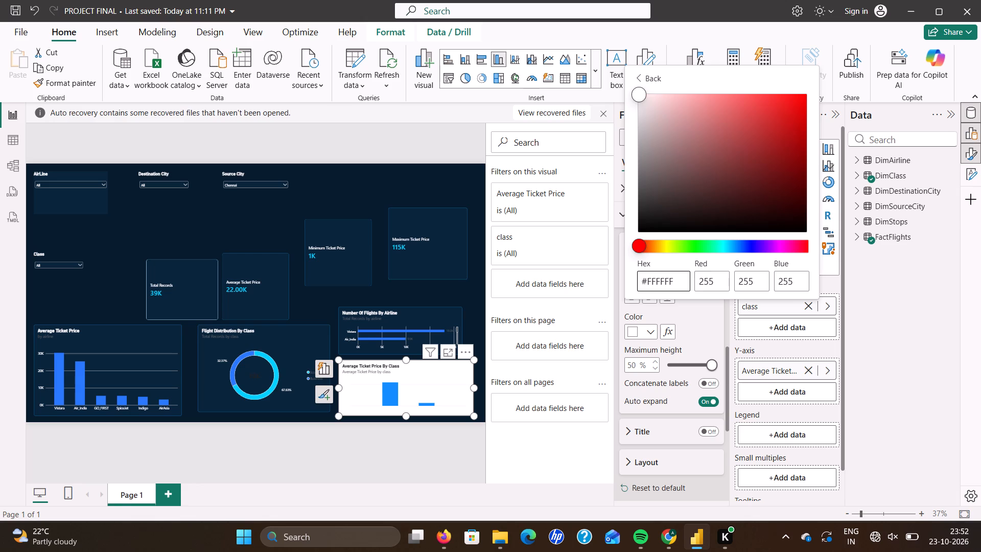
{"action": "left_click", "coordinate": [701, 314]}
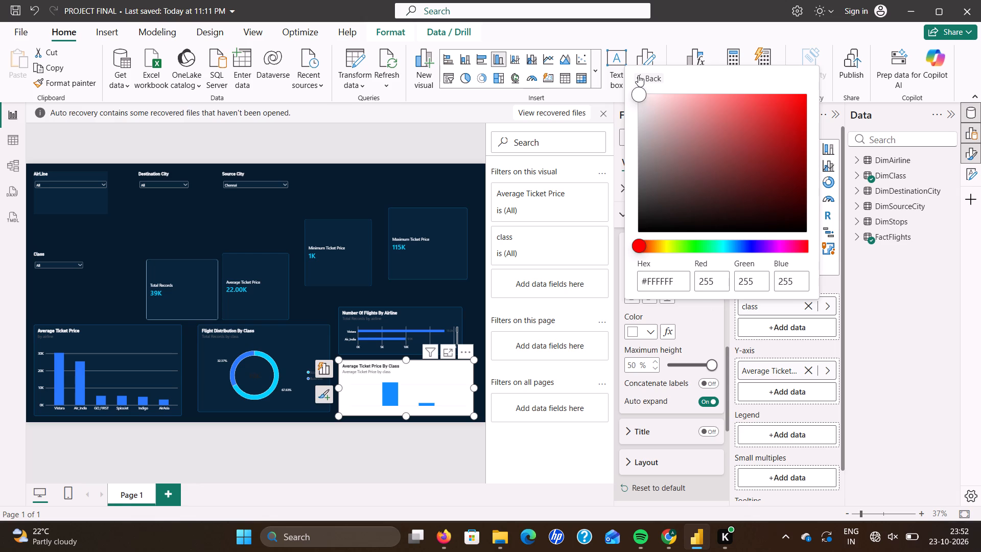
{"action": "left_click", "coordinate": [638, 75]}
{"action": "left_click", "coordinate": [695, 331]}
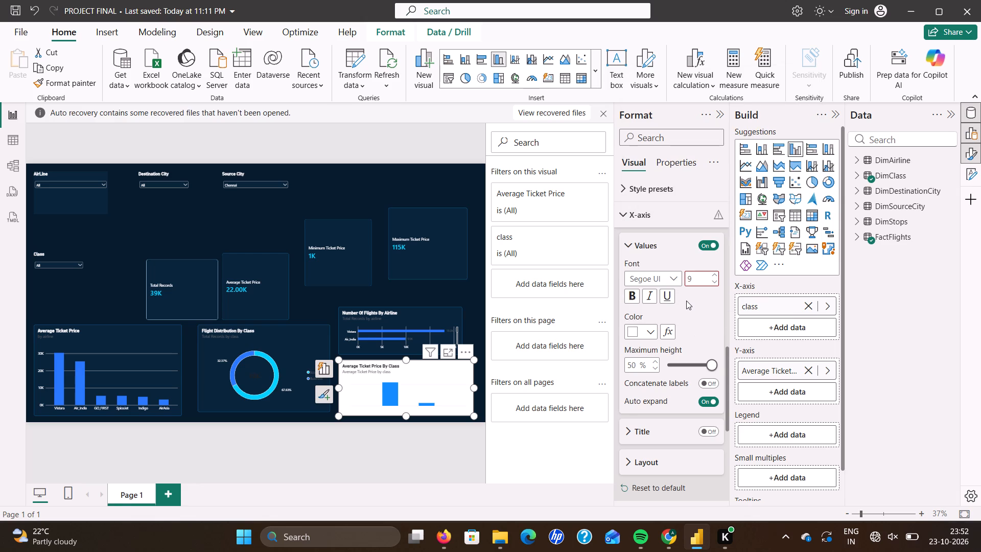
{"action": "scroll", "coordinate": [686, 301], "scroll_direction": "up", "scroll_amount": 3}
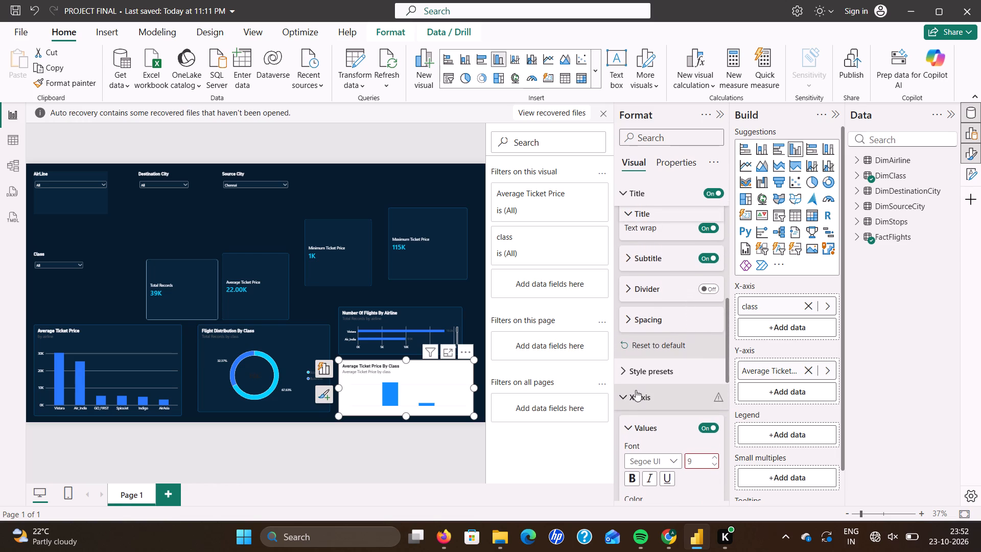
{"action": "left_click", "coordinate": [627, 424]}
Set the background colour of the Average Ticket Price By Class chart to #09243A.
{"action": "scroll", "coordinate": [670, 352], "scroll_direction": "up", "scroll_amount": 7}
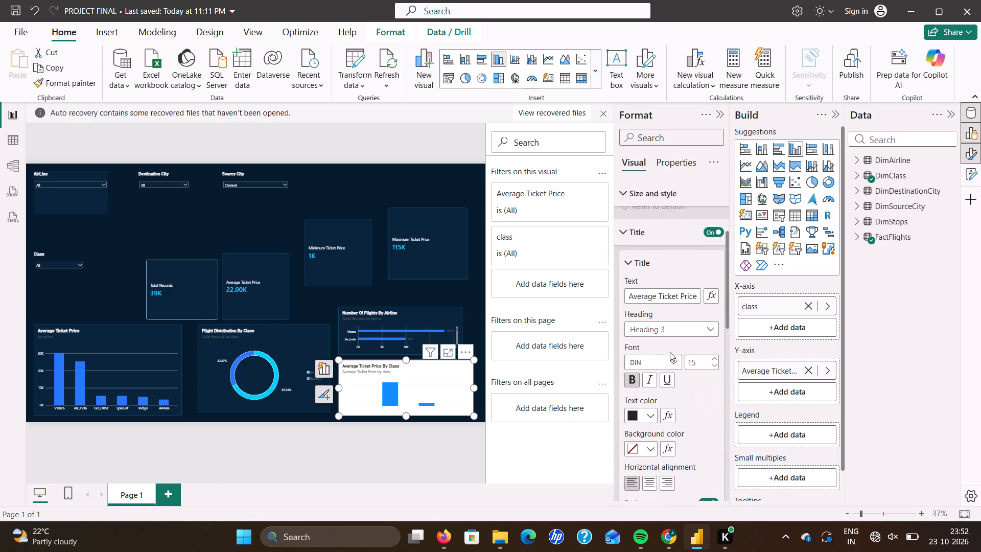
{"action": "scroll", "coordinate": [670, 352], "scroll_direction": "up", "scroll_amount": 3}
{"action": "left_click", "coordinate": [684, 284]}
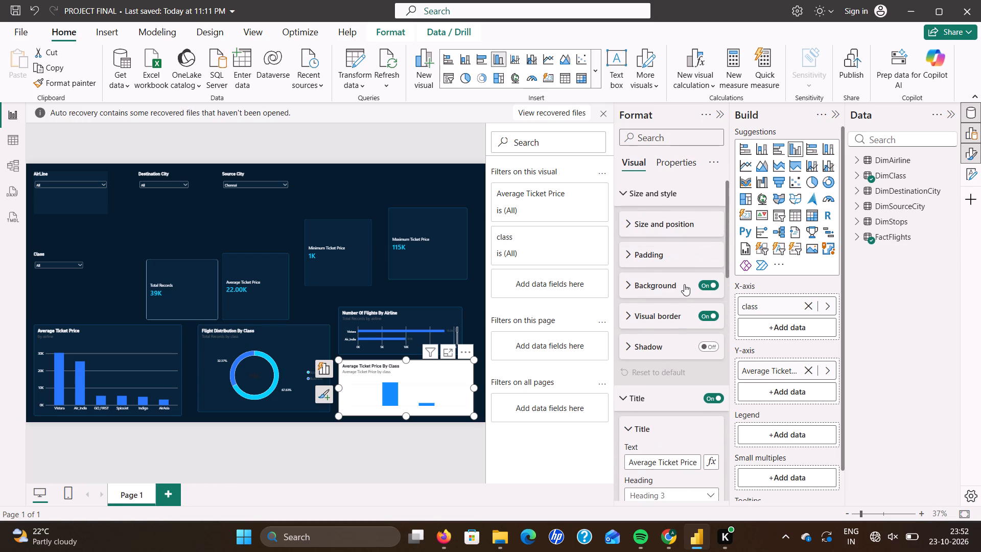
{"action": "left_click", "coordinate": [652, 313]}
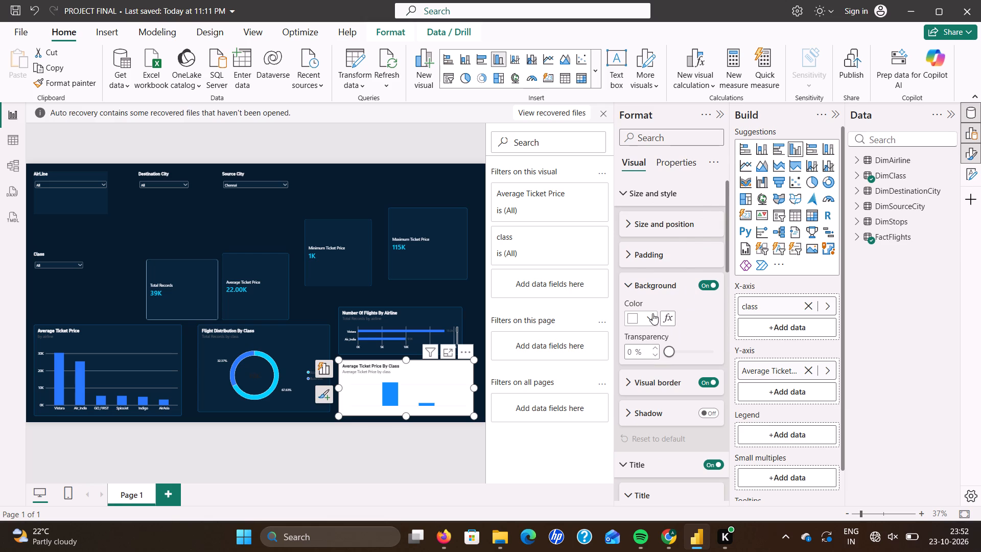
{"action": "left_click", "coordinate": [673, 291]}
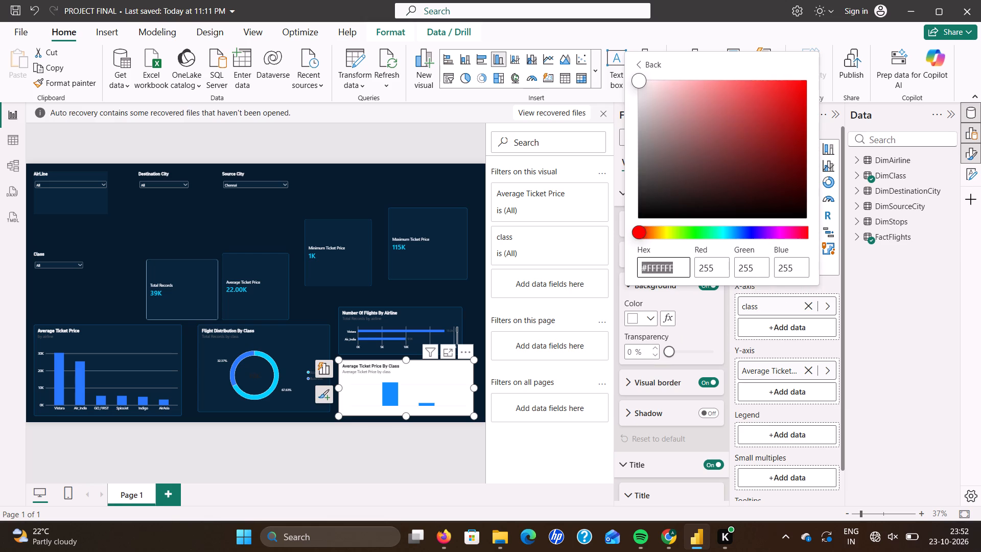
{"action": "left_click", "coordinate": [676, 269]}
{"action": "key", "text": "BackSpace"}
{"action": "key", "text": "BackSpace"}
{"action": "key", "text": "BackSpace"}
{"action": "key", "text": "BackSpace"}
{"action": "key", "text": "BackSpace"}
{"action": "key", "text": "BackSpace"}
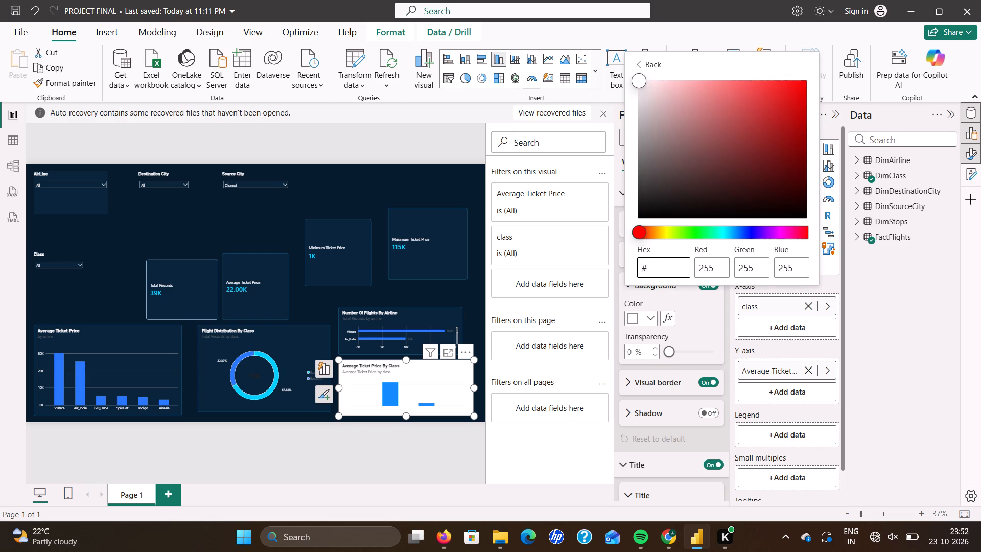
{"action": "type", "text": "09"}
{"action": "type", "text": "243A"}
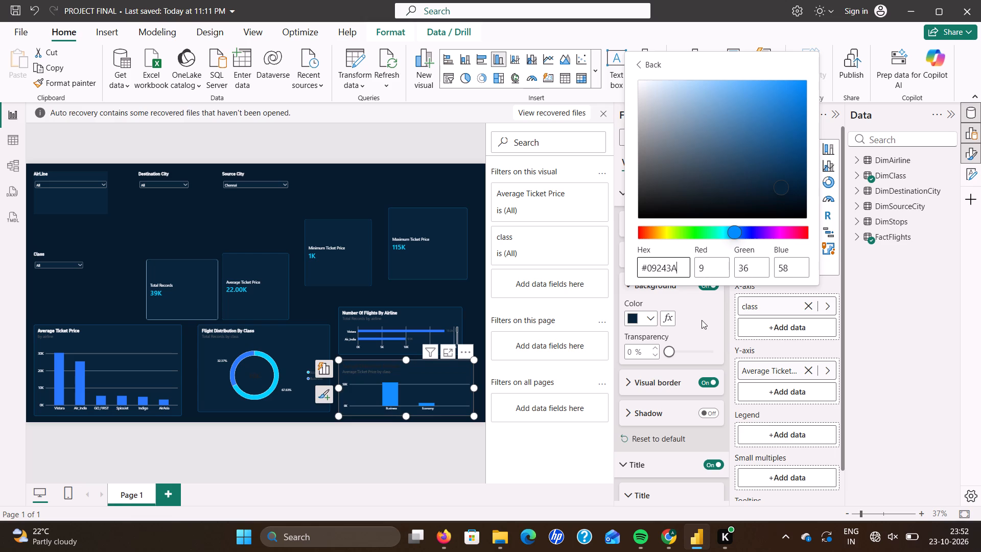
{"action": "left_click", "coordinate": [702, 320]}
Set the visual border colour of the Average Ticket Price By Class chart to #0077B6.
{"action": "left_click", "coordinate": [671, 384]}
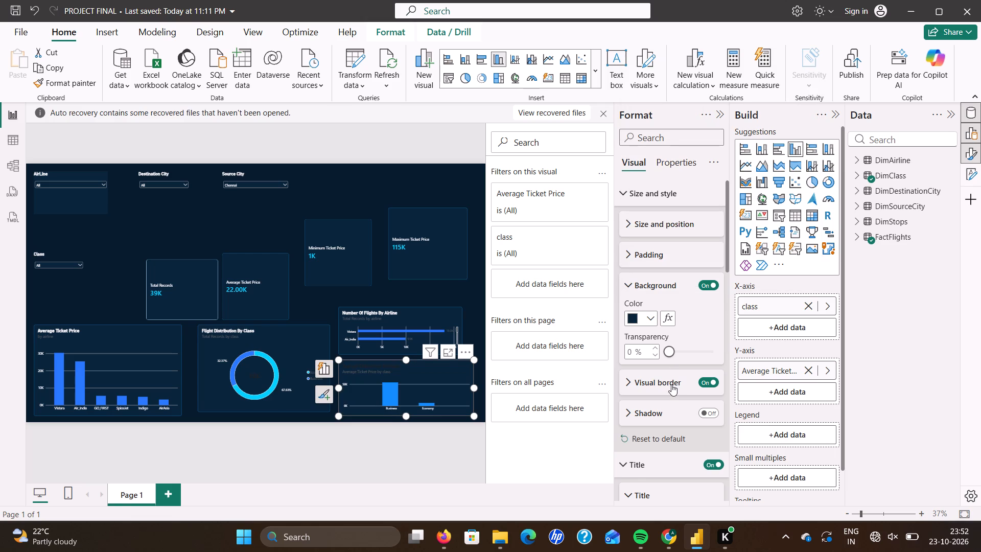
{"action": "left_click", "coordinate": [648, 418]}
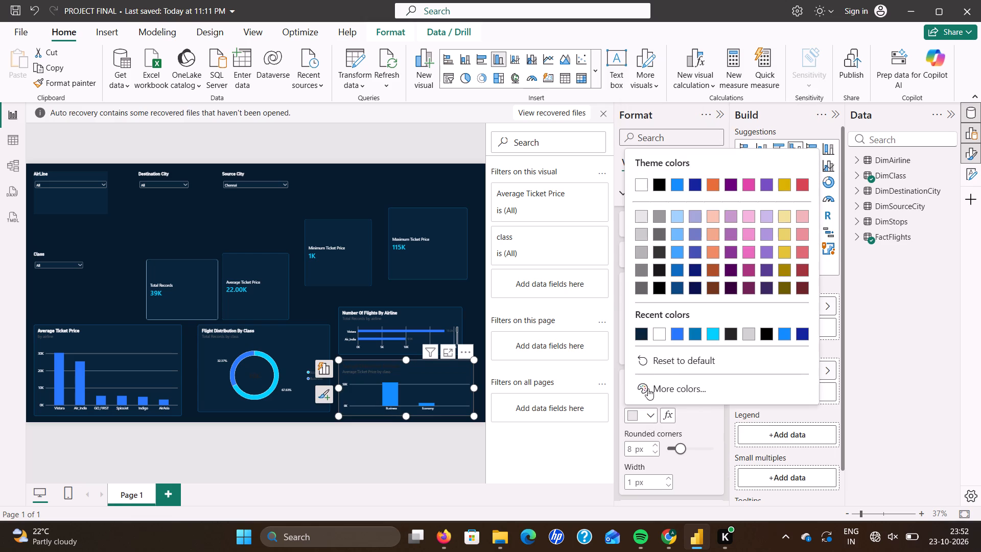
{"action": "left_click", "coordinate": [671, 391]}
{"action": "left_click", "coordinate": [683, 372]}
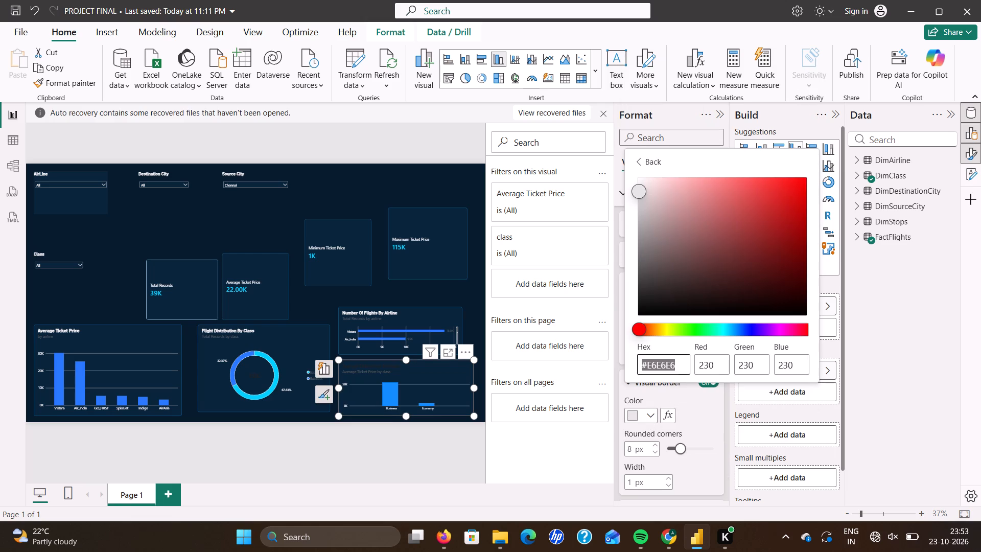
{"action": "key", "text": "BackSpace"}
{"action": "key", "text": "BackSpace"}
{"action": "key", "text": "BackSpace"}
{"action": "key", "text": "BackSpace"}
{"action": "key", "text": "BackSpace"}
{"action": "key", "text": "BackSpace"}
{"action": "type", "text": "0077B6"}
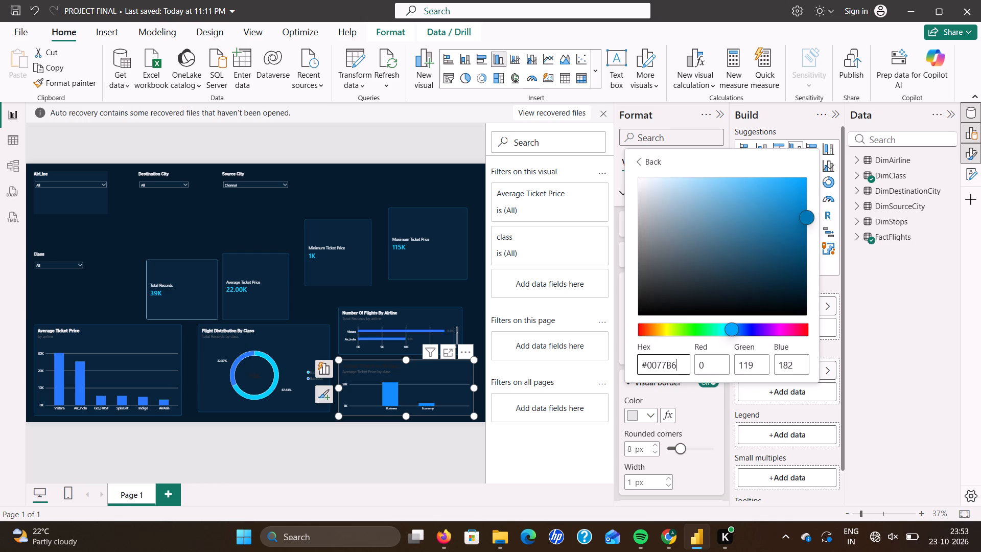
{"action": "left_click", "coordinate": [706, 428]}
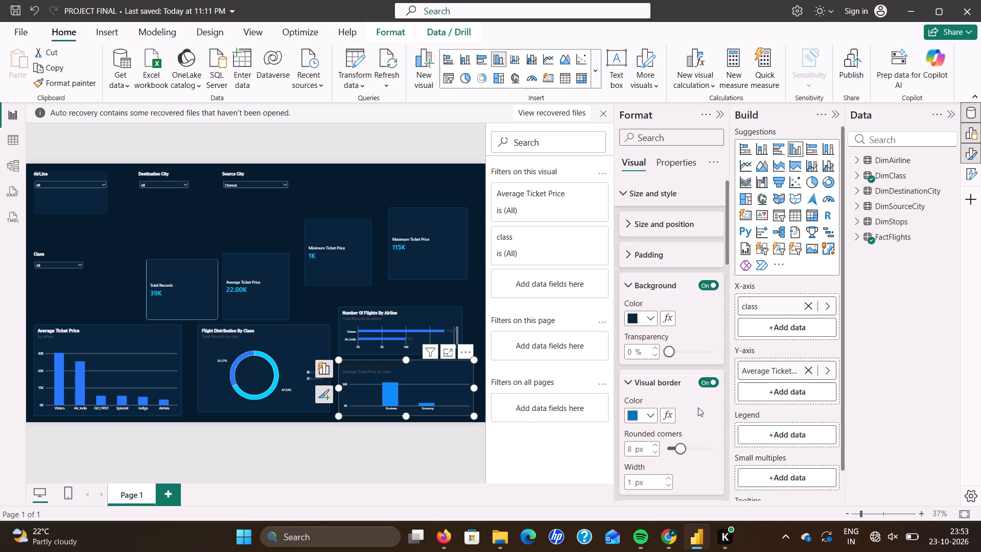
Set the title text colour of the Average Ticket Price By Class chart to #FFFFFF.
{"action": "scroll", "coordinate": [698, 407], "scroll_direction": "down", "scroll_amount": 2}
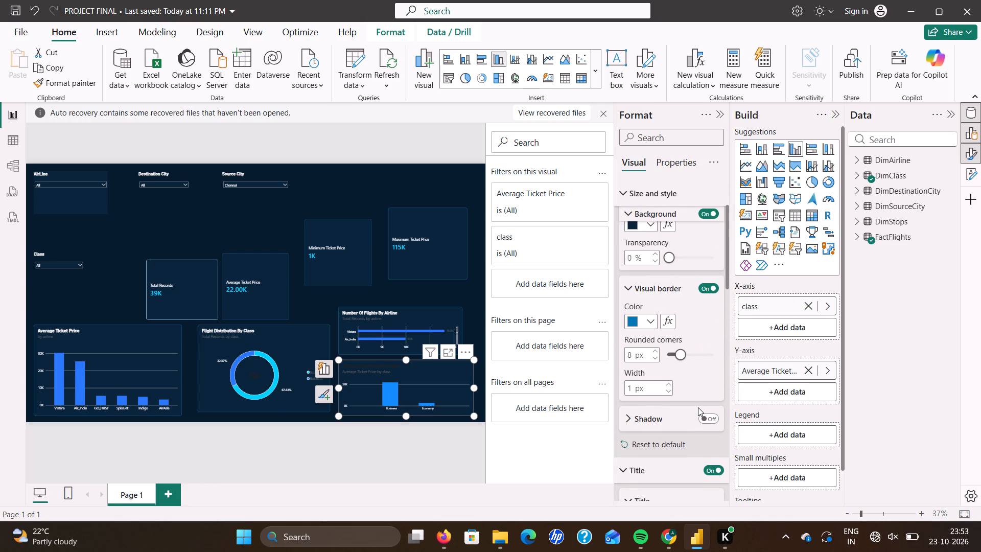
{"action": "scroll", "coordinate": [698, 407], "scroll_direction": "up", "scroll_amount": 5}
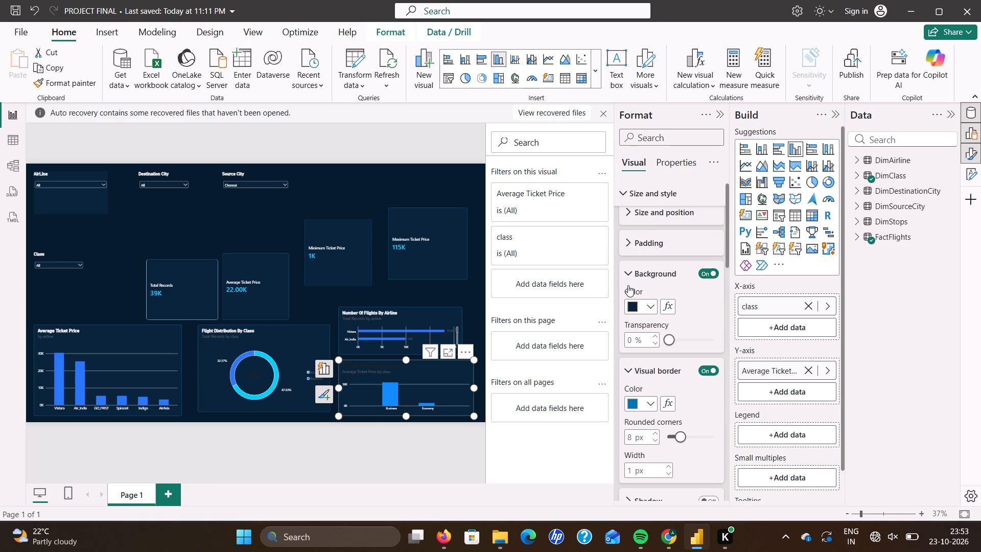
{"action": "left_click", "coordinate": [627, 284]}
{"action": "scroll", "coordinate": [661, 306], "scroll_direction": "up", "scroll_amount": 5}
{"action": "scroll", "coordinate": [661, 306], "scroll_direction": "down", "scroll_amount": 1}
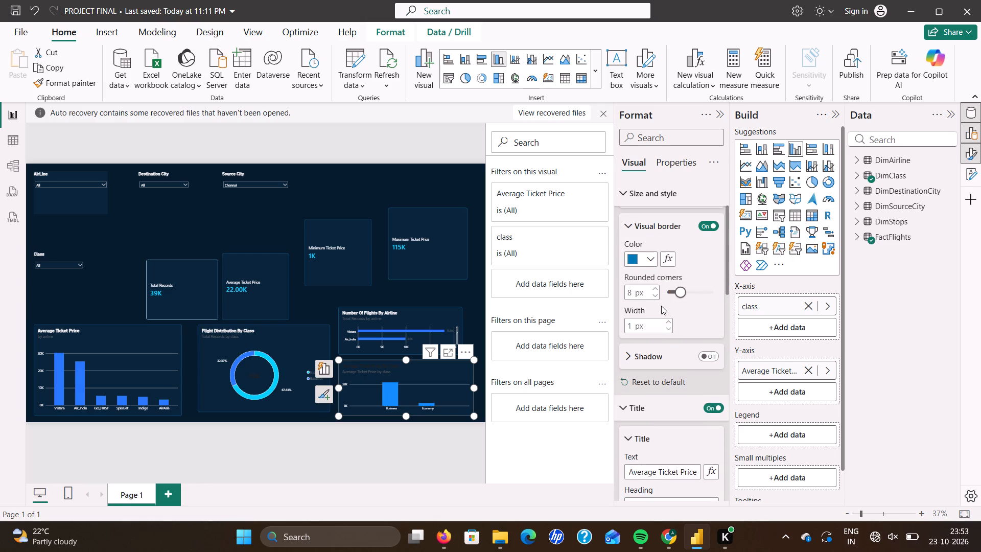
{"action": "scroll", "coordinate": [661, 306], "scroll_direction": "down", "scroll_amount": 2}
{"action": "scroll", "coordinate": [649, 383], "scroll_direction": "down", "scroll_amount": 1}
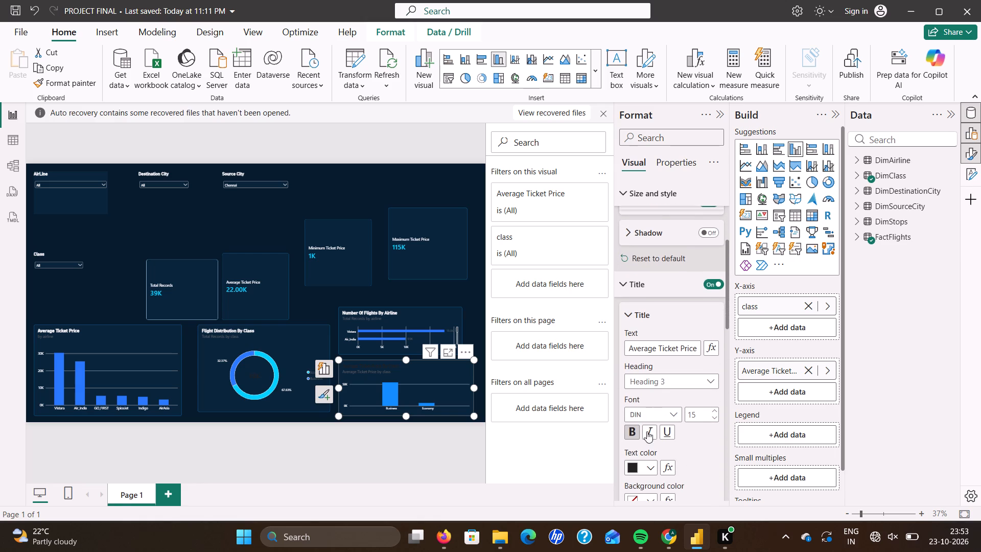
{"action": "left_click", "coordinate": [649, 472]}
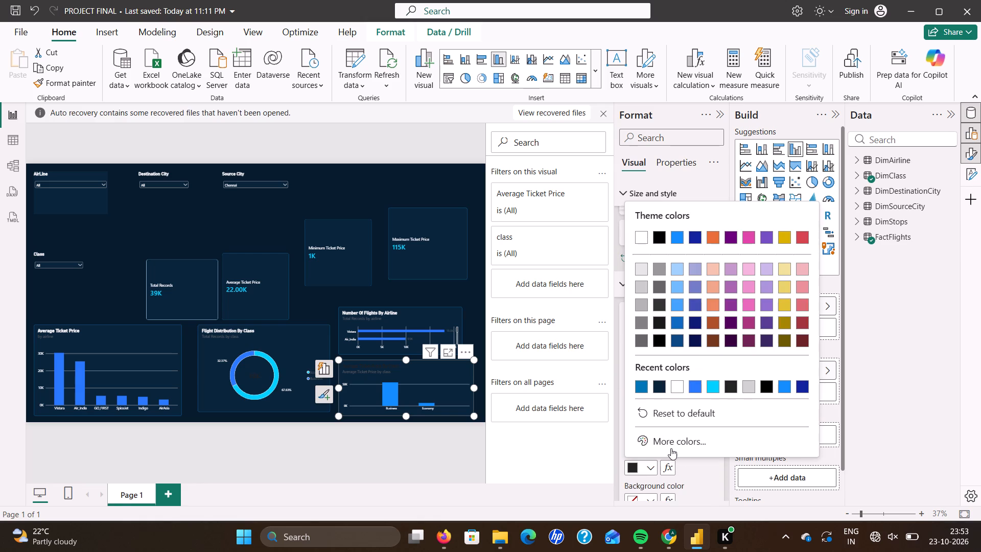
{"action": "left_click", "coordinate": [670, 440]}
{"action": "left_click", "coordinate": [679, 421]}
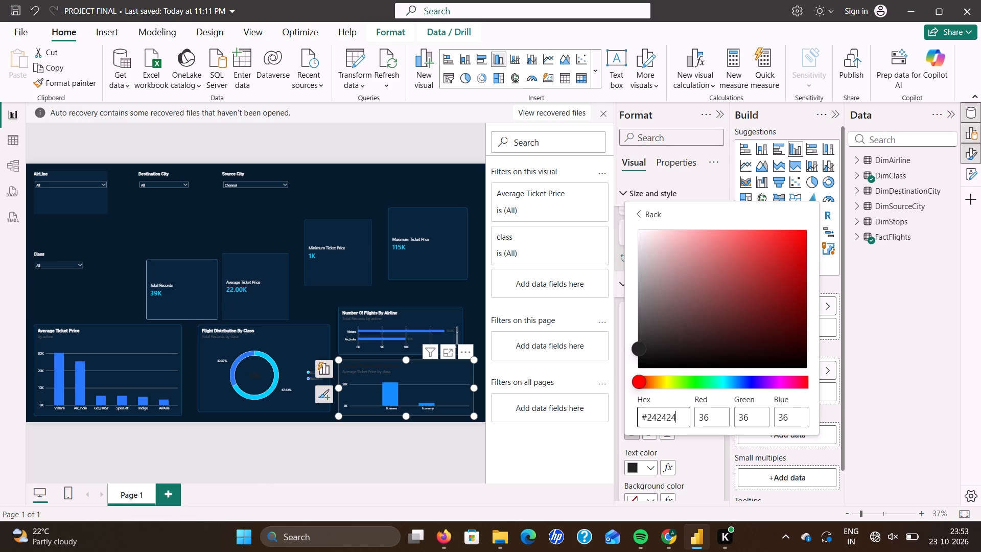
{"action": "type", "text": "========"}
{"action": "key", "text": "BackSpace"}
{"action": "key", "text": "BackSpace"}
{"action": "key", "text": "BackSpace"}
{"action": "key", "text": "BackSpace"}
{"action": "key", "text": "BackSpace"}
{"action": "key", "text": "BackSpace"}
{"action": "type", "text": "FFFFFF"}
{"action": "left_click", "coordinate": [690, 454]}
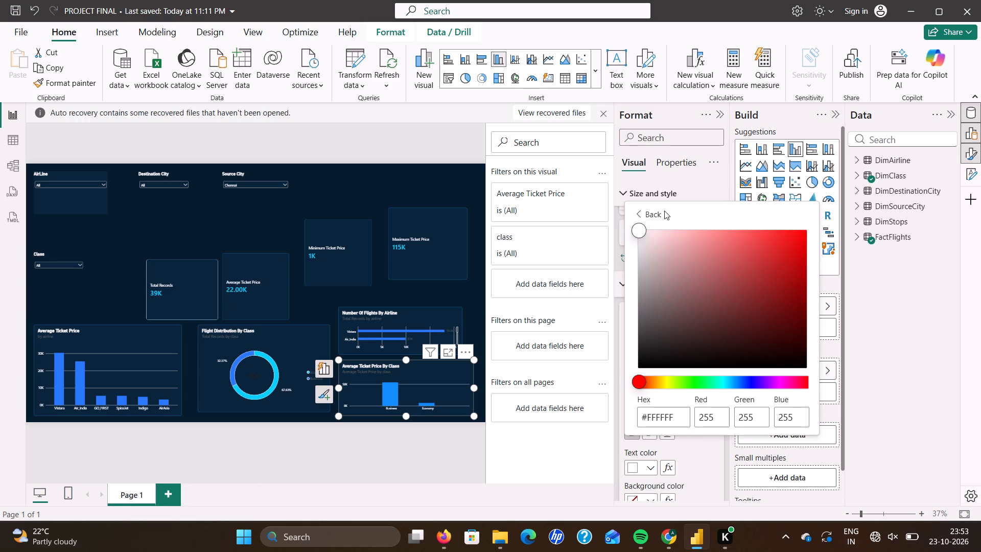
{"action": "left_click", "coordinate": [644, 212]}
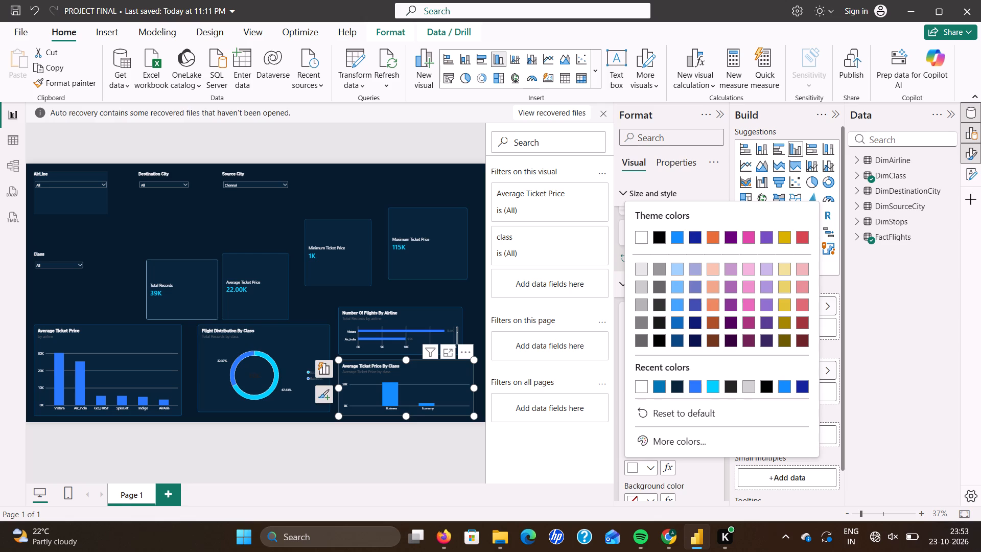
{"action": "left_click", "coordinate": [686, 180]}
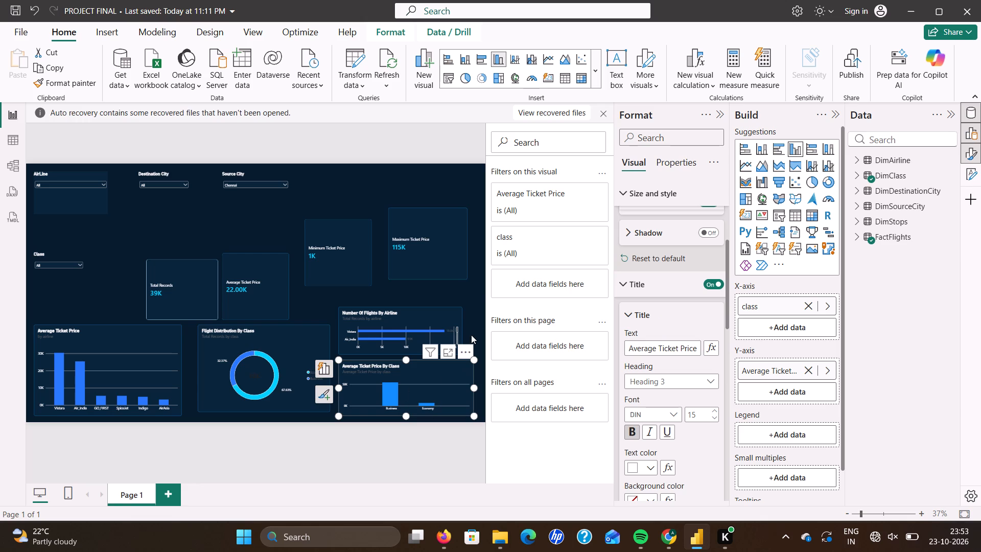
Deselect the chart and capture a screenshot of the dashboard's lower charts, including the column and donut charts.
{"action": "left_click", "coordinate": [476, 295]}
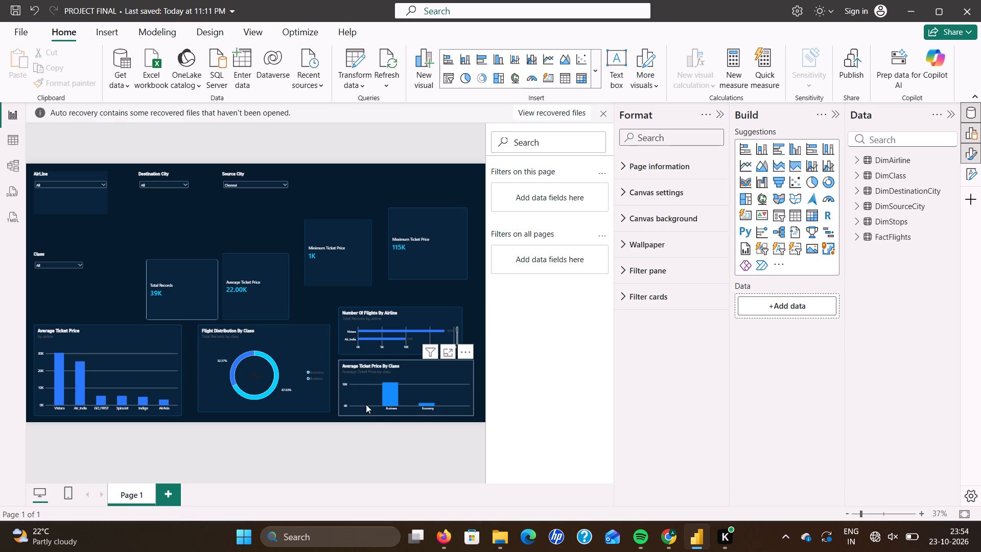
{"action": "key", "text": "Print"}
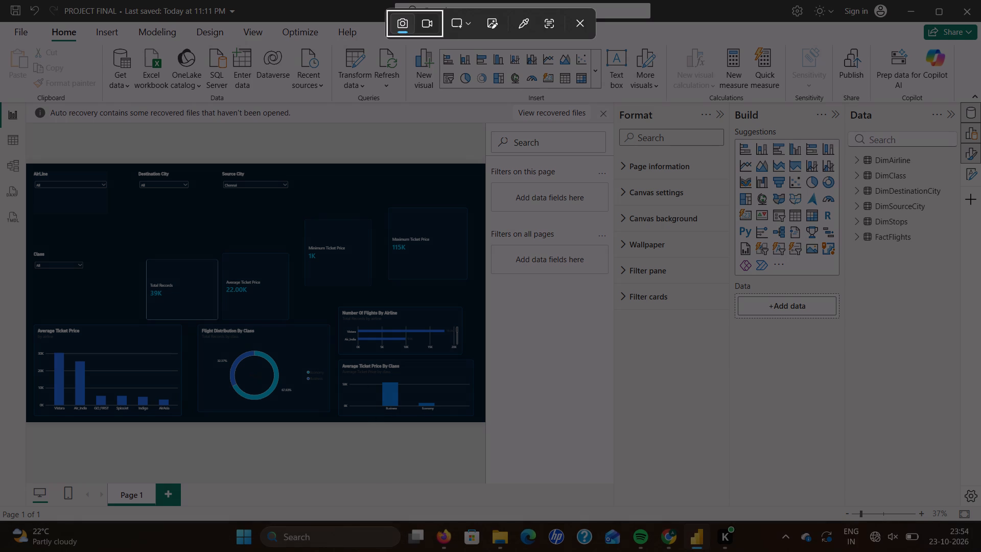
{"action": "left_click_drag", "start_coordinate": [49, 300], "coordinate": [393, 446]}
{"action": "scroll", "coordinate": [157, 385], "scroll_direction": "right", "scroll_amount": 2}
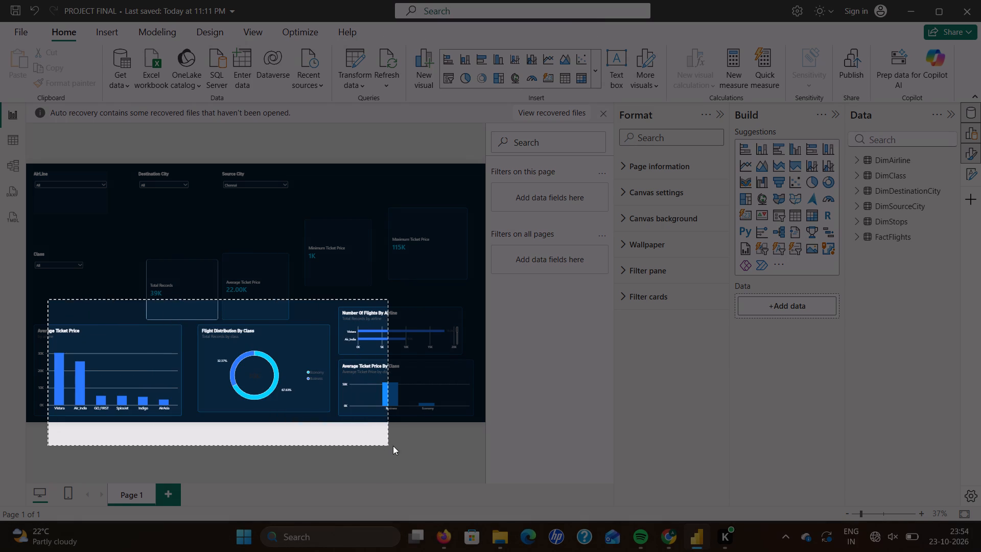
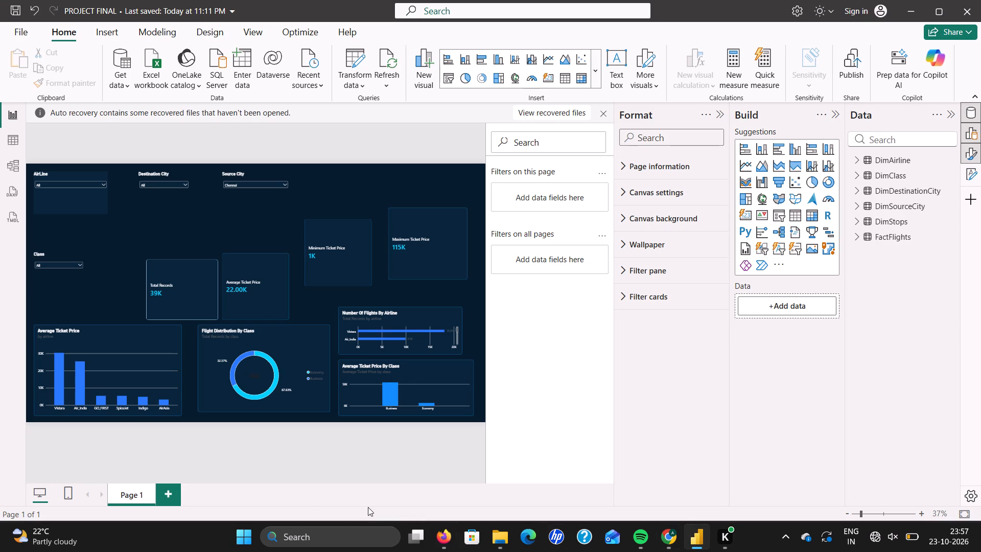
{"action": "right_click", "coordinate": [161, 338]}
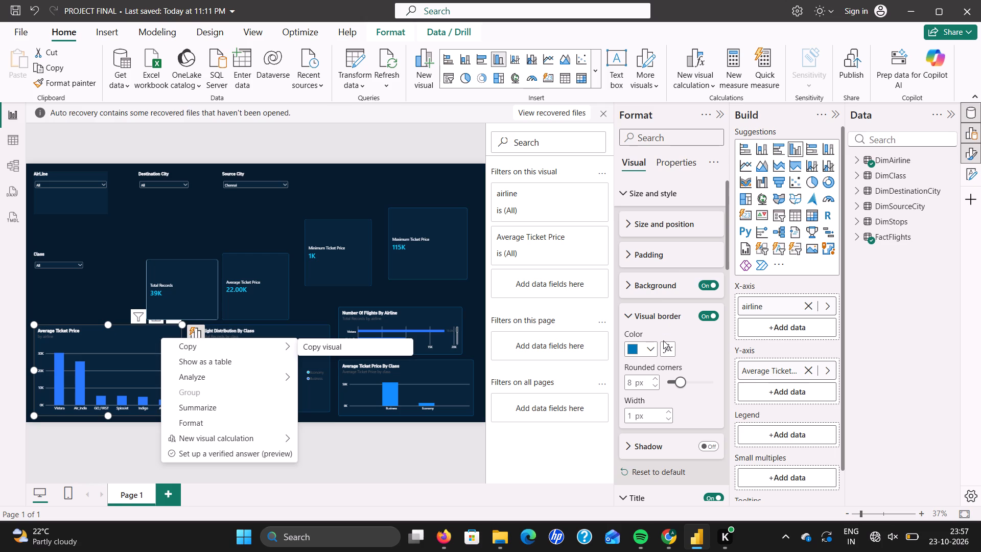
{"action": "scroll", "coordinate": [663, 340], "scroll_direction": "down", "scroll_amount": 3}
{"action": "scroll", "coordinate": [655, 289], "scroll_direction": "down", "scroll_amount": 1}
{"action": "left_click", "coordinate": [628, 310]}
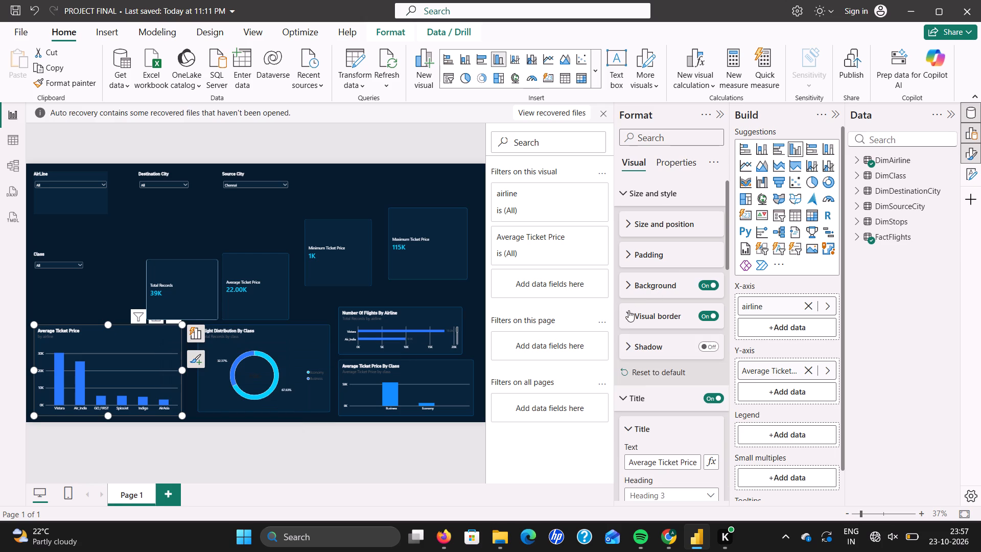
{"action": "scroll", "coordinate": [650, 422], "scroll_direction": "down", "scroll_amount": 2}
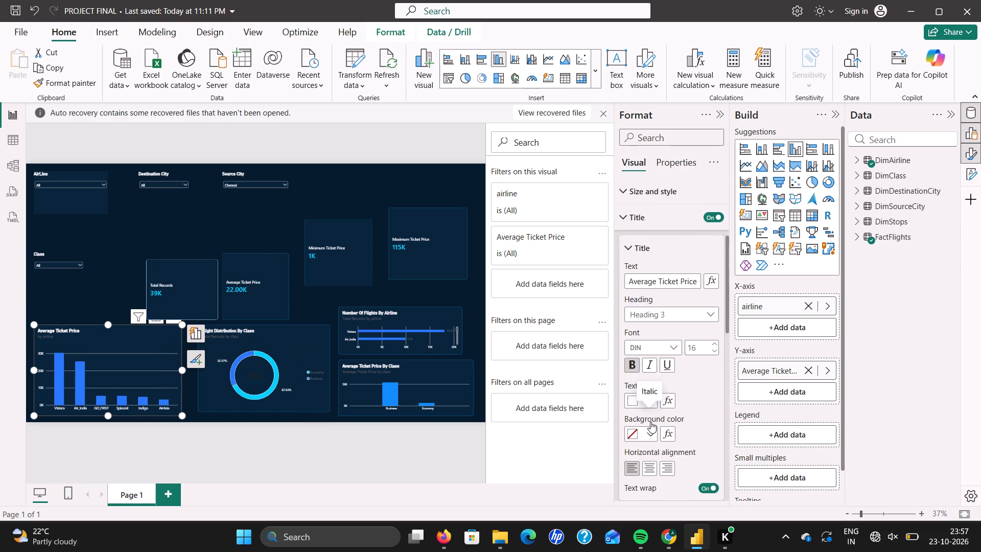
{"action": "scroll", "coordinate": [650, 422], "scroll_direction": "down", "scroll_amount": 3}
{"action": "left_click", "coordinate": [680, 387]}
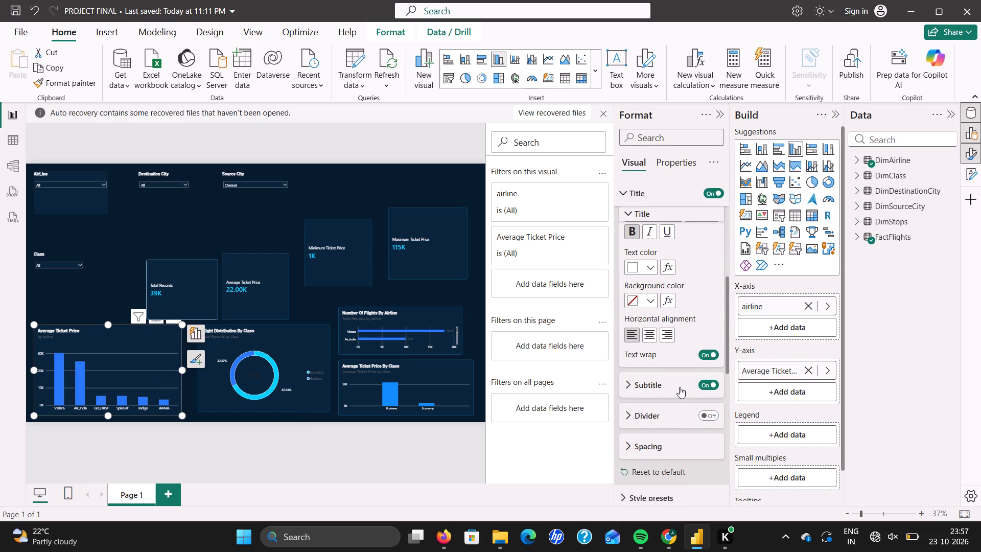
{"action": "scroll", "coordinate": [685, 463], "scroll_direction": "down", "scroll_amount": 1}
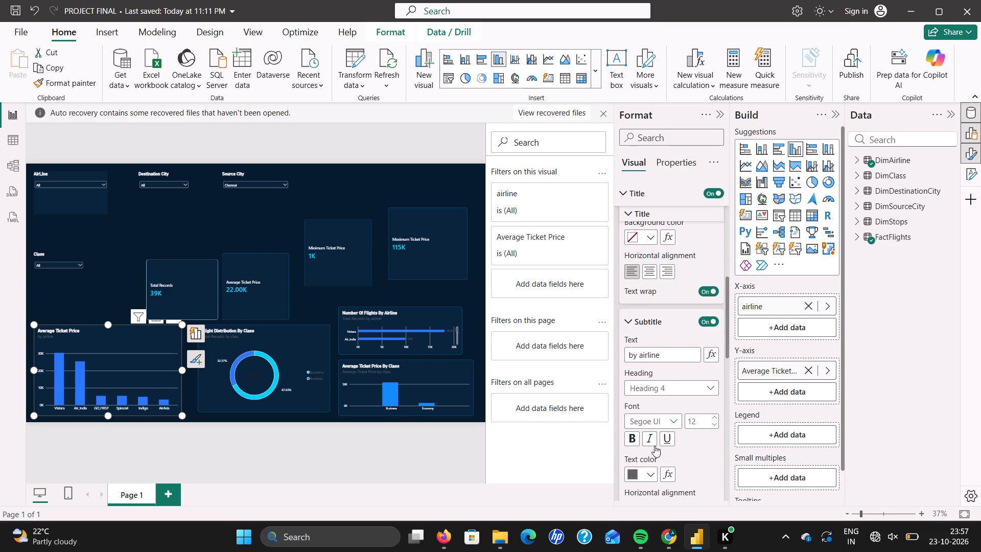
{"action": "left_click", "coordinate": [656, 477]}
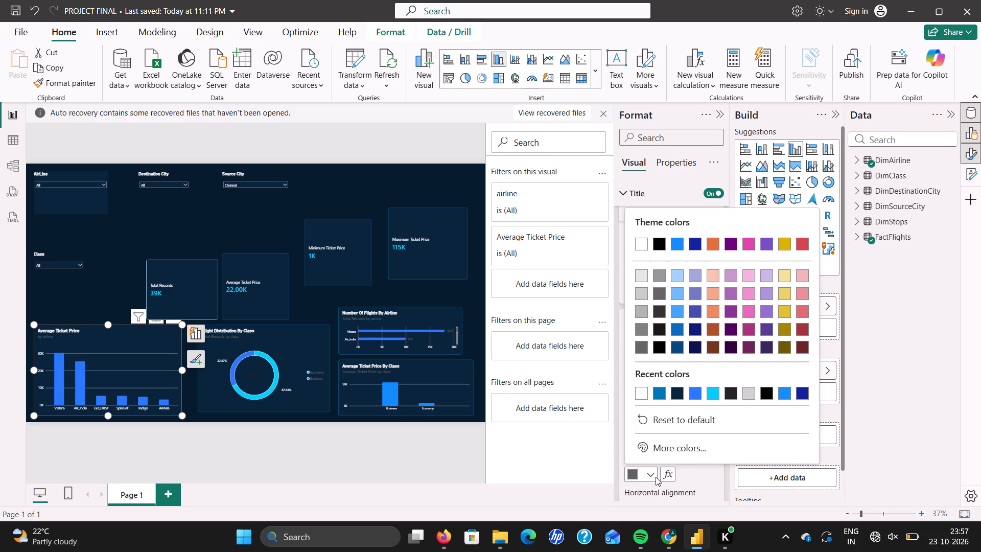
{"action": "left_click", "coordinate": [684, 453]}
{"action": "left_click", "coordinate": [688, 427]}
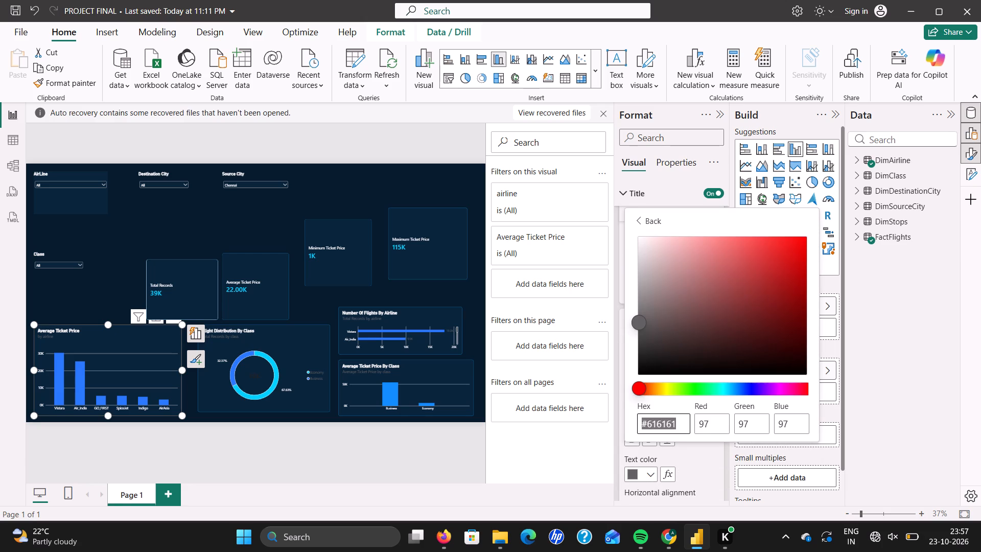
{"action": "key", "text": "BackSpace"}
{"action": "key", "text": "BackSpace"}
{"action": "key", "text": "BackSpace"}
{"action": "key", "text": "BackSpace"}
{"action": "key", "text": "BackSpace"}
{"action": "key", "text": "BackSpace"}
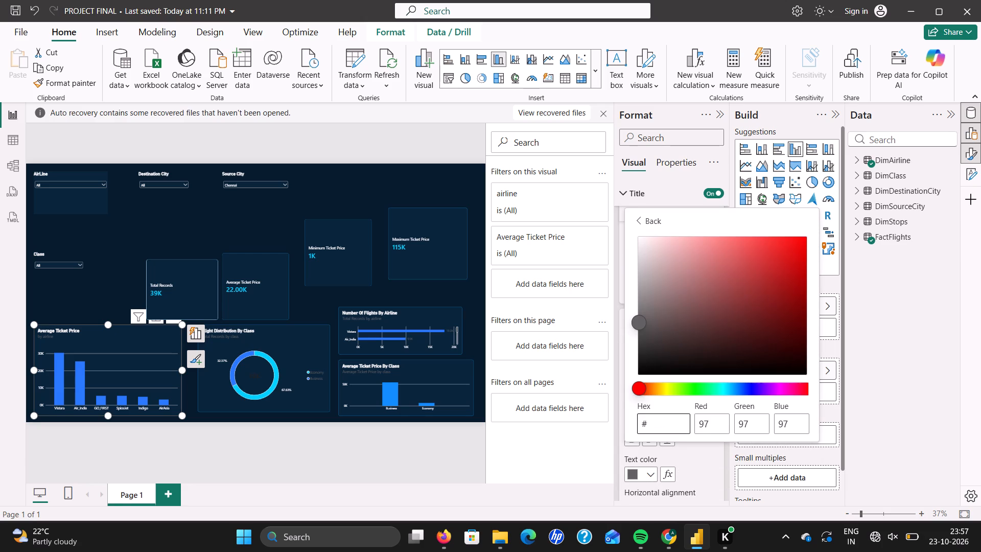
{"action": "type", "text": "FFFFFF"}
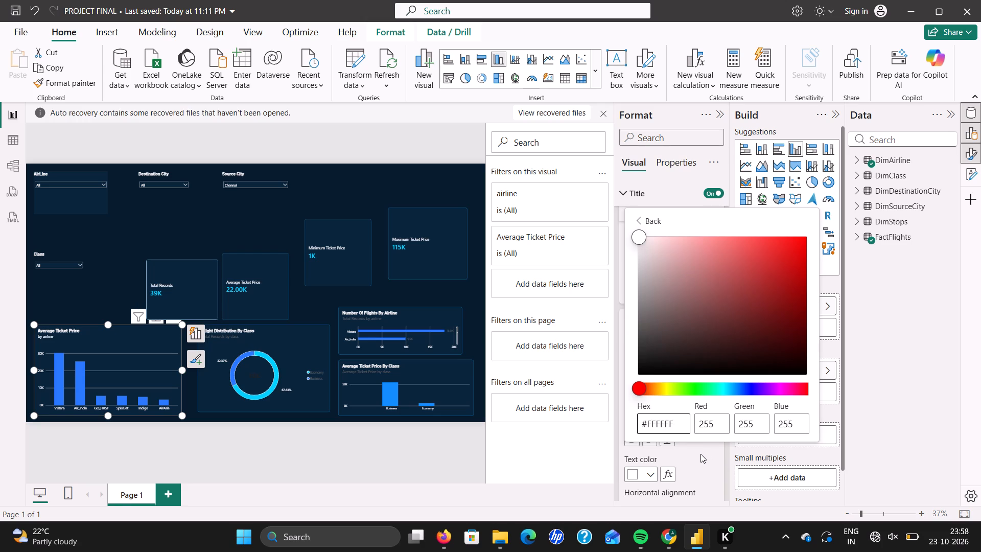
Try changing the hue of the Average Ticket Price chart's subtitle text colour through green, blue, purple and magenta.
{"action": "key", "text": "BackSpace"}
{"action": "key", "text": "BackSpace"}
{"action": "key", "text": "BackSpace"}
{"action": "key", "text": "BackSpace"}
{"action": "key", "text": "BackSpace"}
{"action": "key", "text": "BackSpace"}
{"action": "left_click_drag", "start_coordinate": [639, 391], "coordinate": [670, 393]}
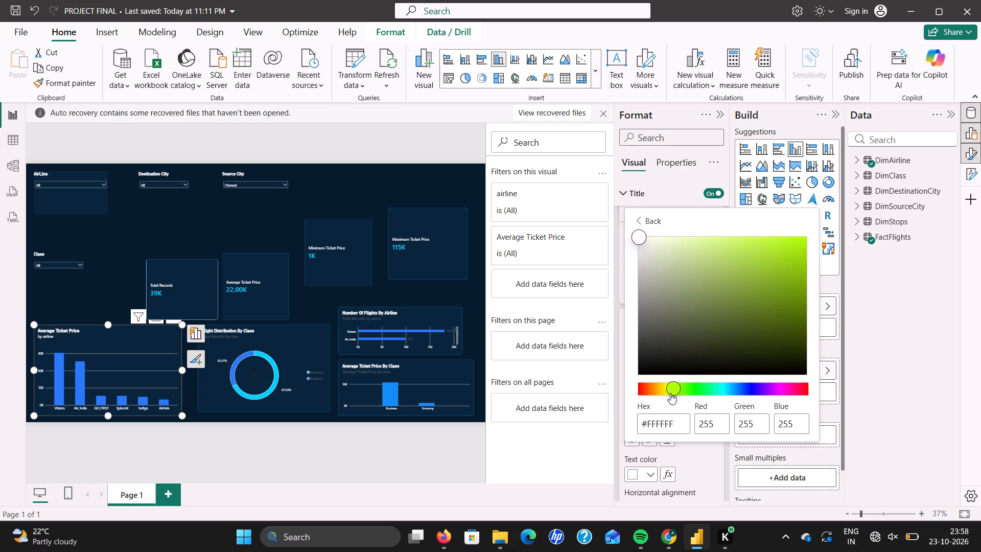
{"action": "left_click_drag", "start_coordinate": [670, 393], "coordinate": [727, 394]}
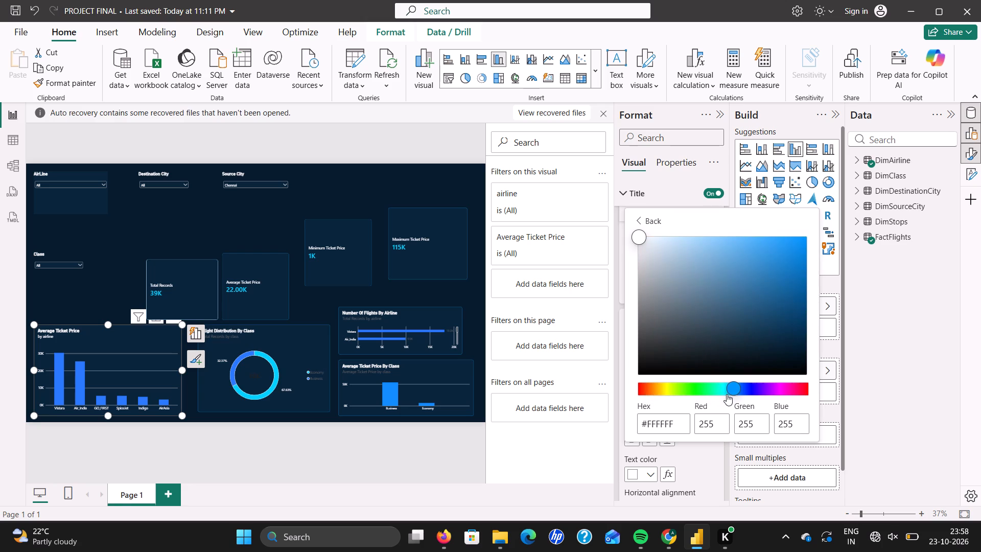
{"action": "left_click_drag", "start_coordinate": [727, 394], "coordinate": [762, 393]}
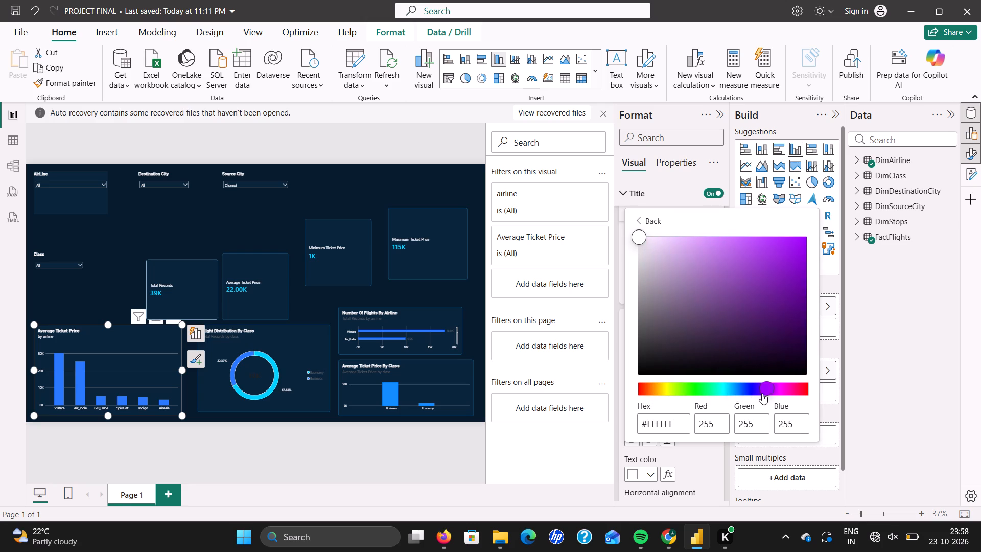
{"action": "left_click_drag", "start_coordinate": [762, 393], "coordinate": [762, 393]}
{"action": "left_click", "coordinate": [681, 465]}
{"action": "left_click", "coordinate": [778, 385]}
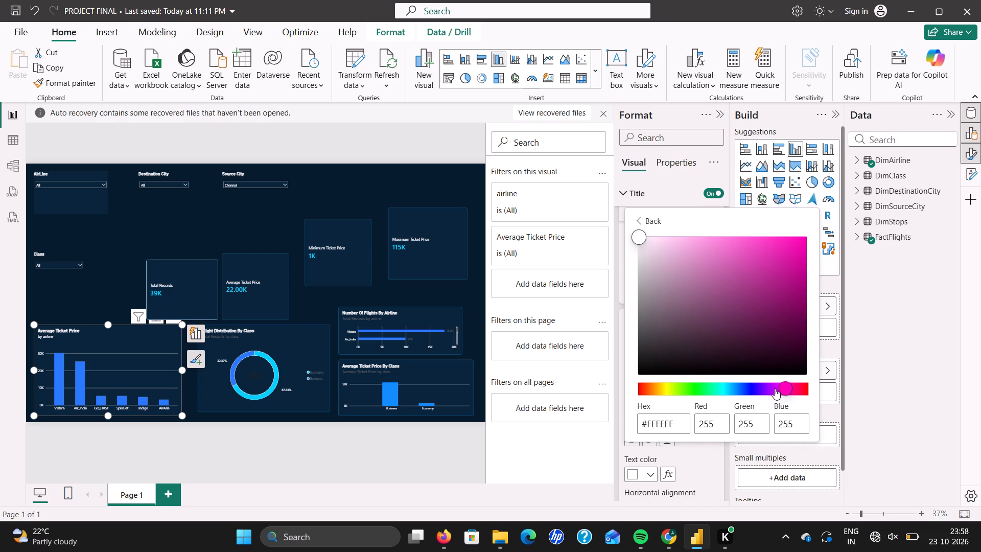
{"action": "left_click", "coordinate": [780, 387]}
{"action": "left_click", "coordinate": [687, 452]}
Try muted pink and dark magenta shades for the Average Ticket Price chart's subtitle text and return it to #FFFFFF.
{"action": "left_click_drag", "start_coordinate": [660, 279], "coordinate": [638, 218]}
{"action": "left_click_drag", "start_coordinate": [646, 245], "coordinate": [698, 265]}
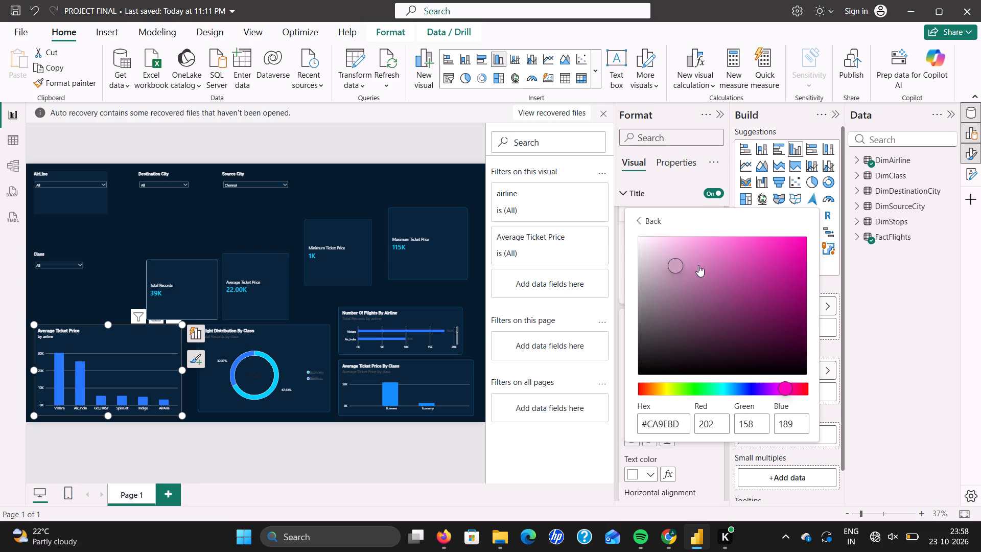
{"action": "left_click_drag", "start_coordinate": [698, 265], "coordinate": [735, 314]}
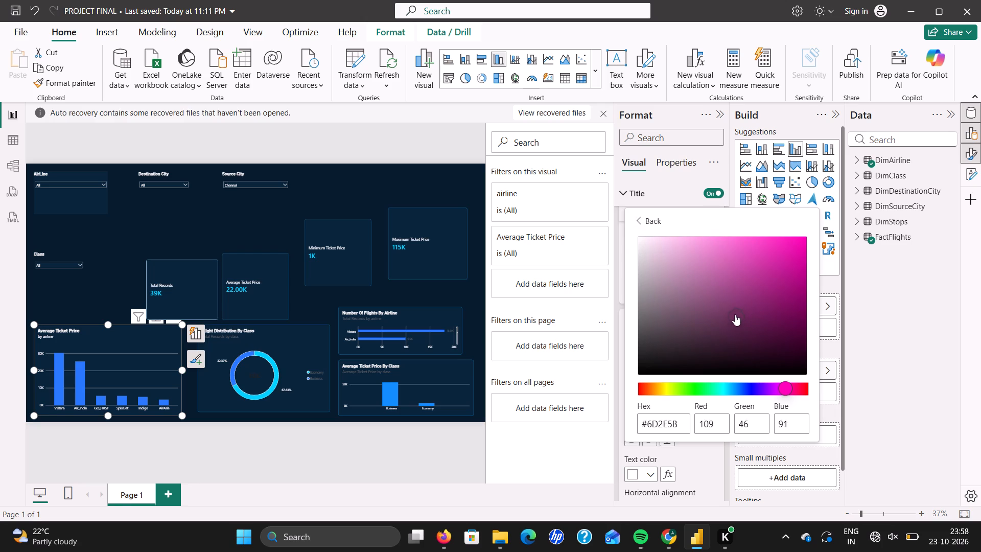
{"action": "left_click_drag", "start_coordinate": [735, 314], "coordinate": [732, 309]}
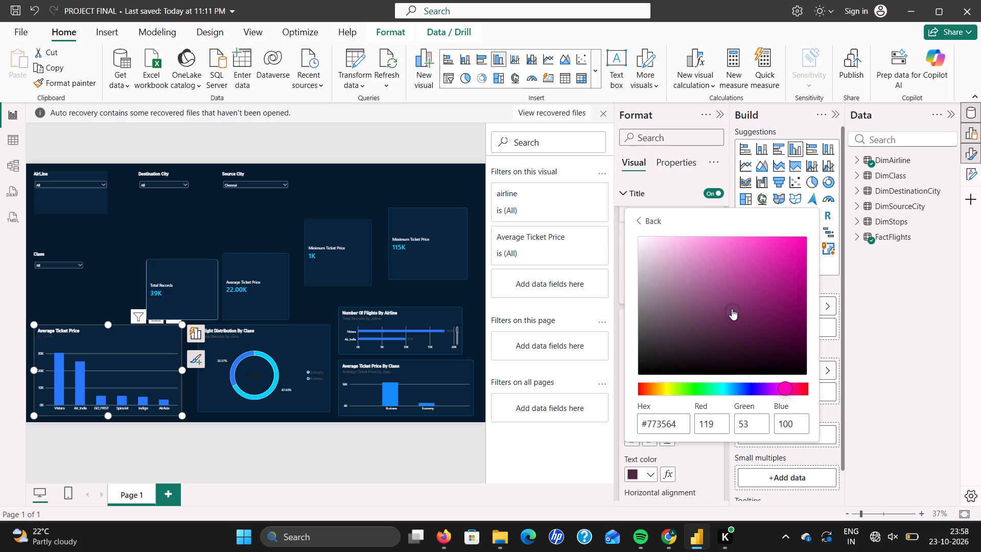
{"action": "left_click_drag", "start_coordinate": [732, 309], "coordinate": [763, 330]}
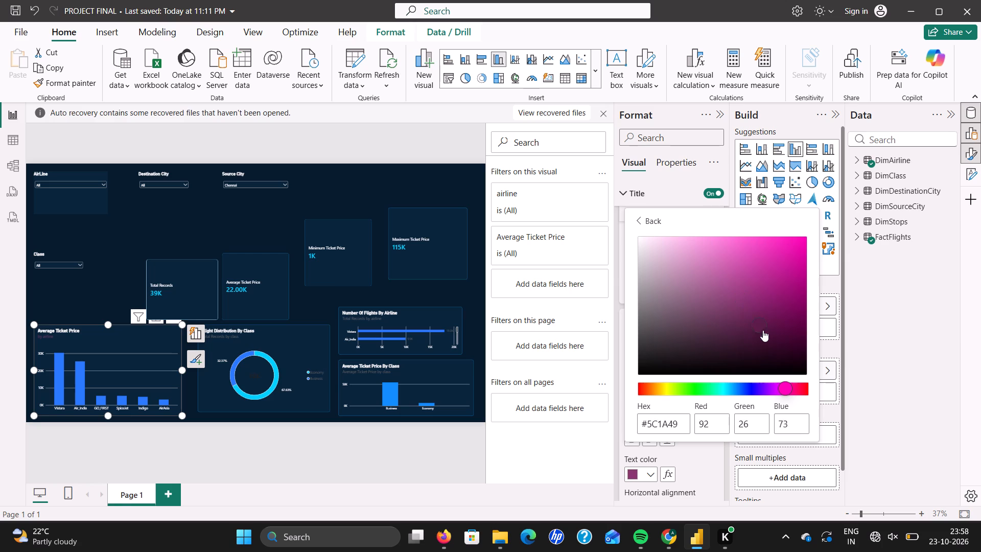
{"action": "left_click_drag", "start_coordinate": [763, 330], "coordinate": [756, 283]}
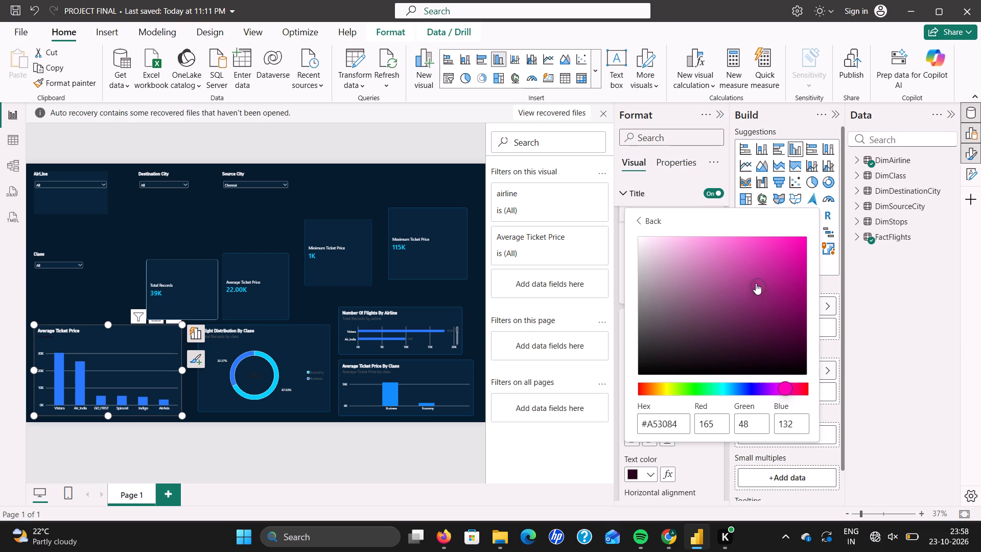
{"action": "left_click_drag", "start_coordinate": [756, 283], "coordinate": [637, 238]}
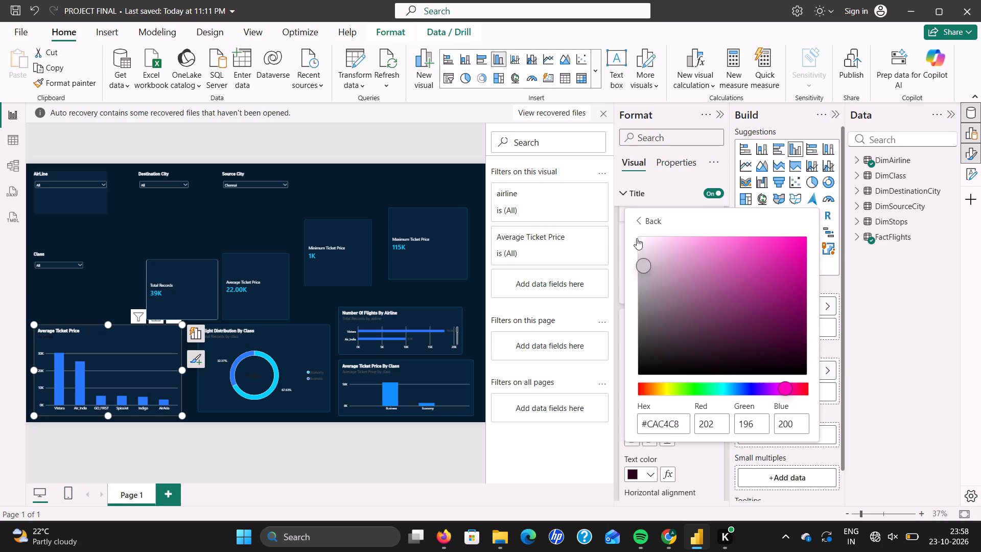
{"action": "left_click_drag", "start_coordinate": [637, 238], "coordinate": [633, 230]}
Shift the Average Ticket Price chart's subtitle text colour to an orange hue and pick the golden shade #E4A920.
{"action": "left_click_drag", "start_coordinate": [783, 386], "coordinate": [773, 390]}
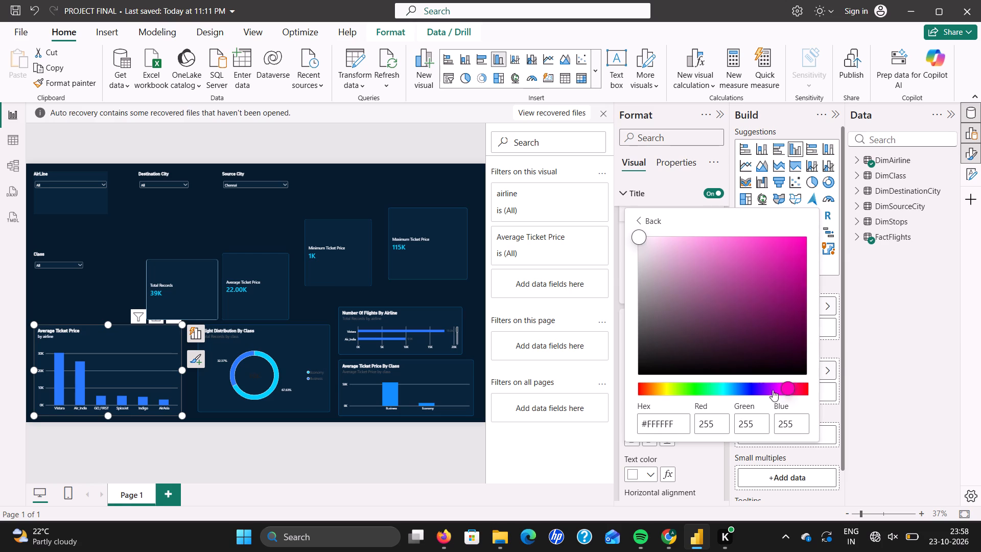
{"action": "left_click_drag", "start_coordinate": [773, 390], "coordinate": [662, 396]}
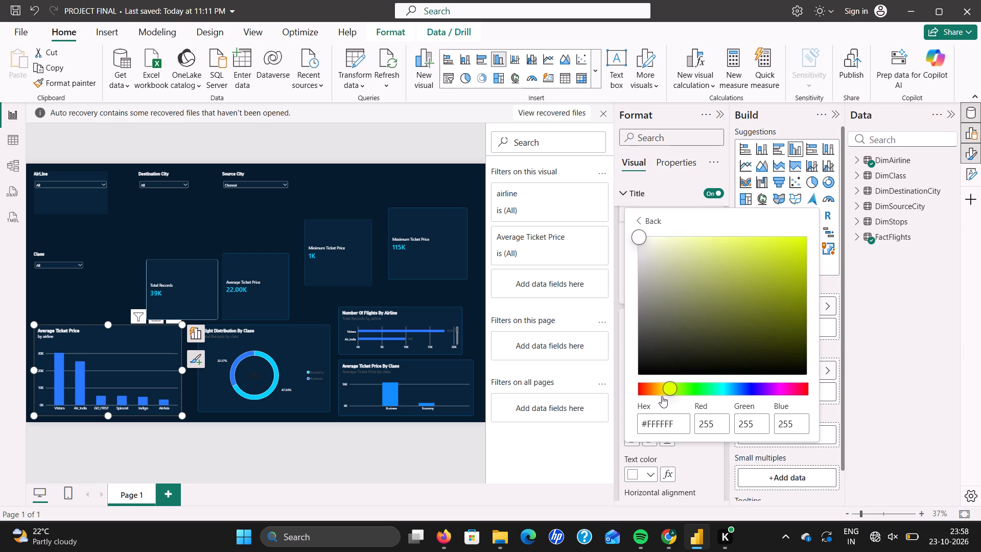
{"action": "left_click_drag", "start_coordinate": [662, 396], "coordinate": [651, 395]}
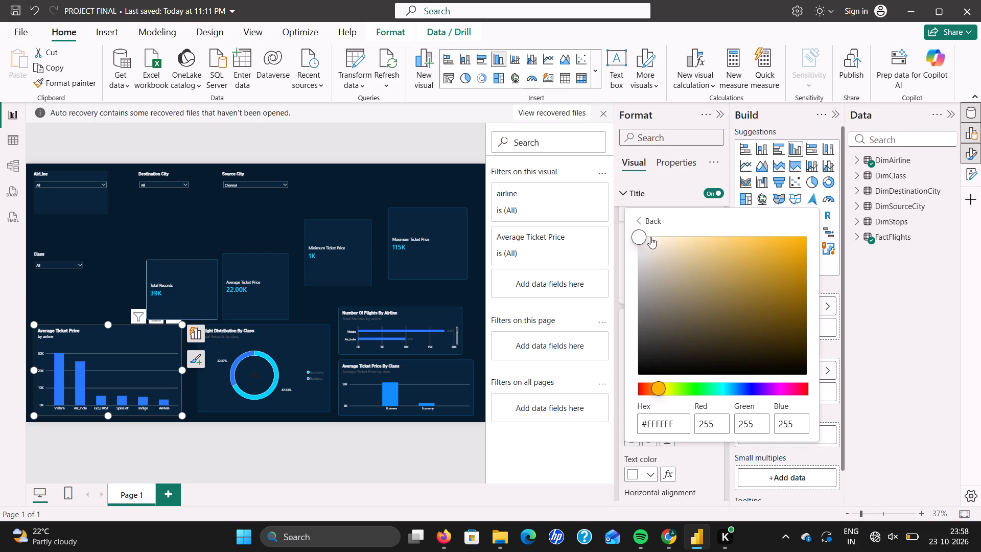
{"action": "left_click_drag", "start_coordinate": [635, 236], "coordinate": [679, 254]}
{"action": "left_click_drag", "start_coordinate": [638, 236], "coordinate": [629, 232]}
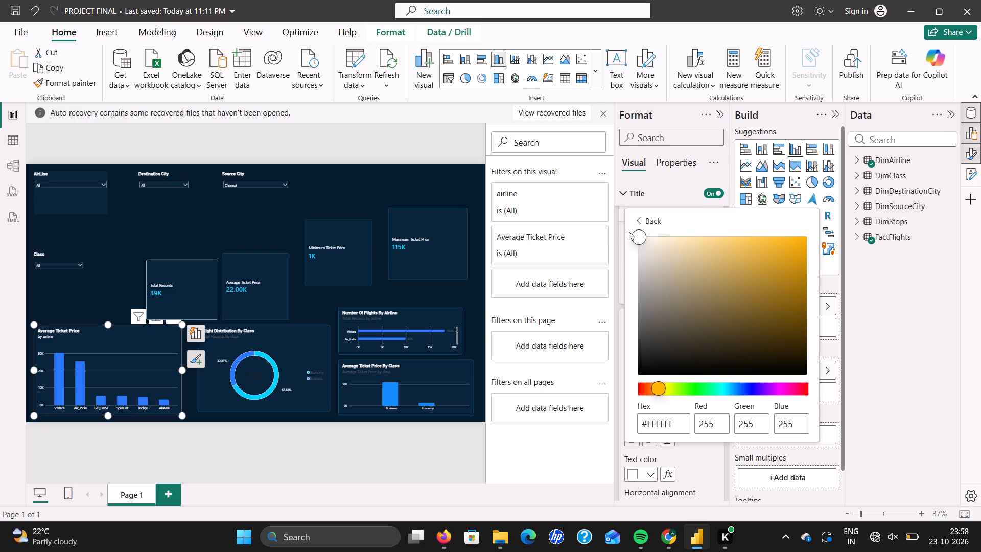
{"action": "left_click", "coordinate": [636, 235]}
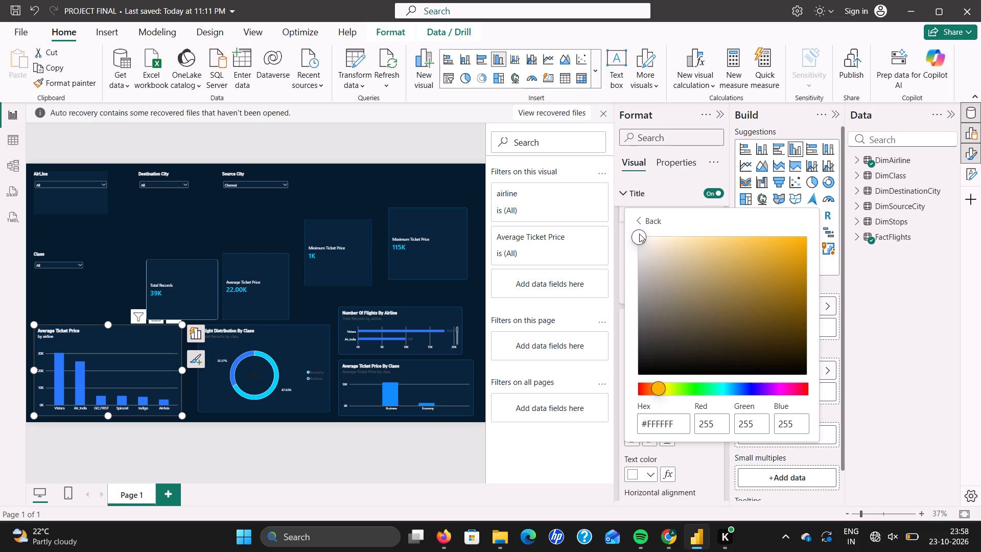
{"action": "double_click", "coordinate": [639, 234]}
{"action": "left_click_drag", "start_coordinate": [639, 237], "coordinate": [645, 244]}
{"action": "left_click_drag", "start_coordinate": [645, 244], "coordinate": [717, 274]}
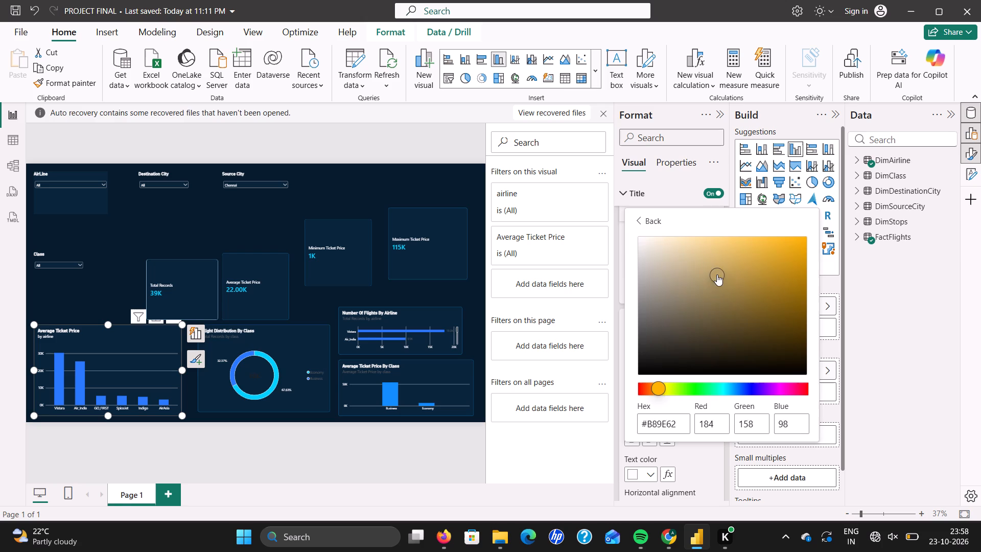
{"action": "left_click_drag", "start_coordinate": [717, 274], "coordinate": [771, 281]}
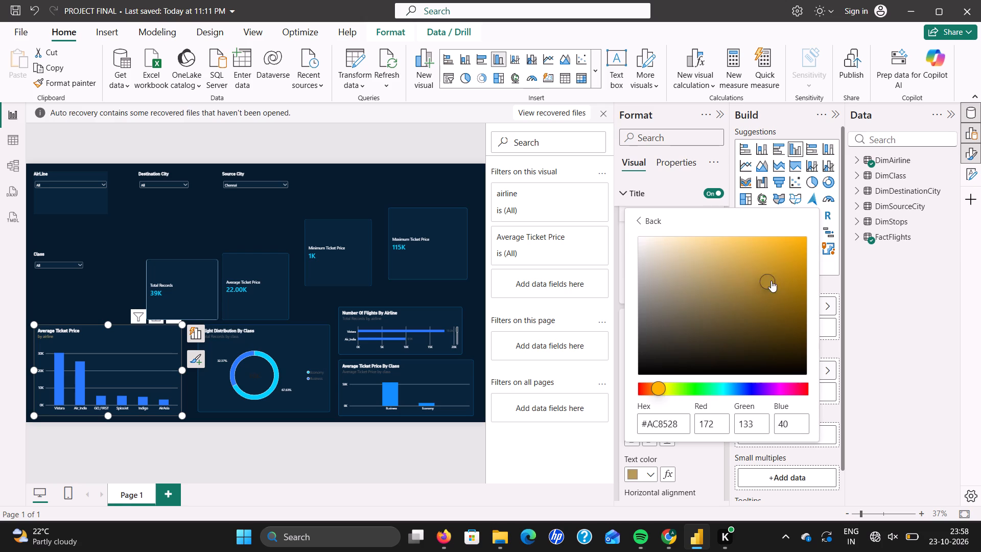
{"action": "left_click_drag", "start_coordinate": [771, 281], "coordinate": [759, 262]}
{"action": "left_click_drag", "start_coordinate": [759, 262], "coordinate": [782, 251]}
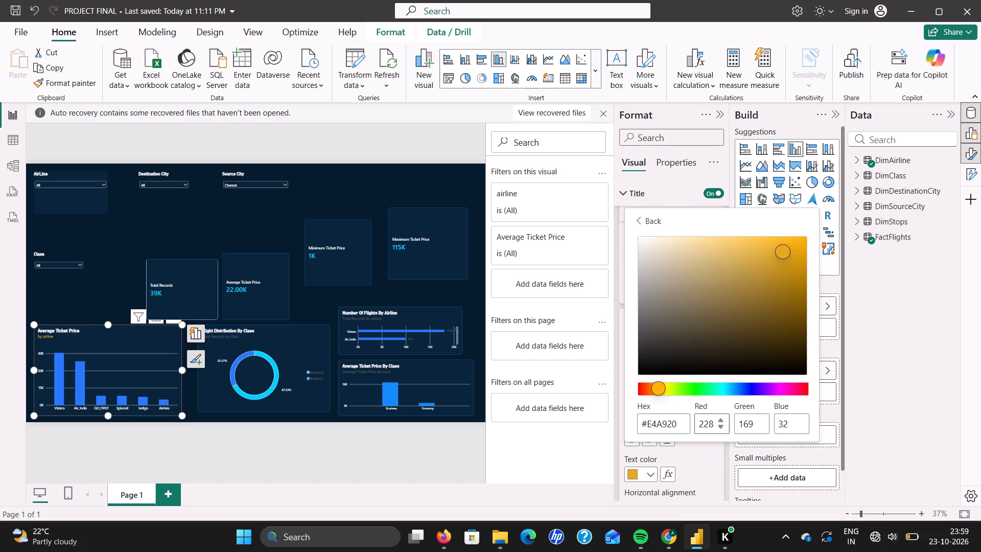
{"action": "left_click", "coordinate": [707, 456]}
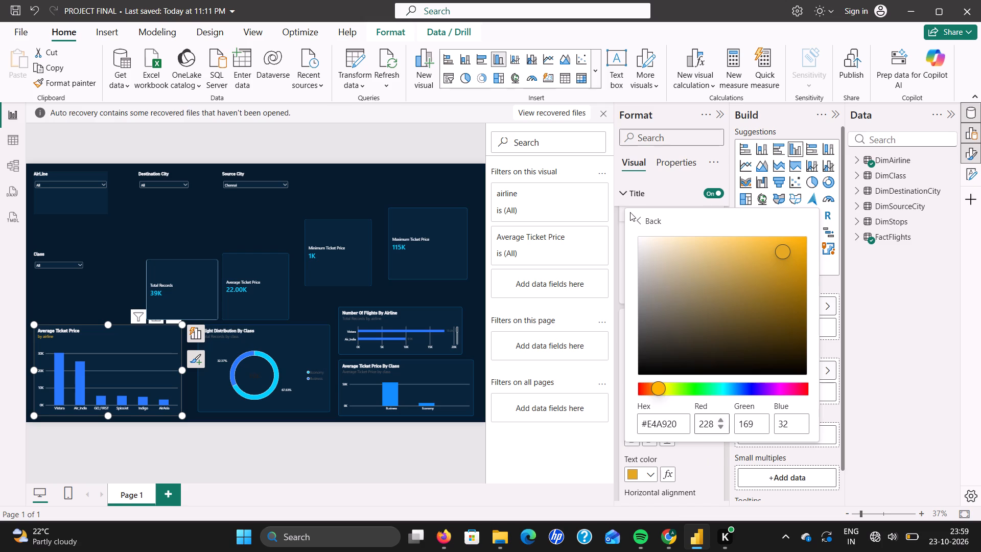
{"action": "left_click", "coordinate": [638, 221]}
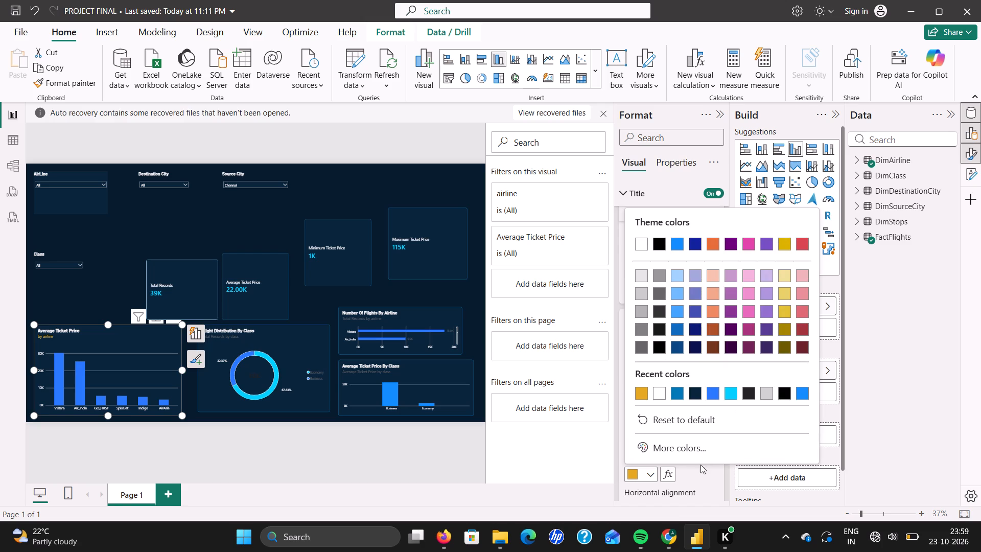
{"action": "left_click", "coordinate": [700, 472]}
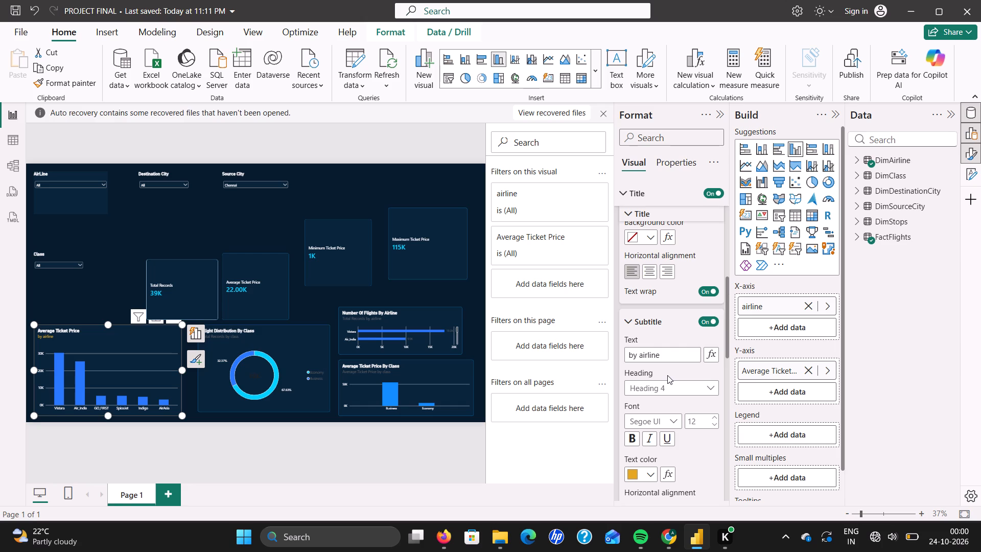
Set the subtitle text colour of the Flight Distribution By Class donut chart to #E4A920.
{"action": "scroll", "coordinate": [658, 279], "scroll_direction": "up", "scroll_amount": 4}
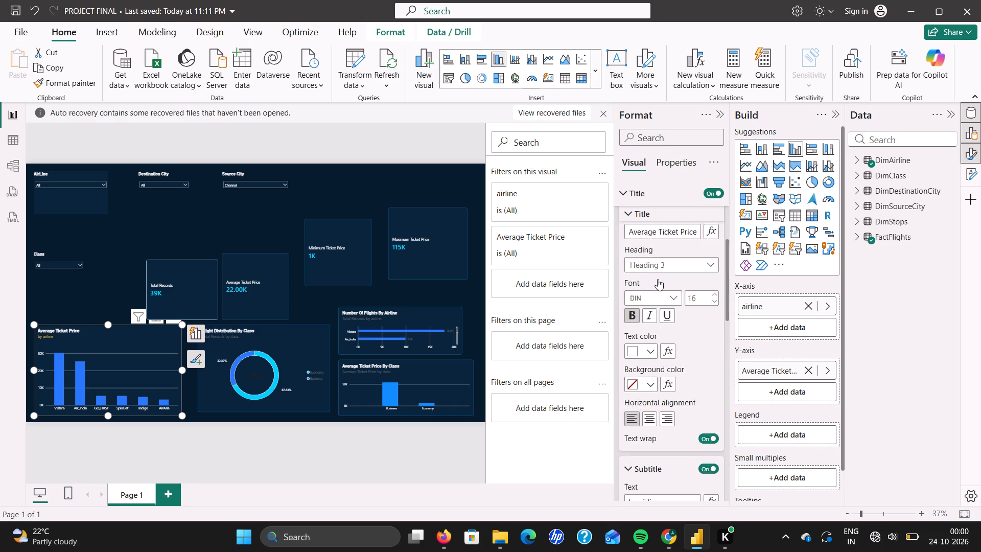
{"action": "scroll", "coordinate": [658, 279], "scroll_direction": "up", "scroll_amount": 1}
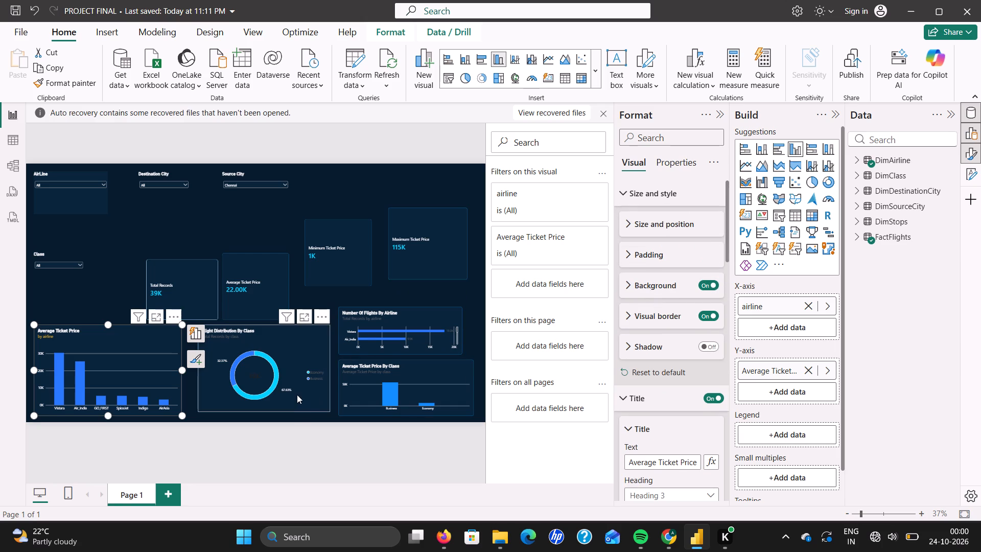
{"action": "left_click", "coordinate": [271, 336]}
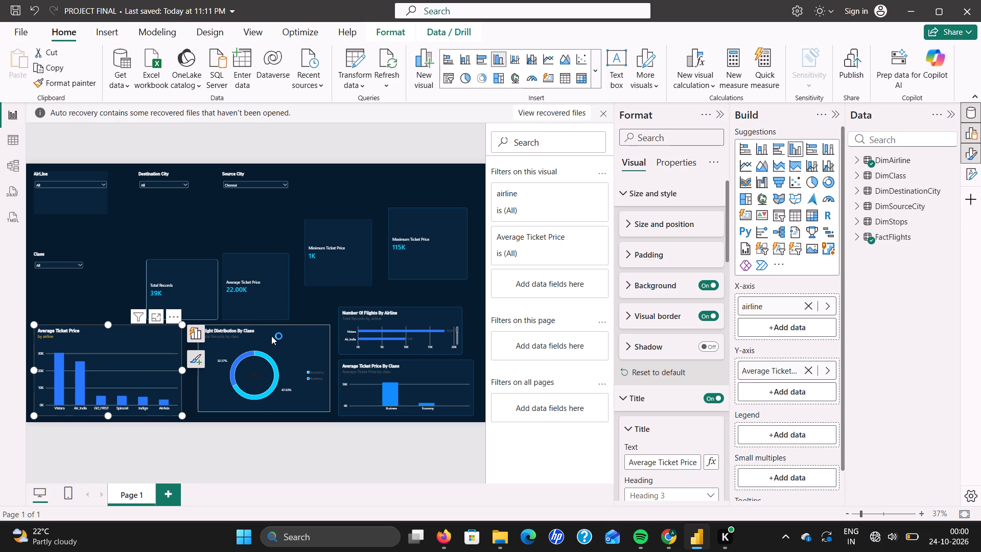
{"action": "scroll", "coordinate": [626, 413], "scroll_direction": "down", "scroll_amount": 1}
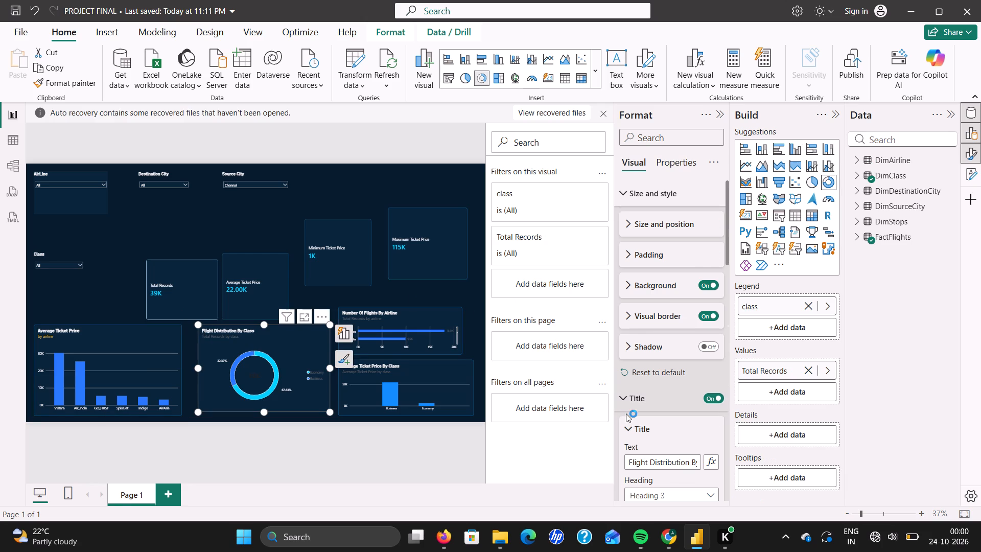
{"action": "scroll", "coordinate": [626, 413], "scroll_direction": "down", "scroll_amount": 2}
{"action": "scroll", "coordinate": [660, 454], "scroll_direction": "down", "scroll_amount": 1}
{"action": "left_click", "coordinate": [652, 474]}
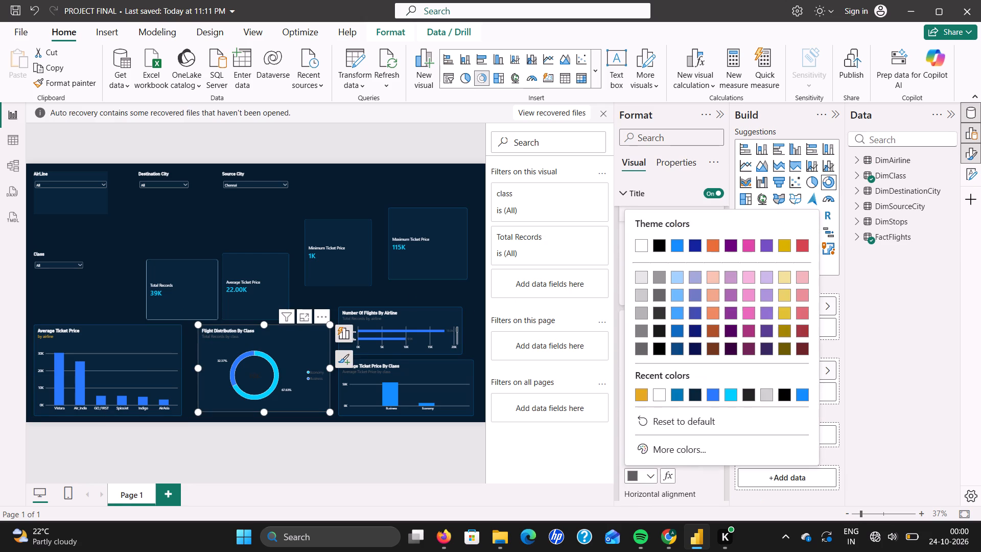
{"action": "left_click", "coordinate": [675, 449]}
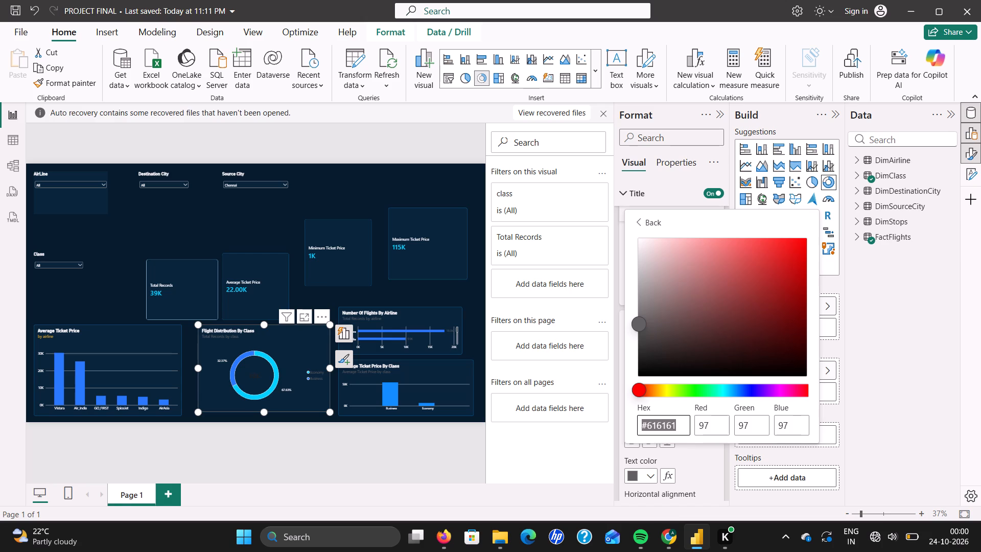
{"action": "left_click", "coordinate": [681, 427]}
{"action": "key", "text": "BackSpace"}
{"action": "key", "text": "BackSpace"}
{"action": "key", "text": "BackSpace"}
{"action": "key", "text": "BackSpace"}
{"action": "key", "text": "BackSpace"}
{"action": "key", "text": "BackSpace"}
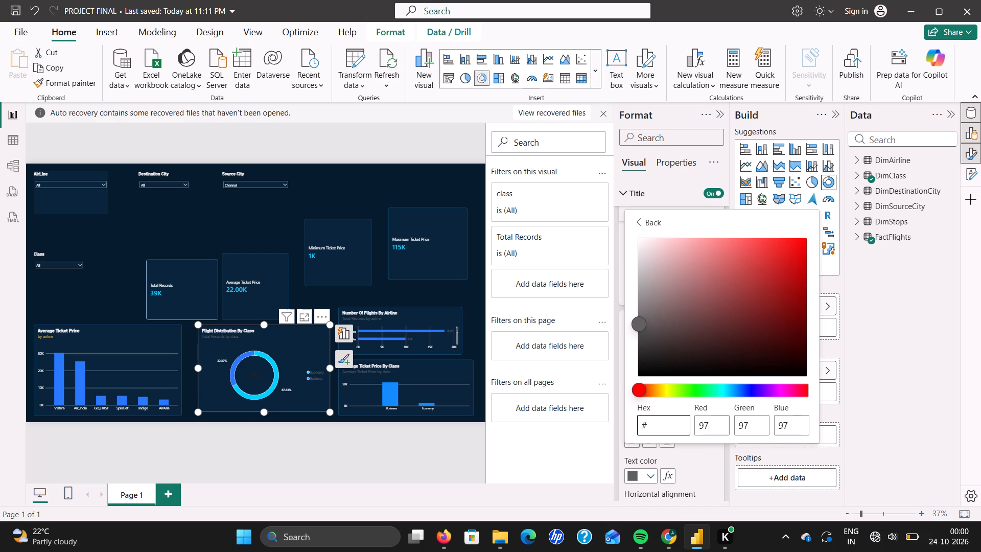
{"action": "key", "text": "e"}
{"action": "type", "text": "4A"}
{"action": "type", "text": "920"}
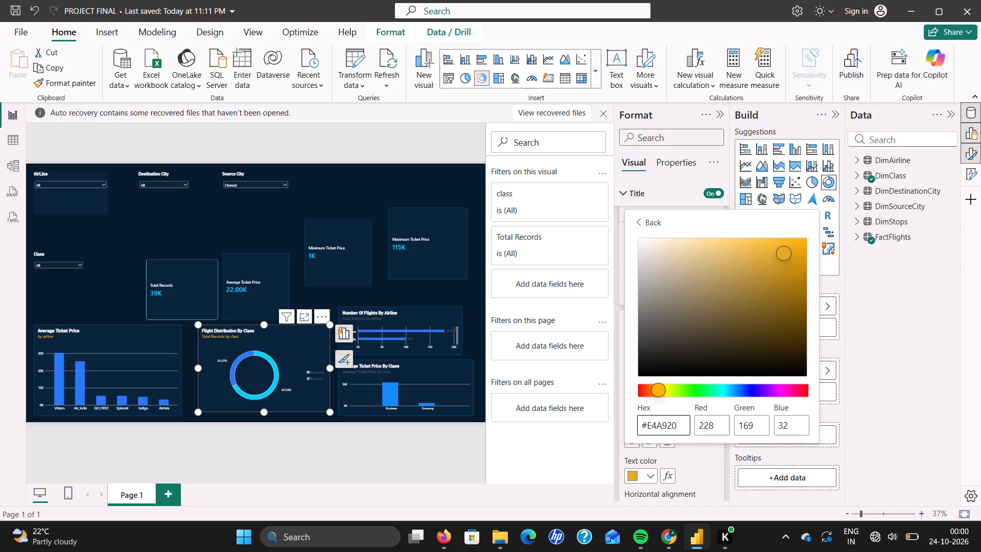
{"action": "left_click", "coordinate": [698, 471]}
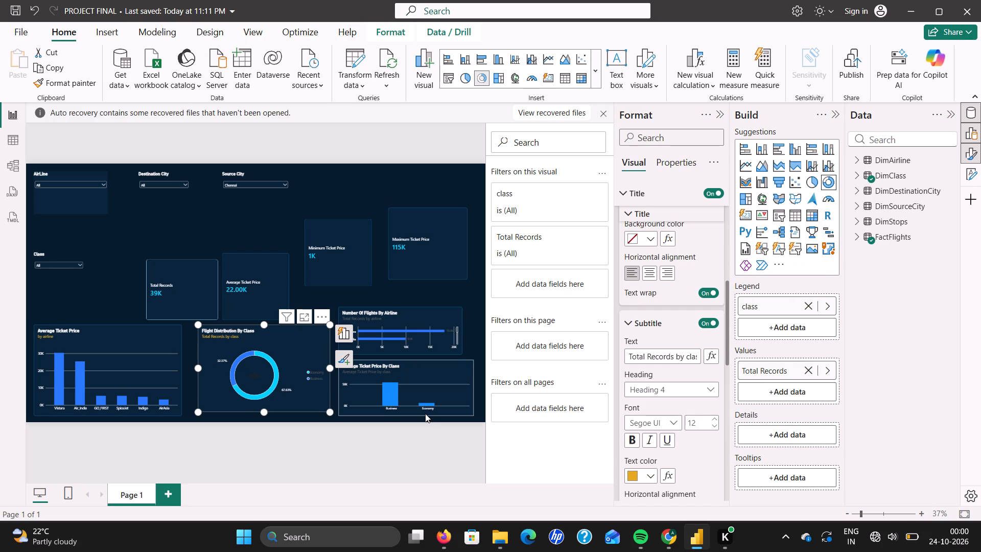
Set the subtitle text colour of the Number Of Flights By Airline bar chart to #E4A920.
{"action": "left_click", "coordinate": [429, 318]}
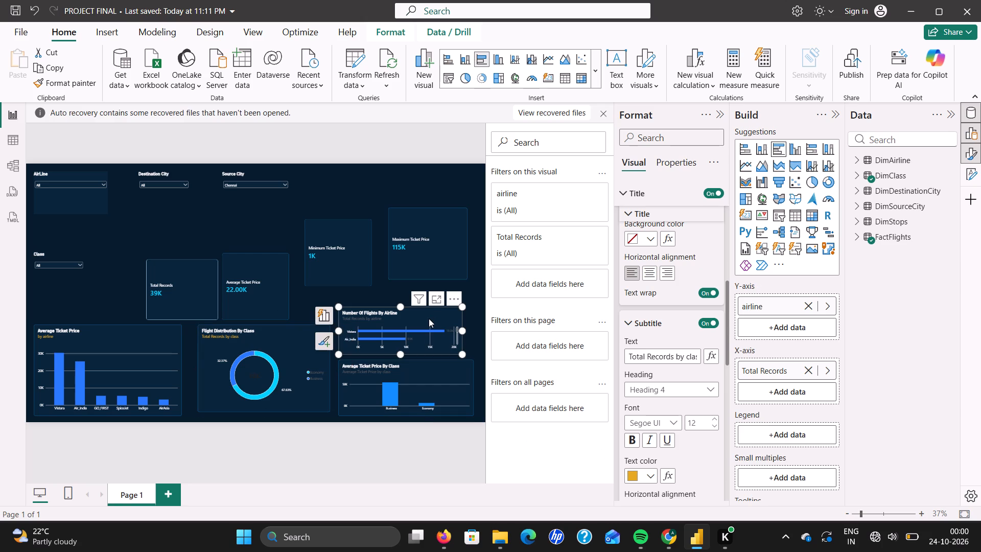
{"action": "scroll", "coordinate": [658, 384], "scroll_direction": "down", "scroll_amount": 1}
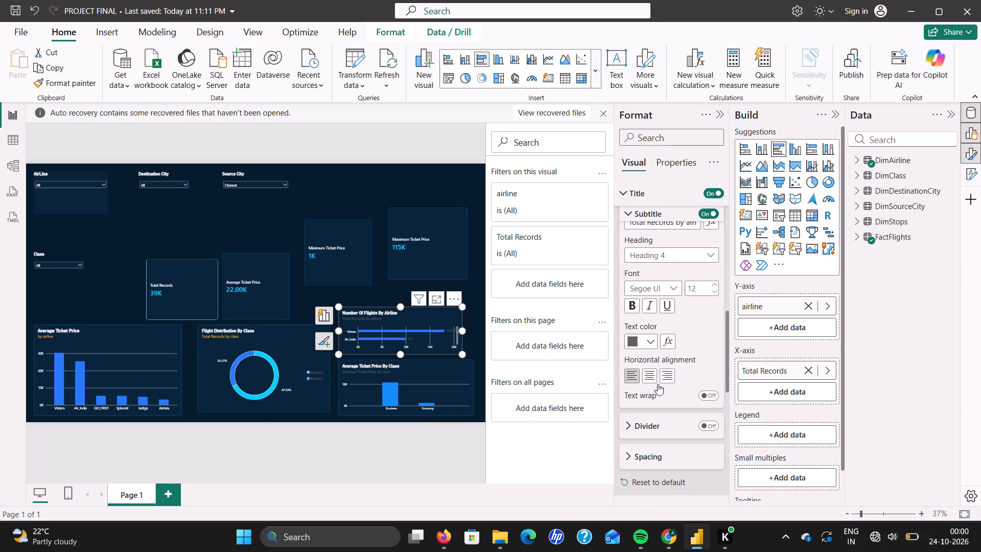
{"action": "scroll", "coordinate": [658, 384], "scroll_direction": "down", "scroll_amount": 1}
{"action": "left_click", "coordinate": [649, 342]}
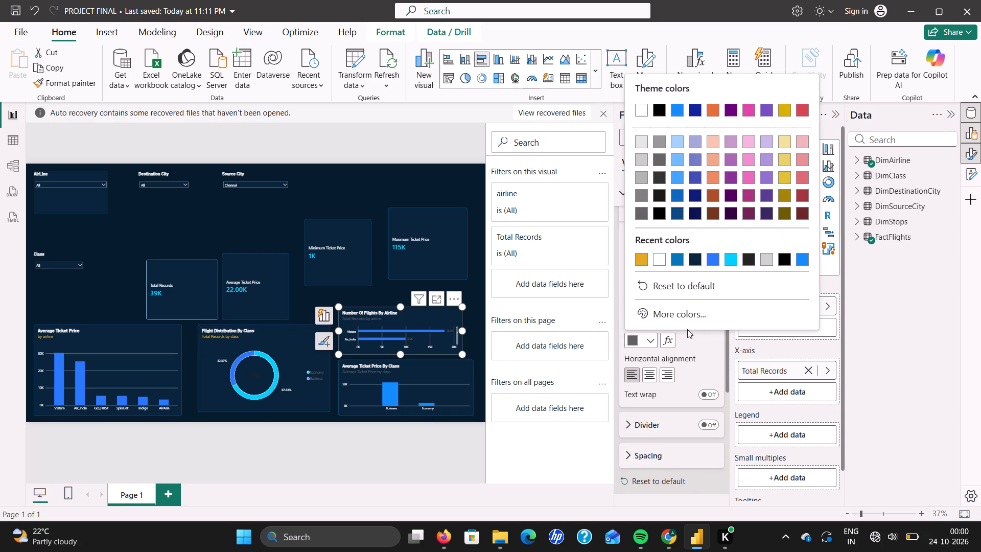
{"action": "left_click", "coordinate": [695, 313]}
{"action": "left_click", "coordinate": [677, 288]}
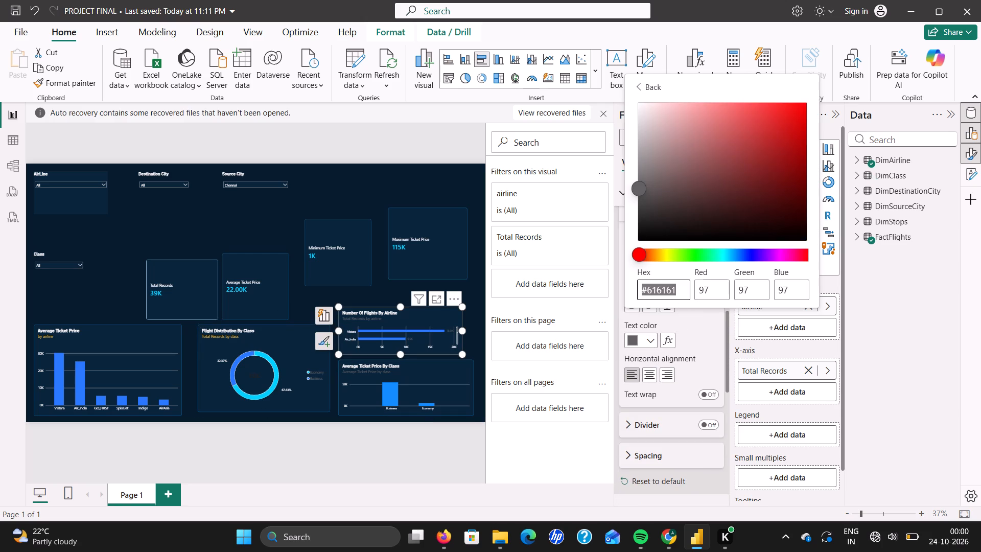
{"action": "key", "text": "BackSpace"}
{"action": "key", "text": "BackSpace"}
{"action": "key", "text": "BackSpace"}
{"action": "key", "text": "BackSpace"}
{"action": "key", "text": "BackSpace"}
{"action": "key", "text": "BackSpace"}
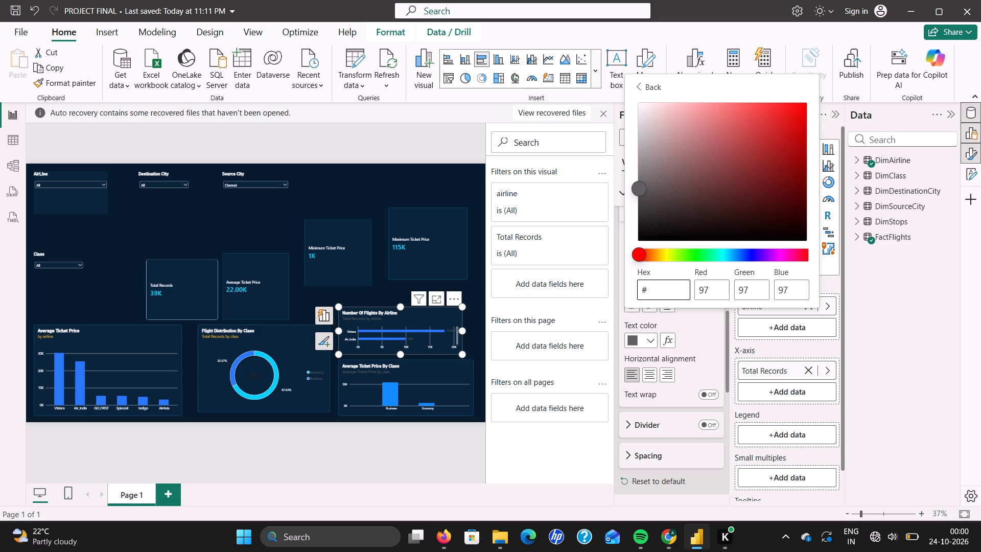
{"action": "key", "text": "e"}
{"action": "type", "text": "4A920"}
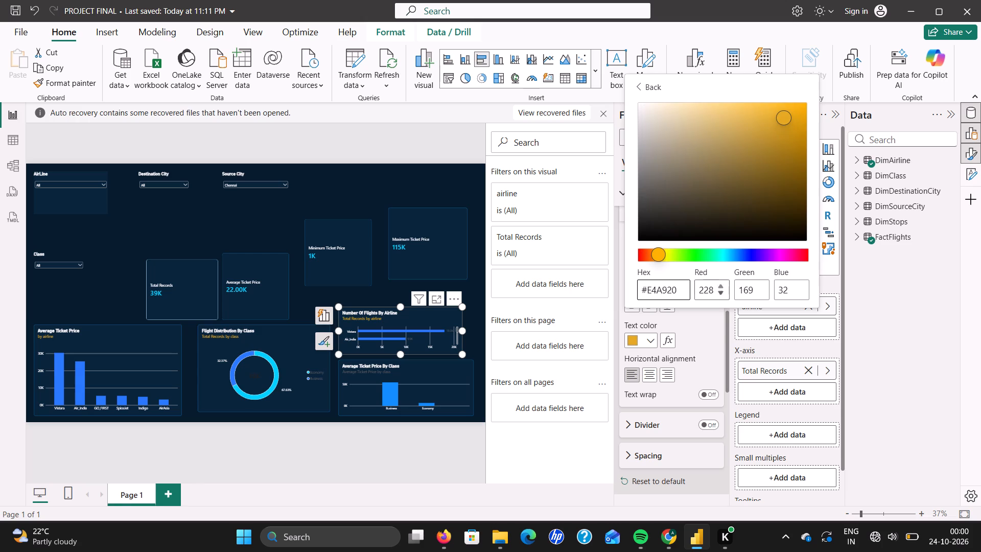
{"action": "left_click", "coordinate": [715, 330]}
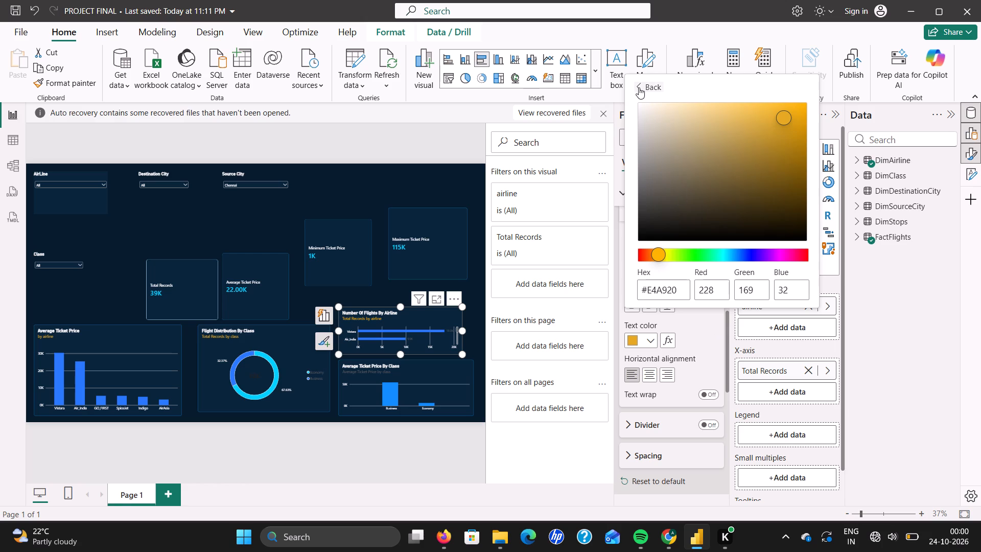
{"action": "left_click", "coordinate": [639, 87]}
{"action": "left_click", "coordinate": [704, 342]}
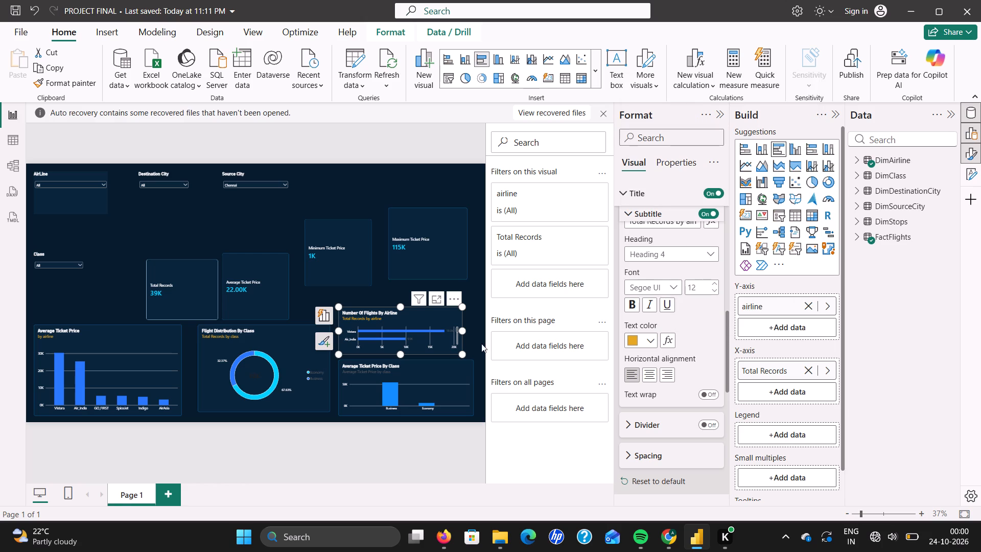
Set the subtitle text colour of the Average Ticket Price By Class column chart to #E4A920 and deselect the chart.
{"action": "left_click", "coordinate": [450, 367]}
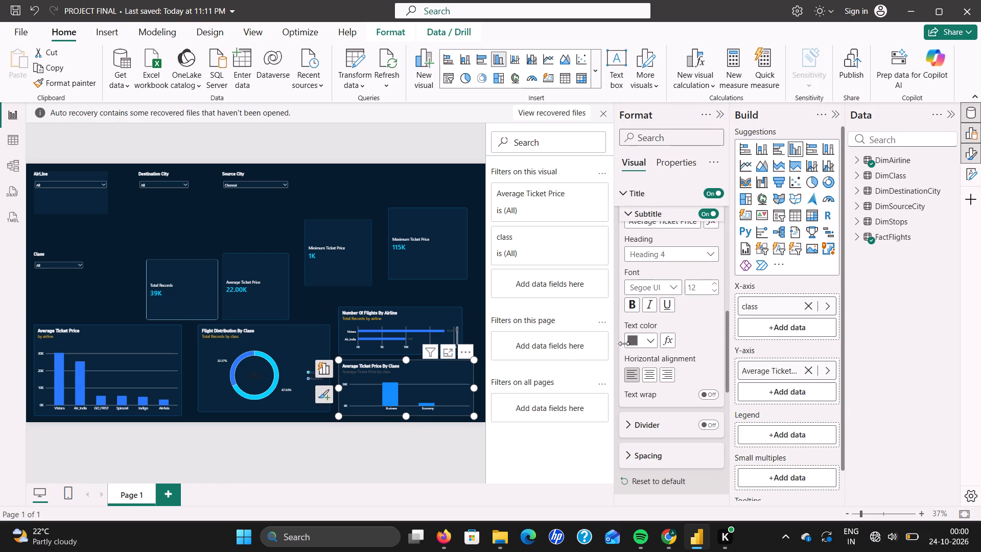
{"action": "left_click", "coordinate": [652, 339]}
{"action": "left_click", "coordinate": [682, 317]}
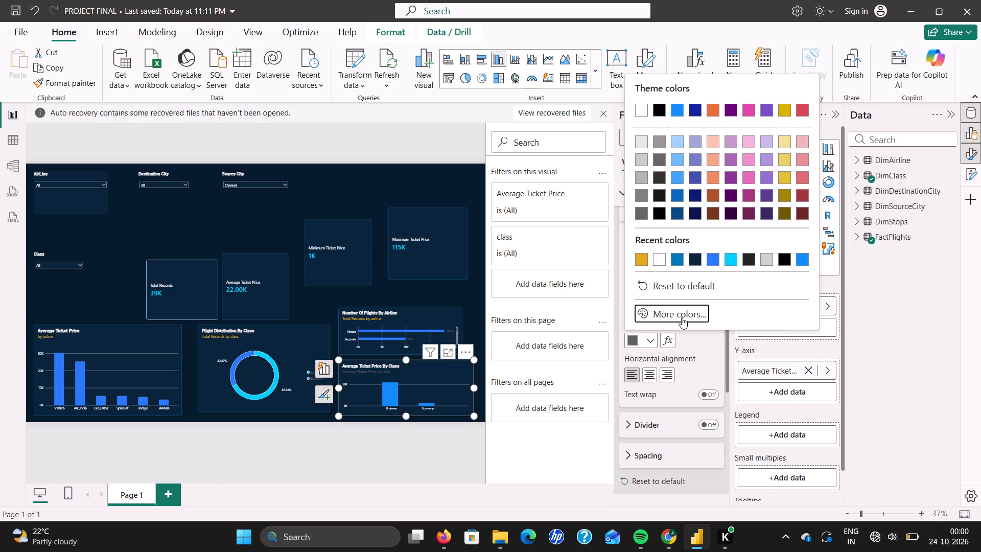
{"action": "left_click", "coordinate": [682, 293]}
{"action": "key", "text": "BackSpace"}
{"action": "key", "text": "BackSpace"}
{"action": "key", "text": "BackSpace"}
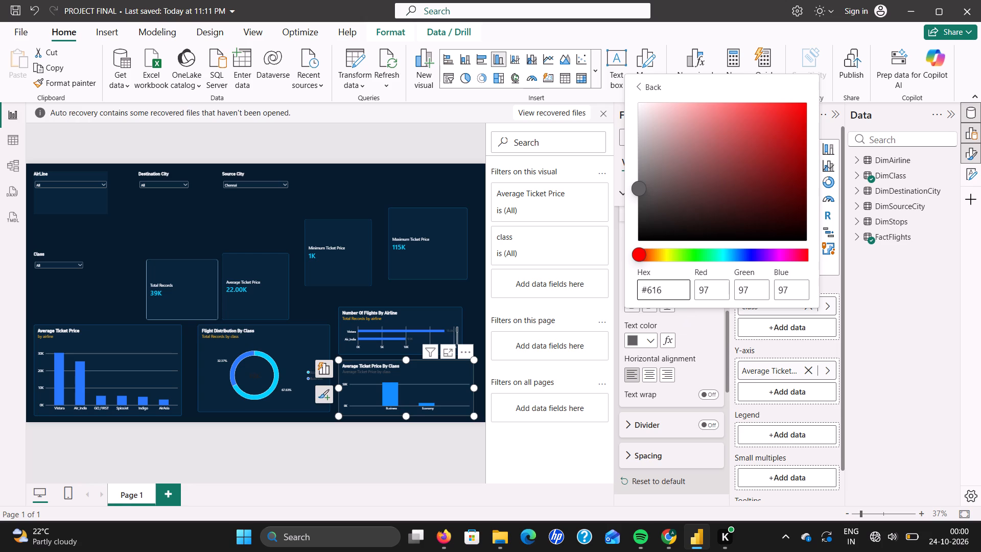
{"action": "key", "text": "BackSpace"}
{"action": "key", "text": "BackSpace"}
{"action": "key", "text": "BackSpace"}
{"action": "type", "text": "E4"}
{"action": "type", "text": "A920"}
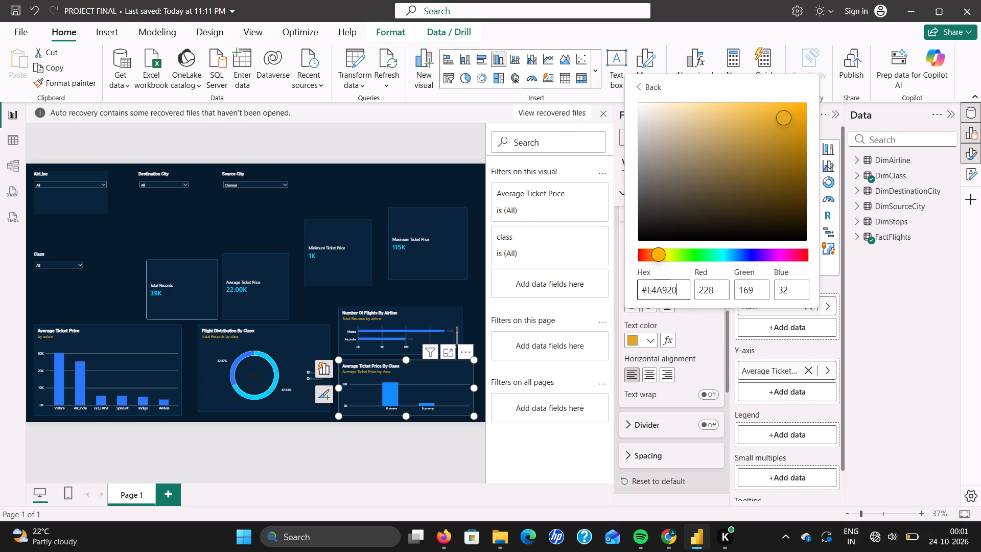
{"action": "left_click", "coordinate": [698, 329]}
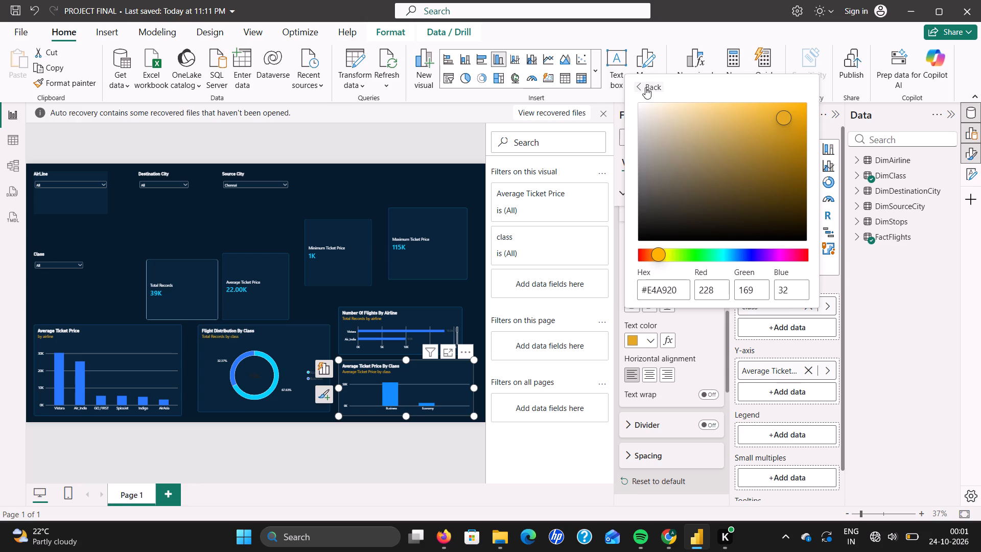
{"action": "left_click", "coordinate": [641, 85]}
{"action": "left_click", "coordinate": [694, 343]}
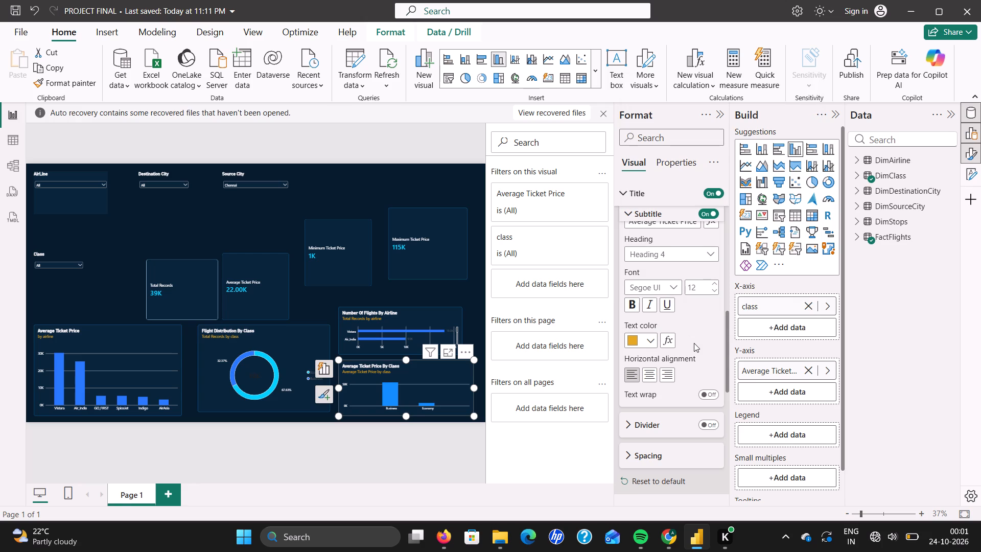
{"action": "left_click", "coordinate": [475, 291]}
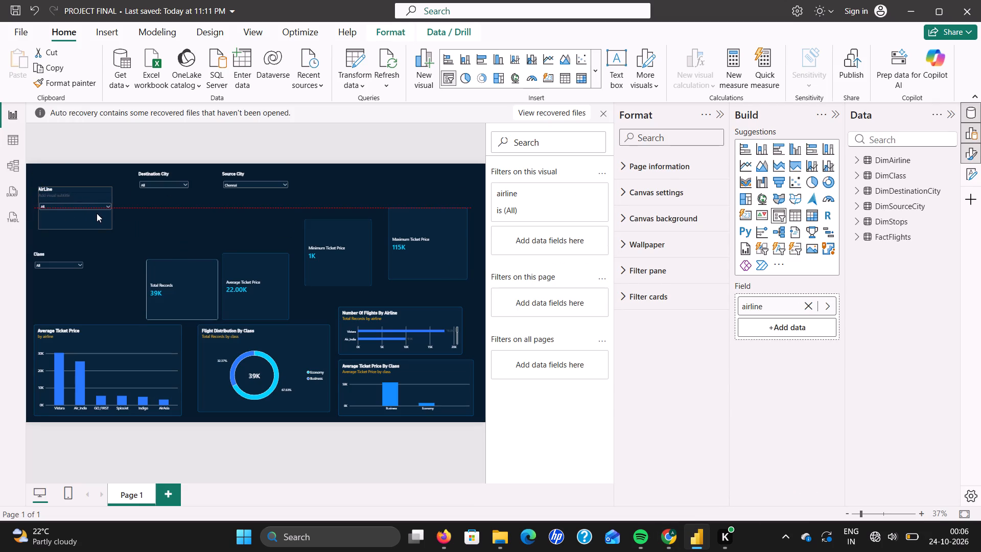
{"action": "left_click_drag", "start_coordinate": [97, 213], "coordinate": [102, 225]}
Move the Destination City slicer down beside the AirLine slicer and reduce its height.
{"action": "left_click_drag", "start_coordinate": [171, 183], "coordinate": [202, 204]}
{"action": "left_click_drag", "start_coordinate": [174, 207], "coordinate": [170, 224]}
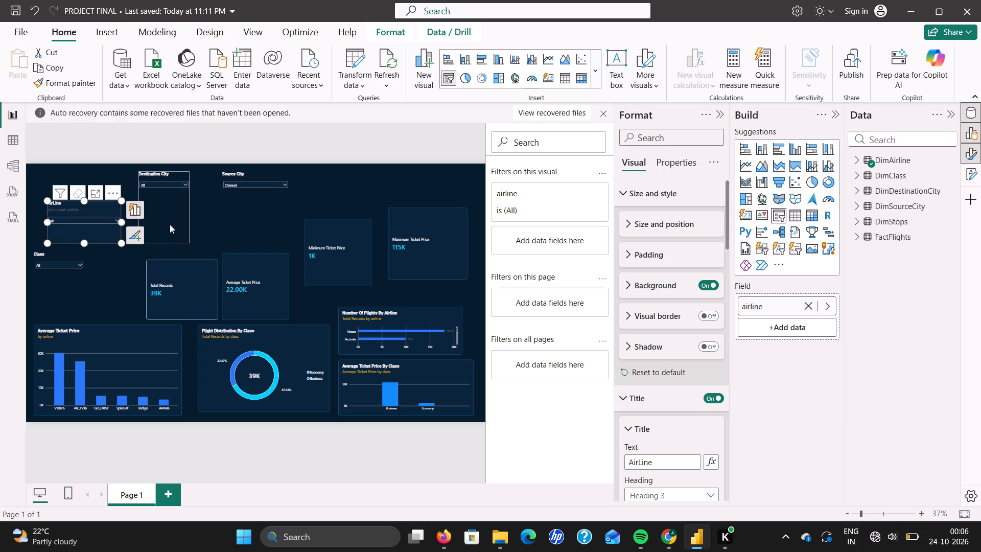
{"action": "left_click_drag", "start_coordinate": [170, 224], "coordinate": [170, 228]}
{"action": "left_click", "coordinate": [170, 228]}
{"action": "left_click_drag", "start_coordinate": [156, 266], "coordinate": [156, 264]}
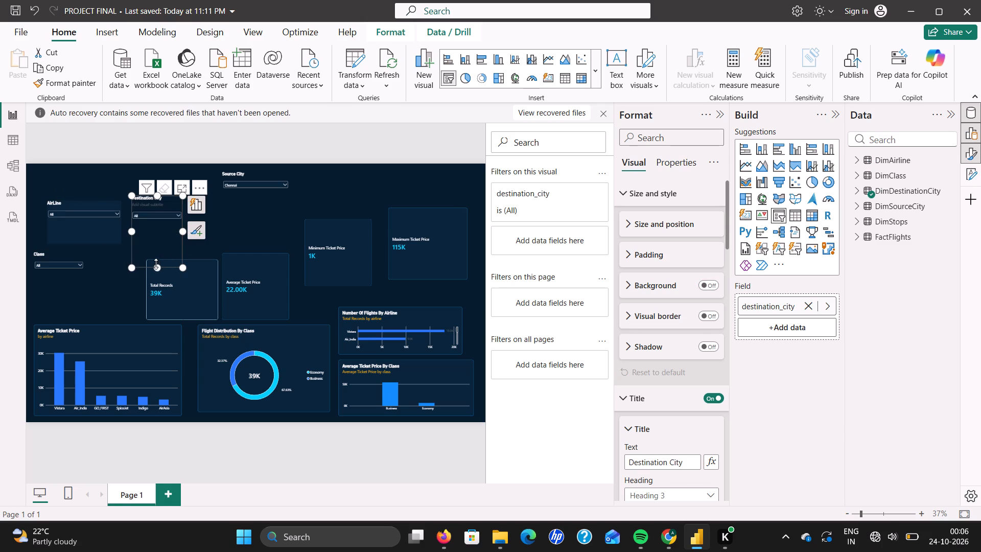
{"action": "left_click_drag", "start_coordinate": [156, 264], "coordinate": [161, 237]}
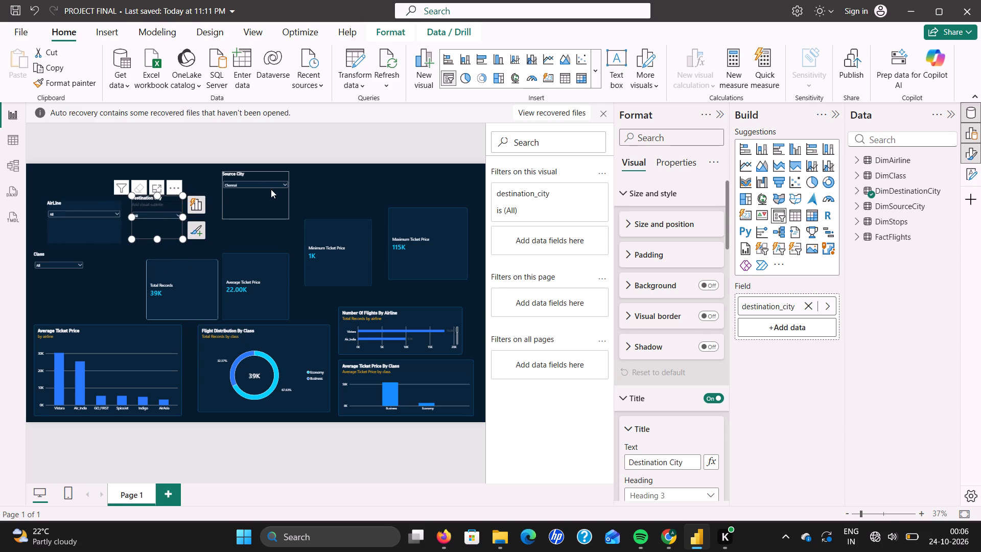
Reduce the height of the Source City slicer and move it down to just above the Average Ticket Price card.
{"action": "left_click", "coordinate": [258, 206]}
{"action": "left_click_drag", "start_coordinate": [256, 216], "coordinate": [258, 208]}
{"action": "left_click_drag", "start_coordinate": [263, 190], "coordinate": [266, 204]}
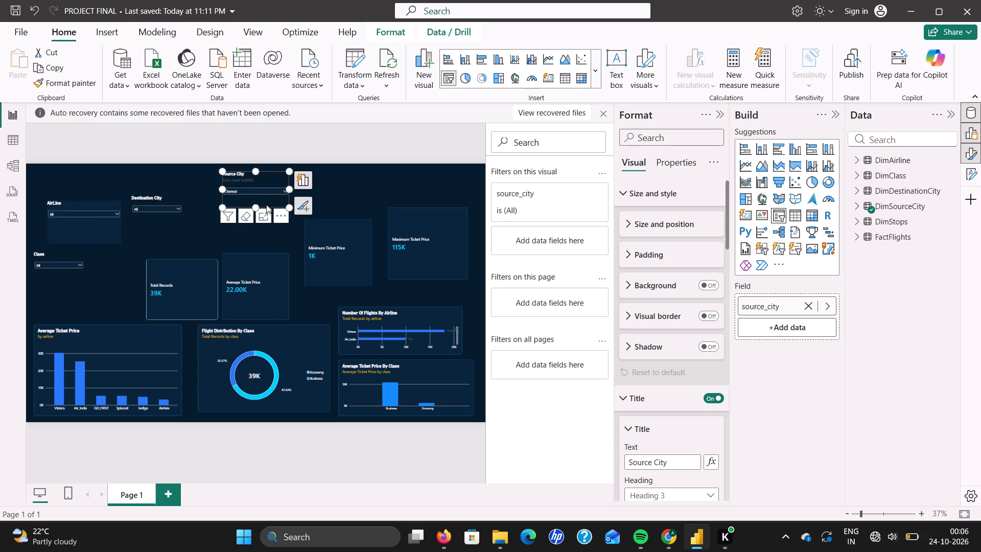
{"action": "left_click_drag", "start_coordinate": [266, 204], "coordinate": [356, 191]}
{"action": "left_click", "coordinate": [356, 191]}
{"action": "left_click_drag", "start_coordinate": [268, 178], "coordinate": [267, 200]}
{"action": "left_click_drag", "start_coordinate": [267, 200], "coordinate": [267, 211]}
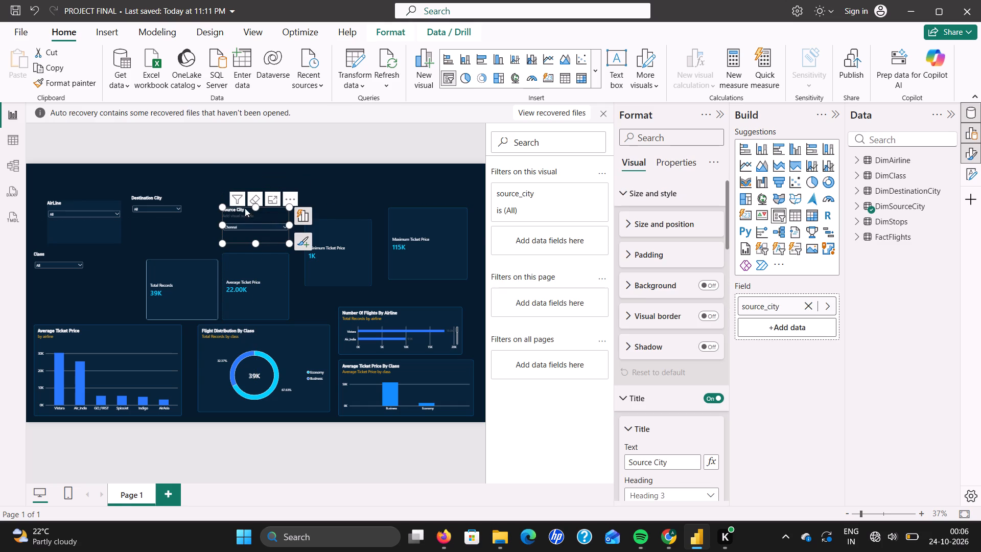
Move the Destination City slicer level with the Source City slicer, just above the Total Records card.
{"action": "left_click_drag", "start_coordinate": [166, 220], "coordinate": [183, 233]}
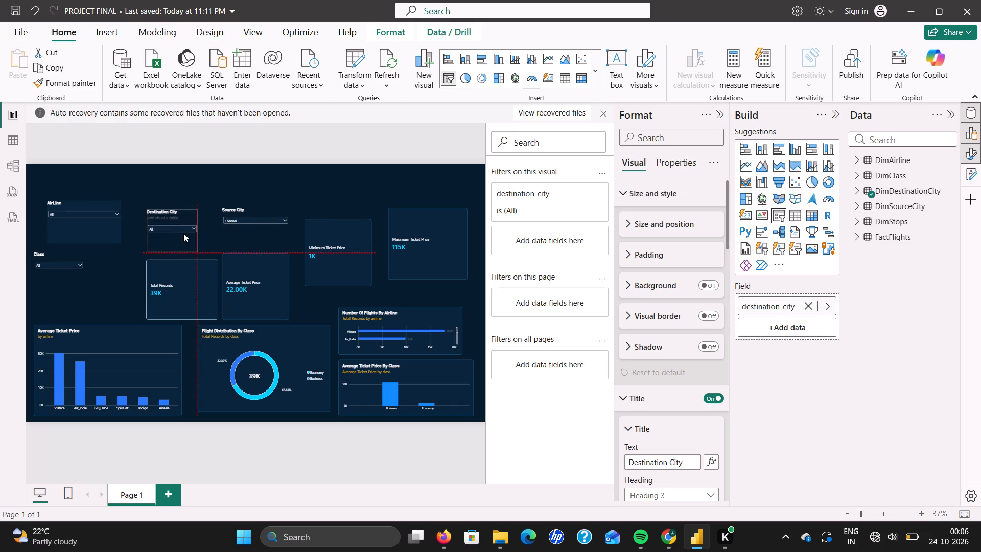
{"action": "left_click_drag", "start_coordinate": [183, 233], "coordinate": [191, 236]}
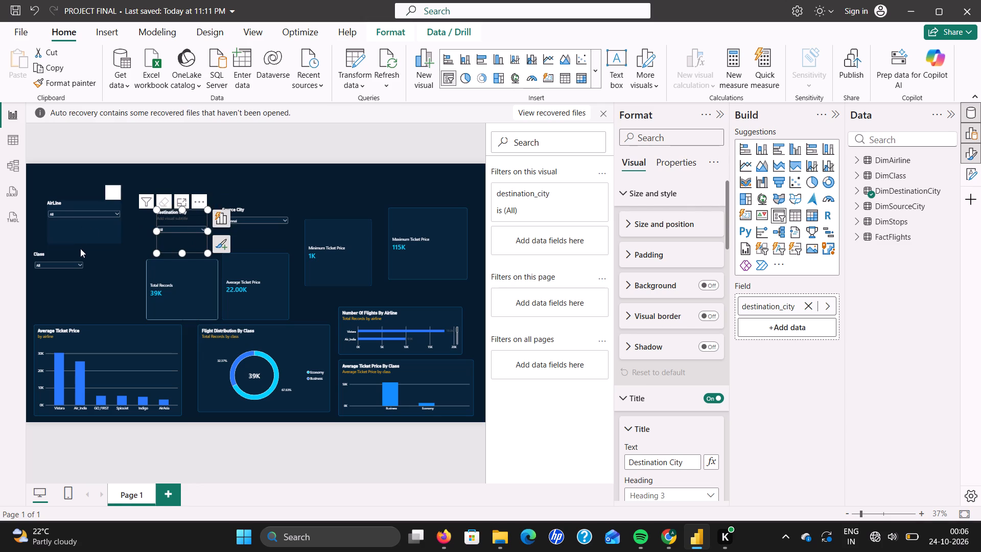
Move the Class slicer down to just above the Average Ticket Price column chart and place the AirLine slicer directly over it.
{"action": "left_click_drag", "start_coordinate": [77, 257], "coordinate": [85, 280]}
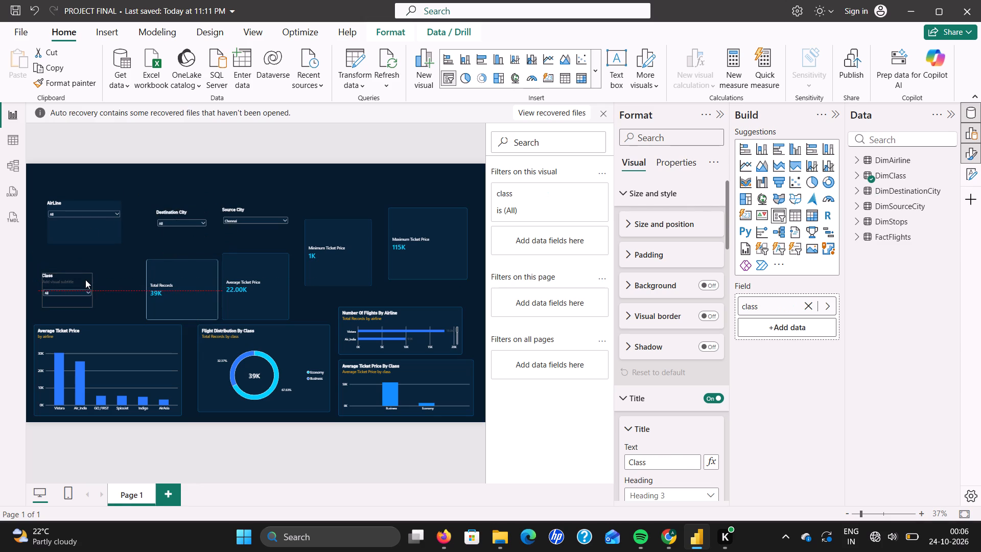
{"action": "left_click_drag", "start_coordinate": [85, 280], "coordinate": [91, 289]}
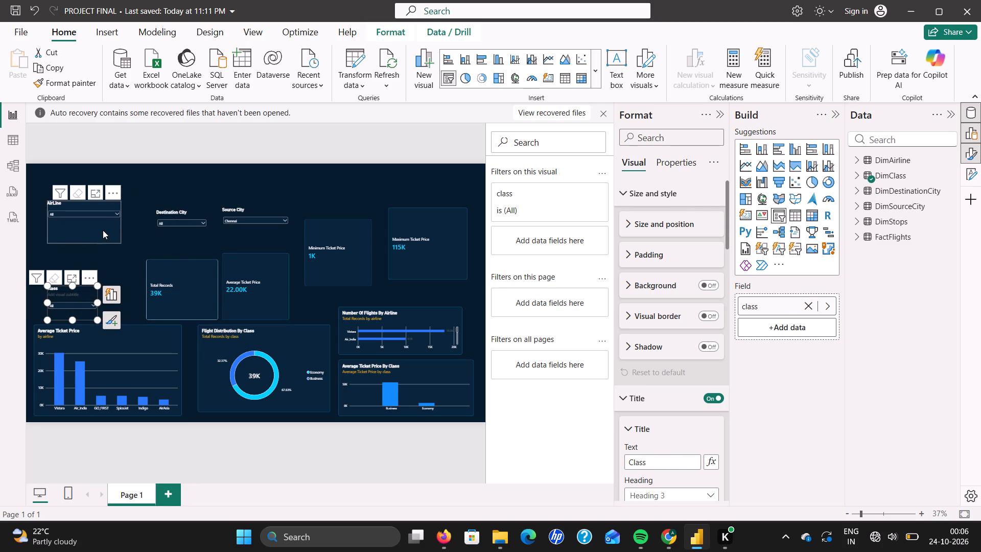
{"action": "left_click", "coordinate": [103, 230]}
{"action": "left_click_drag", "start_coordinate": [103, 230], "coordinate": [113, 267]}
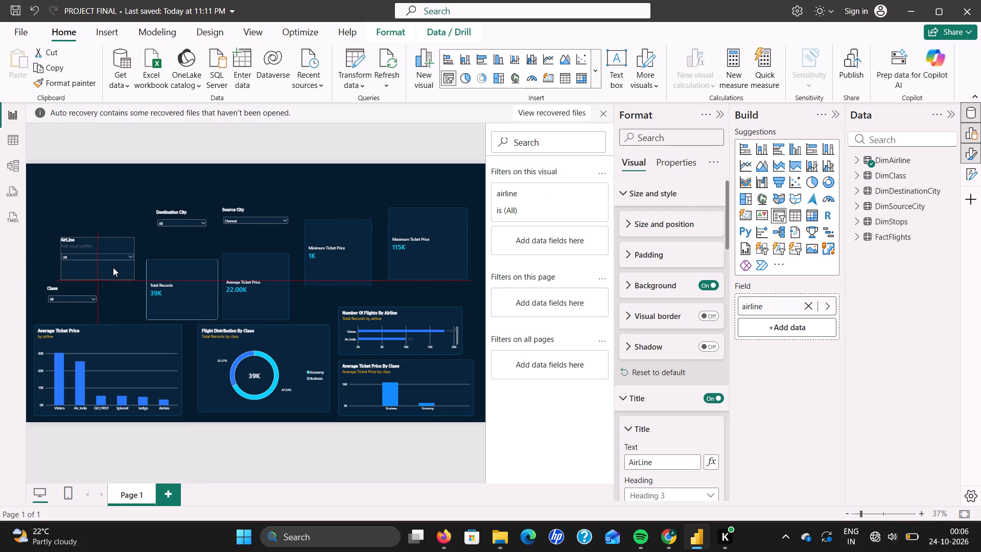
{"action": "left_click_drag", "start_coordinate": [113, 267], "coordinate": [113, 268]}
{"action": "left_click", "coordinate": [363, 189]}
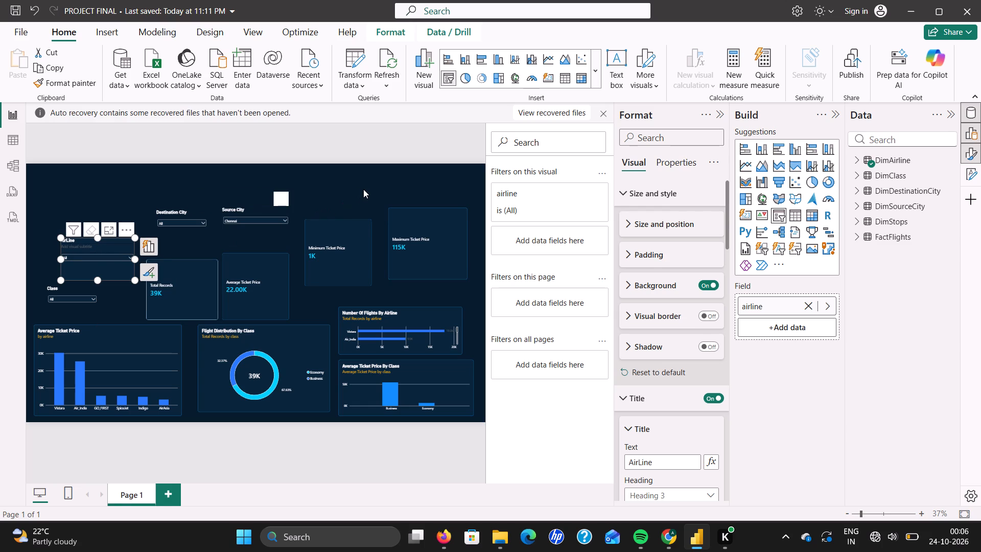
Move the Minimum Ticket Price and Maximum Ticket Price cards down closer to the charts beneath them.
{"action": "left_click_drag", "start_coordinate": [352, 237], "coordinate": [356, 254]}
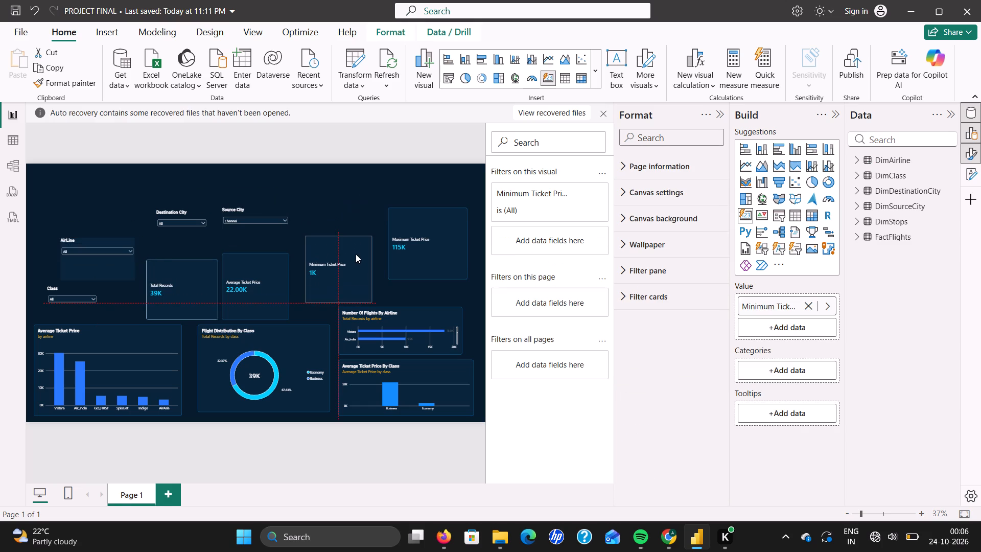
{"action": "left_click_drag", "start_coordinate": [356, 254], "coordinate": [355, 251]}
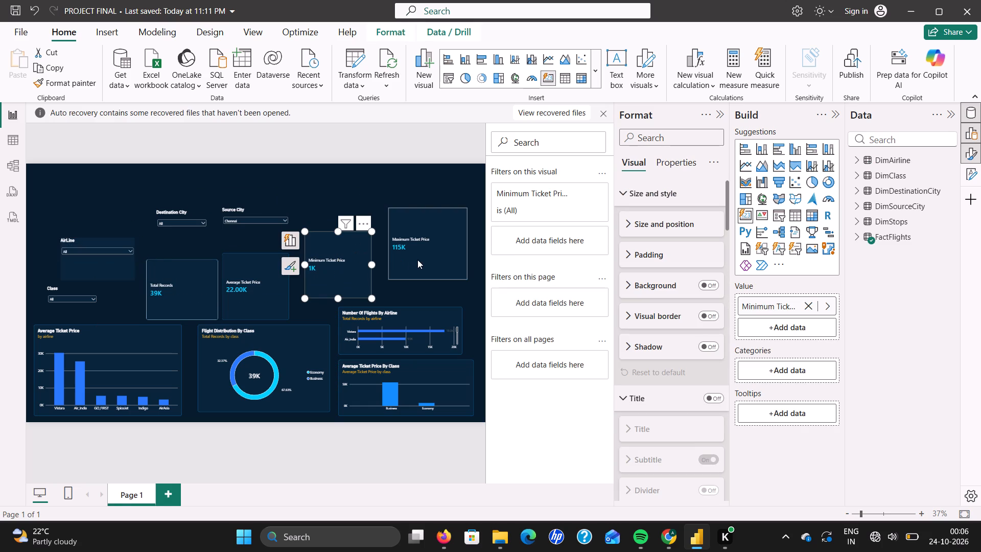
{"action": "left_click", "coordinate": [421, 260]}
{"action": "left_click_drag", "start_coordinate": [421, 260], "coordinate": [425, 277]}
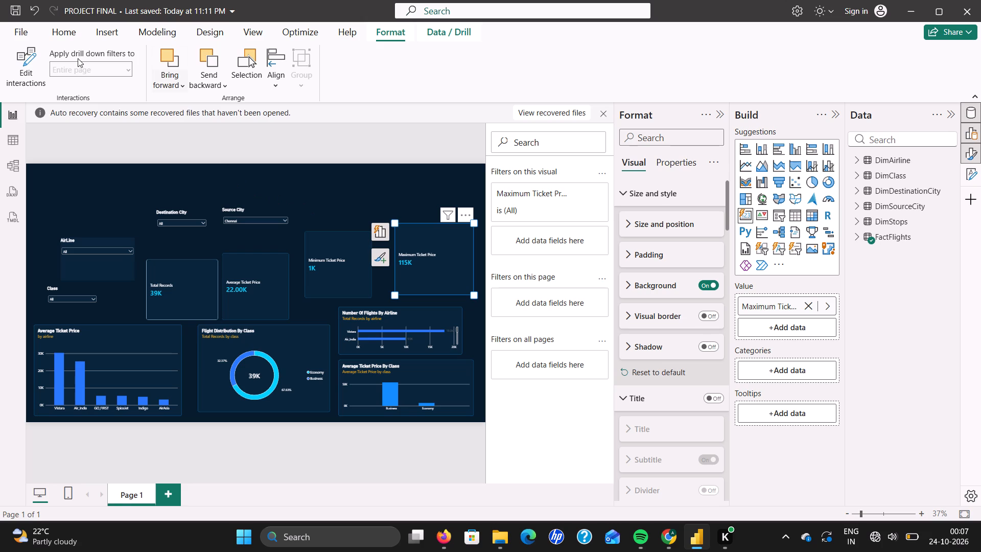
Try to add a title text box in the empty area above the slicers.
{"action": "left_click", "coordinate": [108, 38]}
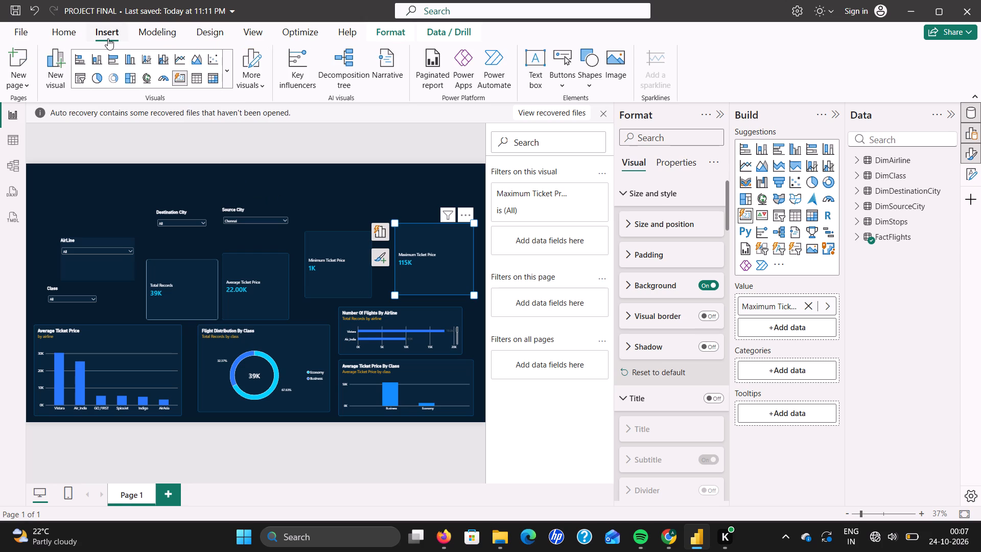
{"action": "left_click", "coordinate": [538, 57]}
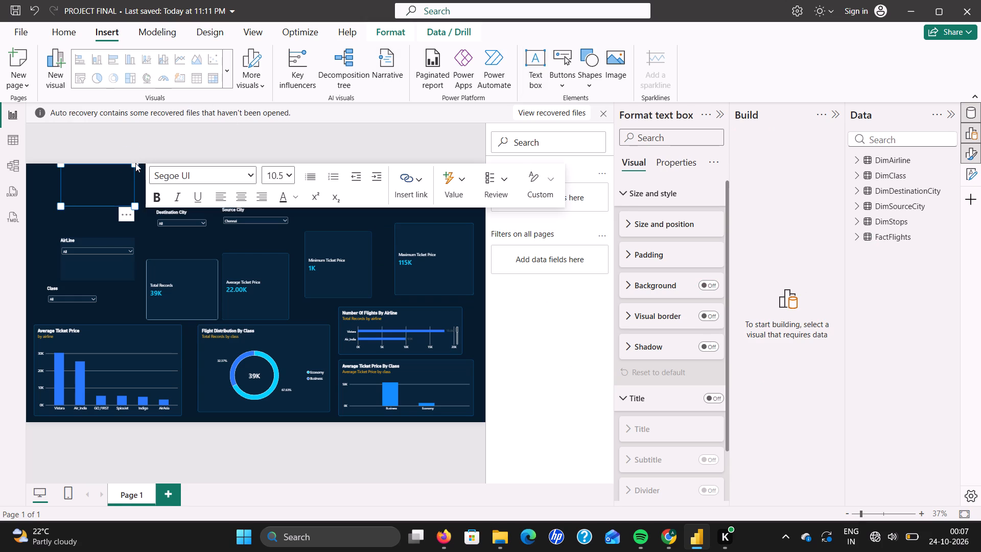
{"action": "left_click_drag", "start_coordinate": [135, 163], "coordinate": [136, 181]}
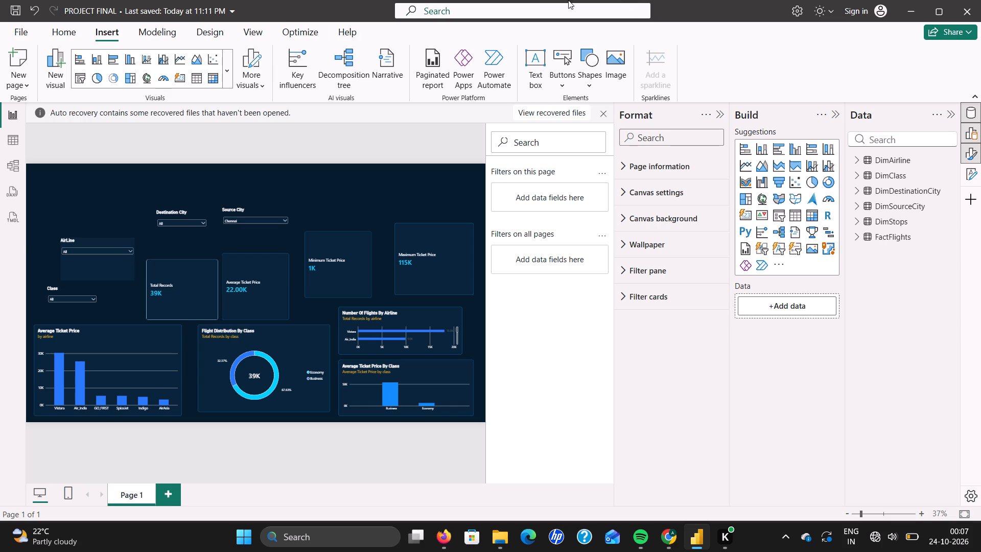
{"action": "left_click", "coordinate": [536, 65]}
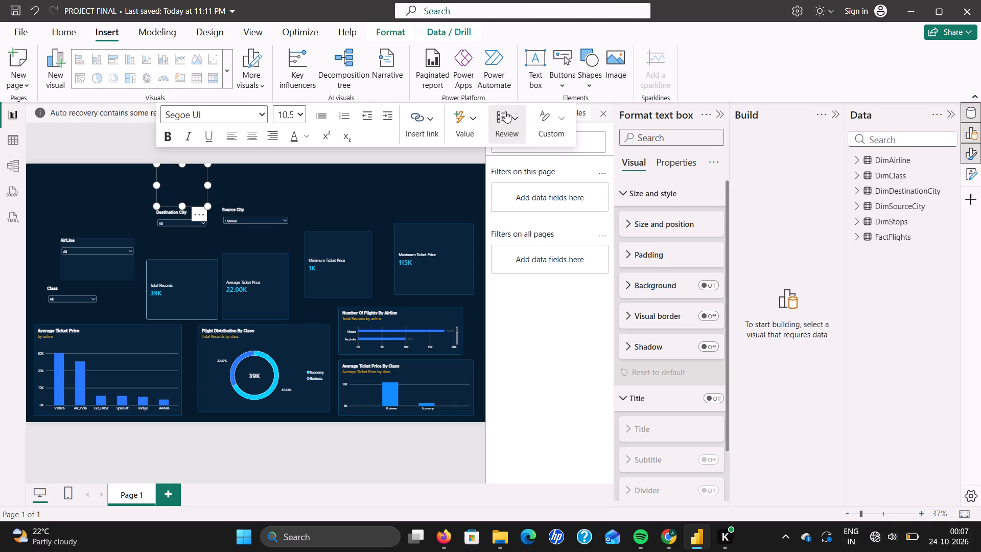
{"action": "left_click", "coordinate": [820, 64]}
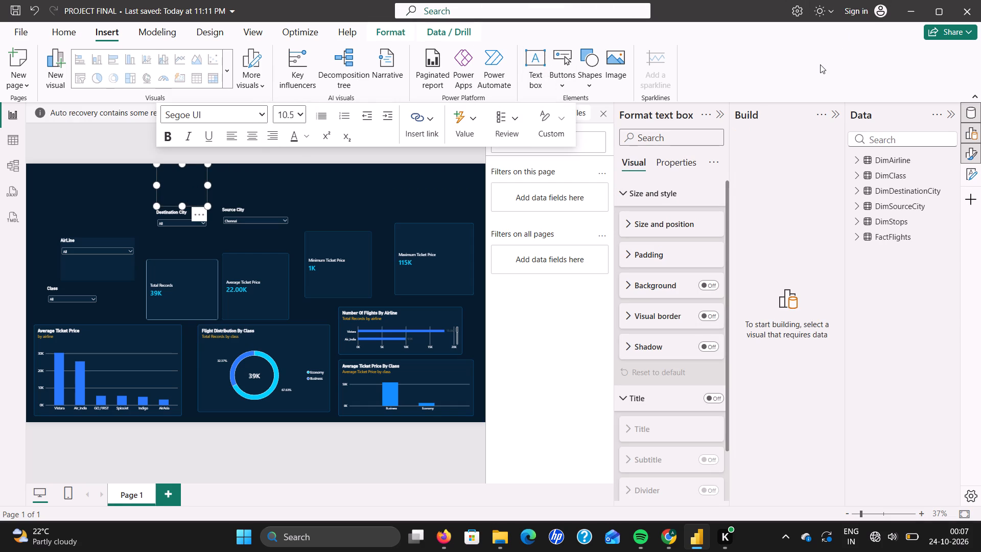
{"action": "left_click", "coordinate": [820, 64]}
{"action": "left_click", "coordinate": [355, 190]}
Insert a text box above the Source City slicer, reduce its height and widen it into a title strip starting near the page's left edge.
{"action": "left_click", "coordinate": [533, 56]}
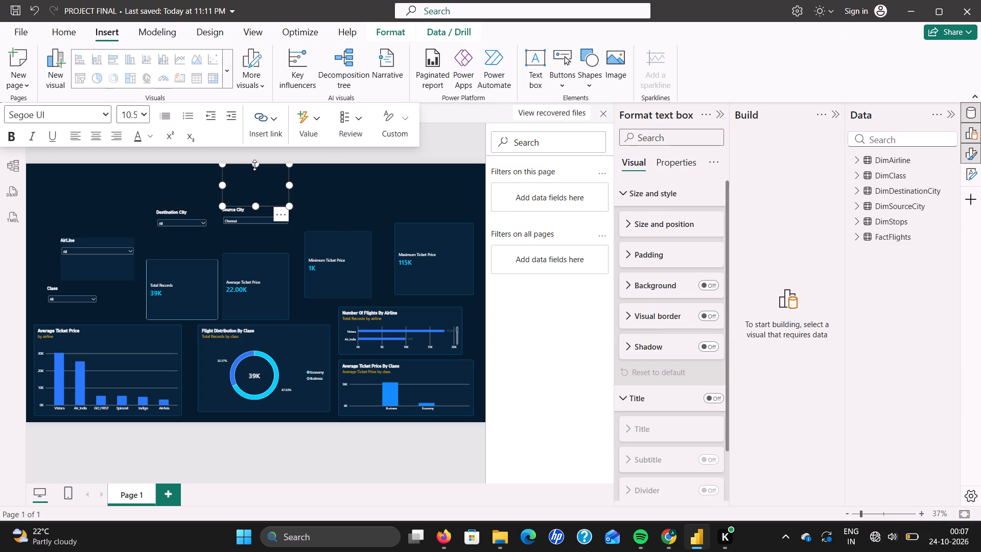
{"action": "left_click_drag", "start_coordinate": [254, 165], "coordinate": [256, 175]}
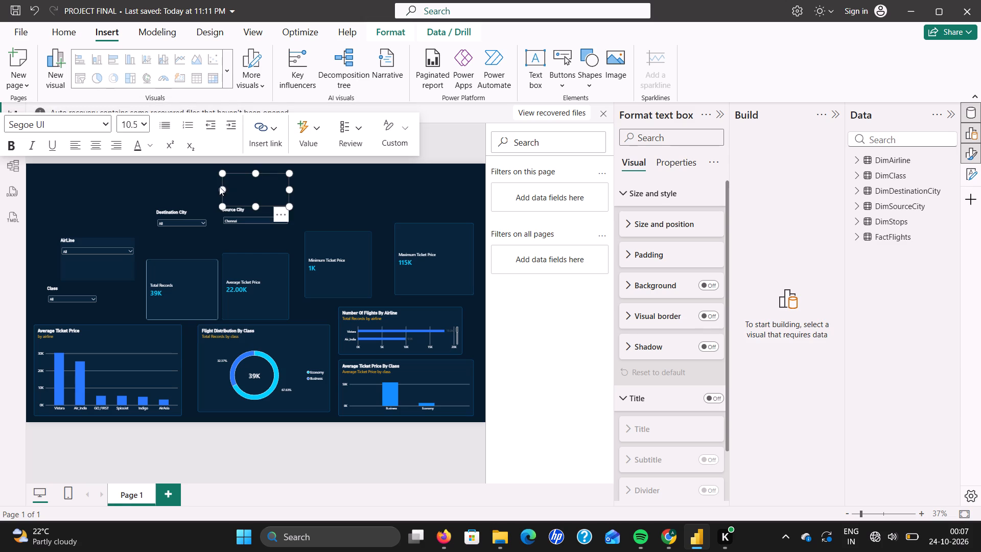
{"action": "left_click_drag", "start_coordinate": [224, 191], "coordinate": [75, 189]}
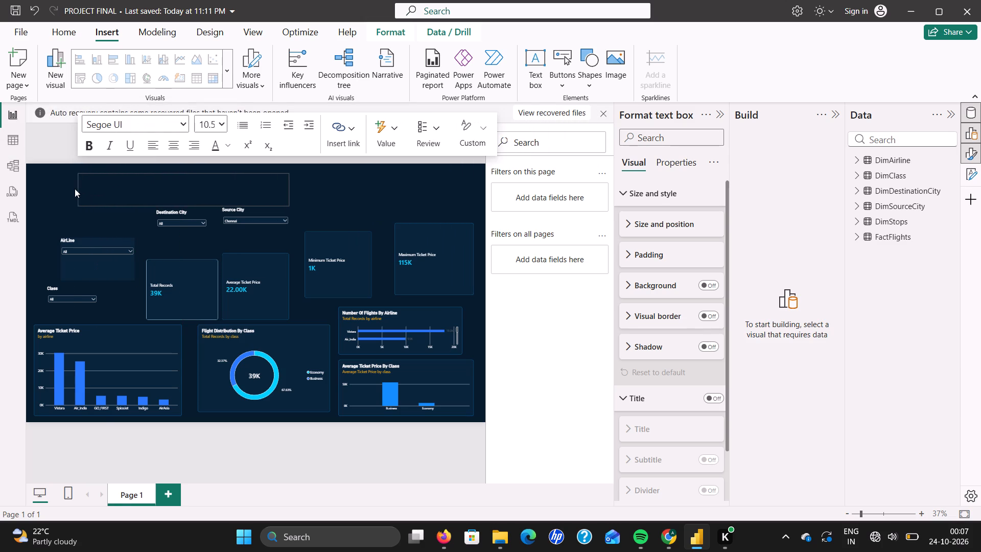
{"action": "left_click_drag", "start_coordinate": [75, 189], "coordinate": [27, 178]}
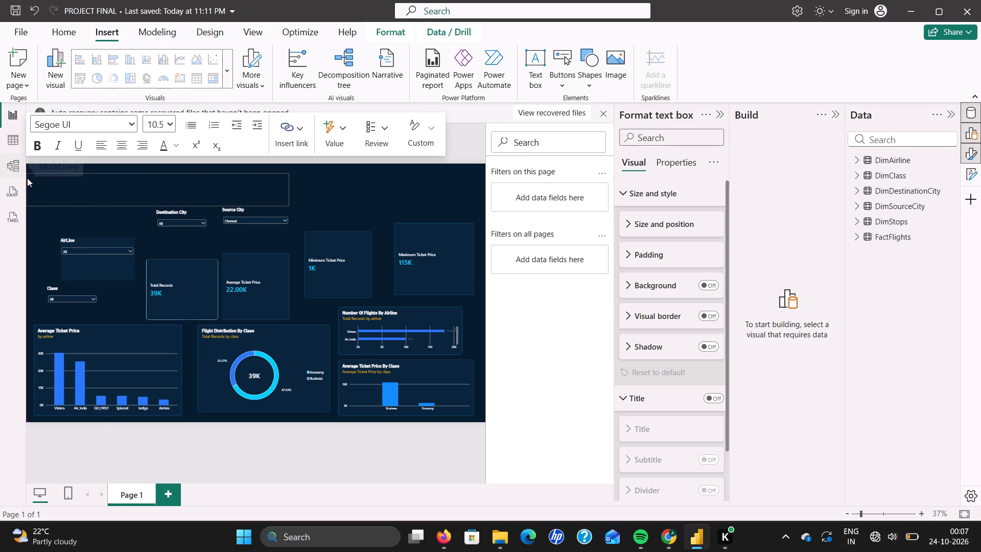
{"action": "left_click_drag", "start_coordinate": [27, 178], "coordinate": [39, 177]}
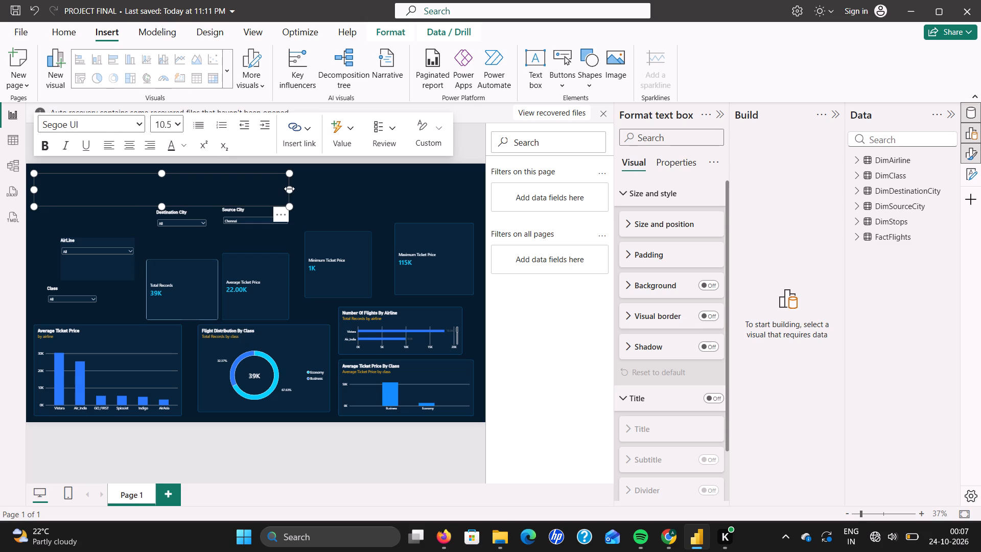
{"action": "left_click_drag", "start_coordinate": [289, 189], "coordinate": [255, 177]}
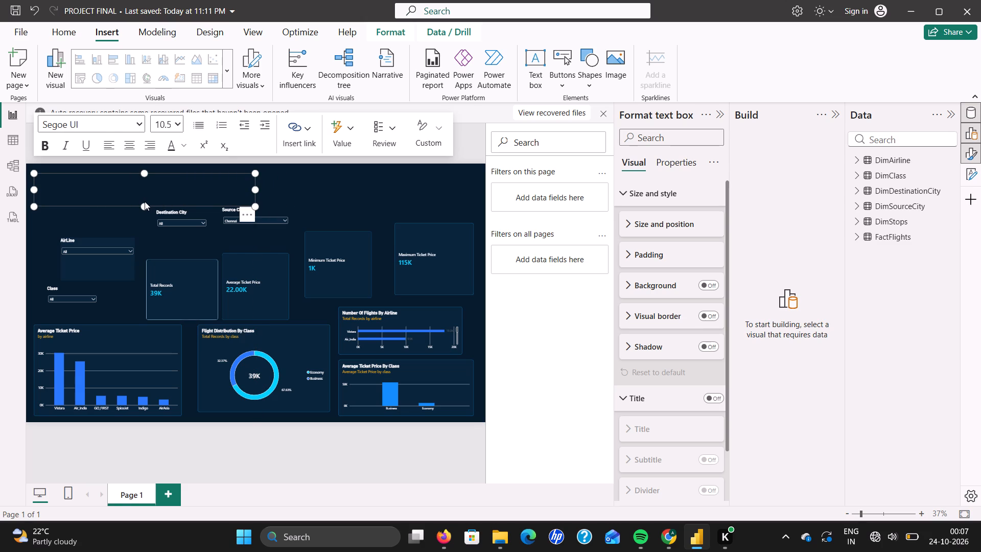
{"action": "left_click_drag", "start_coordinate": [142, 204], "coordinate": [145, 196]}
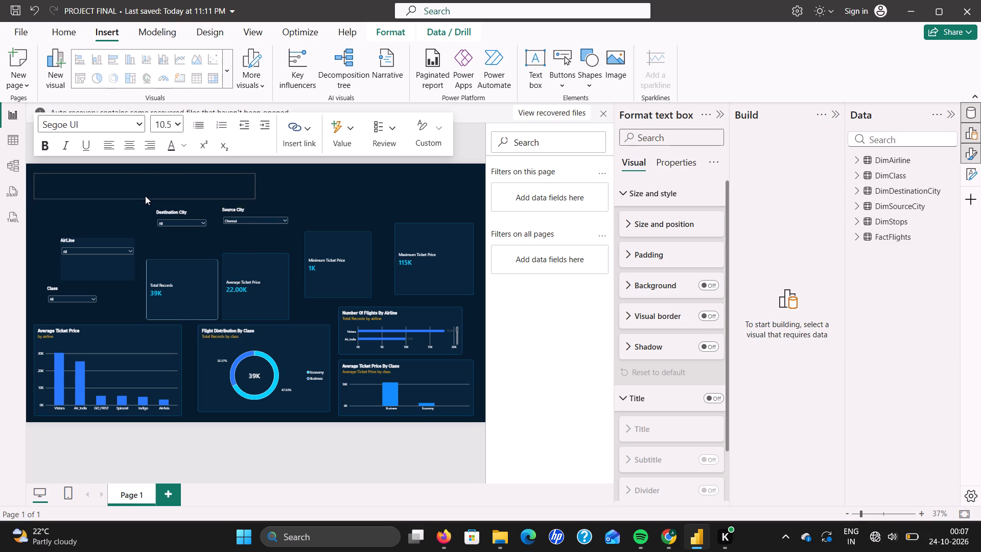
{"action": "left_click_drag", "start_coordinate": [145, 196], "coordinate": [146, 194]}
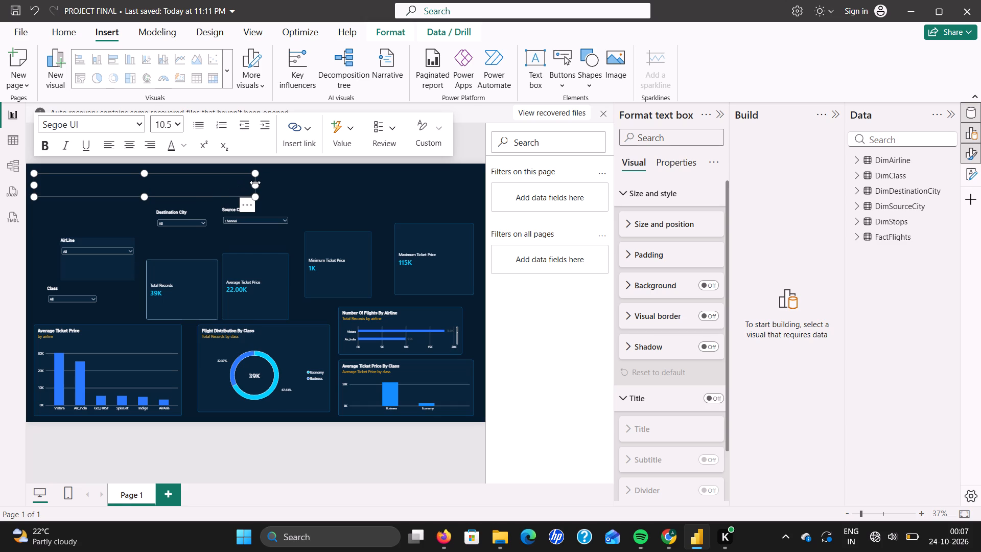
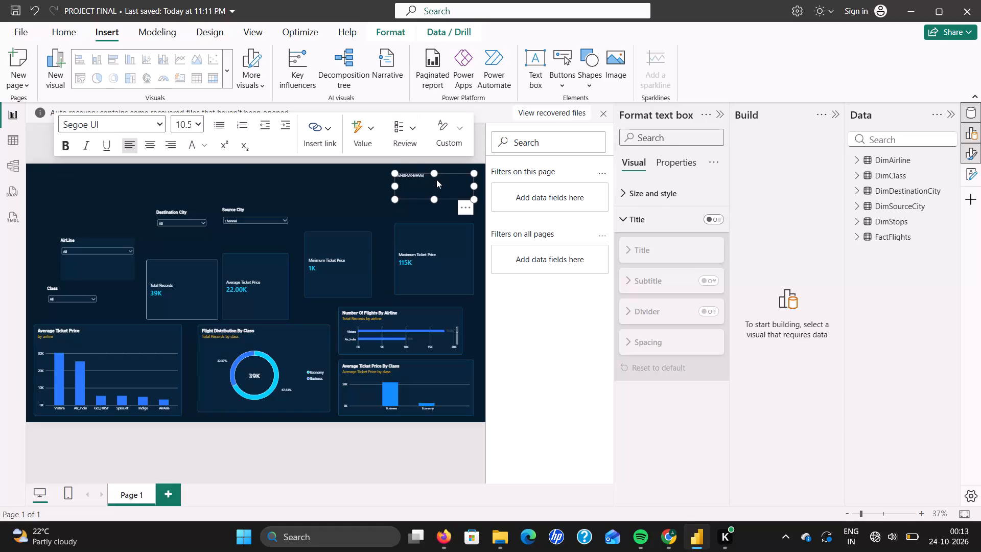
Delete all the existing placeholder text from the text box at the top of the report page.
{"action": "left_click", "coordinate": [434, 181]}
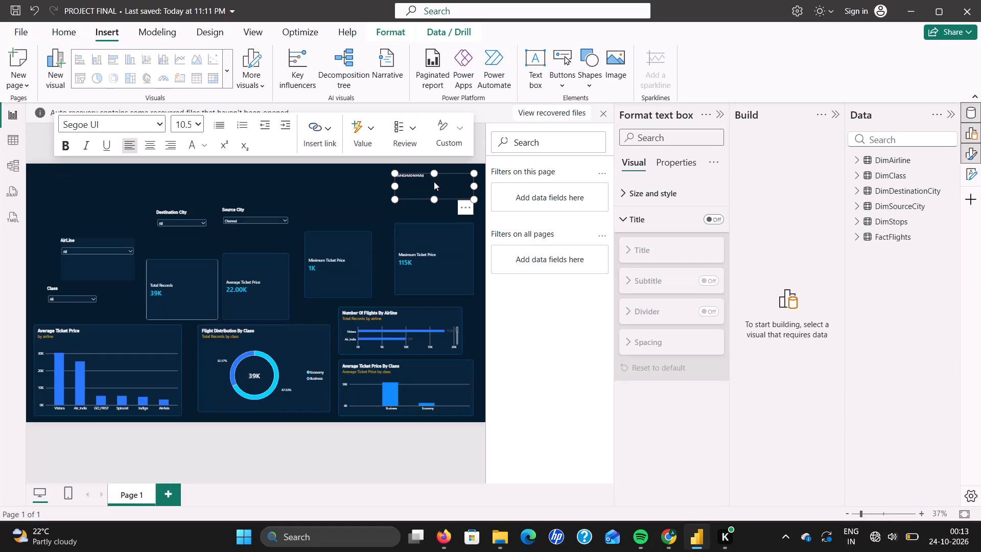
{"action": "left_click", "coordinate": [428, 176]}
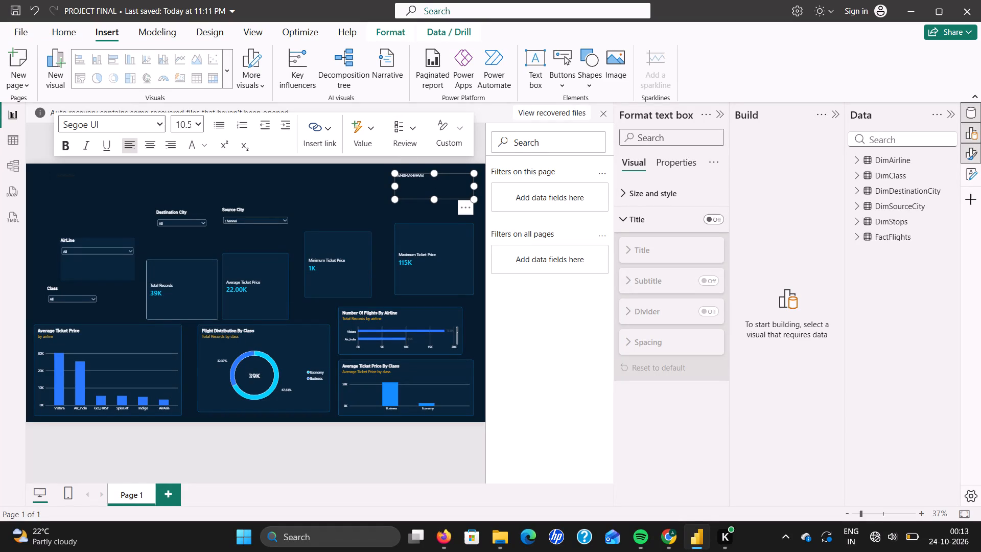
{"action": "left_click", "coordinate": [425, 178]}
{"action": "key", "text": "BackSpace"}
{"action": "key", "text": "BackSpace"}
{"action": "key", "text": "BackSpace"}
{"action": "key", "text": "BackSpace"}
{"action": "key", "text": "BackSpace"}
{"action": "key", "text": "BackSpace"}
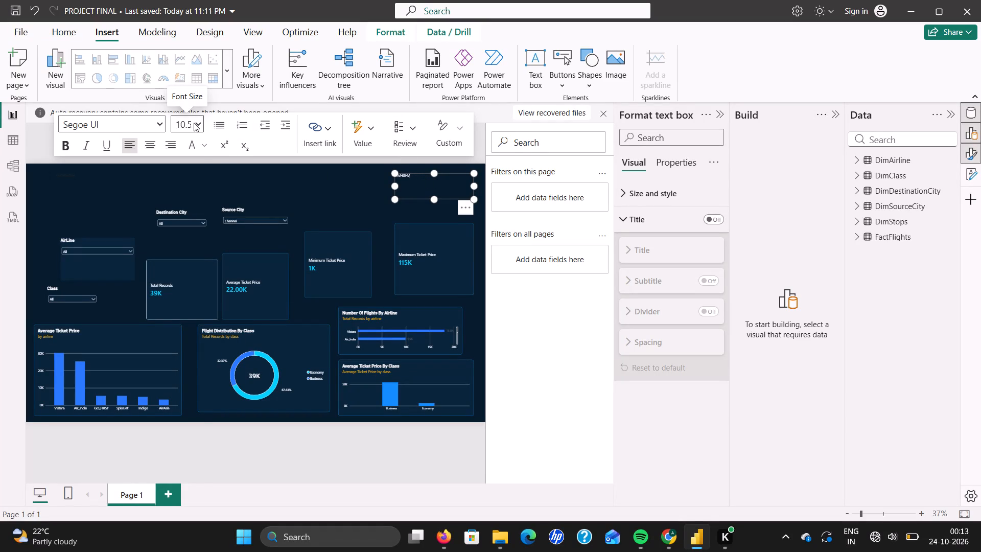
{"action": "left_click", "coordinate": [194, 123]}
{"action": "left_click", "coordinate": [189, 336]}
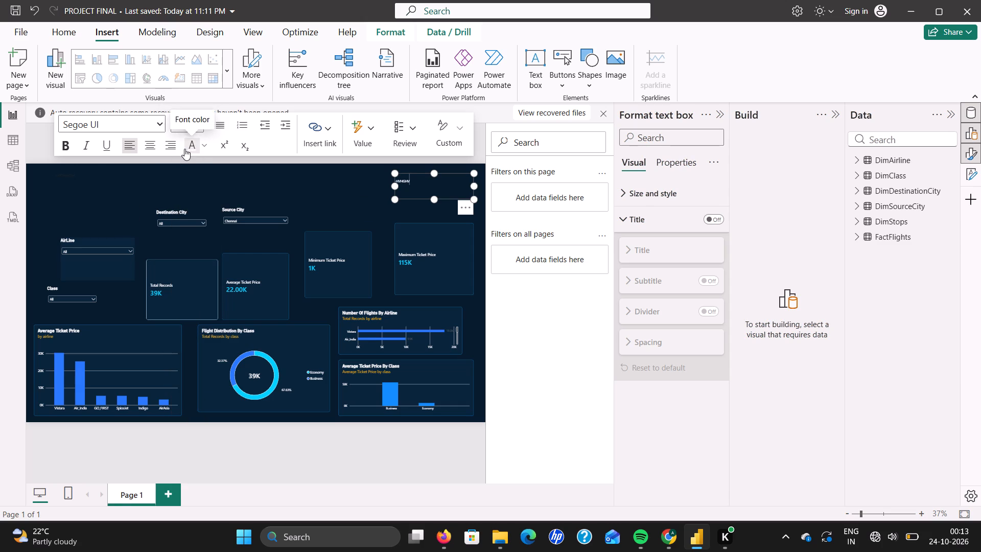
{"action": "key", "text": "BackSpace"}
{"action": "key", "text": "BackSpace"}
{"action": "key", "text": "BackSpace"}
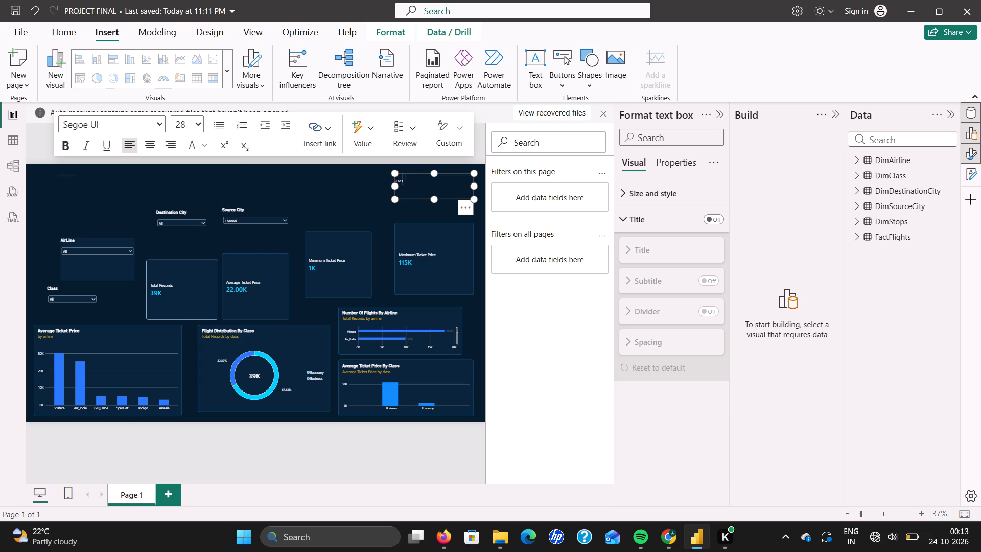
{"action": "key", "text": "BackSpace"}
{"action": "key", "text": "BackSpace"}
{"action": "key", "text": "BackSpace"}
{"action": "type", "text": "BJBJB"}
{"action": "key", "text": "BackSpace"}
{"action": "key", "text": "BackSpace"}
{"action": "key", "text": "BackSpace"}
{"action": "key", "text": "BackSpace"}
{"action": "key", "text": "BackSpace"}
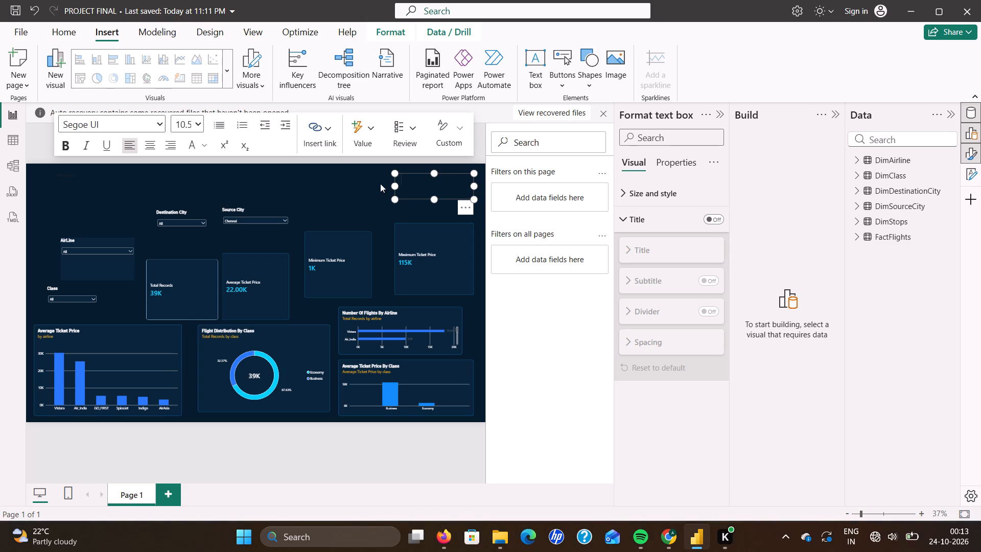
Widen the empty text box leftward so it spans nearly the full width of the report page.
{"action": "left_click_drag", "start_coordinate": [394, 186], "coordinate": [205, 179]}
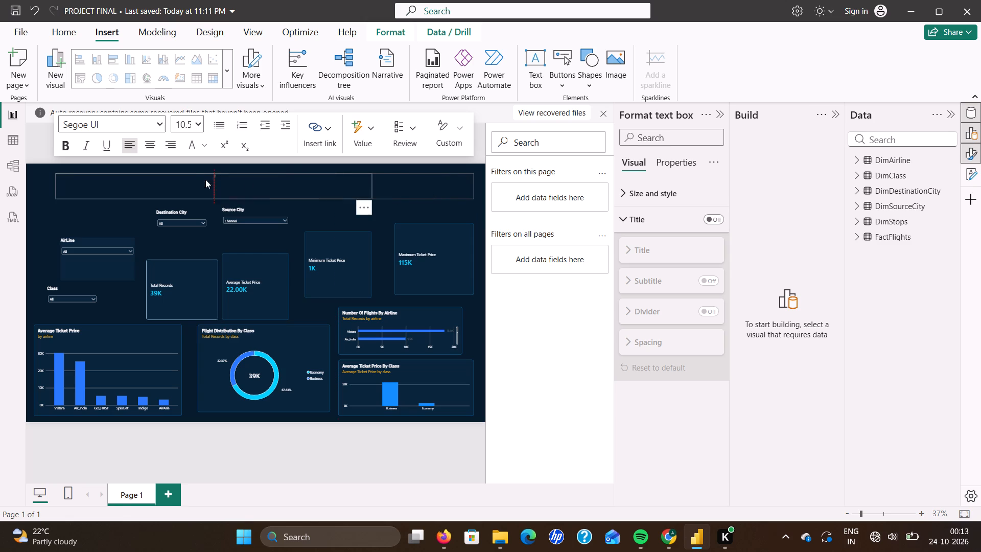
{"action": "left_click_drag", "start_coordinate": [205, 179], "coordinate": [58, 183]}
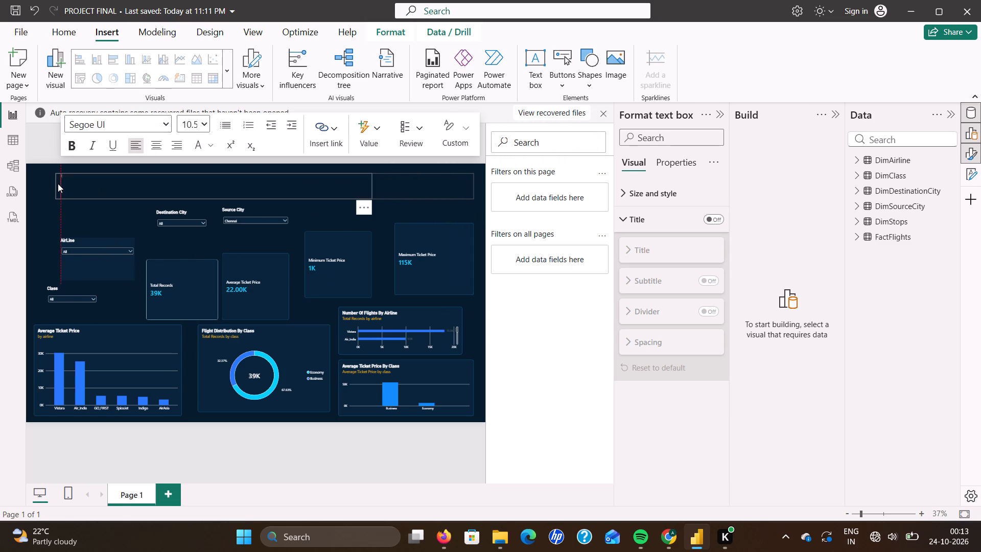
{"action": "left_click_drag", "start_coordinate": [58, 183], "coordinate": [41, 183]}
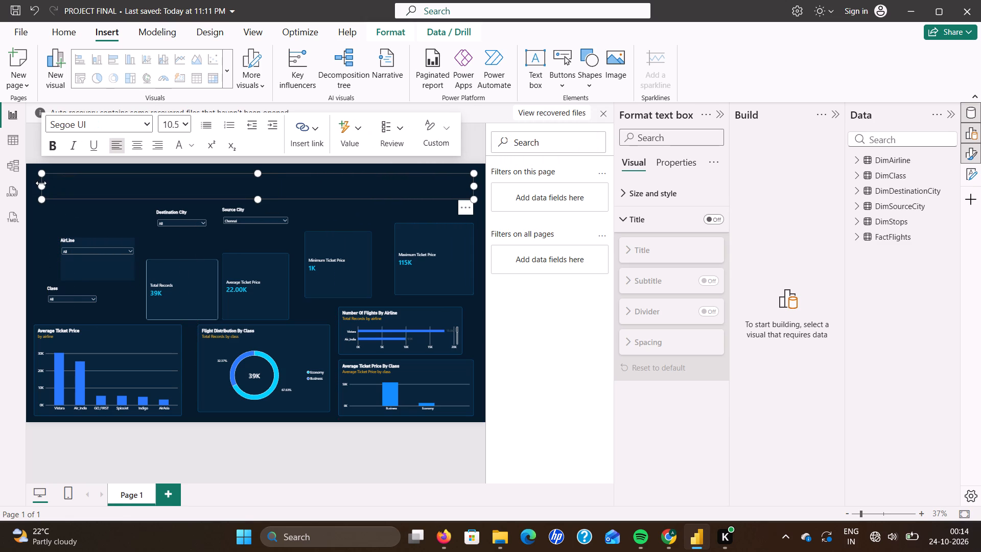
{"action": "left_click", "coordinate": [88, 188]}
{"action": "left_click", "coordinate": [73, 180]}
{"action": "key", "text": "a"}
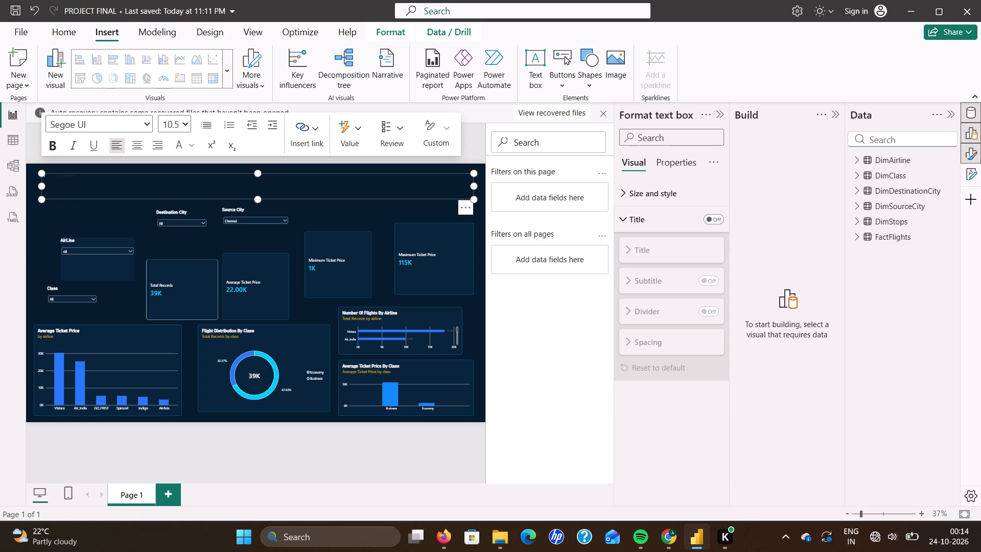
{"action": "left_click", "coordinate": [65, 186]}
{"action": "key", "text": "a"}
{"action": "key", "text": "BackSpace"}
Set the text box font size to 28 and begin the dashboard title with the word "AirLine".
{"action": "left_click", "coordinate": [185, 124]}
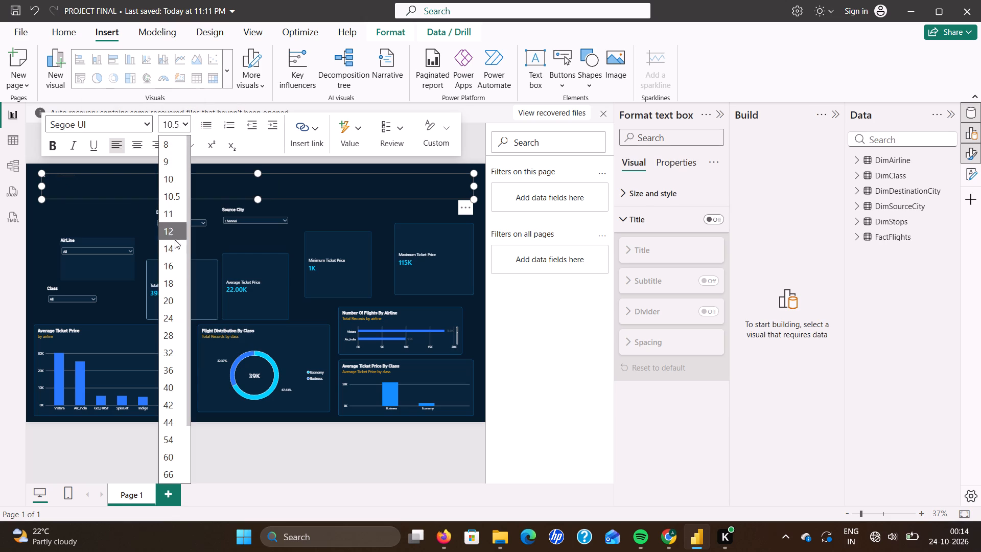
{"action": "left_click", "coordinate": [173, 335]}
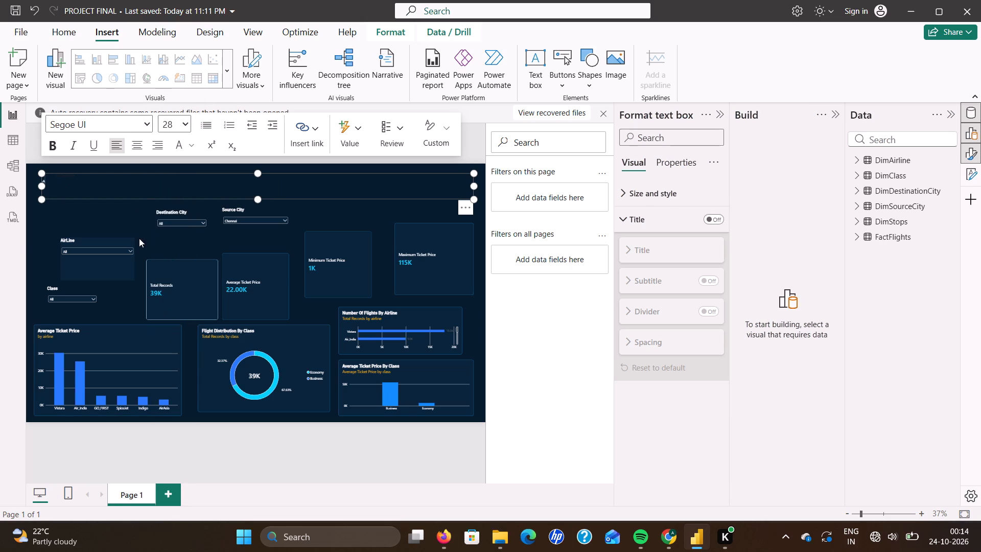
{"action": "key", "text": "BackSpace"}
{"action": "type", "text": "AIRLINE"}
{"action": "key", "text": "BackSpace"}
{"action": "key", "text": "BackSpace"}
{"action": "key", "text": "BackSpace"}
{"action": "key", "text": "BackSpace"}
{"action": "key", "text": "BackSpace"}
{"action": "key", "text": "BackSpace"}
{"action": "type", "text": "or"}
{"action": "key", "text": "BackSpace"}
{"action": "key", "text": "BackSpace"}
{"action": "type", "text": "ir"}
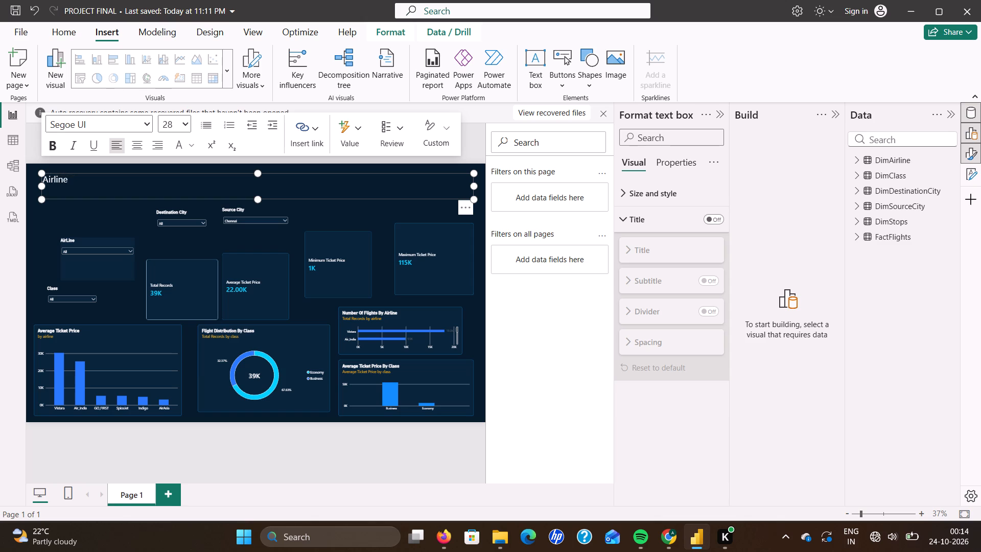
{"action": "key", "text": "BackSpace"}
{"action": "key", "text": "BackSpace"}
{"action": "key", "text": "BackSpace"}
{"action": "key", "text": "BackSpace"}
Check the suggested title in the ChatGPT chat in Chrome, and complete the Power BI dashboard title as "AirLine Ticket Price Analysis".
{"action": "left_click", "coordinate": [669, 537]}
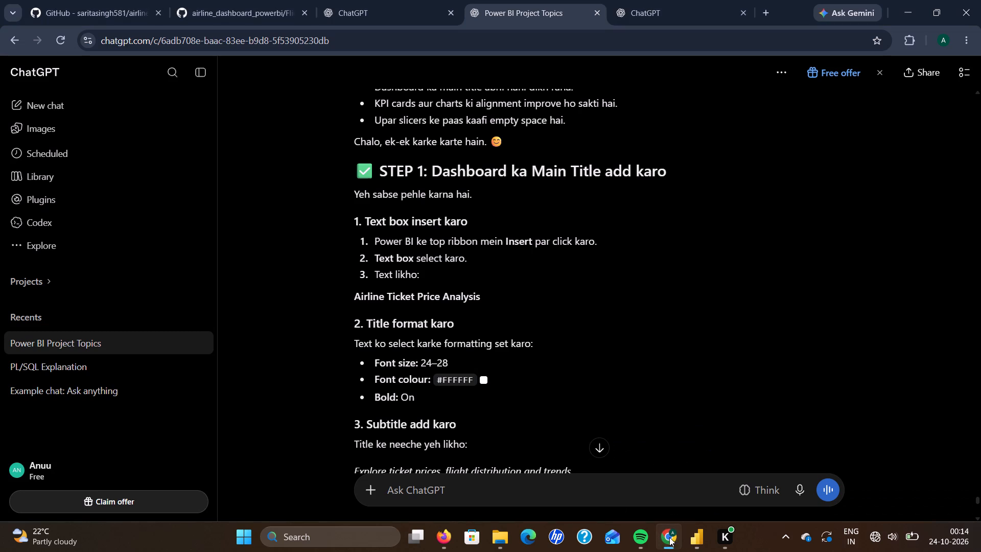
{"action": "left_click", "coordinate": [701, 538]}
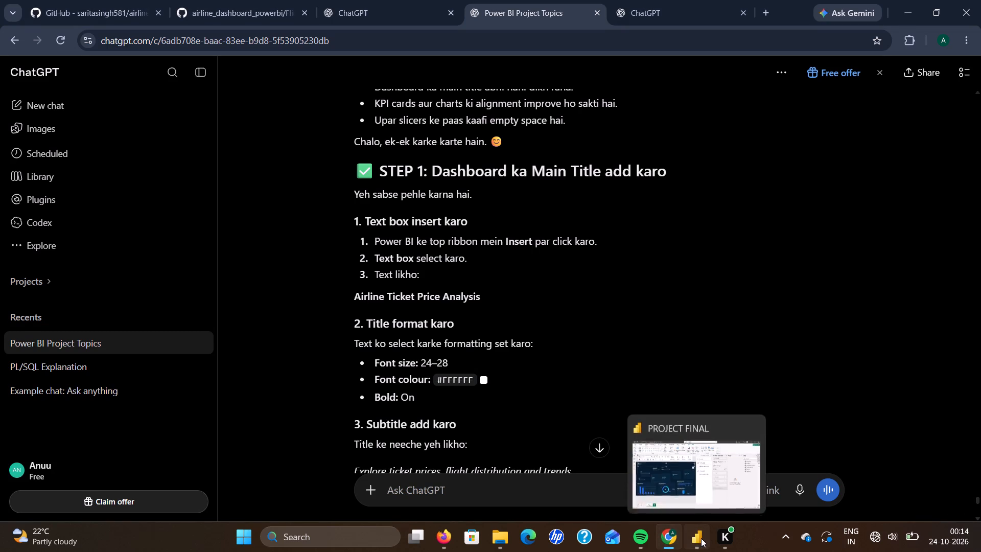
{"action": "key", "text": "space"}
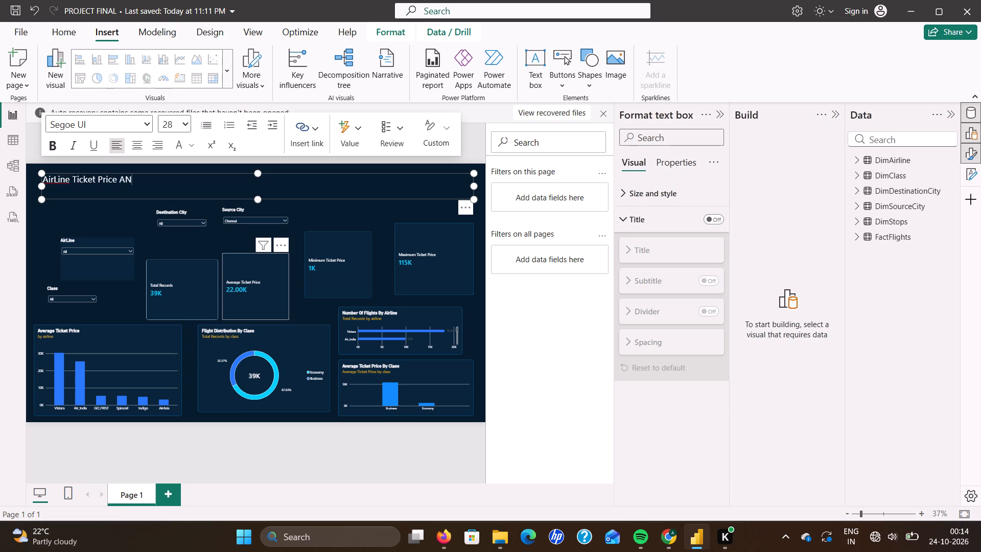
{"action": "key", "text": "BackSpace"}
{"action": "type", "text": "nalysis"}
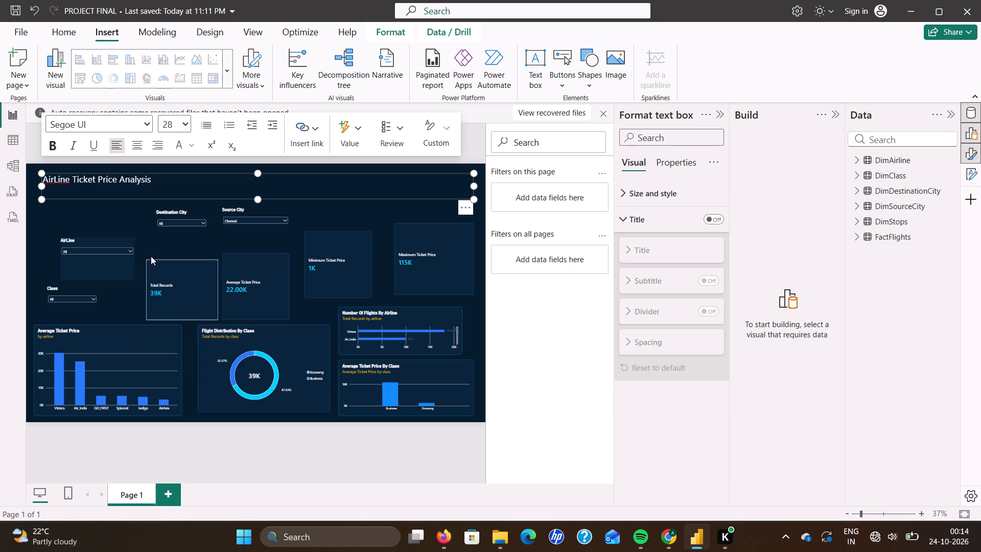
Change the font of the whole dashboard title to Arial.
{"action": "left_click_drag", "start_coordinate": [44, 178], "coordinate": [155, 183]}
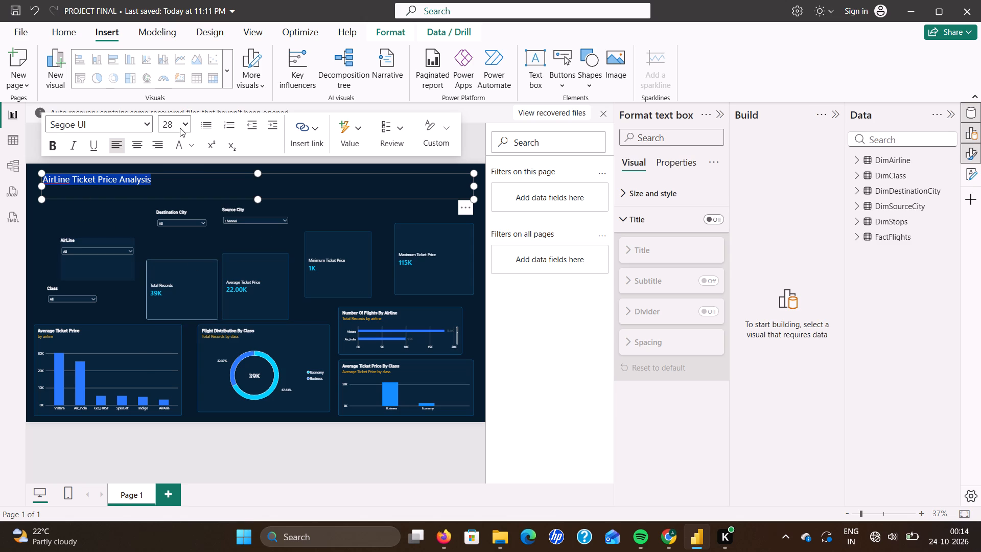
{"action": "left_click", "coordinate": [145, 120]}
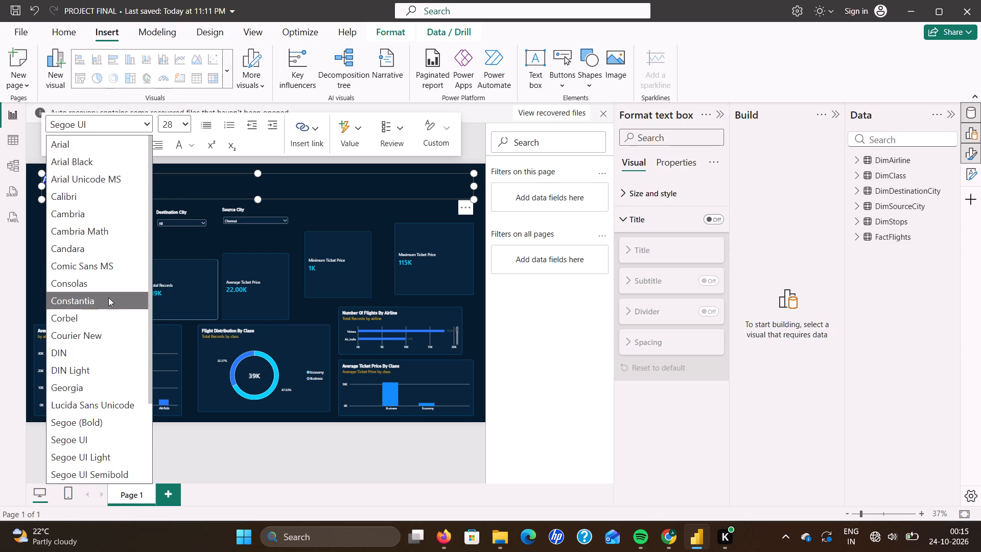
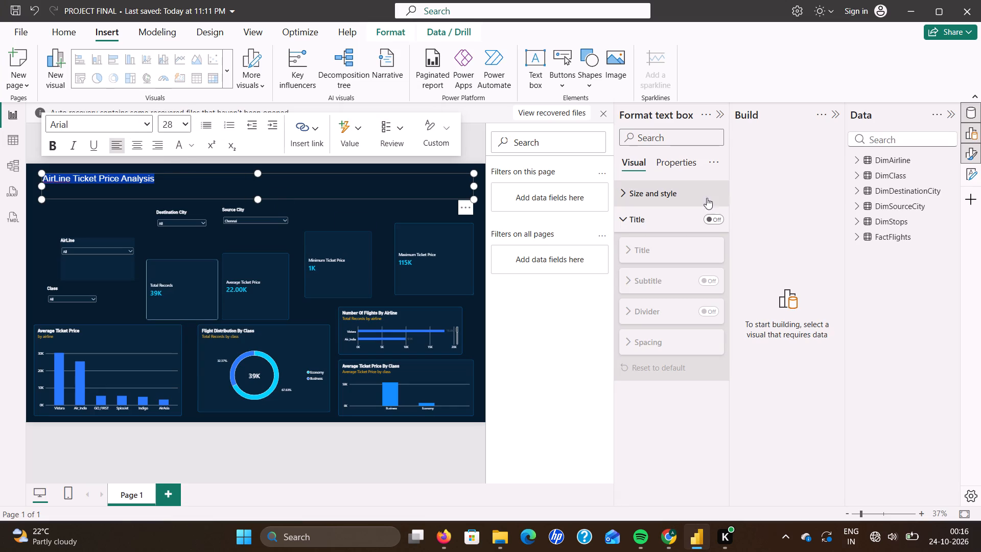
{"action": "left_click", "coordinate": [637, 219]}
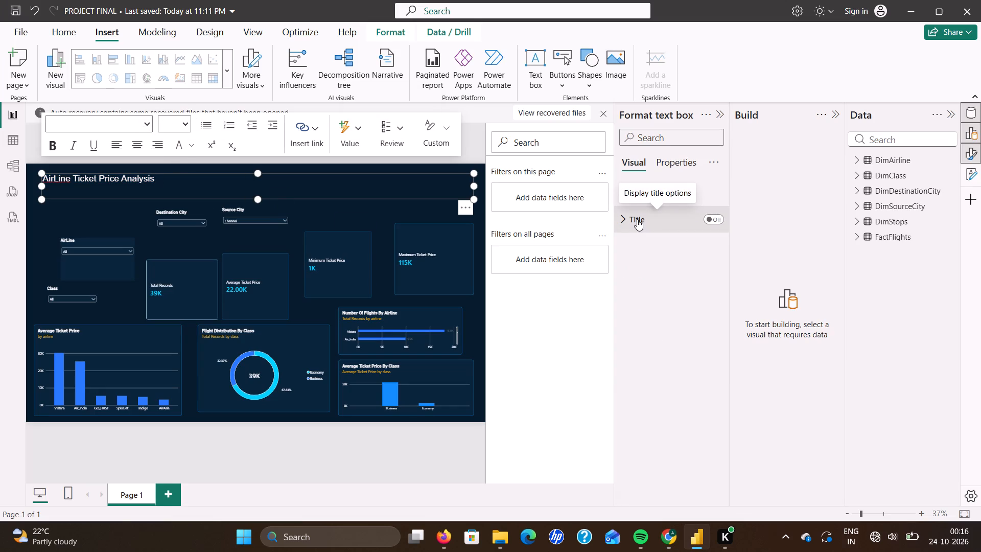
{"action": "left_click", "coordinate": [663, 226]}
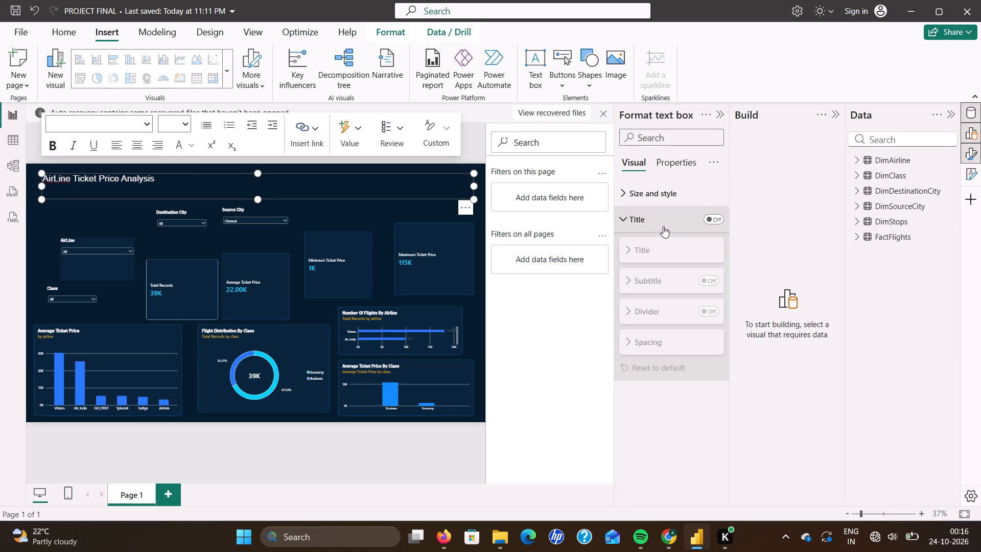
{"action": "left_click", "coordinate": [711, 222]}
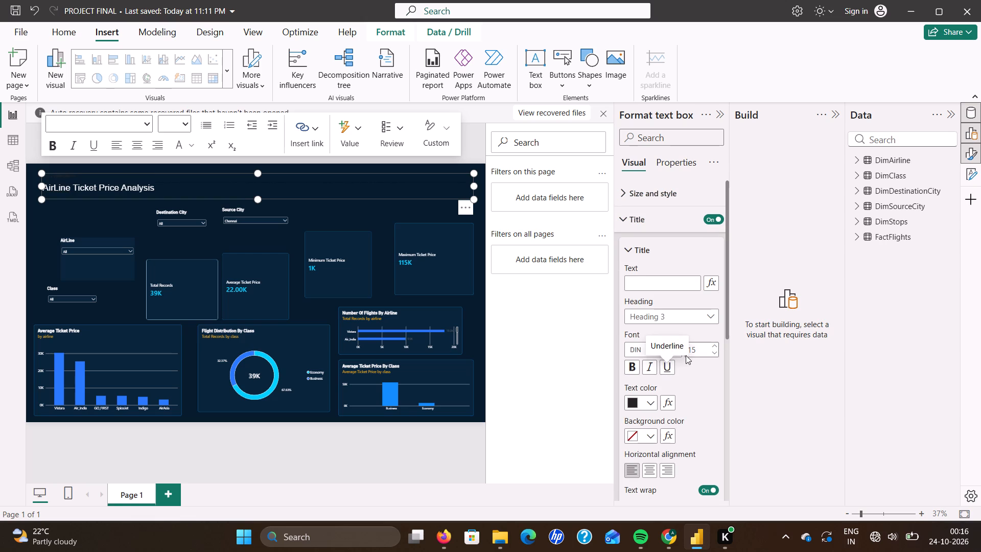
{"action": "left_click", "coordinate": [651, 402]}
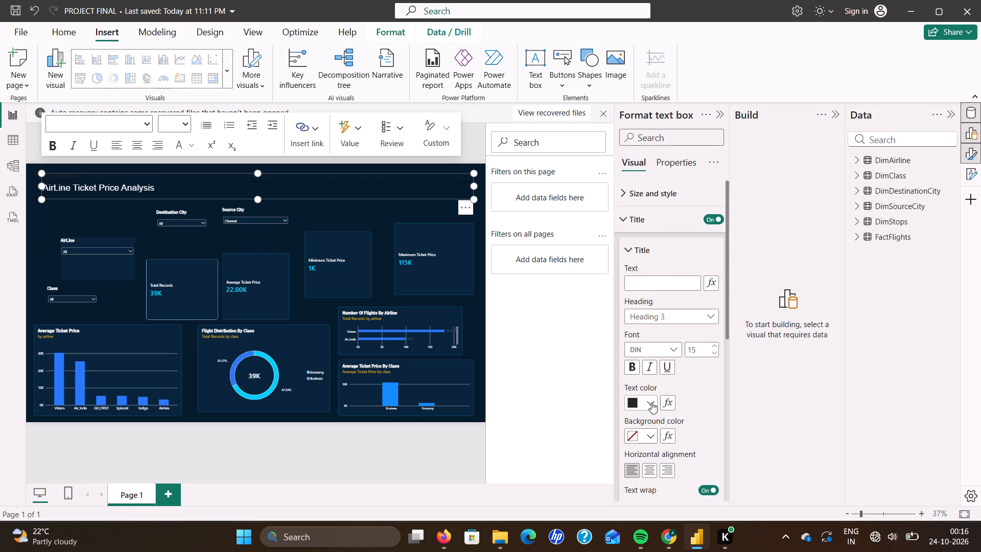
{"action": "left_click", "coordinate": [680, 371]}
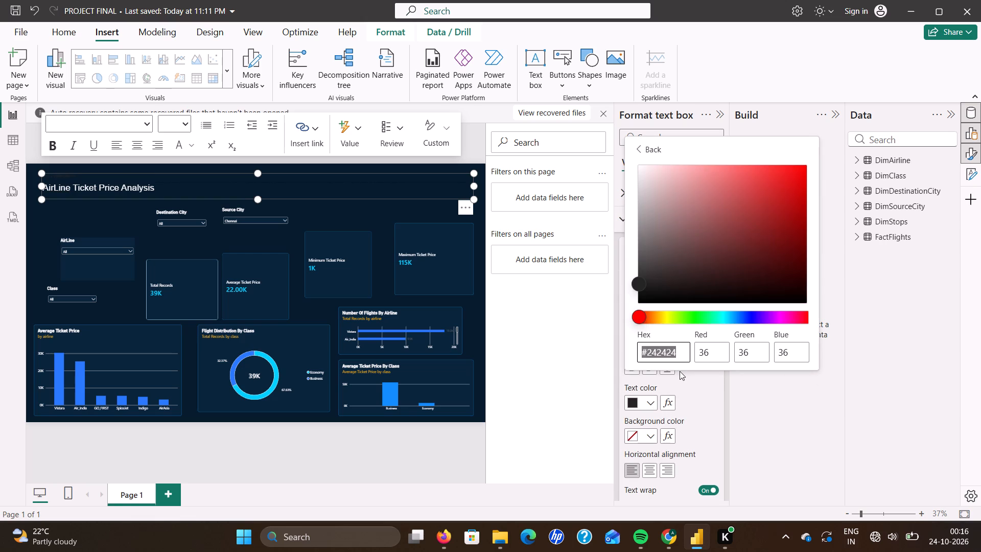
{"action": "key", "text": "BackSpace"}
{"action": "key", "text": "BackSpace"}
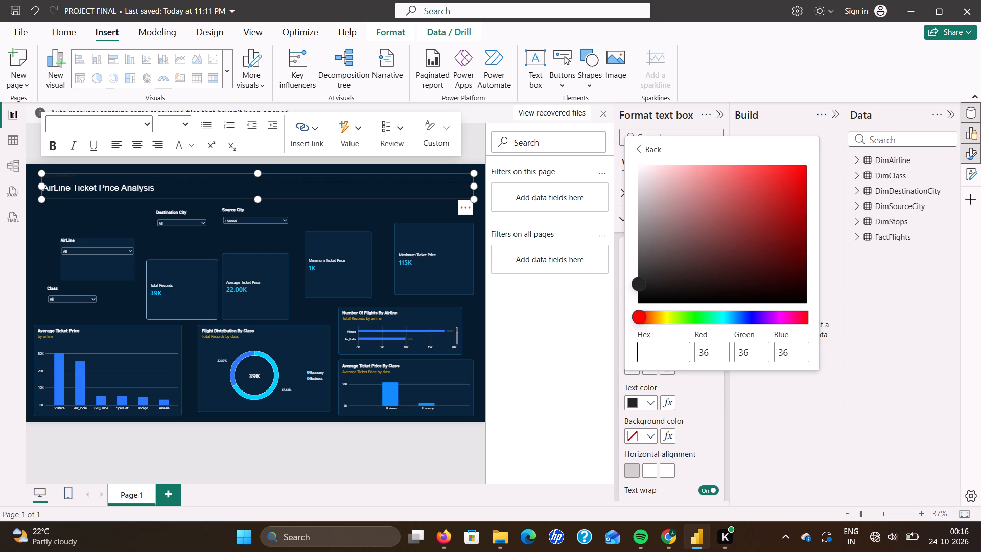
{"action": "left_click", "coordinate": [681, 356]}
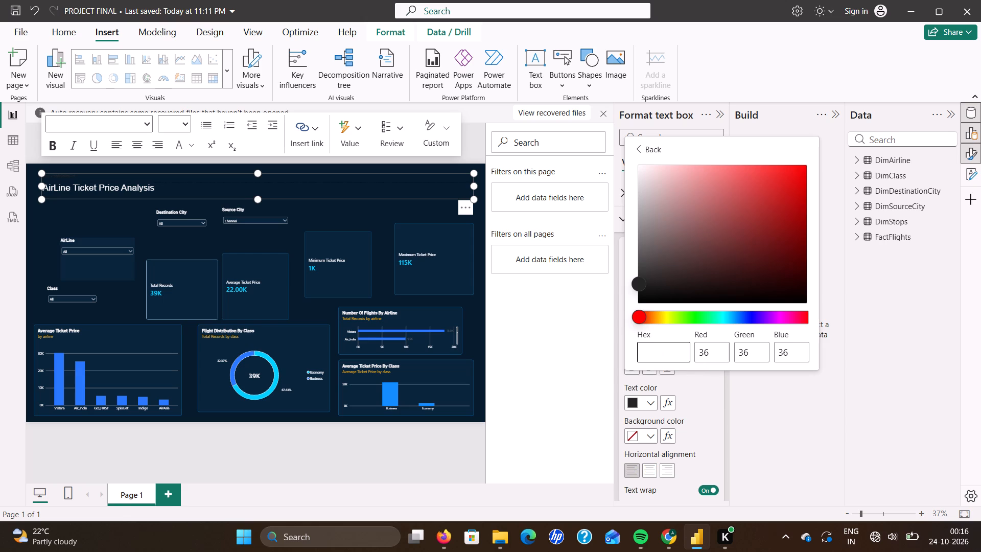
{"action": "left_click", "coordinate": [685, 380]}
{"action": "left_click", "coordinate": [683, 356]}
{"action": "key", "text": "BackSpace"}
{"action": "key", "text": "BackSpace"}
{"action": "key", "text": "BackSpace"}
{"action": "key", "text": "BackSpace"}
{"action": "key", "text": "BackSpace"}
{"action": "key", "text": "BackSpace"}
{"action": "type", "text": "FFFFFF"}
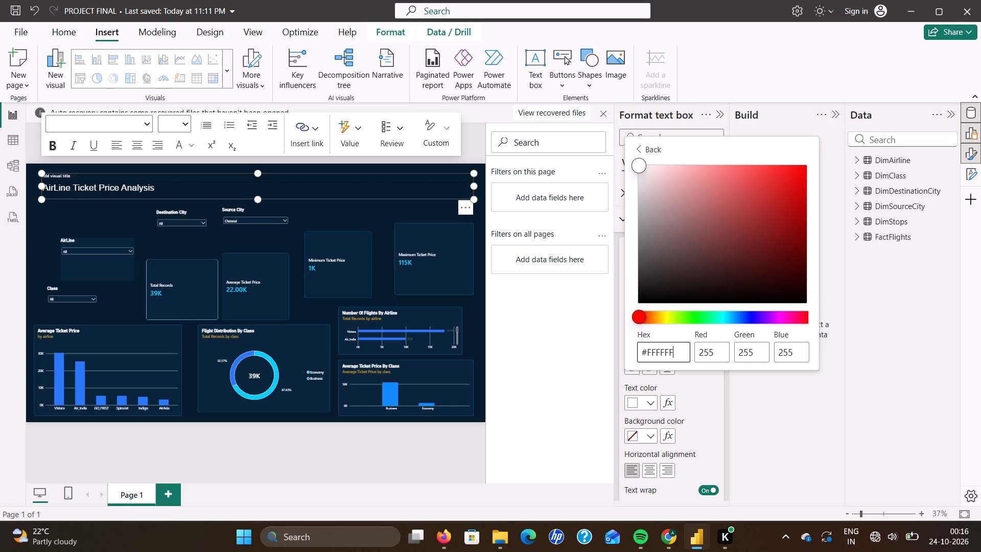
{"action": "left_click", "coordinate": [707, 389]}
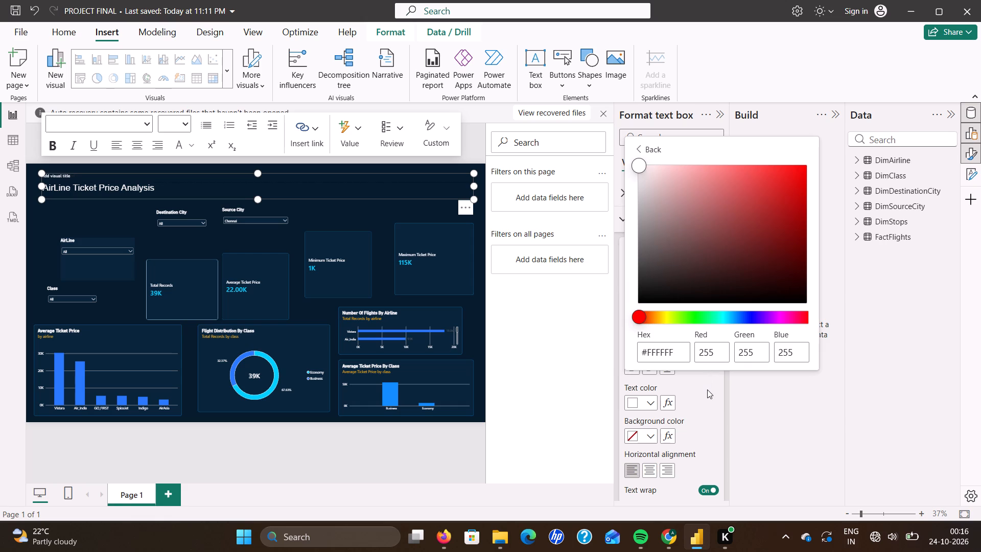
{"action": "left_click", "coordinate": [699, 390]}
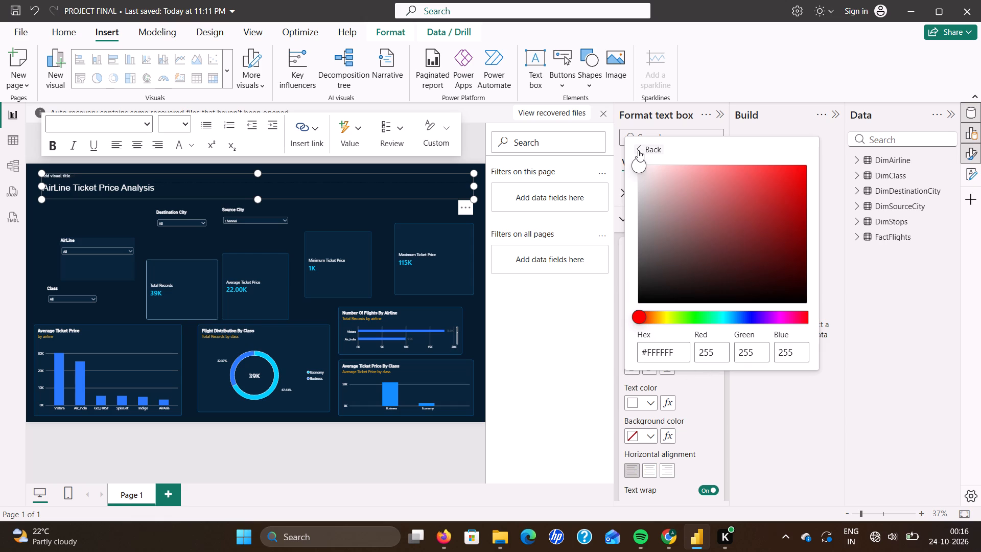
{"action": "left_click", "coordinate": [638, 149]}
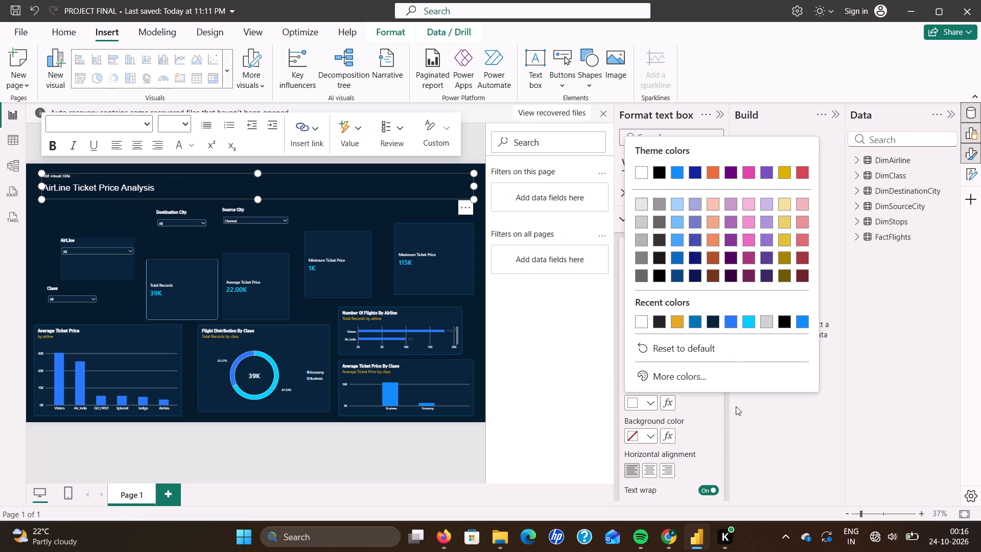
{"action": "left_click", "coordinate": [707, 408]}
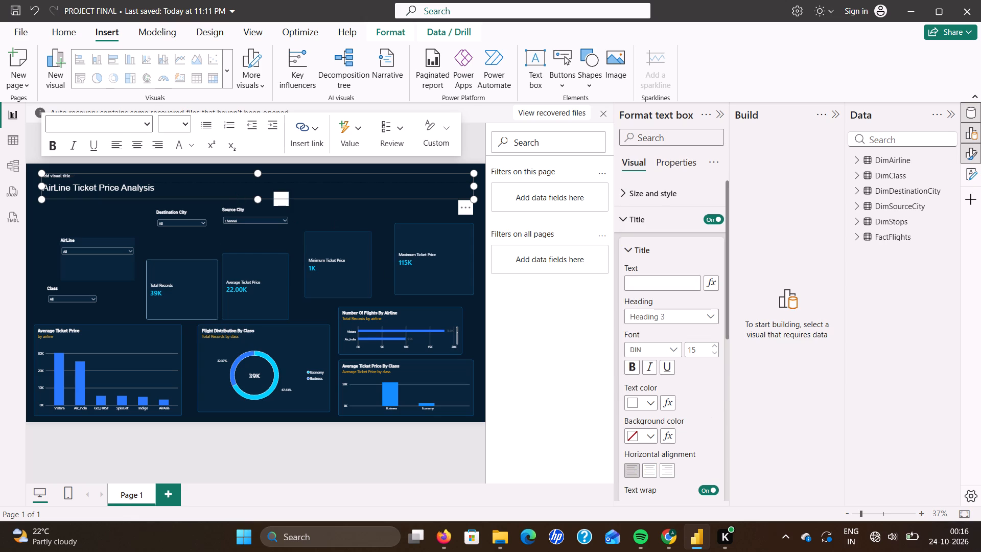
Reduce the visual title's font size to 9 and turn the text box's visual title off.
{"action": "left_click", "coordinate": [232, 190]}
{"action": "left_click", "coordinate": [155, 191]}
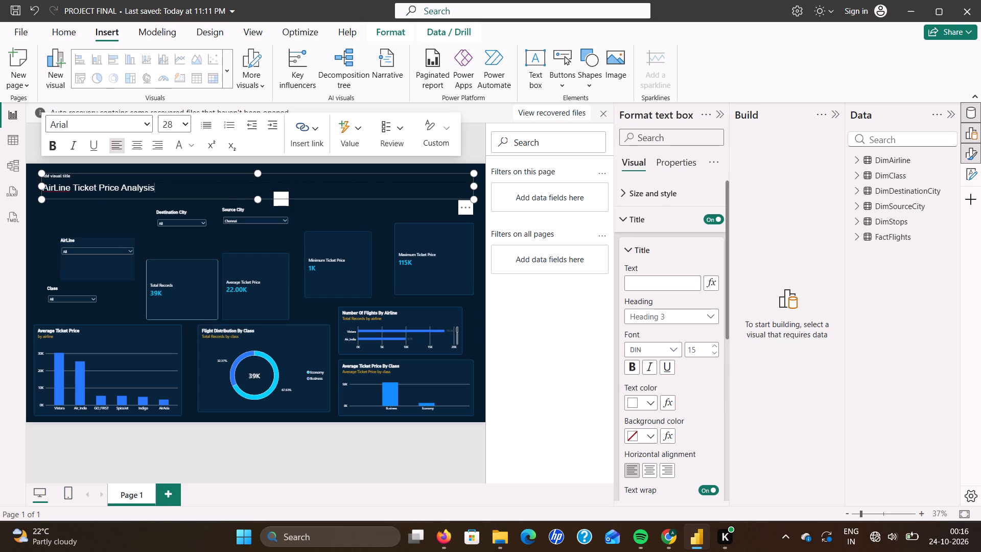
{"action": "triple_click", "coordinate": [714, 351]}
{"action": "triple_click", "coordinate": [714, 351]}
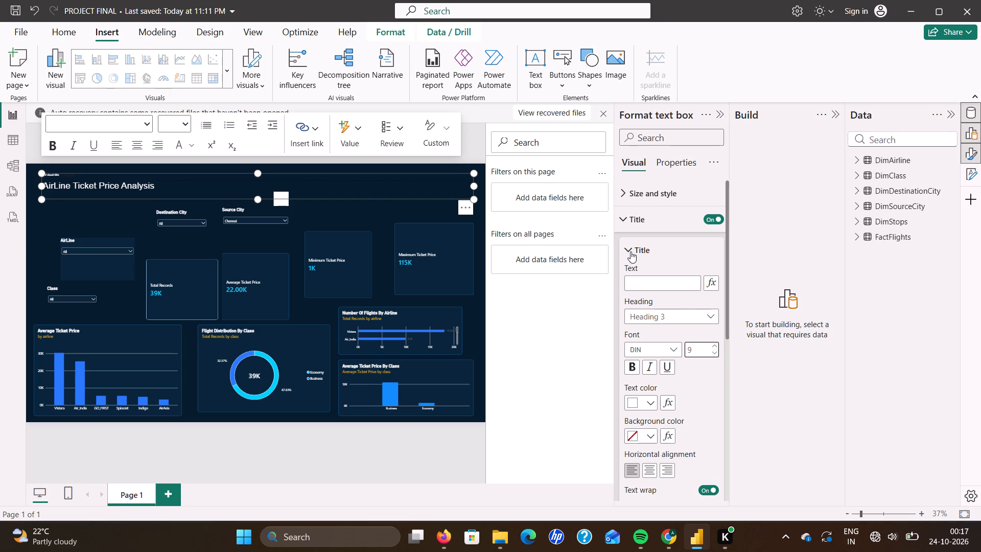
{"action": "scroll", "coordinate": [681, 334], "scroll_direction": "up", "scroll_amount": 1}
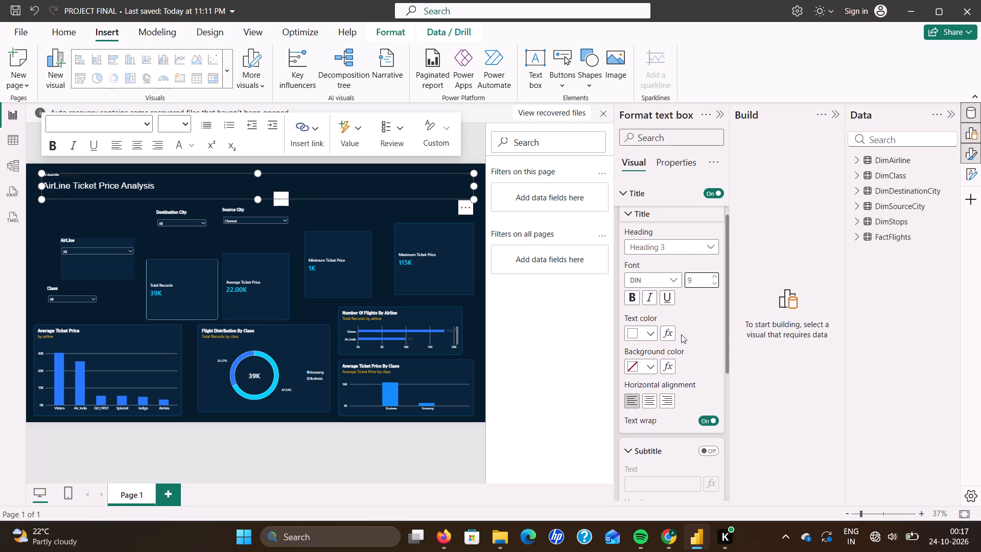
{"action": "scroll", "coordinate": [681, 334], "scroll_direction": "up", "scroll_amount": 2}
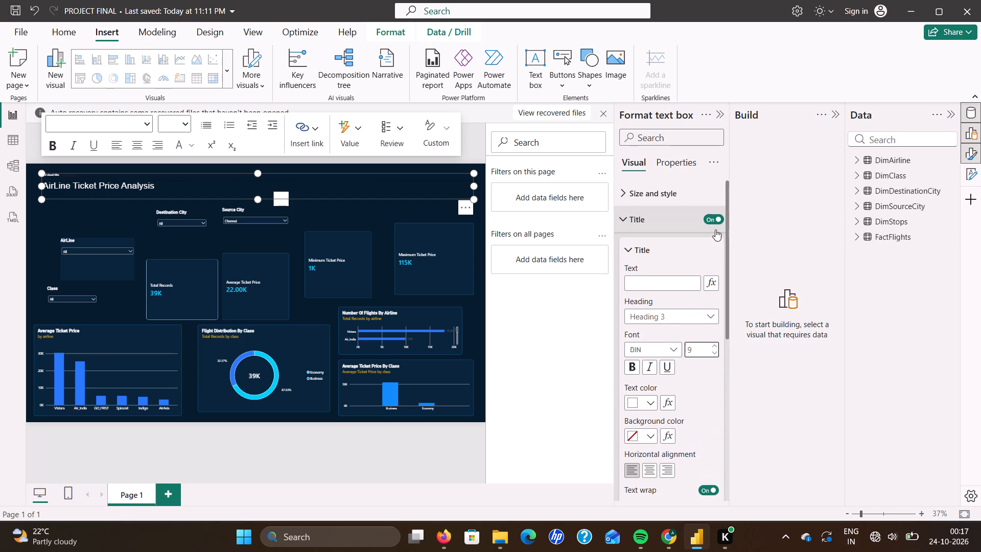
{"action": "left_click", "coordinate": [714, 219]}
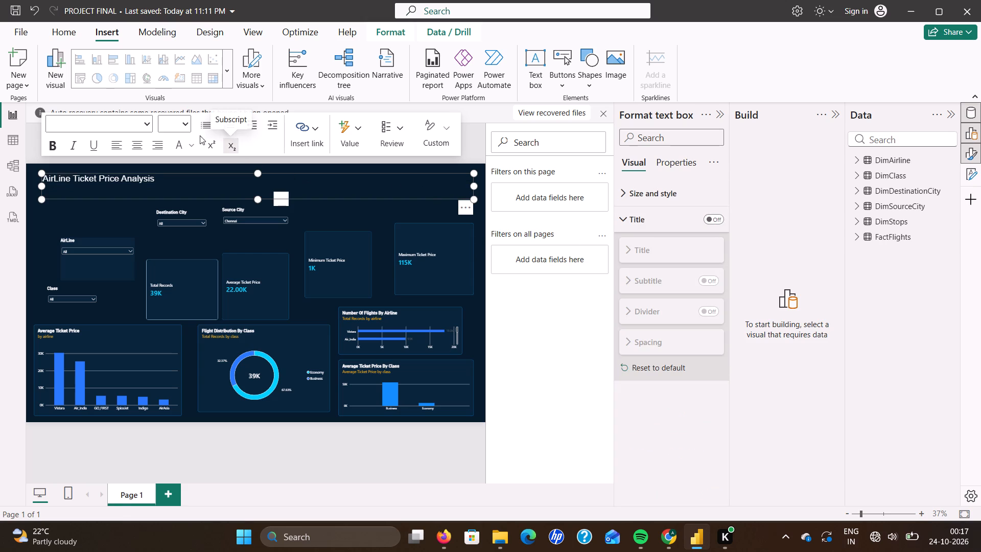
Set the font colour of the dashboard title text to white.
{"action": "left_click", "coordinate": [117, 142]}
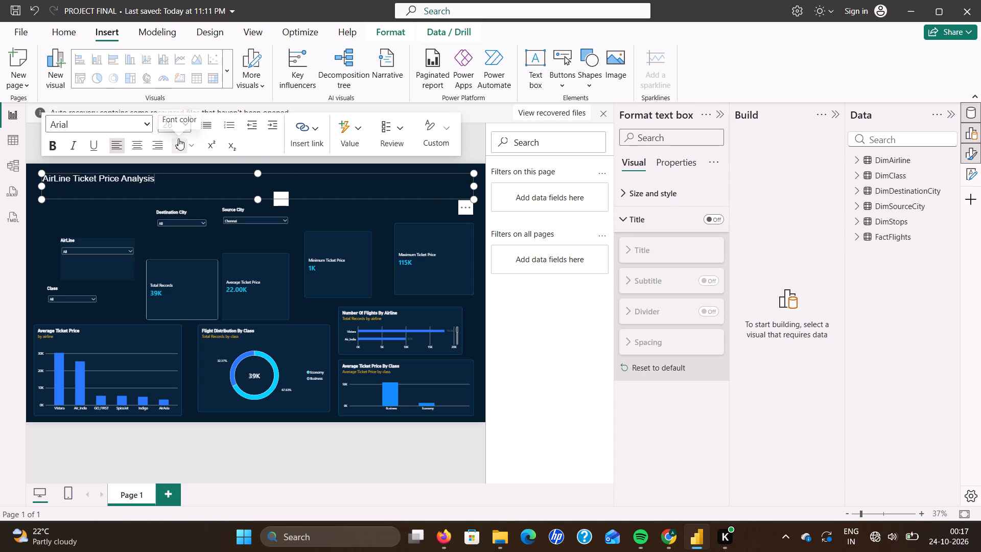
{"action": "left_click", "coordinate": [191, 143]}
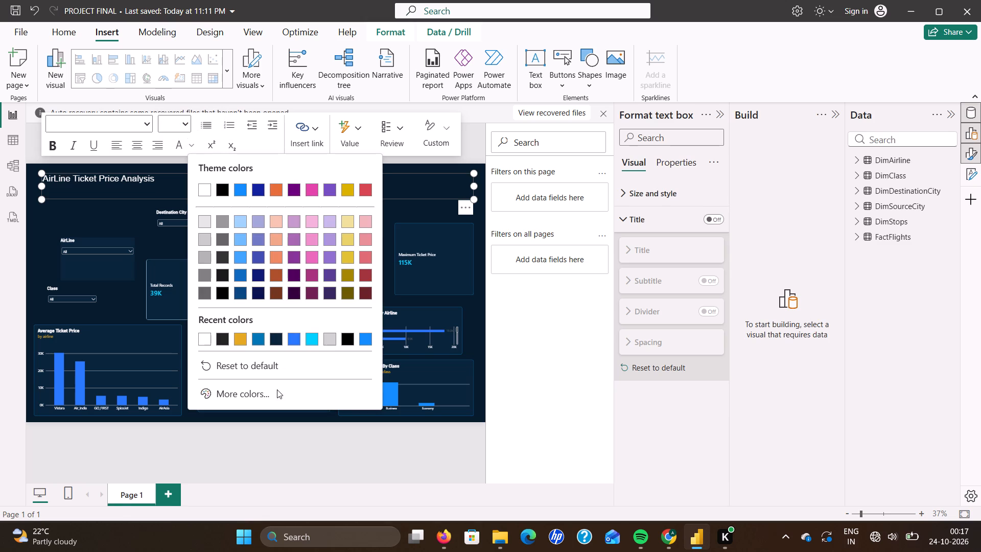
{"action": "left_click", "coordinate": [276, 390]}
{"action": "left_click", "coordinate": [276, 393]}
{"action": "left_click", "coordinate": [207, 342]}
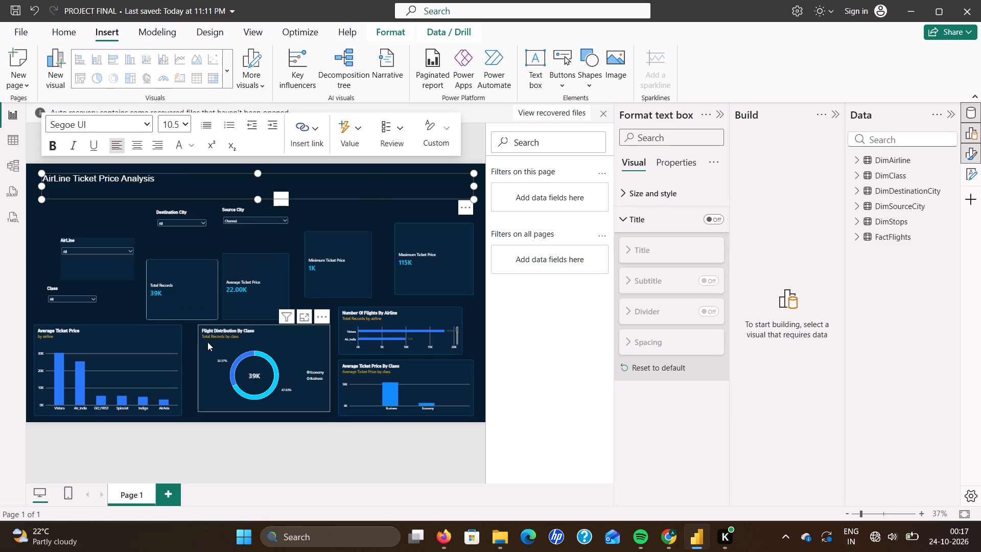
Make the whole "AirLine Ticket Price Analysis" title text bold.
{"action": "left_click", "coordinate": [53, 144]}
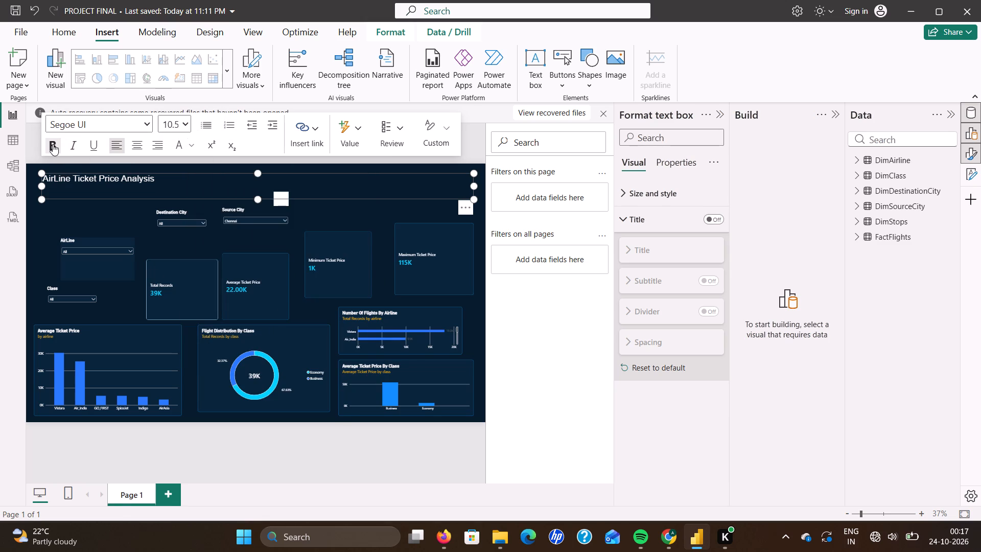
{"action": "left_click", "coordinate": [53, 144]}
{"action": "left_click", "coordinate": [53, 144]}
{"action": "left_click", "coordinate": [72, 145]}
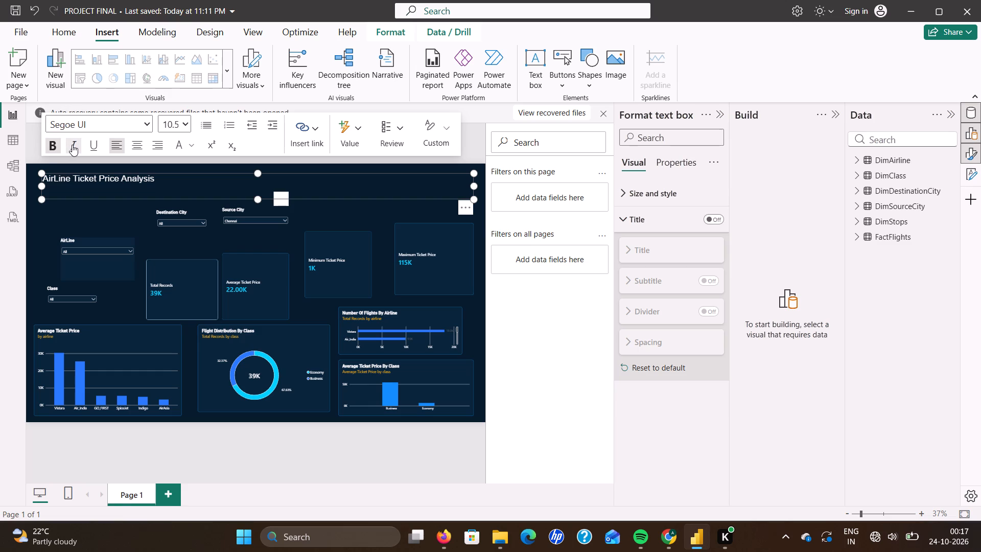
{"action": "left_click", "coordinate": [165, 180]}
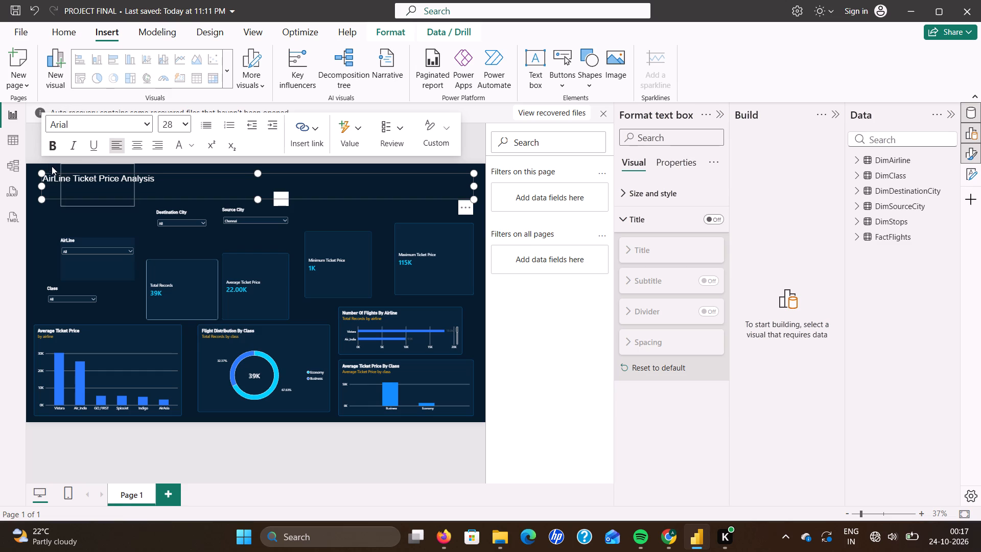
{"action": "left_click_drag", "start_coordinate": [43, 179], "coordinate": [151, 188]}
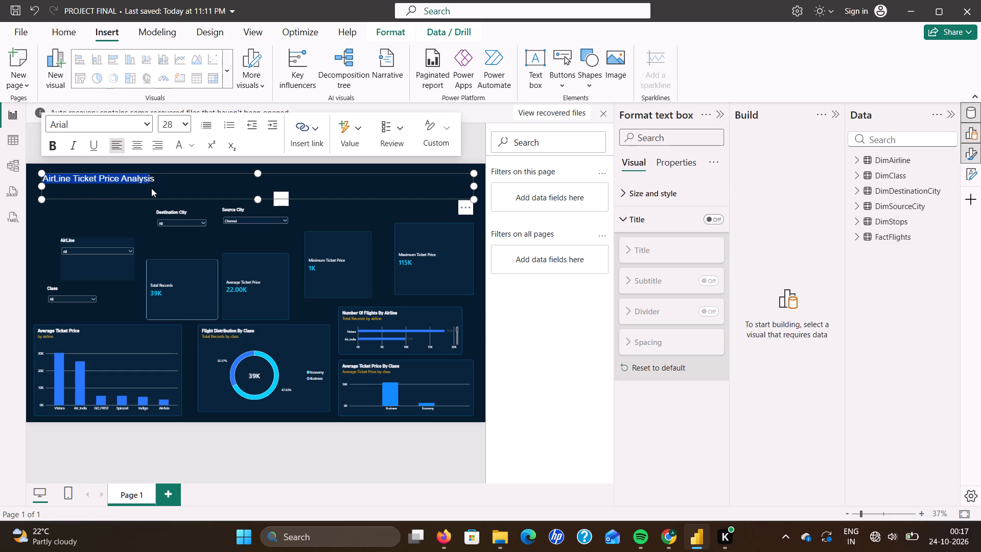
{"action": "left_click_drag", "start_coordinate": [151, 188], "coordinate": [153, 188]}
{"action": "left_click", "coordinate": [55, 150]}
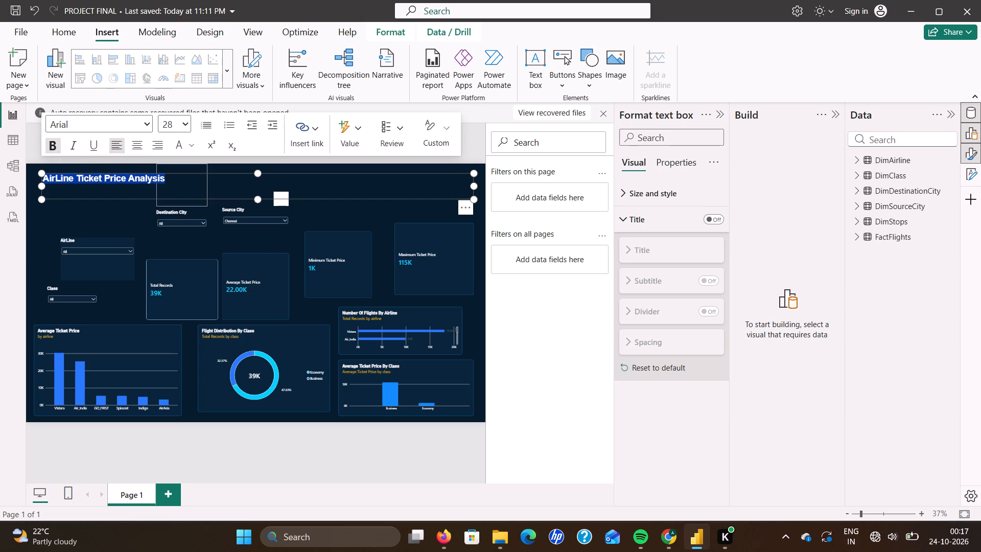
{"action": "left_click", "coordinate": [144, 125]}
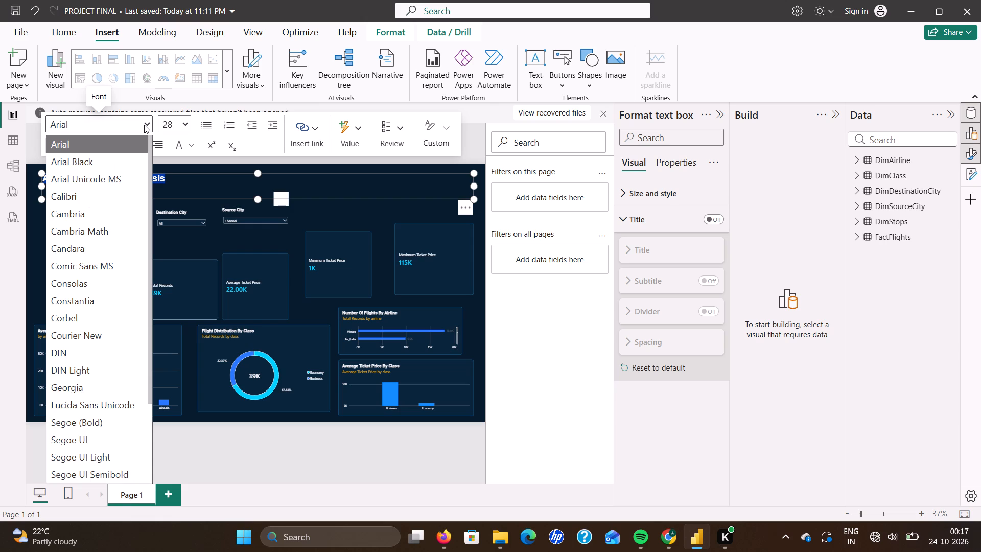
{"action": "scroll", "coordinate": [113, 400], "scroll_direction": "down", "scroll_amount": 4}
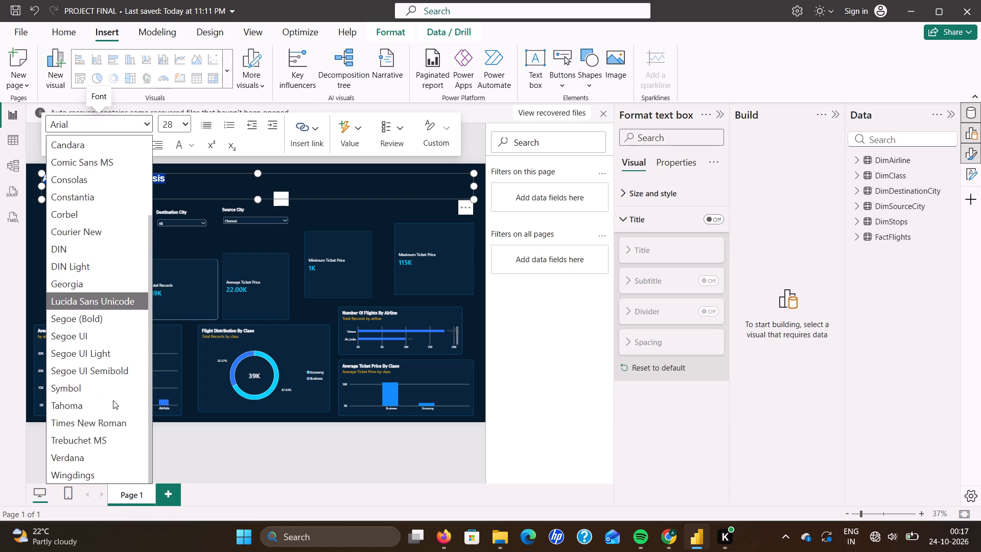
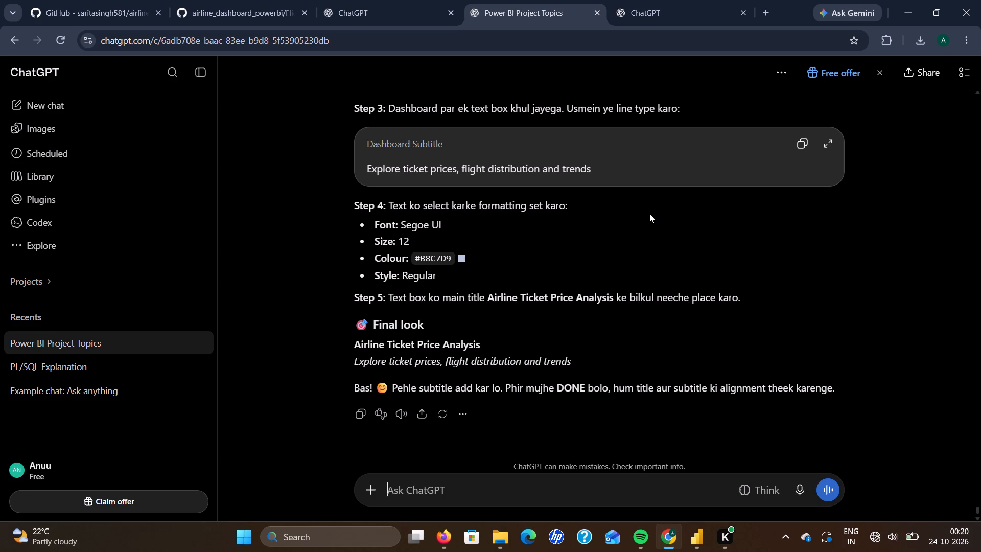
{"action": "scroll", "coordinate": [649, 214], "scroll_direction": "up", "scroll_amount": 1}
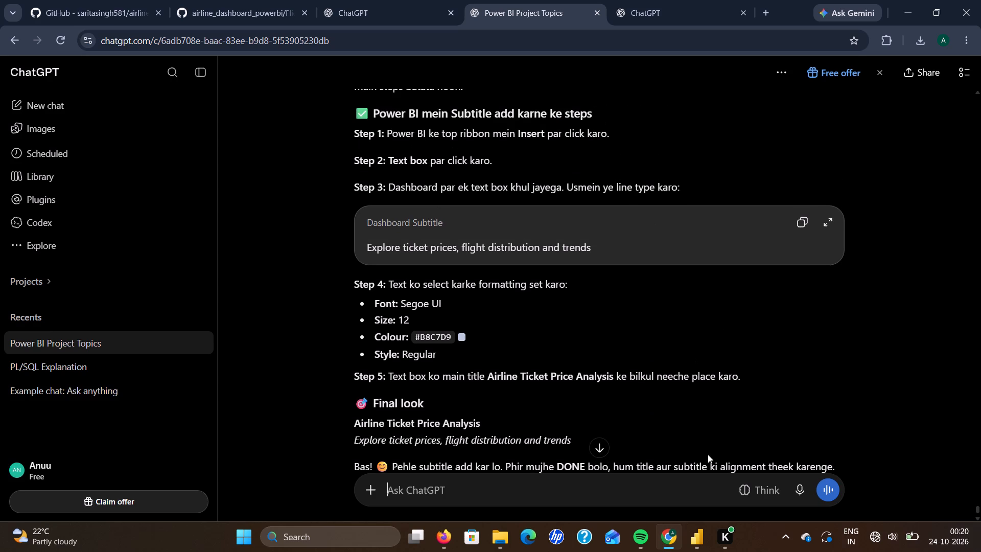
Switch to Power BI and narrow the title text box so it ends a little past the title text, then deselect it.
{"action": "left_click", "coordinate": [700, 544]}
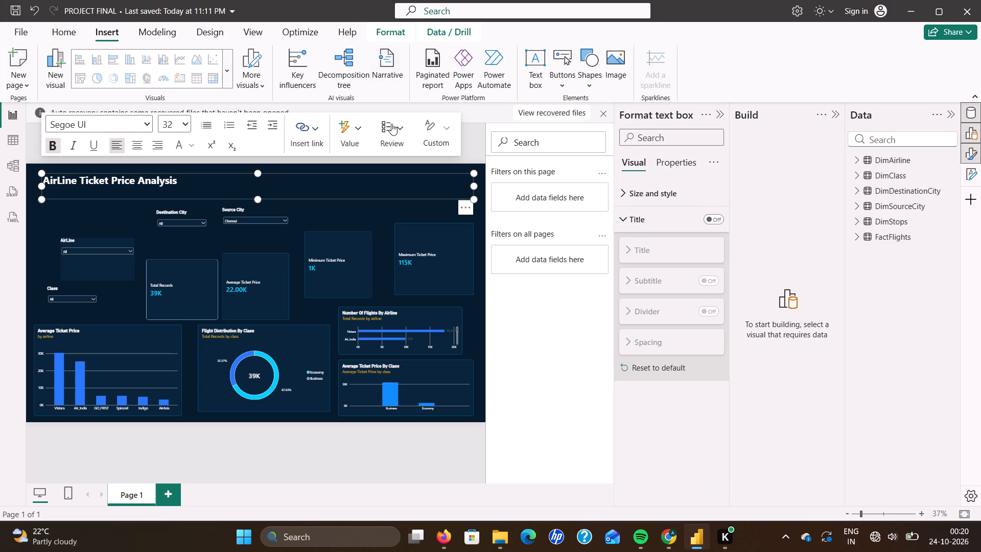
{"action": "left_click_drag", "start_coordinate": [475, 187], "coordinate": [359, 189]}
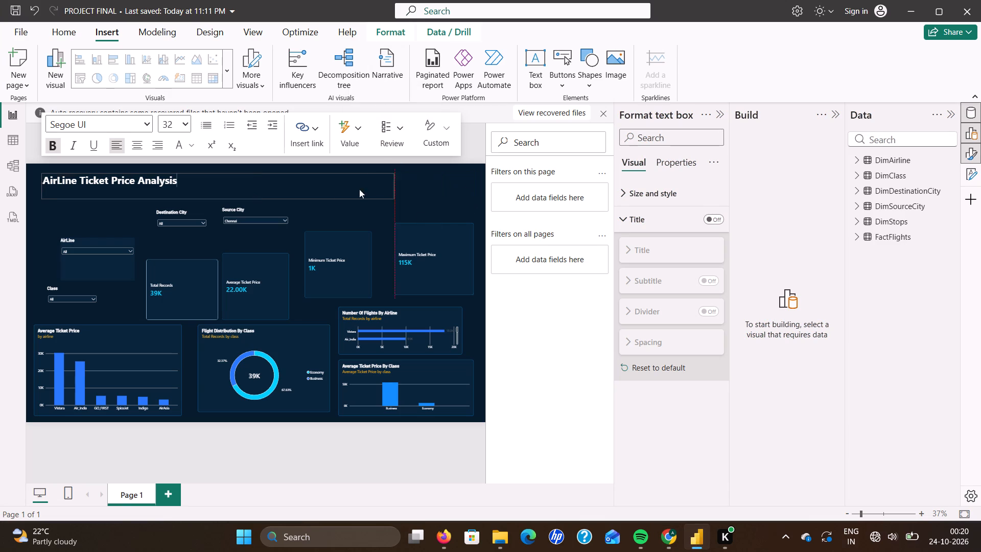
{"action": "left_click_drag", "start_coordinate": [359, 189], "coordinate": [218, 179]}
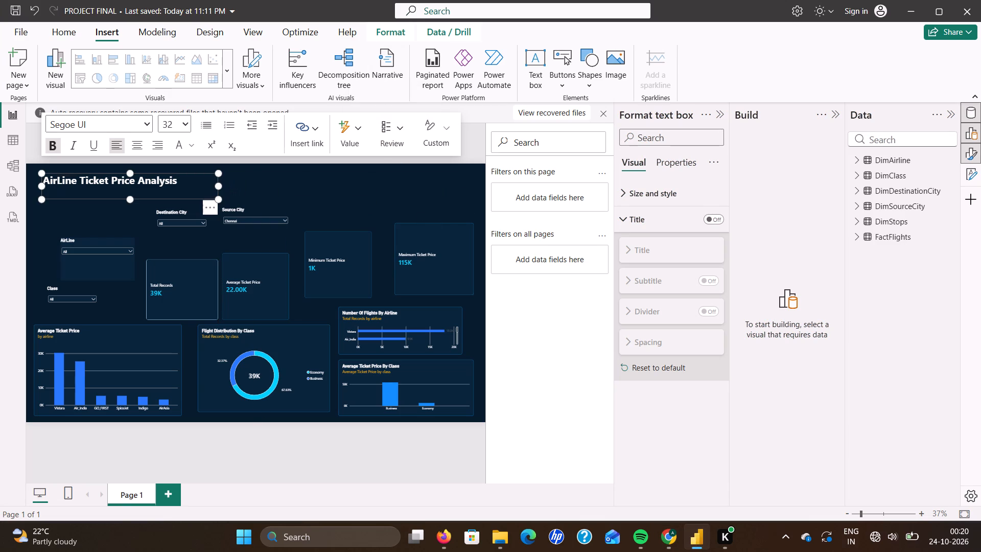
{"action": "left_click", "coordinate": [421, 199]}
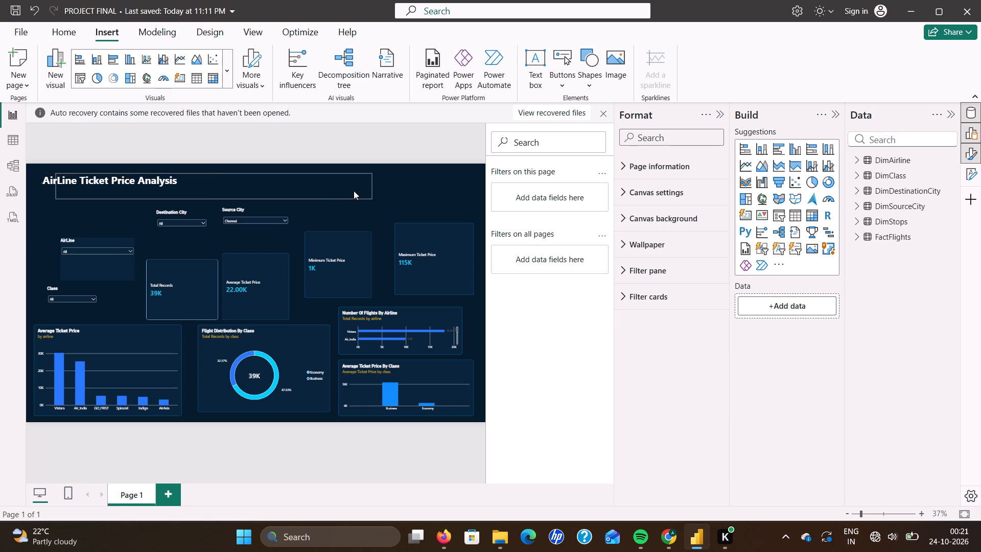
{"action": "left_click", "coordinate": [417, 185]}
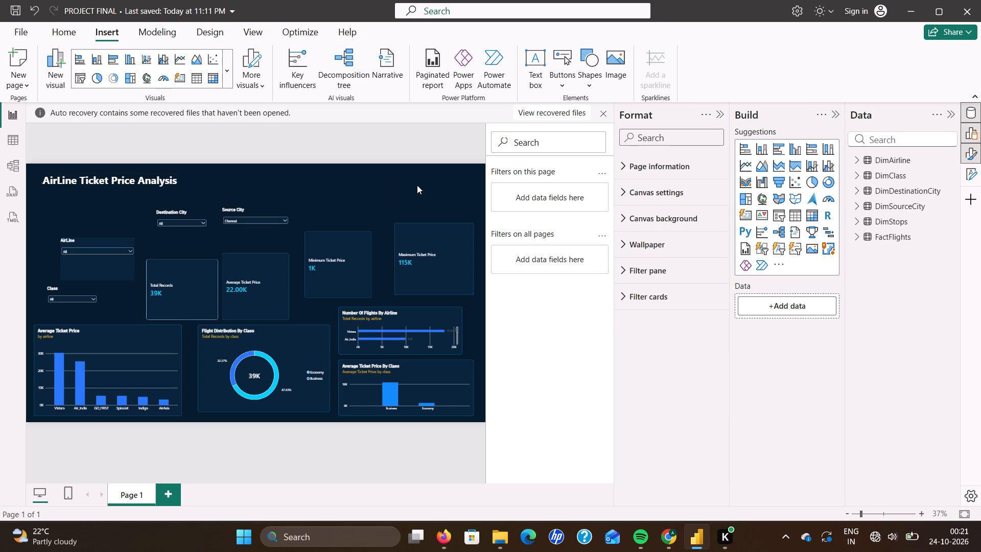
Insert a new text box for the subtitle and resize it to fill the space beside the title, level with the title box.
{"action": "left_click", "coordinate": [528, 63]}
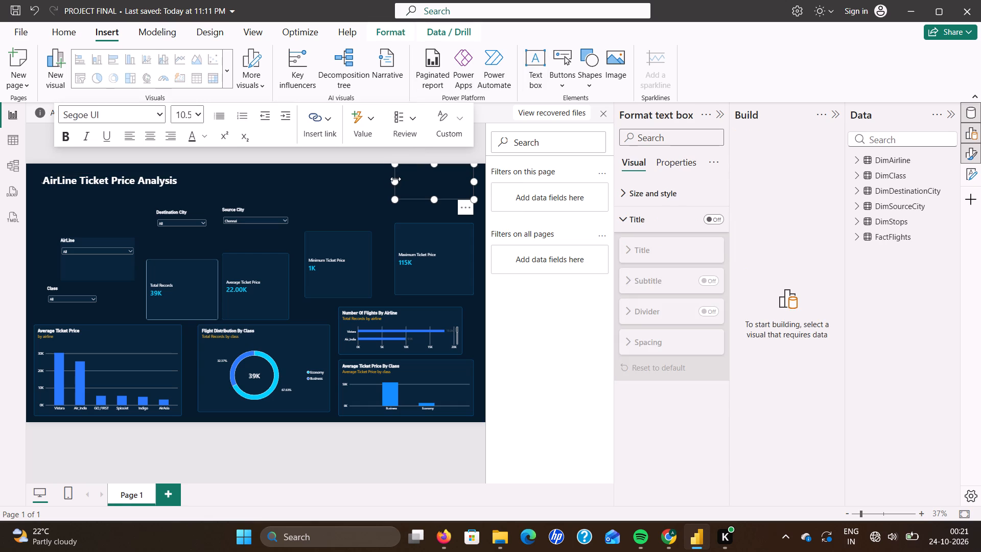
{"action": "left_click_drag", "start_coordinate": [393, 179], "coordinate": [328, 180]}
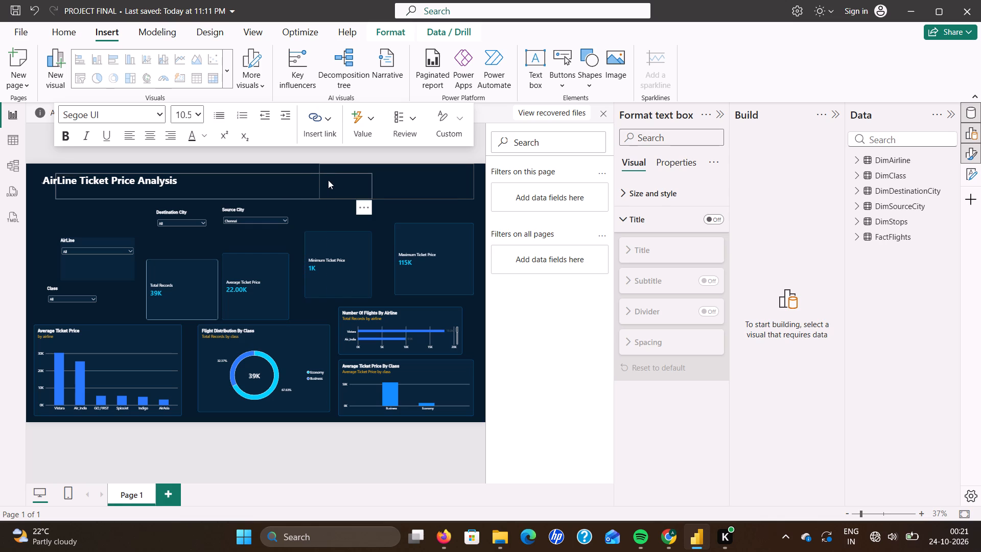
{"action": "left_click_drag", "start_coordinate": [328, 180], "coordinate": [362, 188]}
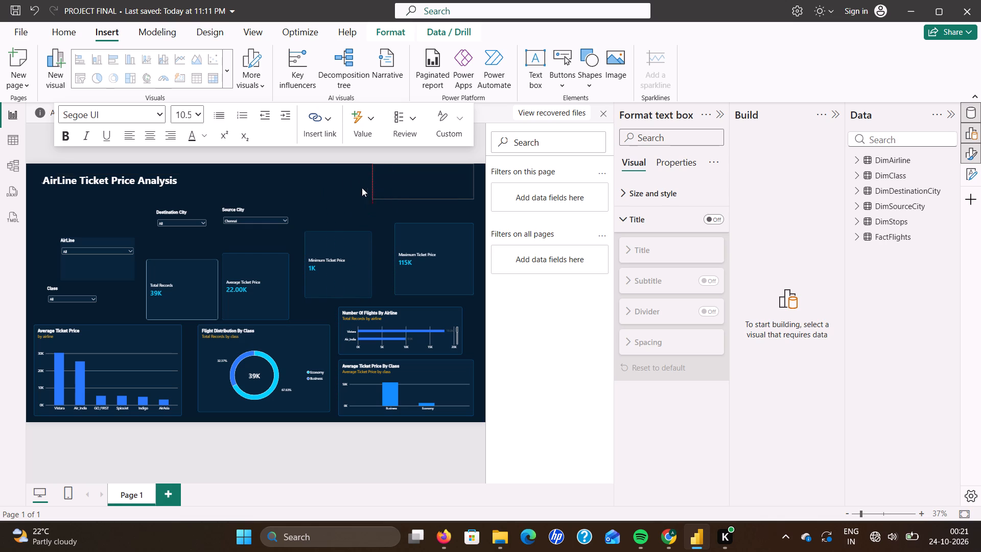
{"action": "left_click_drag", "start_coordinate": [362, 188], "coordinate": [321, 187]}
{"action": "left_click", "coordinate": [403, 166]}
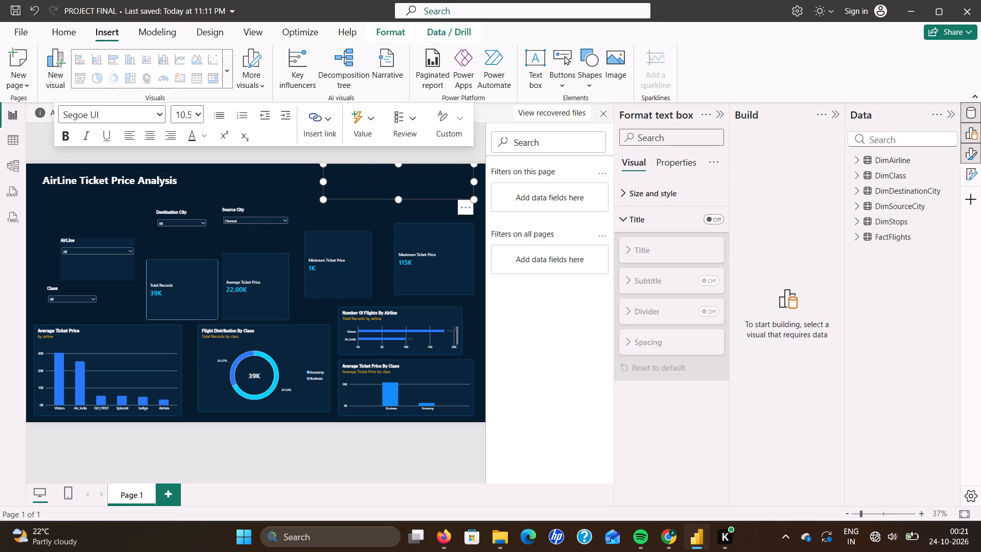
{"action": "left_click_drag", "start_coordinate": [400, 166], "coordinate": [397, 175]}
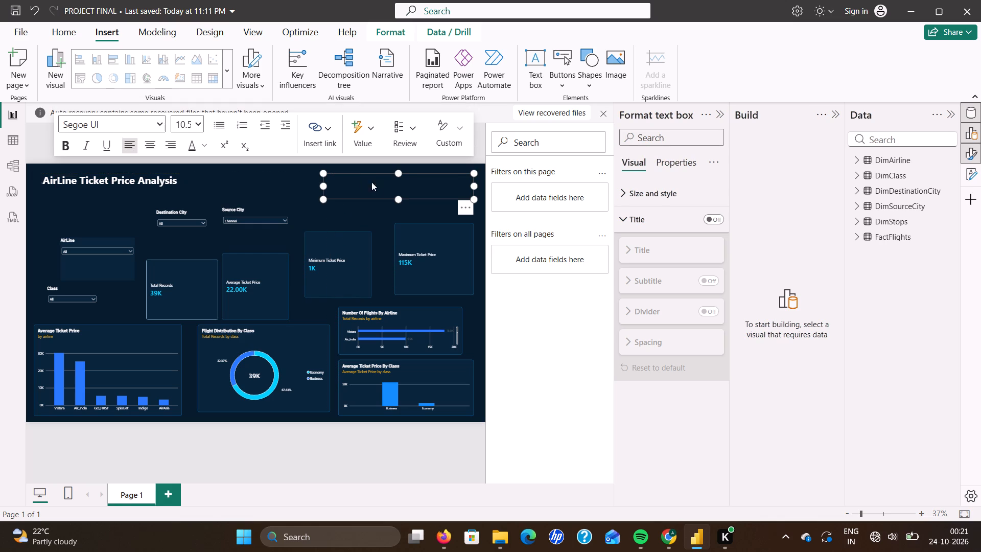
{"action": "left_click_drag", "start_coordinate": [322, 185], "coordinate": [295, 186]}
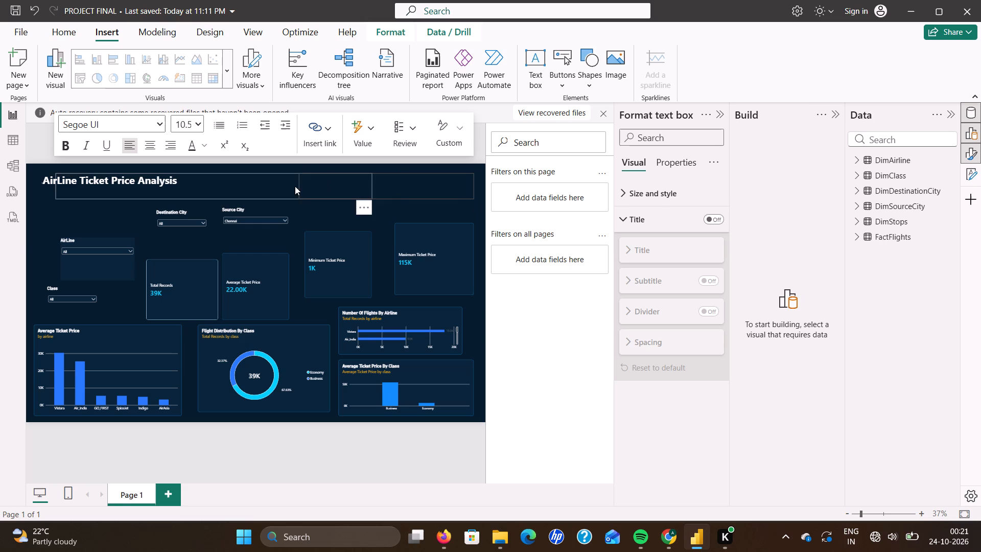
{"action": "left_click_drag", "start_coordinate": [295, 186], "coordinate": [291, 186]}
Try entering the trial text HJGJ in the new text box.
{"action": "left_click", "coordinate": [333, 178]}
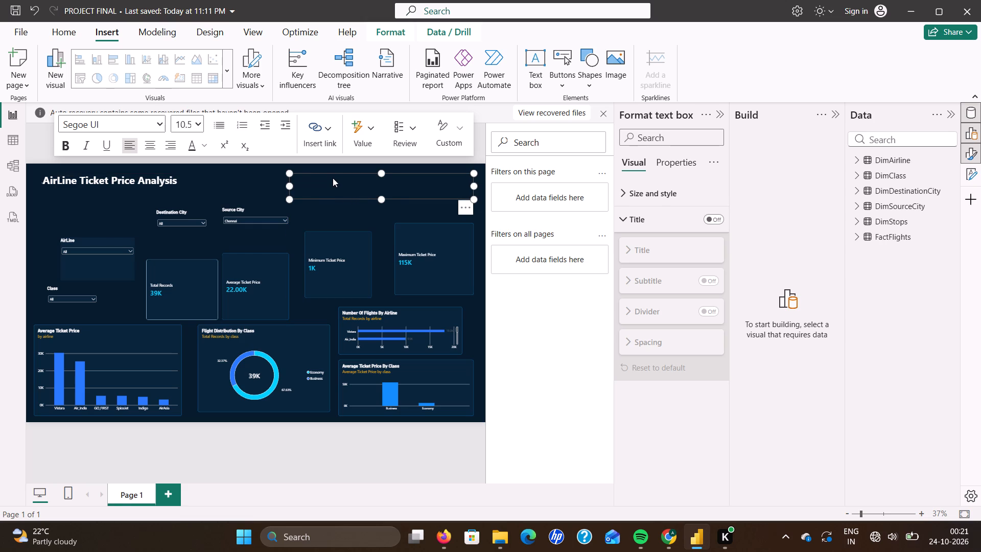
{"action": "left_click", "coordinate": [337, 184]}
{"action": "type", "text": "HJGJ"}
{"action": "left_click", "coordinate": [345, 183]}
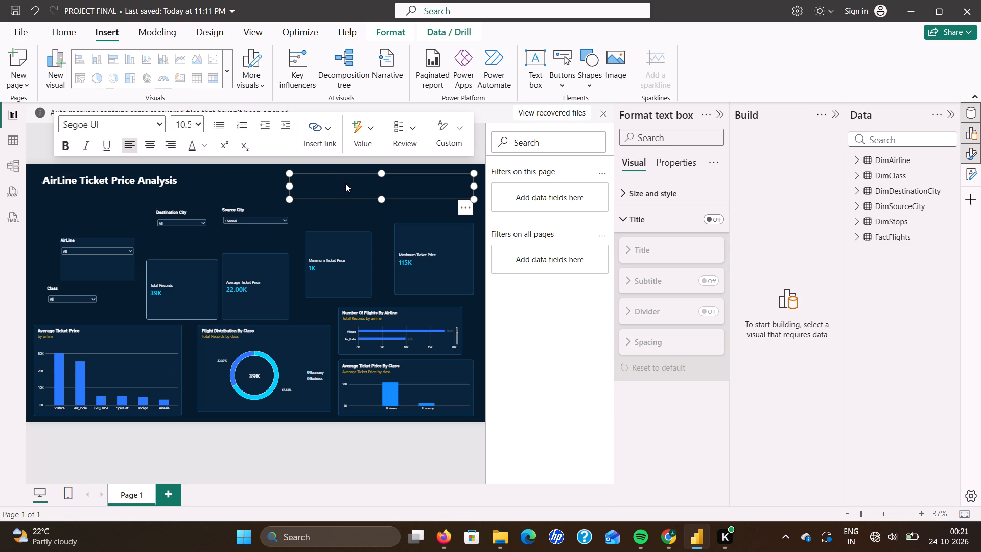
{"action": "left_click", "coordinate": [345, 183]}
Set the new text box's font colour to white, try it with trial text JIE and erase that text.
{"action": "left_click", "coordinate": [203, 146]}
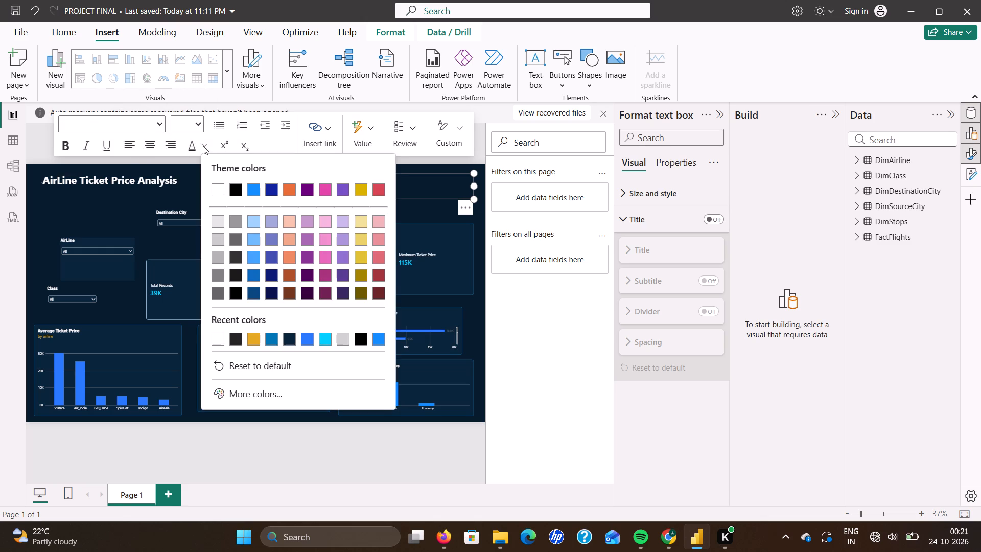
{"action": "left_click", "coordinate": [220, 337]}
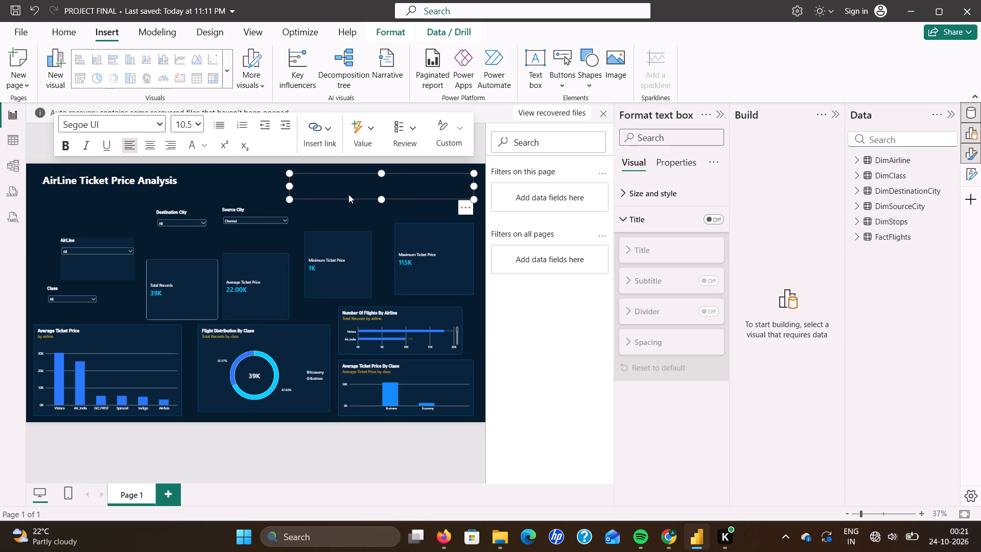
{"action": "type", "text": "JIE"}
{"action": "key", "text": "BackSpace"}
{"action": "key", "text": "BackSpace"}
{"action": "key", "text": "BackSpace"}
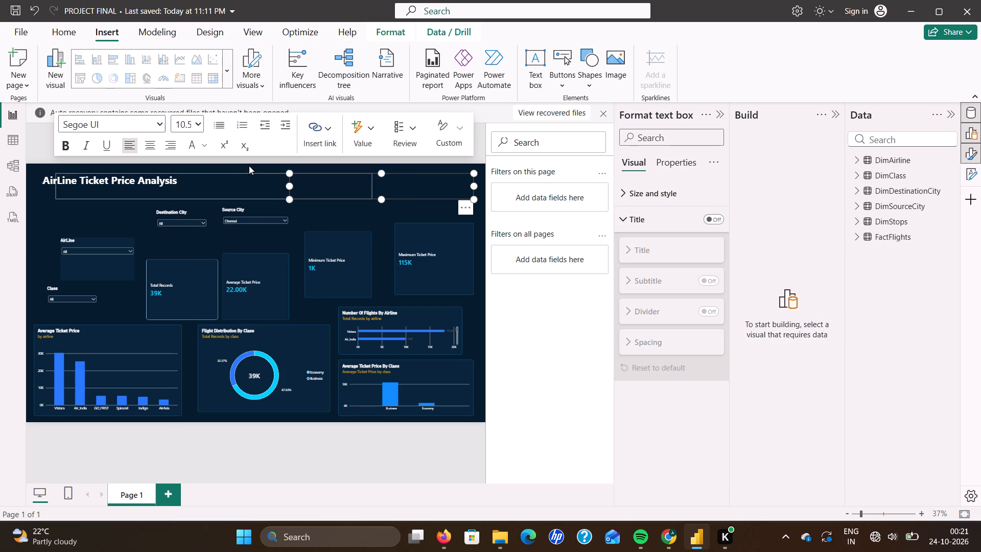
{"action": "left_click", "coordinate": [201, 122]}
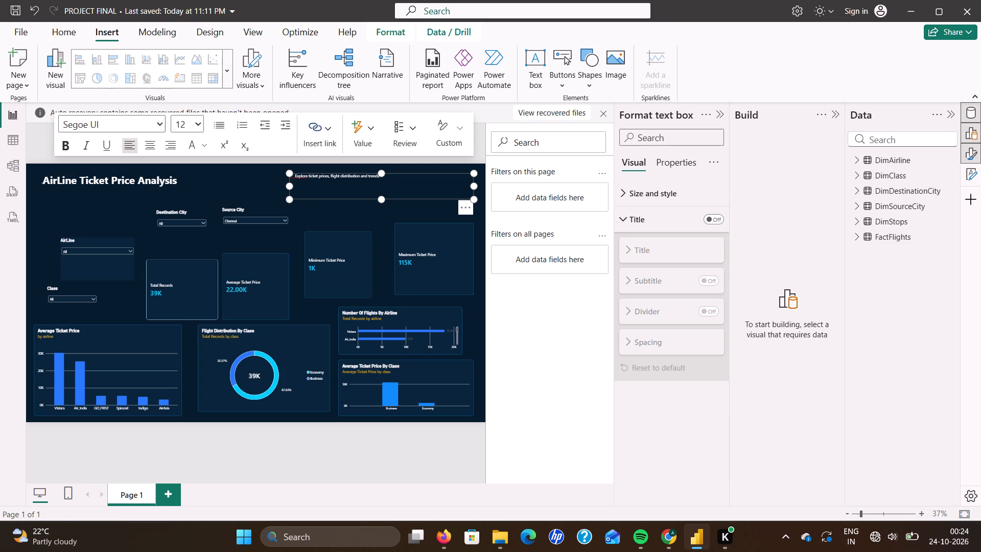
Format the whole subtitle text as bold with font size 16.
{"action": "left_click_drag", "start_coordinate": [294, 174], "coordinate": [384, 174]}
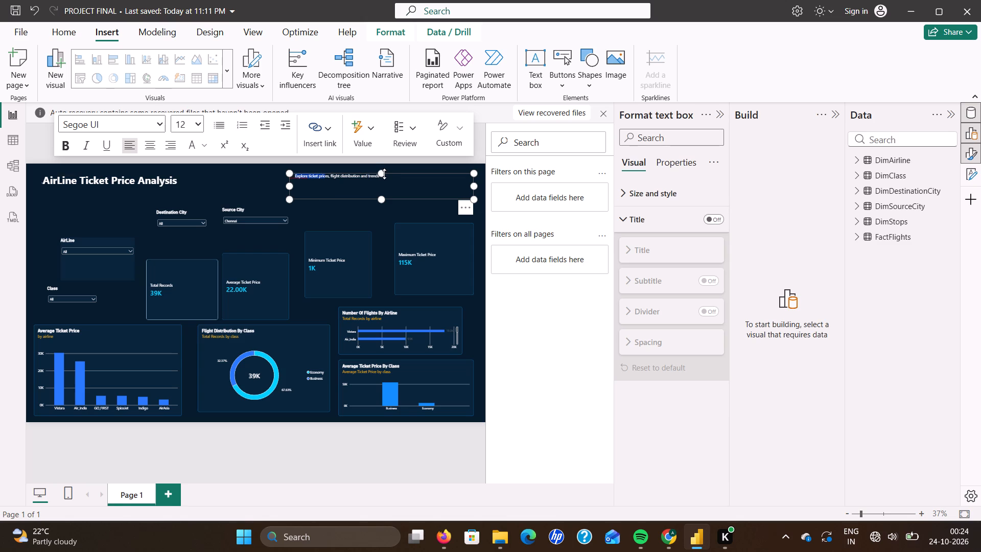
{"action": "left_click_drag", "start_coordinate": [384, 174], "coordinate": [383, 178]}
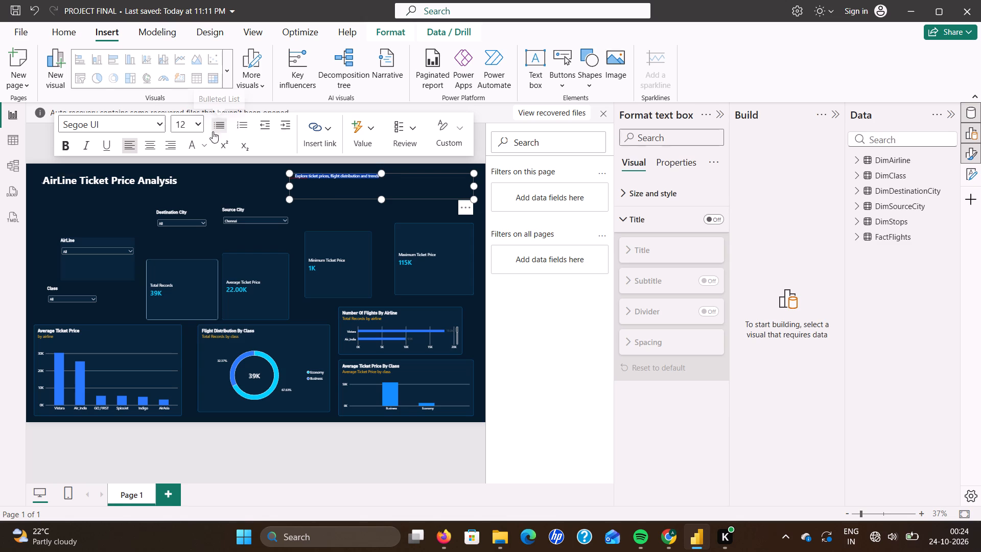
{"action": "left_click", "coordinate": [197, 123]}
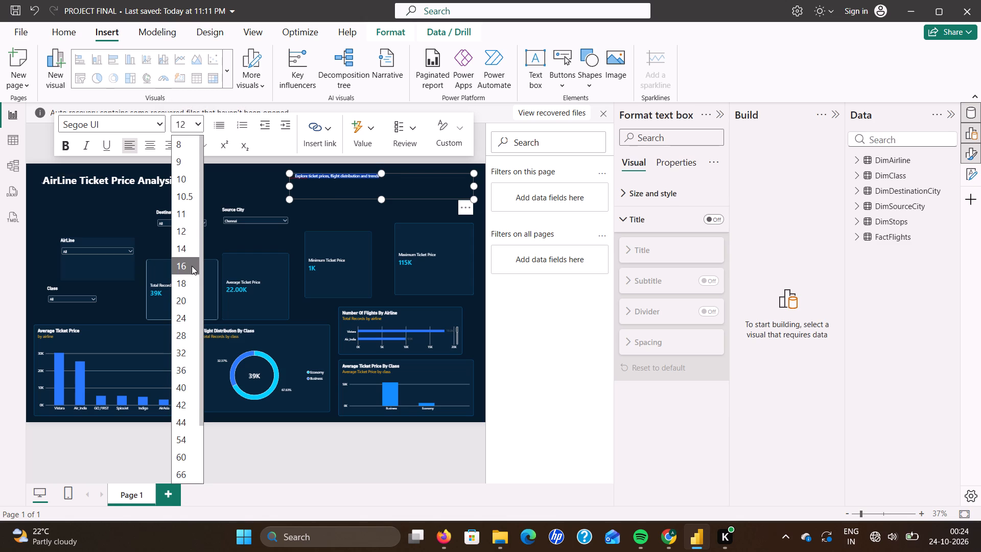
{"action": "left_click", "coordinate": [189, 266]}
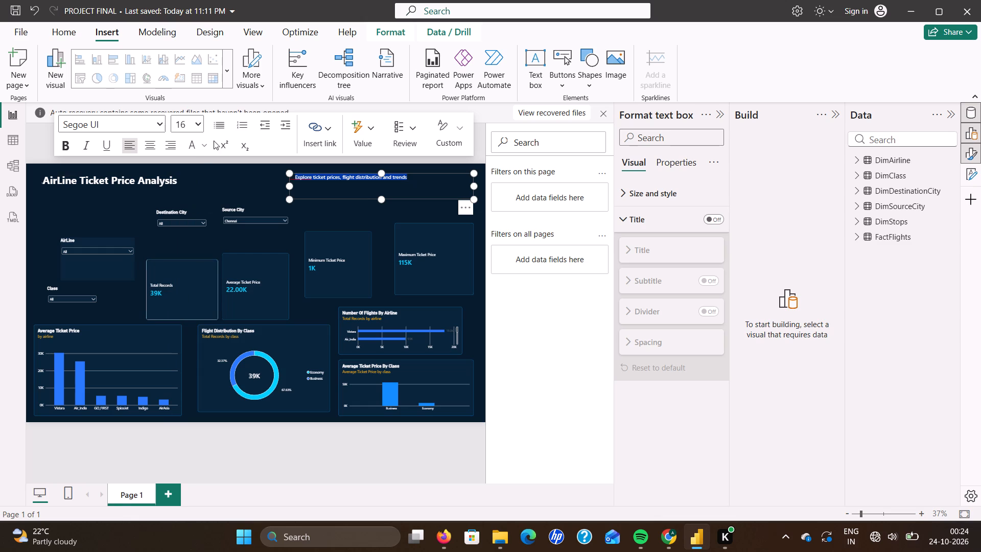
{"action": "left_click", "coordinate": [66, 149]}
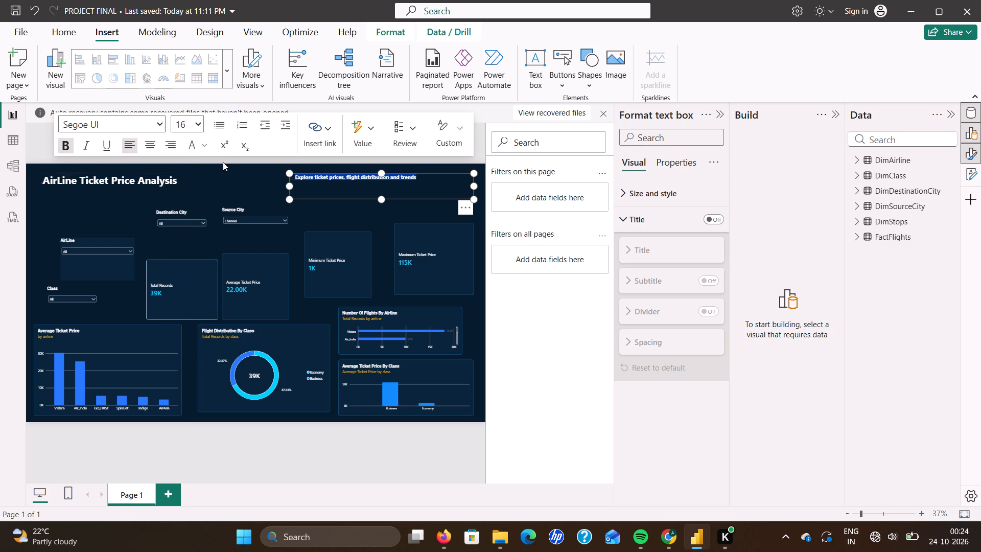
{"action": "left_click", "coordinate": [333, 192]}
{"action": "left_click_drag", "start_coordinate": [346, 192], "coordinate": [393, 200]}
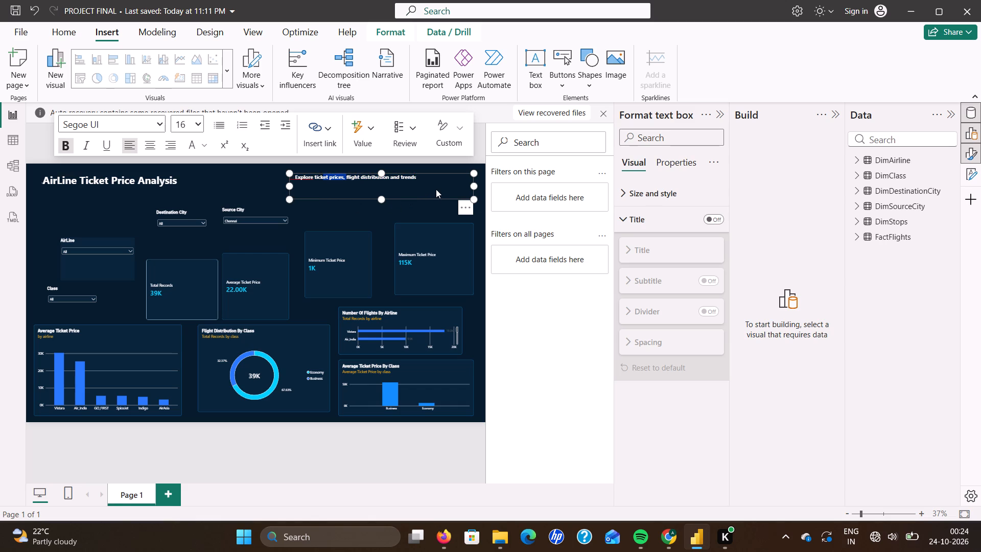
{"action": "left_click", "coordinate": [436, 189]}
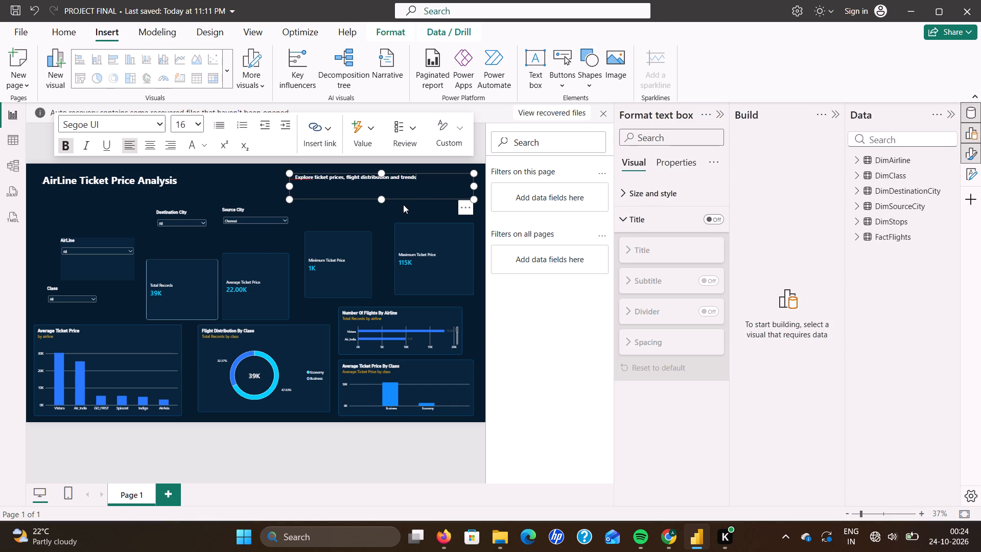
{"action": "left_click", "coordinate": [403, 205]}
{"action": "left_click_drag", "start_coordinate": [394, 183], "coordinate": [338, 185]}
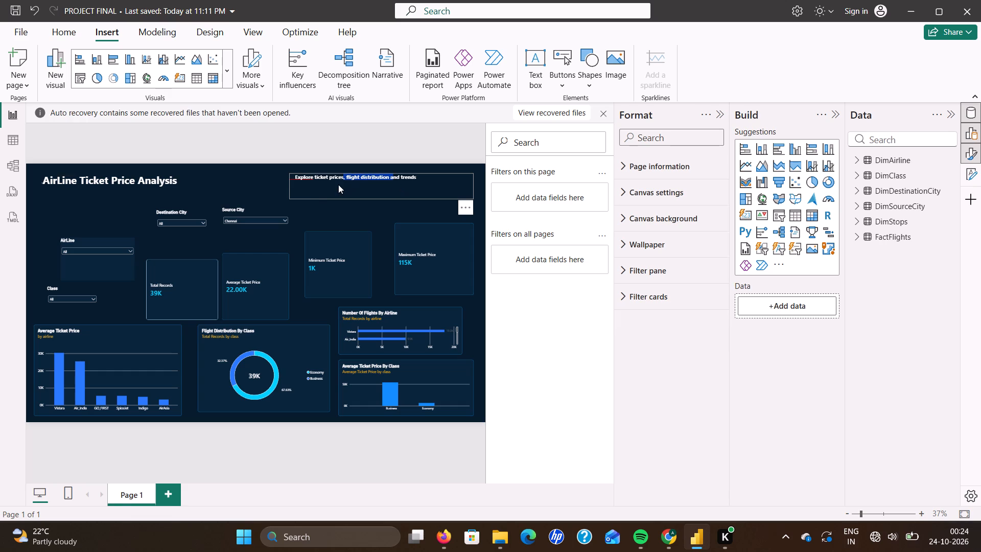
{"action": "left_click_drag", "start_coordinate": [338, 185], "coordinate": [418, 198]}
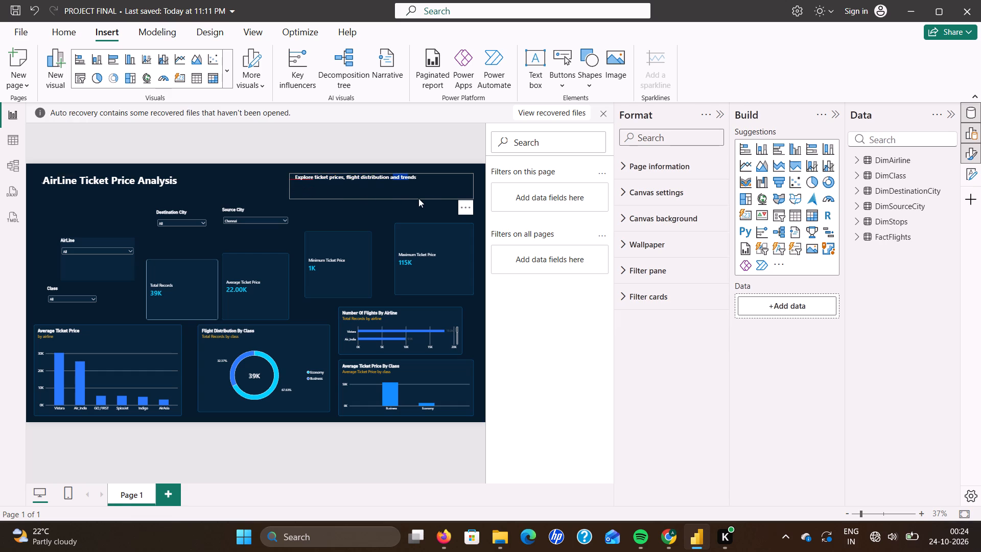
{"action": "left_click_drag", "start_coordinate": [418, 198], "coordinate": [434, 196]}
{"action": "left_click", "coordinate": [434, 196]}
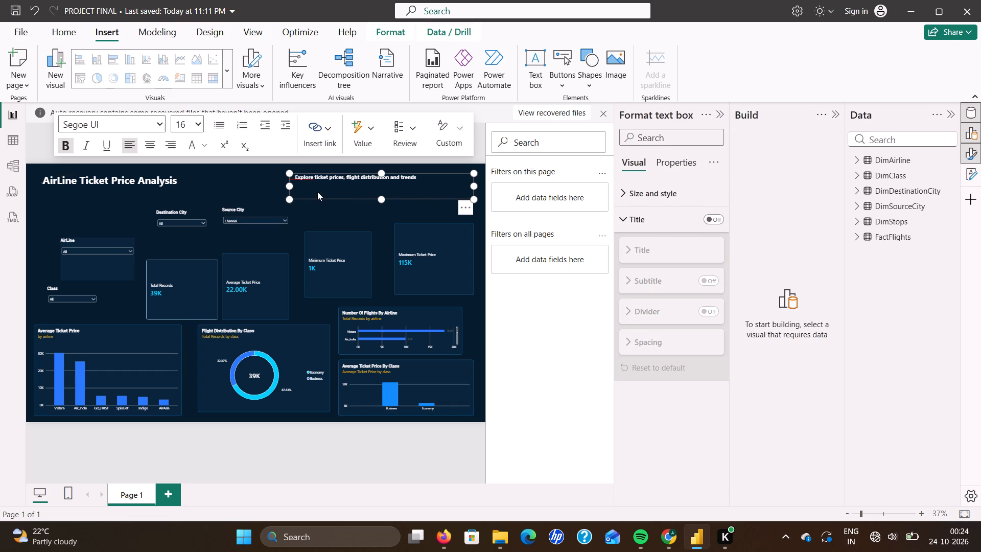
Extend the subtitle text box leftward so its left edge lines up with the start of the AirLine Ticket Price Analysis title.
{"action": "left_click_drag", "start_coordinate": [317, 192], "coordinate": [268, 194]}
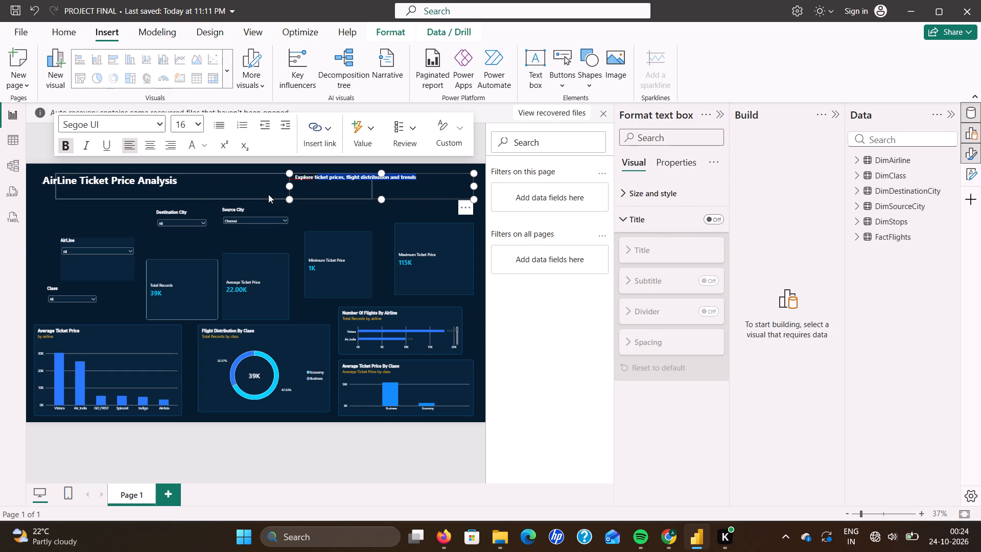
{"action": "left_click_drag", "start_coordinate": [268, 194], "coordinate": [116, 189]}
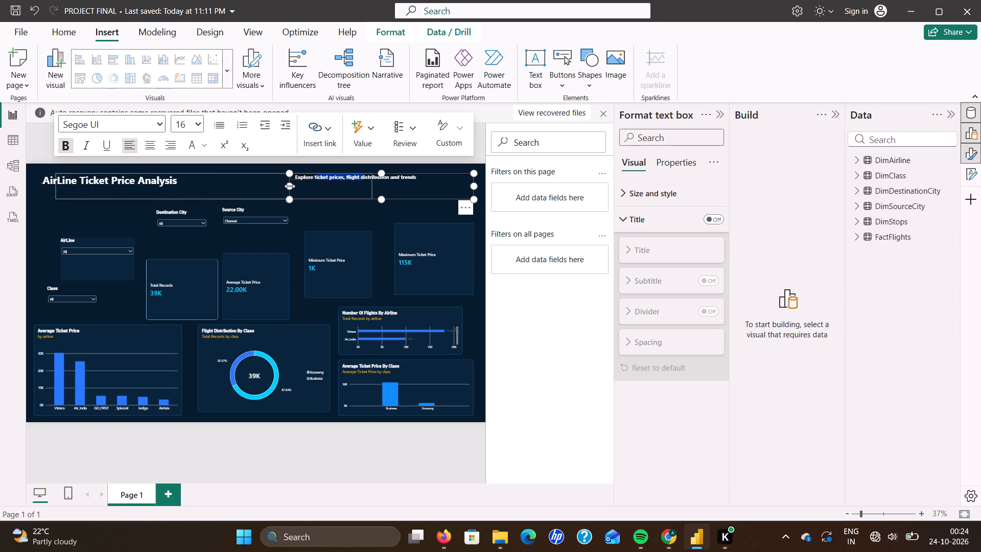
{"action": "left_click_drag", "start_coordinate": [290, 186], "coordinate": [136, 201]}
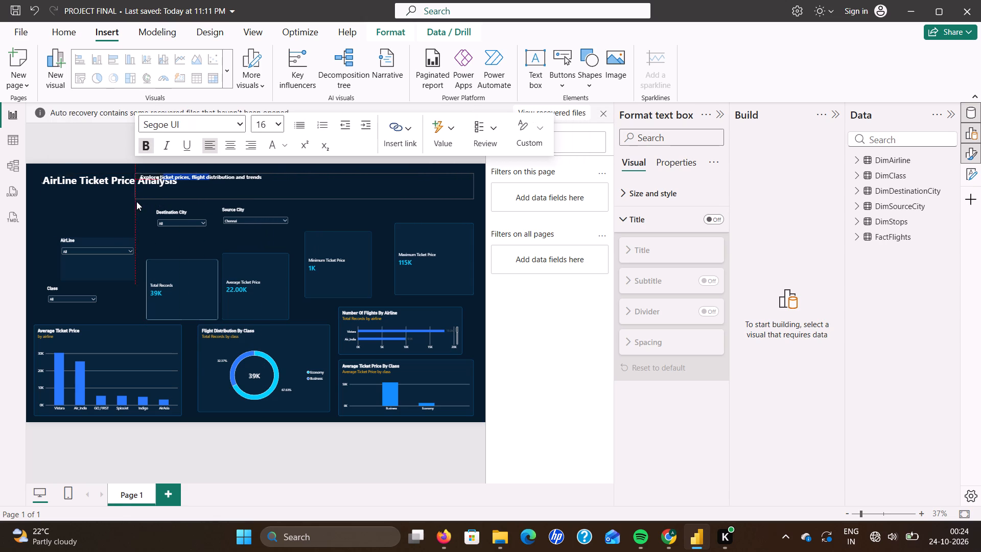
{"action": "left_click_drag", "start_coordinate": [136, 201], "coordinate": [41, 194]}
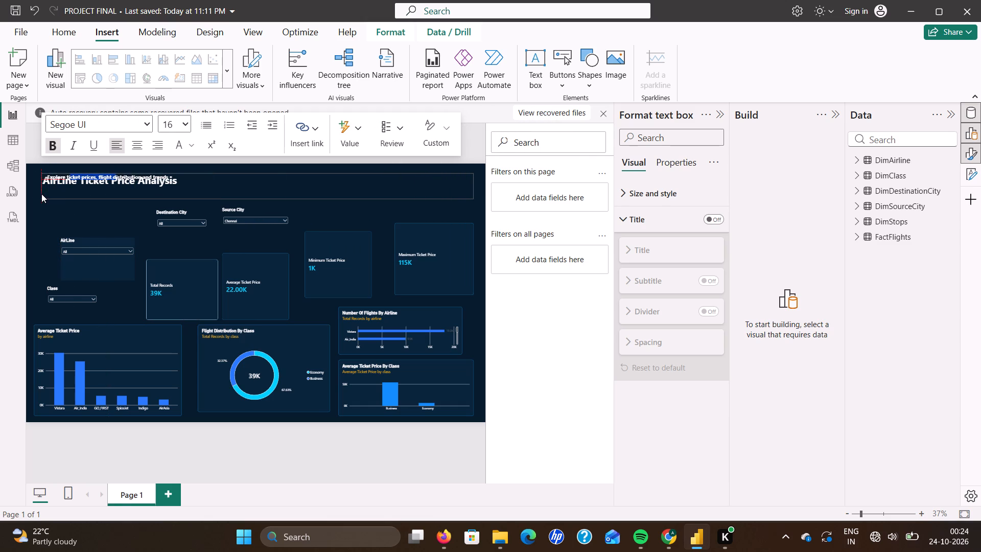
{"action": "left_click_drag", "start_coordinate": [41, 194], "coordinate": [41, 194]}
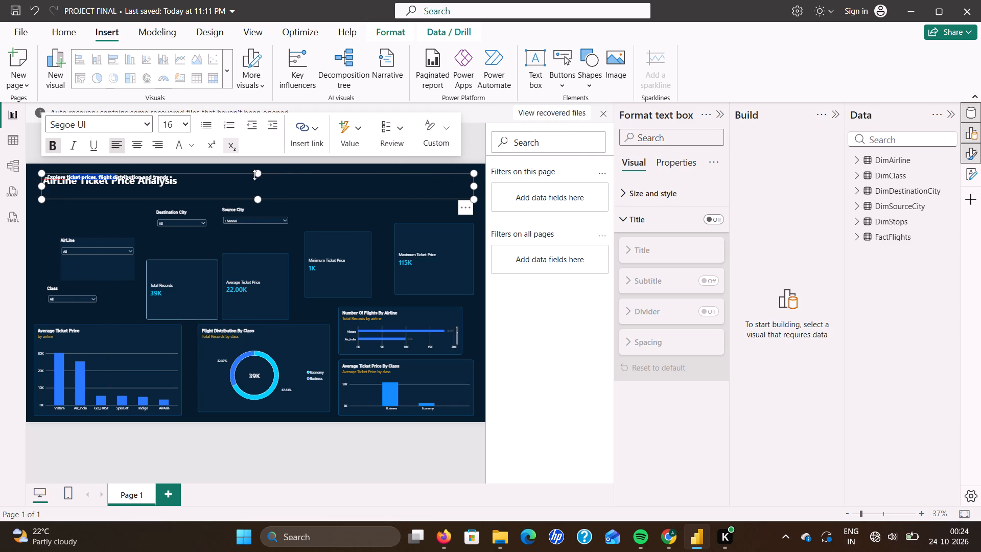
Resize the subtitle box so it sits directly beneath the dashboard title and is only about as wide as its text.
{"action": "left_click_drag", "start_coordinate": [254, 174], "coordinate": [254, 187]}
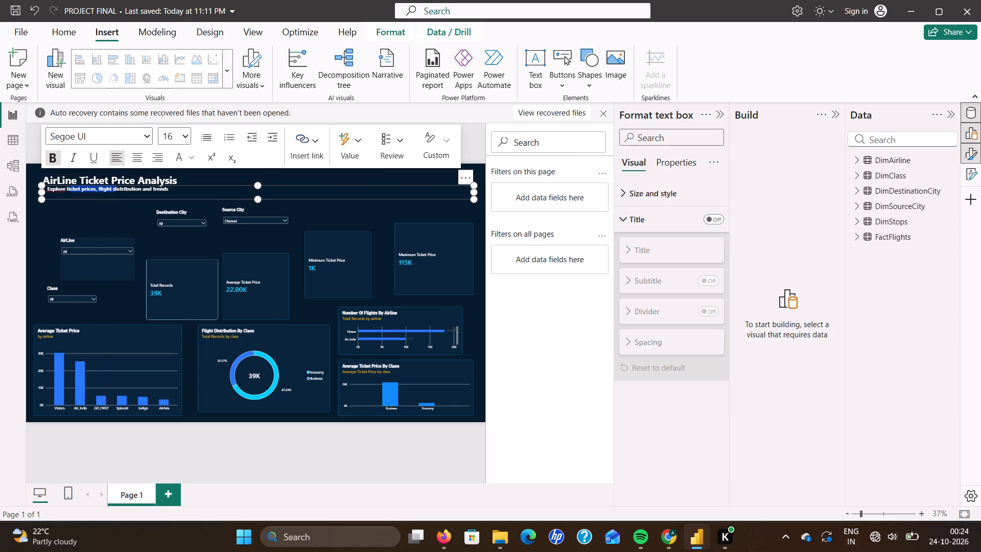
{"action": "left_click_drag", "start_coordinate": [259, 189], "coordinate": [411, 215]}
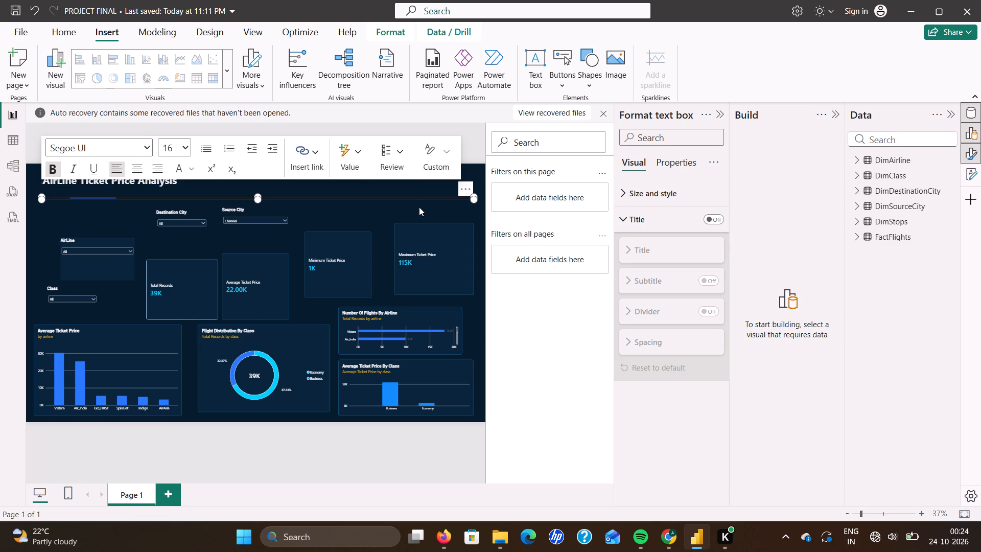
{"action": "left_click_drag", "start_coordinate": [258, 196], "coordinate": [258, 196]}
{"action": "left_click_drag", "start_coordinate": [258, 196], "coordinate": [261, 177]}
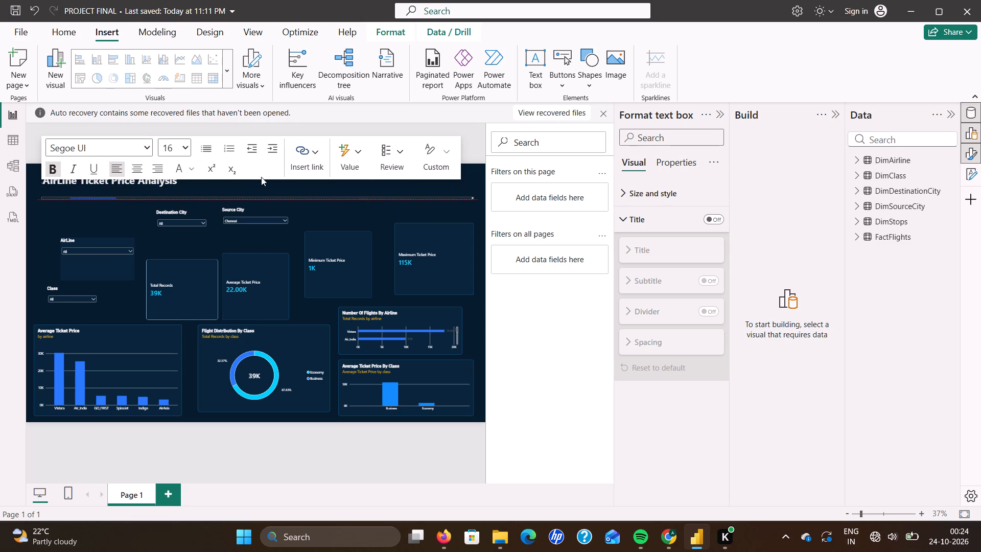
{"action": "left_click_drag", "start_coordinate": [261, 177], "coordinate": [258, 186]}
{"action": "left_click_drag", "start_coordinate": [258, 202], "coordinate": [258, 211]}
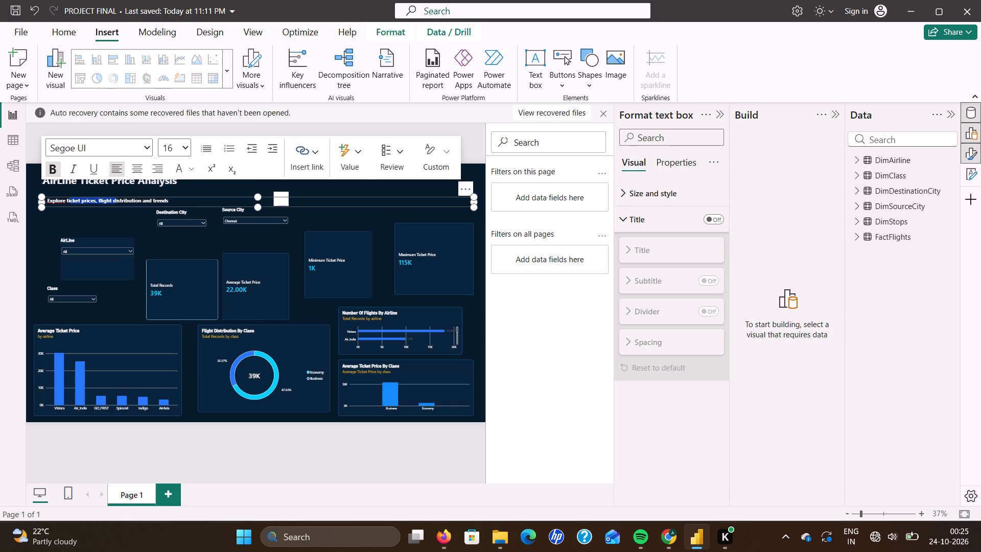
{"action": "left_click_drag", "start_coordinate": [257, 196], "coordinate": [255, 191]}
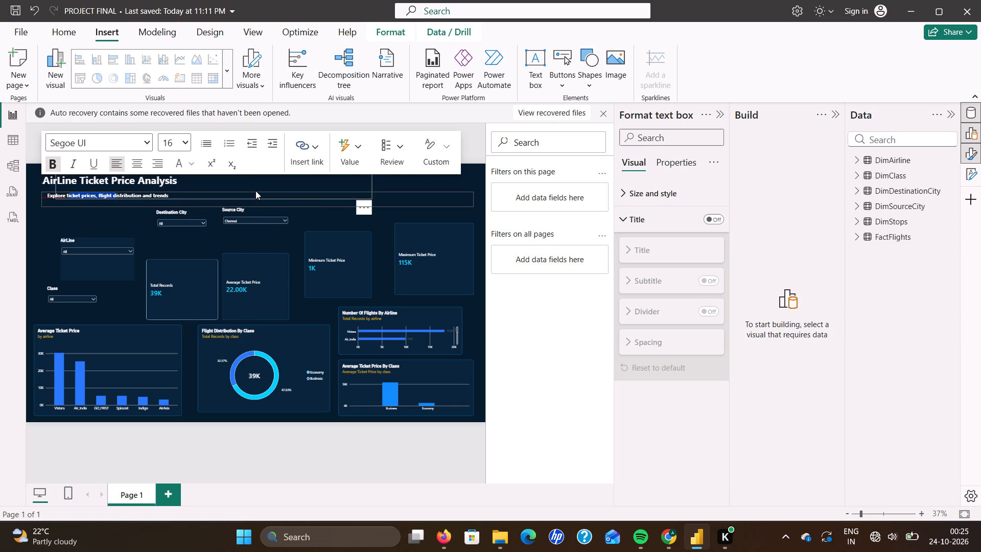
{"action": "left_click_drag", "start_coordinate": [255, 191], "coordinate": [256, 189]}
{"action": "left_click_drag", "start_coordinate": [472, 197], "coordinate": [417, 195]}
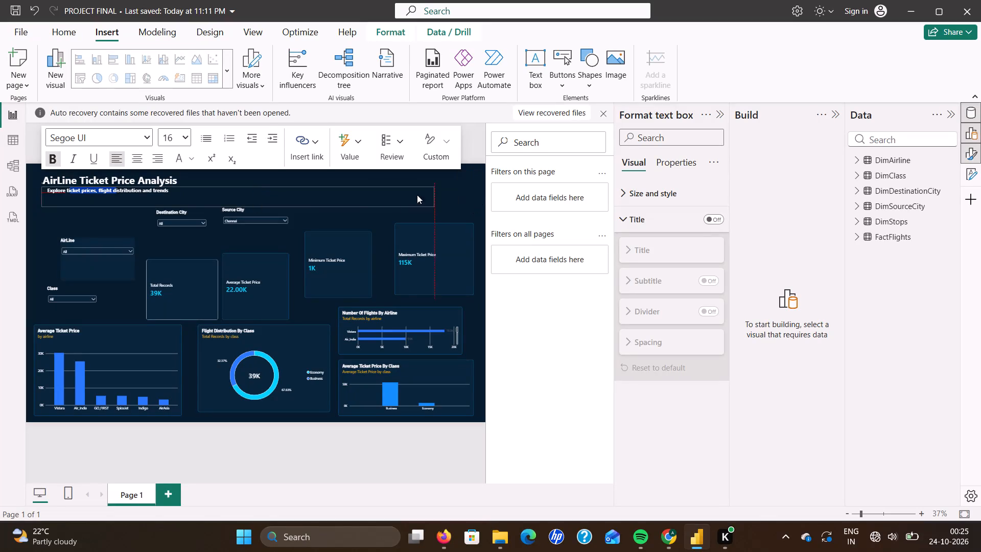
{"action": "left_click_drag", "start_coordinate": [417, 195], "coordinate": [172, 196]}
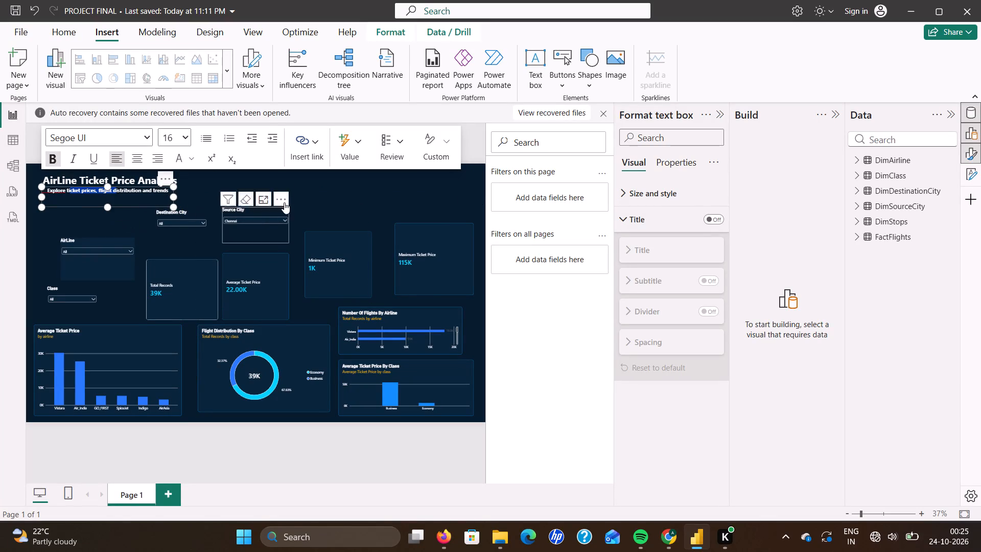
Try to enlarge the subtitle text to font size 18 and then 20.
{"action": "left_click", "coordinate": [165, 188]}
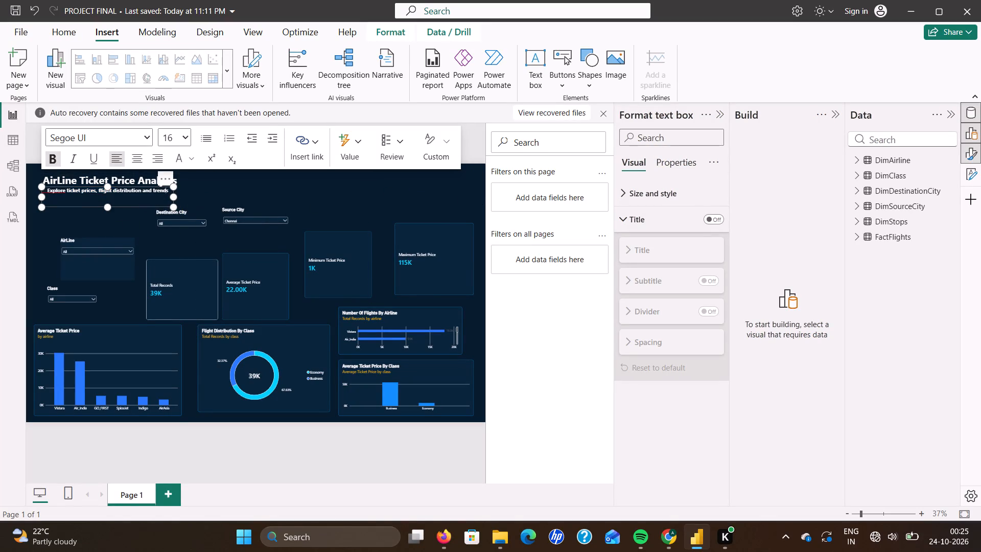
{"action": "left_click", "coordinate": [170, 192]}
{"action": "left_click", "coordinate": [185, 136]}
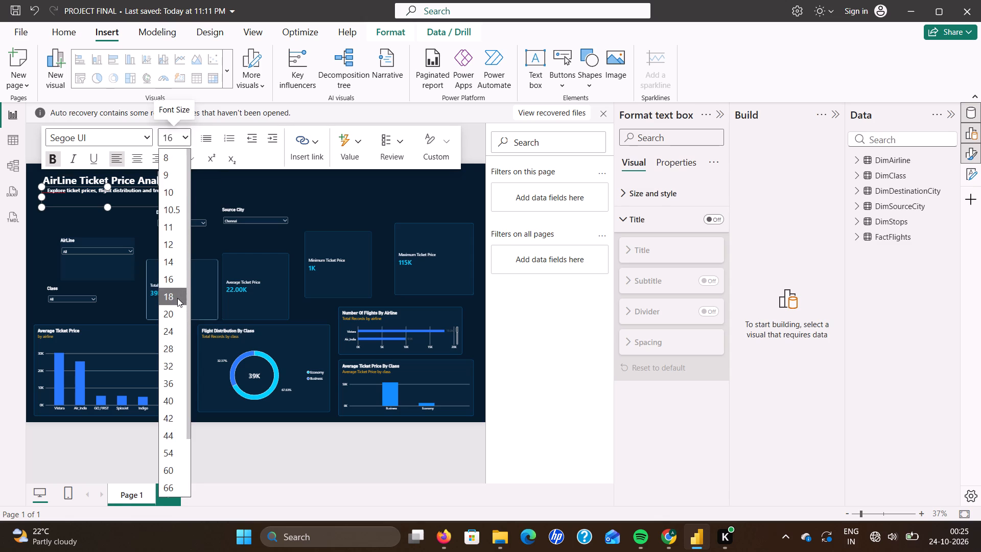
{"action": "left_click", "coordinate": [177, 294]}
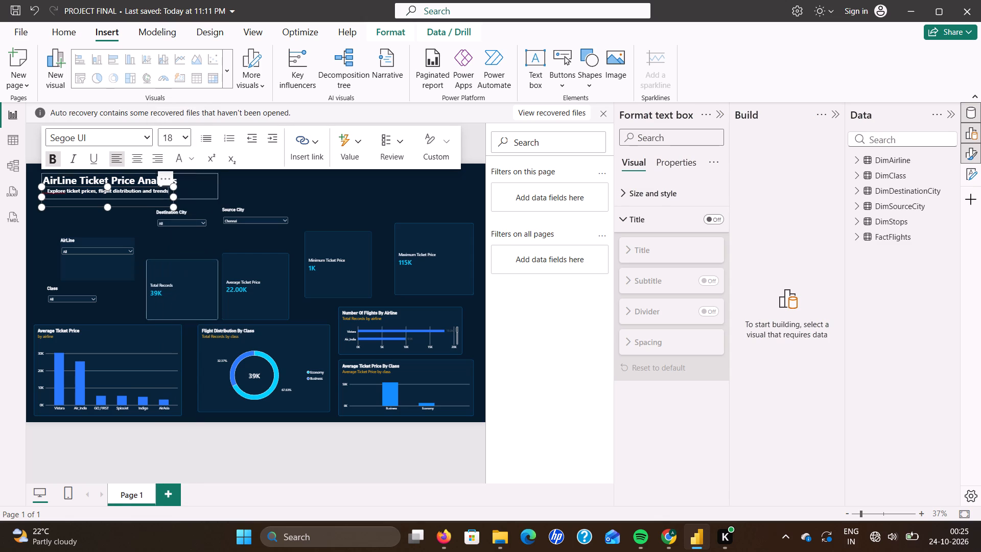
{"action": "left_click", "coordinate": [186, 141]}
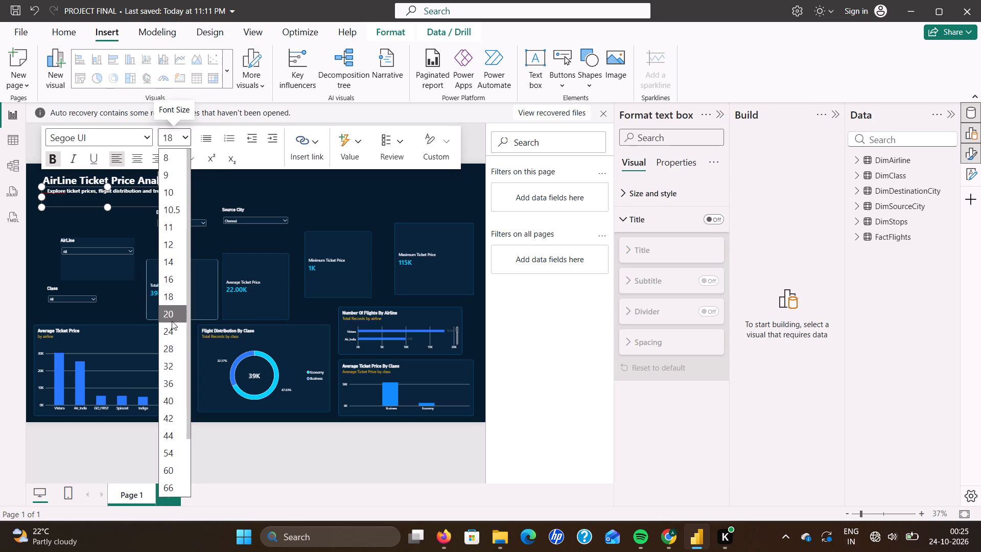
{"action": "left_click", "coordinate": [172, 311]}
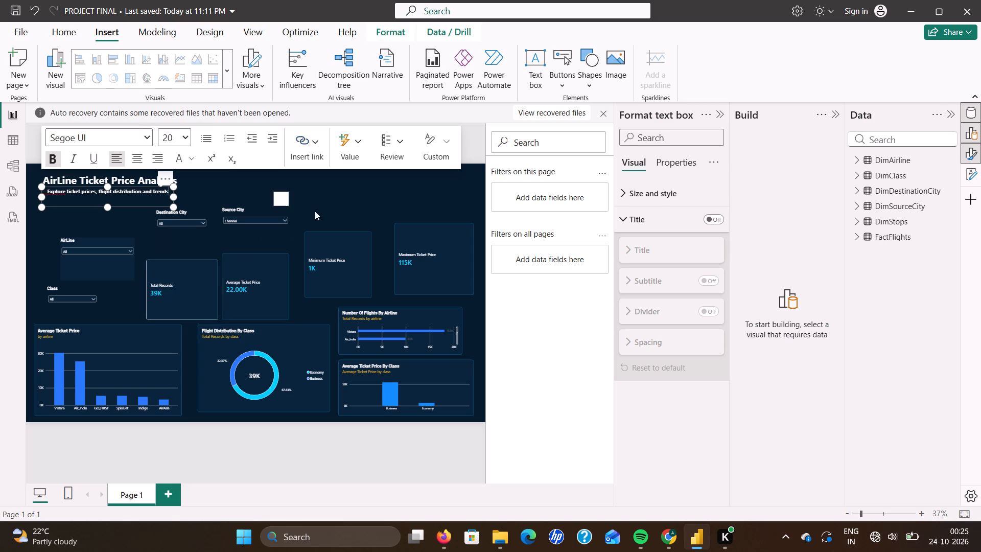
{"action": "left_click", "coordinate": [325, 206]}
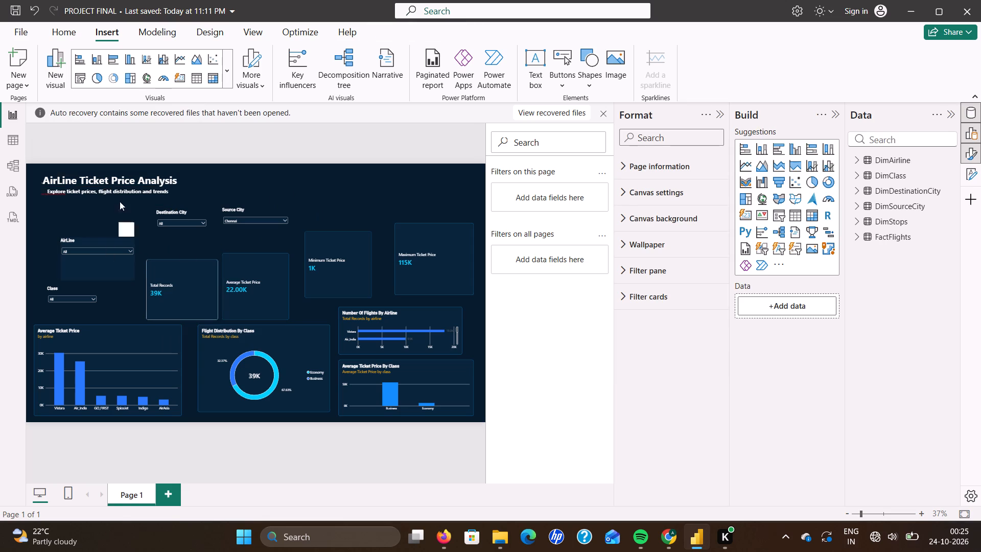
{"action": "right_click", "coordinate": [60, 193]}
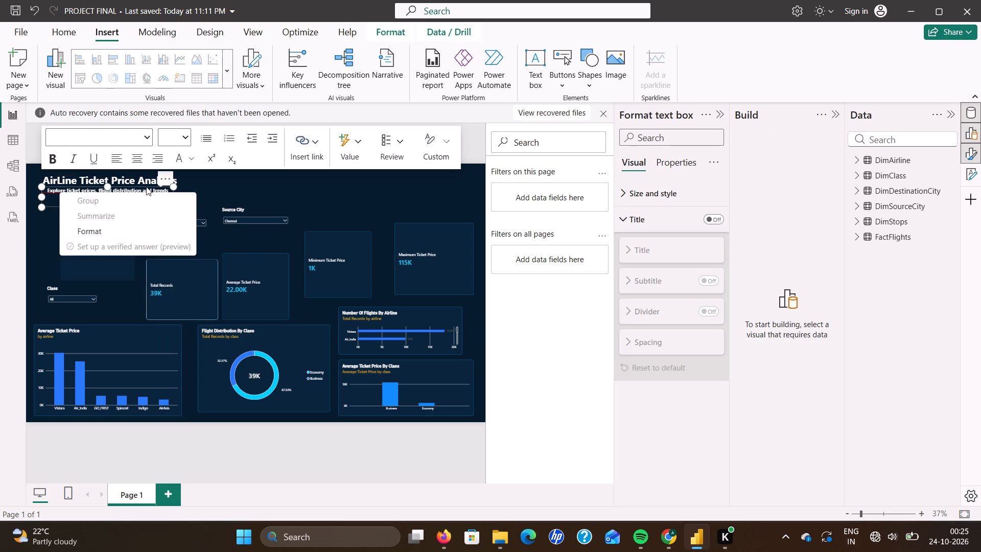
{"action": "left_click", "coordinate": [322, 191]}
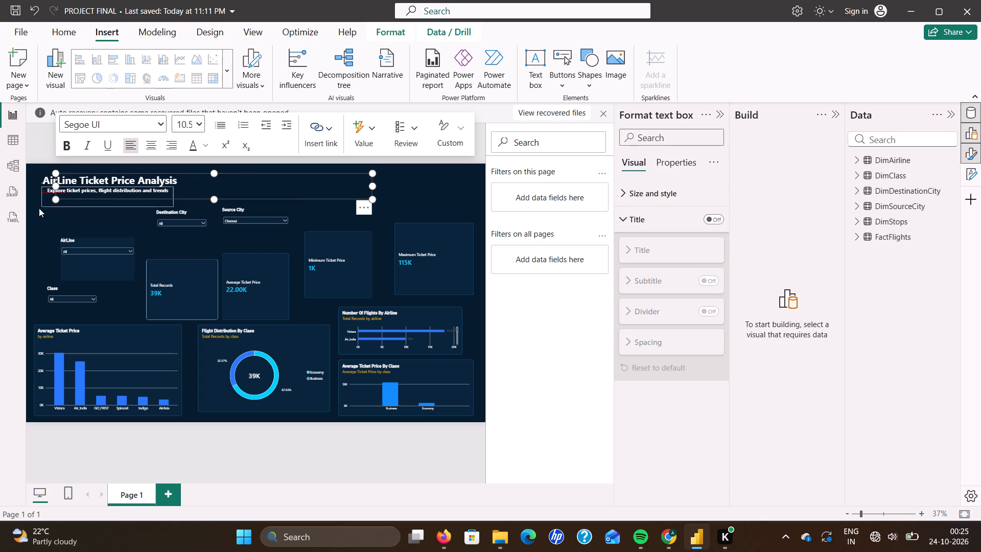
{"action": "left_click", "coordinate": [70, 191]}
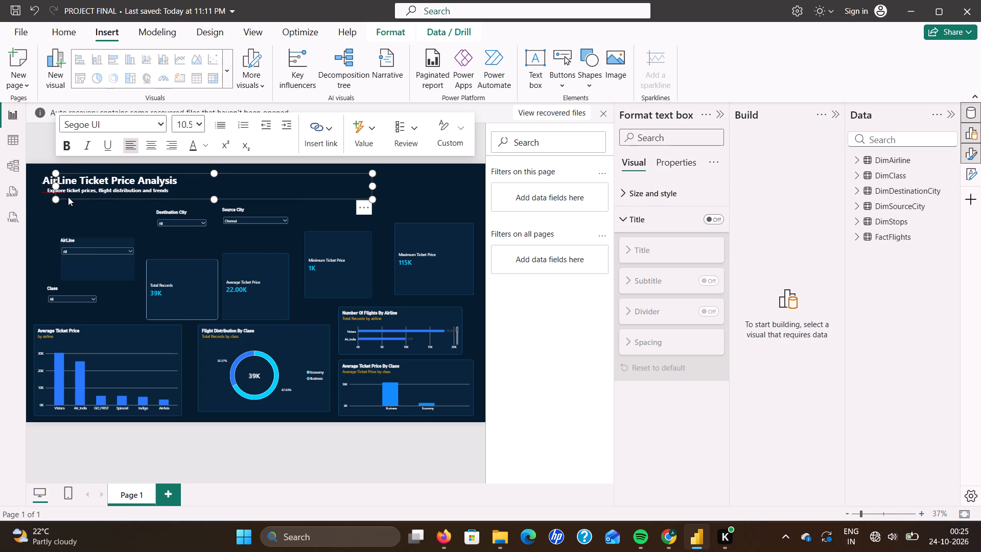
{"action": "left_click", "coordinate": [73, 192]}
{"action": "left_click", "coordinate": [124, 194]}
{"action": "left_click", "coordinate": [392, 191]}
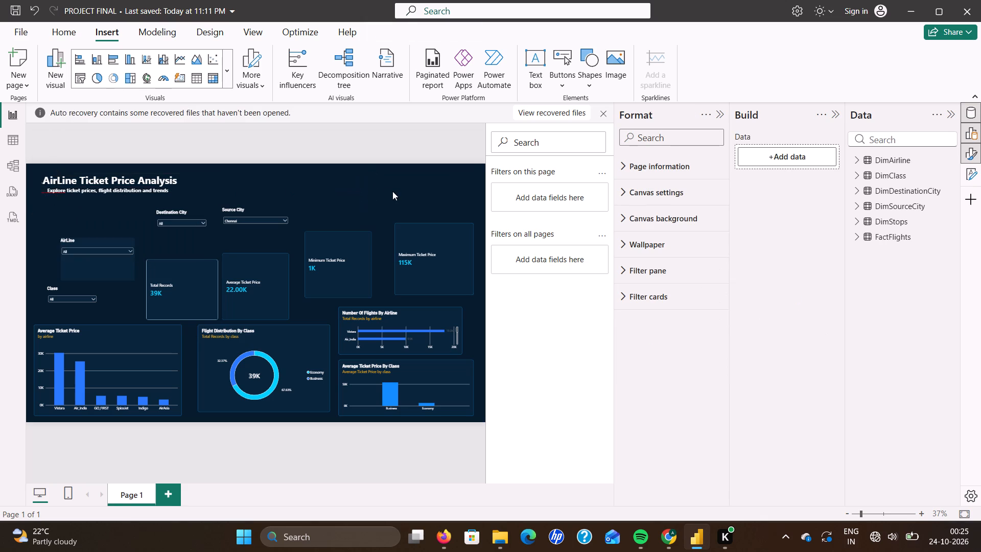
Retype the word "Explore" at the start of the subtitle after its capital E, keeping a single space before "ticket".
{"action": "left_click", "coordinate": [140, 190]}
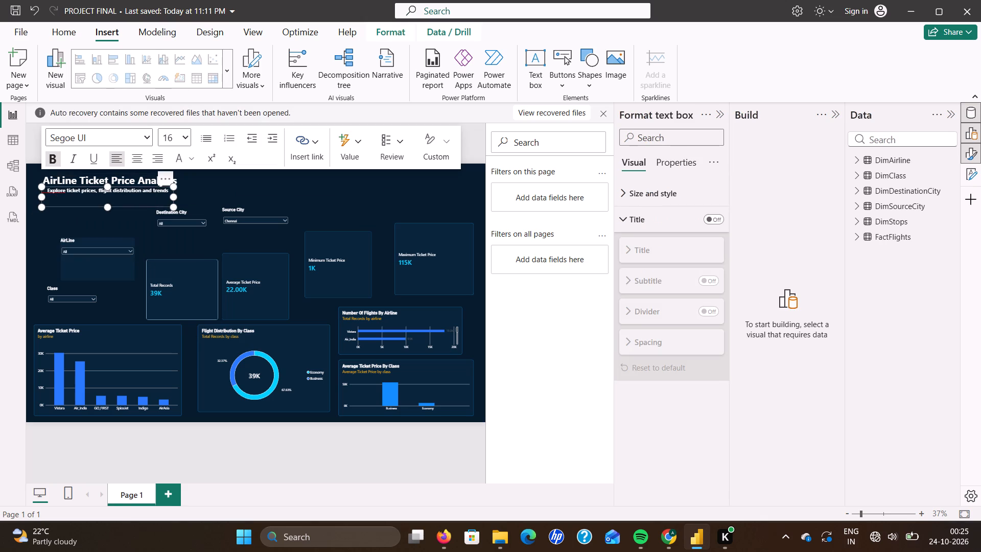
{"action": "left_click", "coordinate": [66, 191]}
{"action": "key", "text": "BackSpace"}
{"action": "key", "text": "BackSpace"}
{"action": "key", "text": "BackSpace"}
{"action": "key", "text": "BackSpace"}
{"action": "key", "text": "BackSpace"}
{"action": "key", "text": "BackSpace"}
{"action": "type", "text": "xplore"}
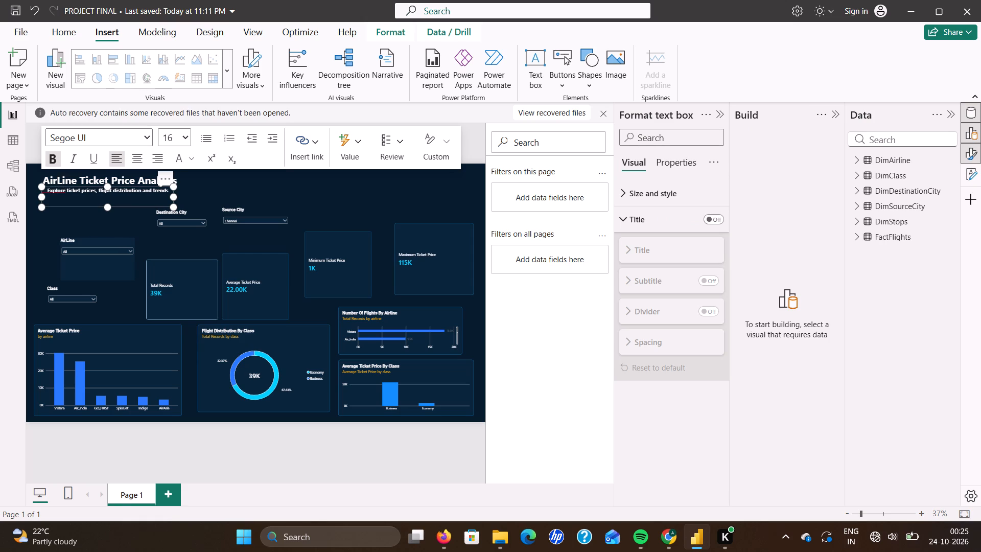
{"action": "key", "text": "space"}
{"action": "key", "text": "BackSpace"}
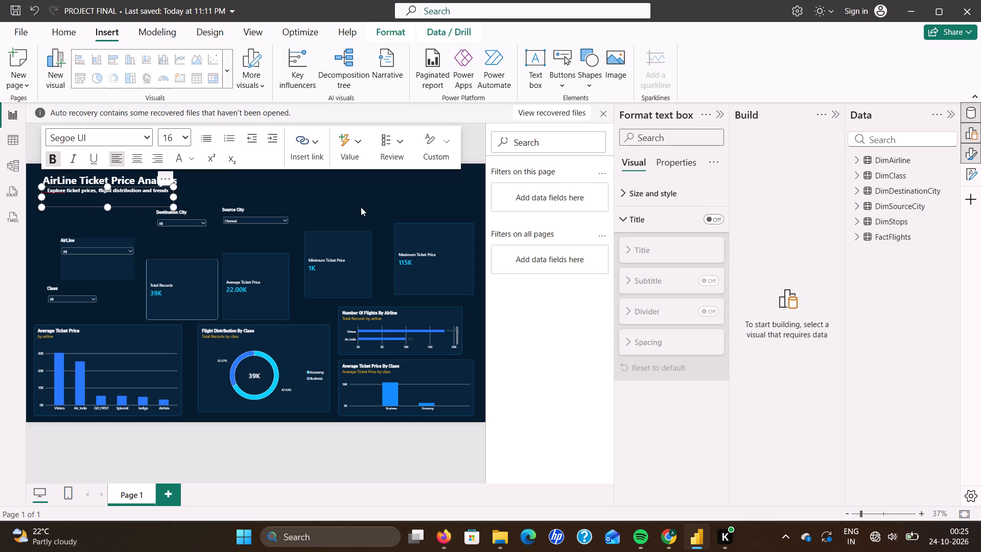
{"action": "left_click", "coordinate": [413, 207]}
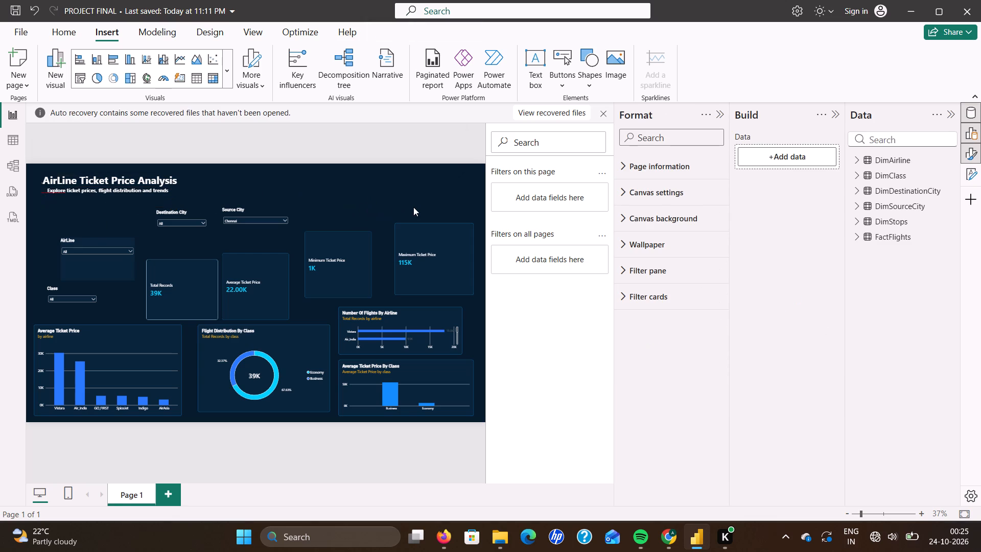
{"action": "left_click", "coordinate": [667, 543]}
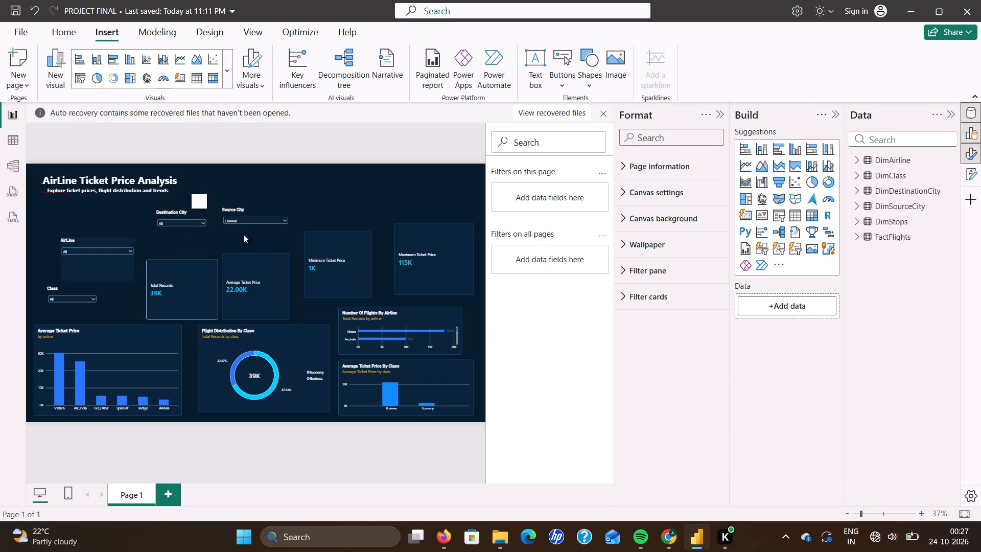
{"action": "left_click_drag", "start_coordinate": [262, 230], "coordinate": [423, 196]}
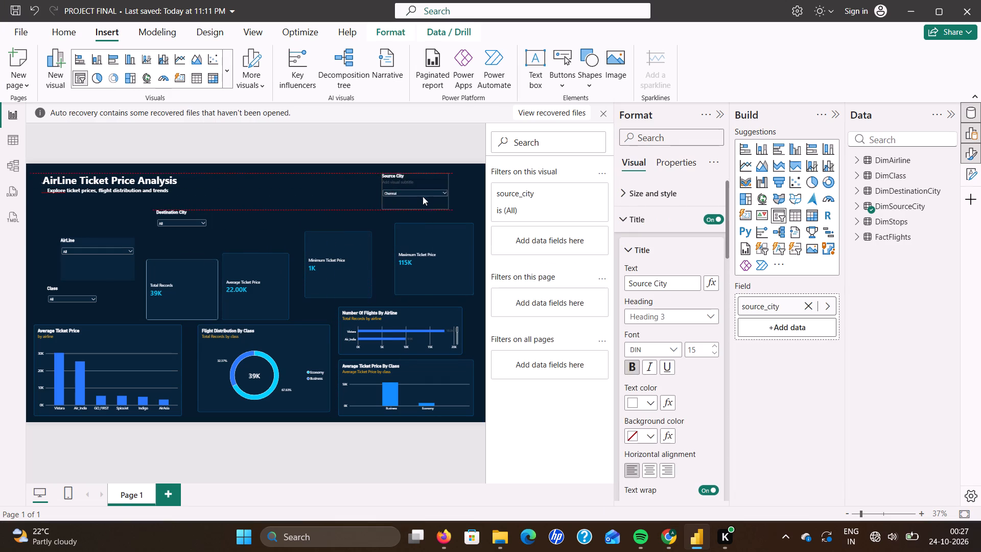
{"action": "left_click_drag", "start_coordinate": [423, 196], "coordinate": [448, 193]}
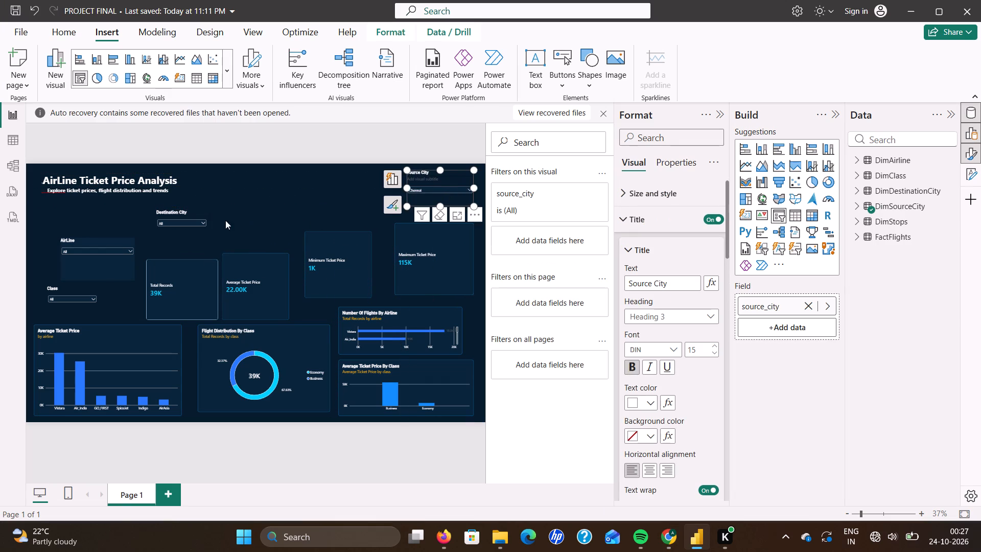
Move the Destination City slicer just left of the Source City slicer and shorten it to the same height.
{"action": "left_click_drag", "start_coordinate": [186, 226], "coordinate": [240, 217]}
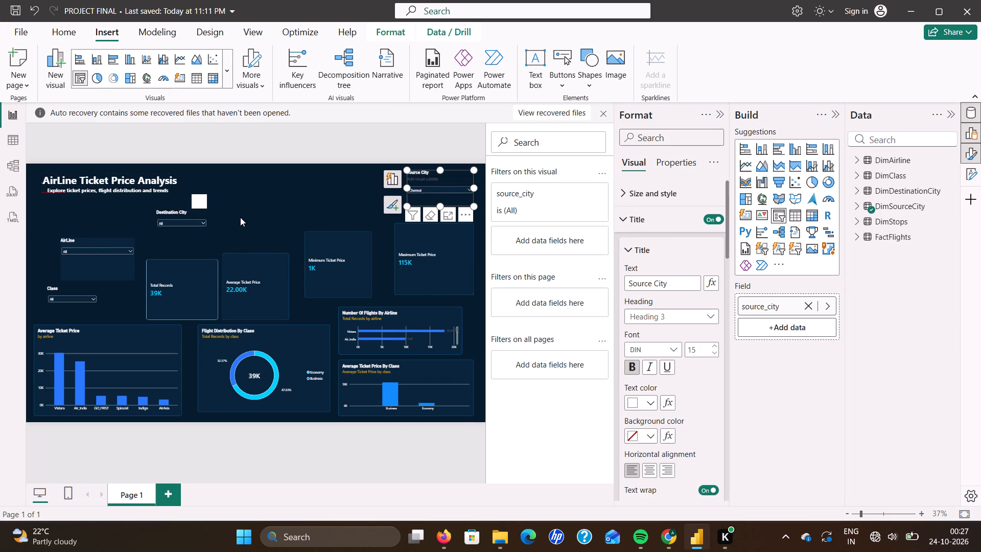
{"action": "left_click_drag", "start_coordinate": [240, 217], "coordinate": [199, 211]}
{"action": "left_click_drag", "start_coordinate": [199, 211], "coordinate": [224, 212]}
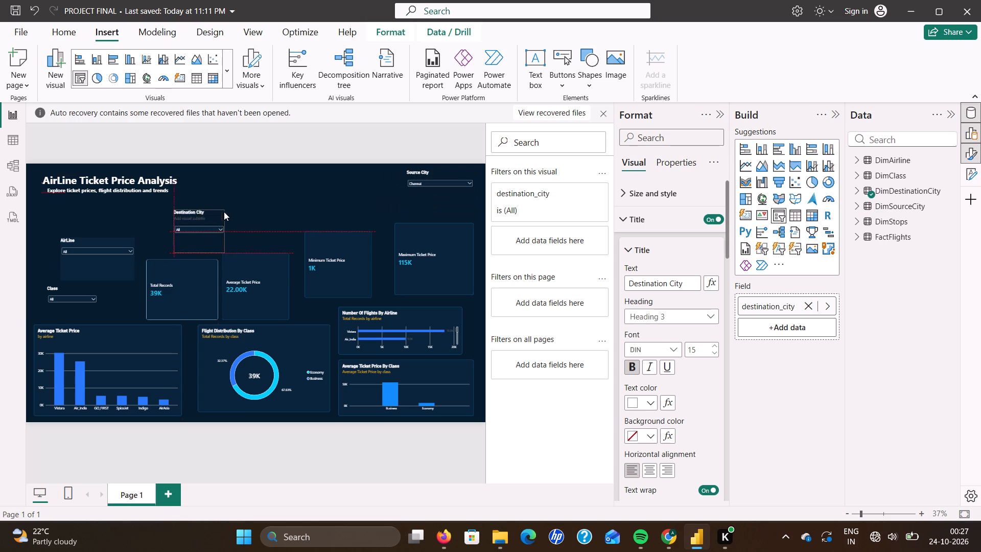
{"action": "left_click_drag", "start_coordinate": [224, 212], "coordinate": [369, 179]}
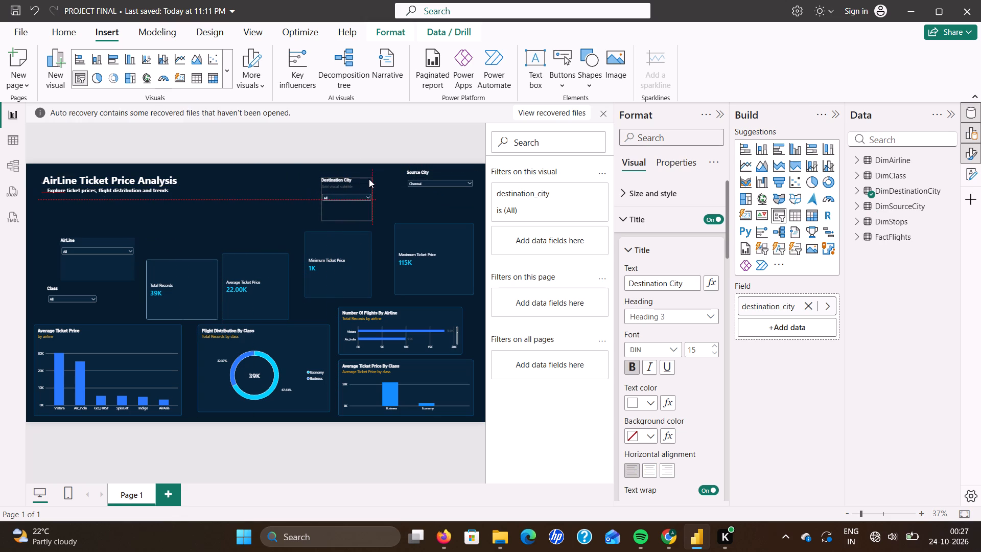
{"action": "left_click_drag", "start_coordinate": [369, 179], "coordinate": [387, 172]}
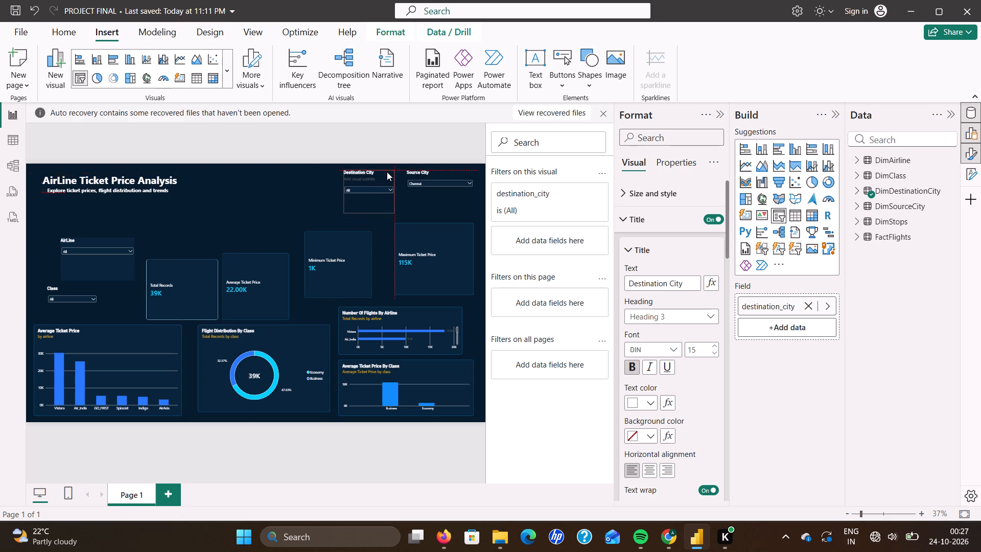
{"action": "left_click_drag", "start_coordinate": [387, 172], "coordinate": [388, 170]}
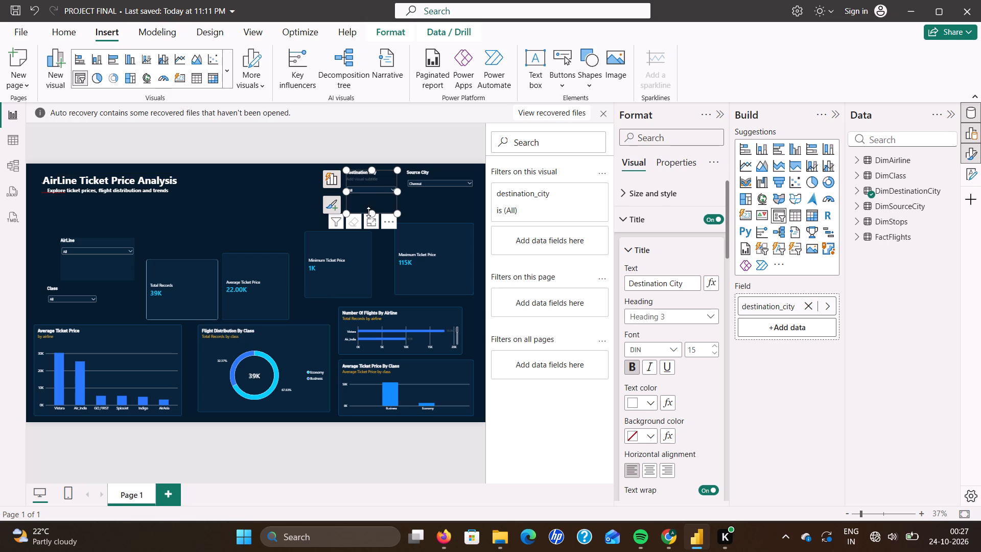
{"action": "left_click_drag", "start_coordinate": [373, 214], "coordinate": [393, 200]}
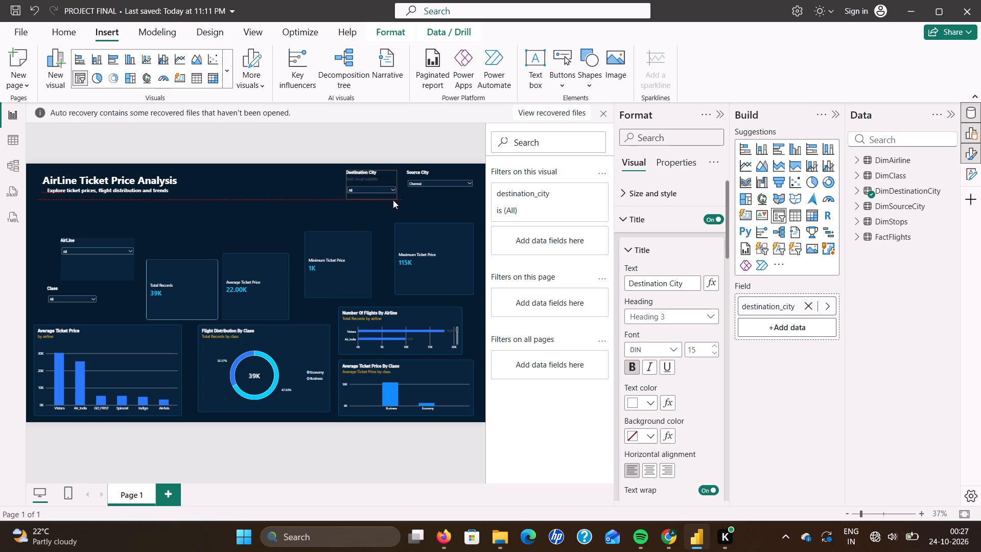
{"action": "left_click_drag", "start_coordinate": [393, 200], "coordinate": [483, 206]}
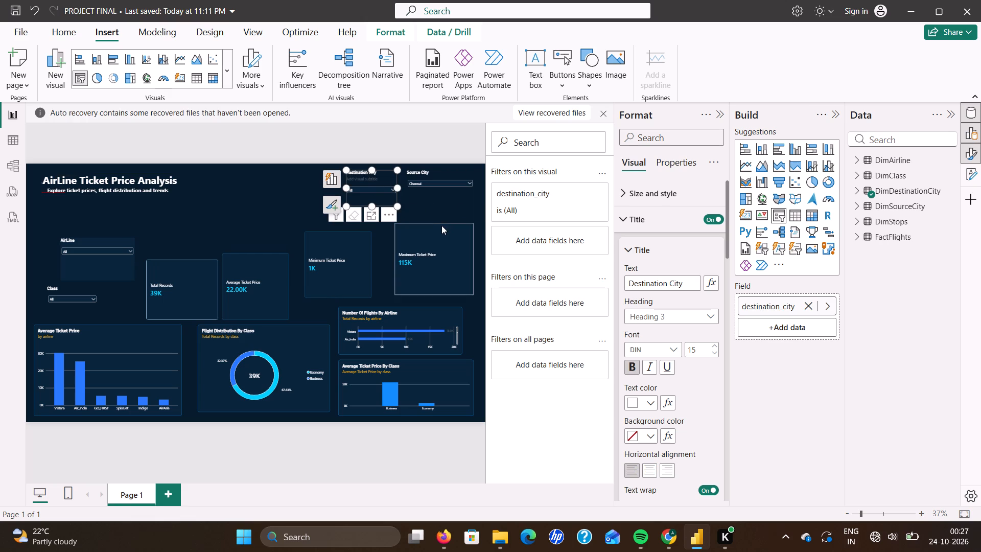
{"action": "left_click", "coordinate": [296, 216]}
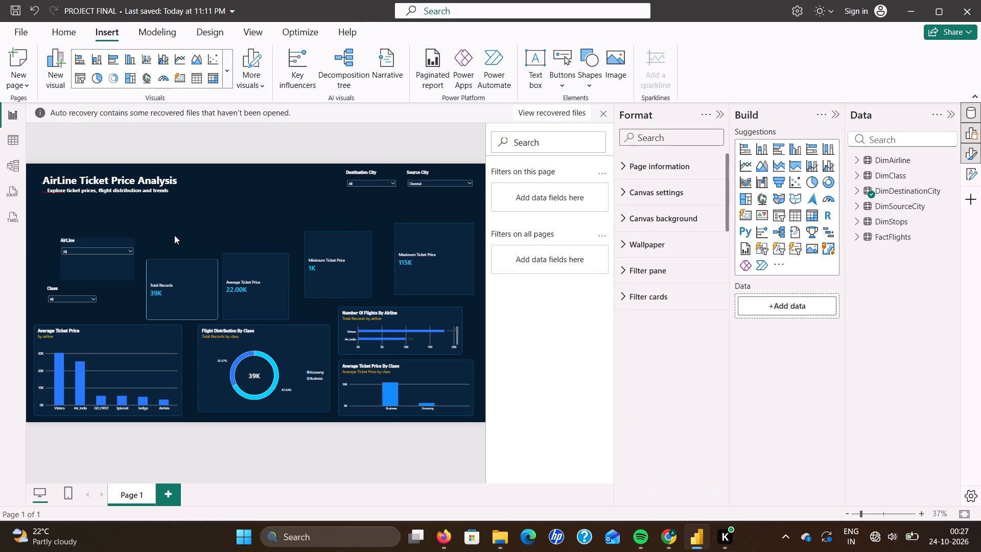
Move the Class slicer to the left of the Destination City slicer and match its height to that slicer.
{"action": "left_click_drag", "start_coordinate": [84, 291], "coordinate": [227, 245]}
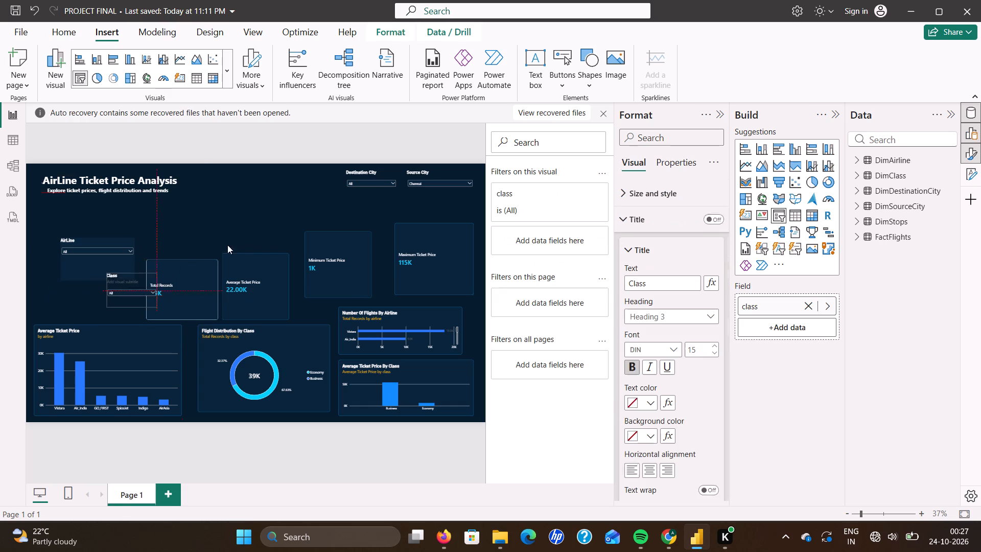
{"action": "left_click_drag", "start_coordinate": [227, 245], "coordinate": [317, 176]}
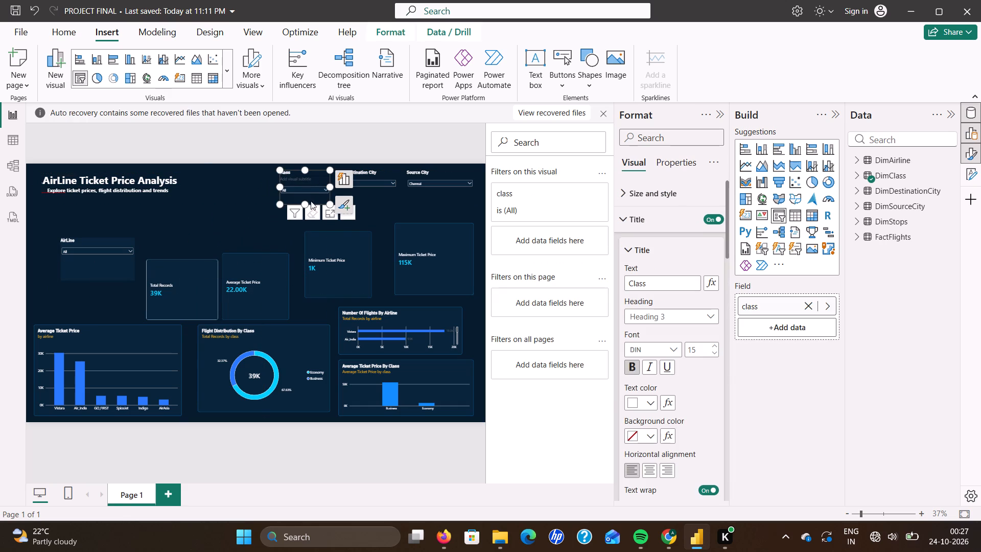
{"action": "left_click_drag", "start_coordinate": [302, 201], "coordinate": [307, 197]}
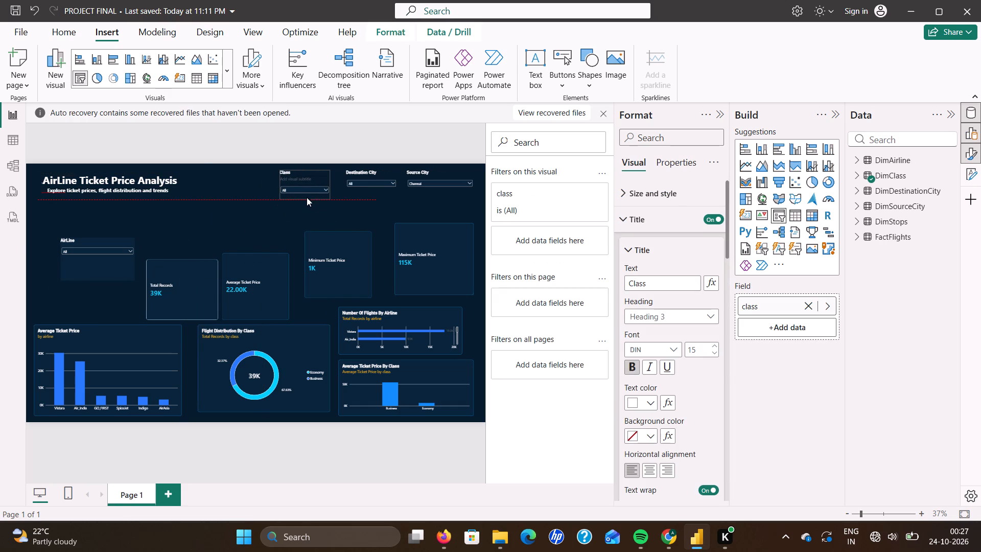
{"action": "left_click_drag", "start_coordinate": [307, 197], "coordinate": [317, 201]}
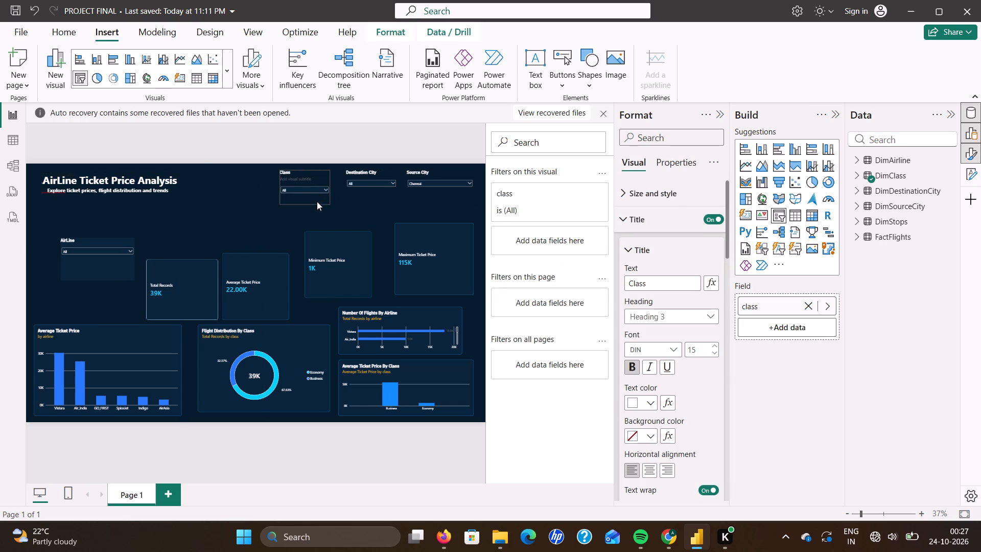
{"action": "left_click_drag", "start_coordinate": [317, 201], "coordinate": [323, 201]}
{"action": "left_click_drag", "start_coordinate": [323, 201], "coordinate": [323, 200]}
{"action": "left_click", "coordinate": [387, 196]}
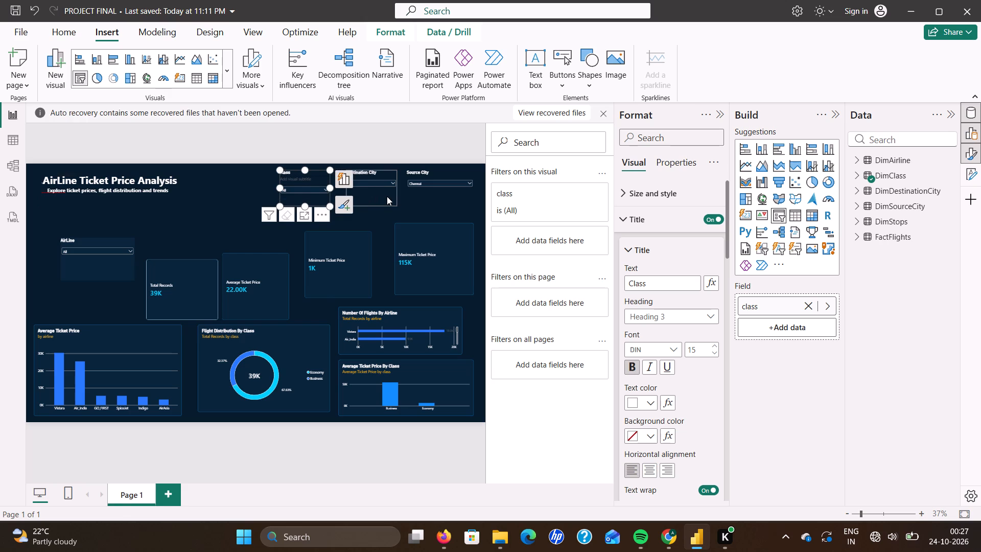
{"action": "left_click", "coordinate": [276, 217]}
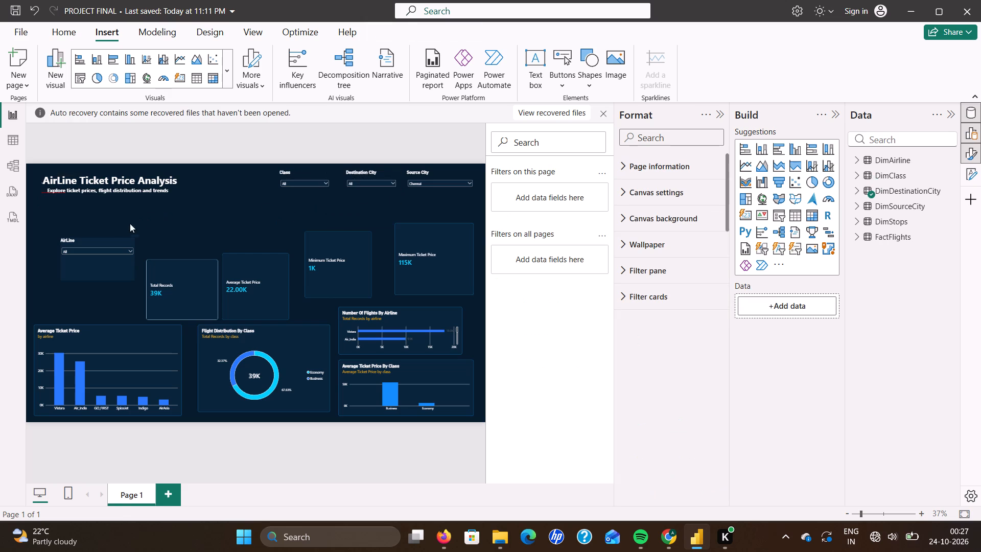
Place the AirLine slicer between the dashboard title and the Class slicer, shortening it to line up with the other slicers' bottom edges.
{"action": "left_click_drag", "start_coordinate": [106, 247], "coordinate": [233, 187]}
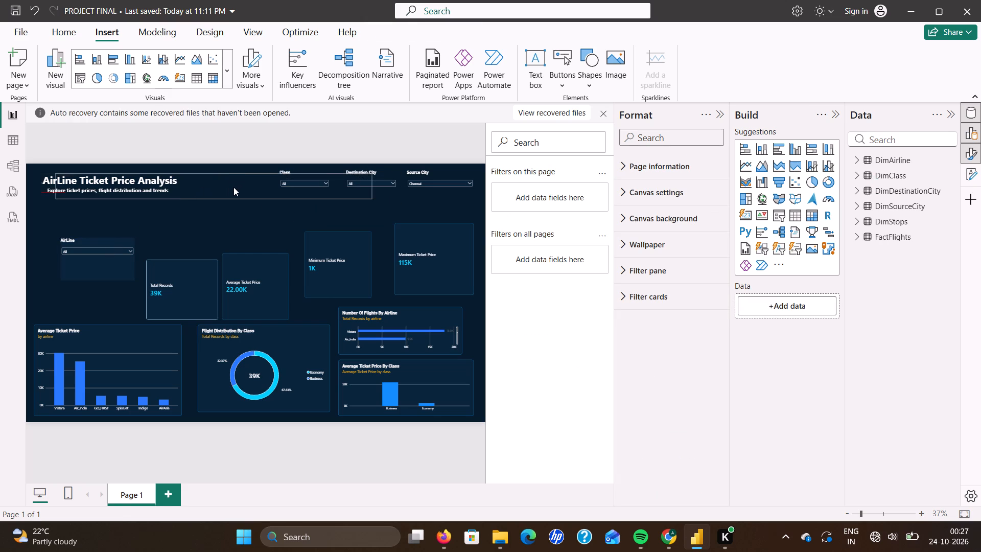
{"action": "left_click", "coordinate": [208, 232]}
{"action": "left_click_drag", "start_coordinate": [121, 256], "coordinate": [166, 231]}
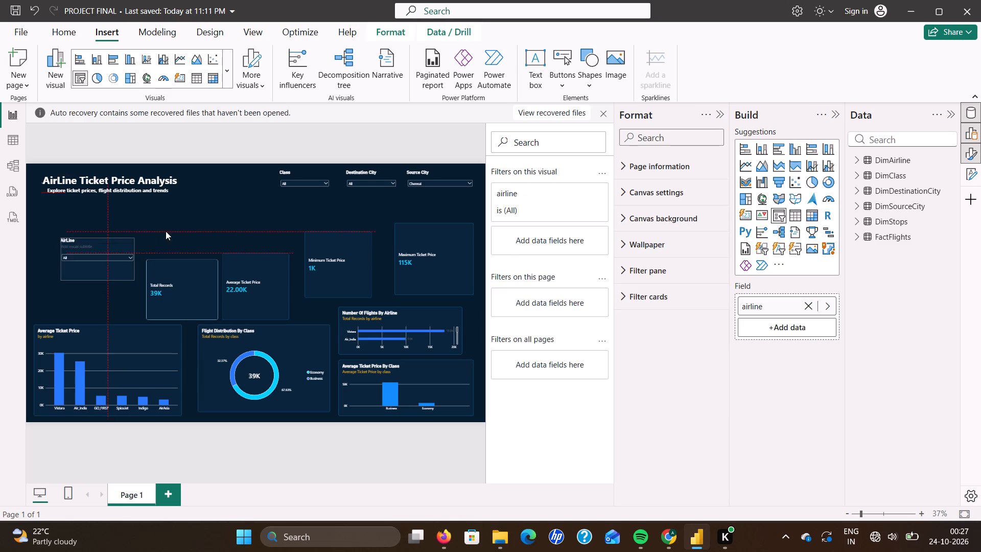
{"action": "left_click_drag", "start_coordinate": [166, 231], "coordinate": [248, 188]}
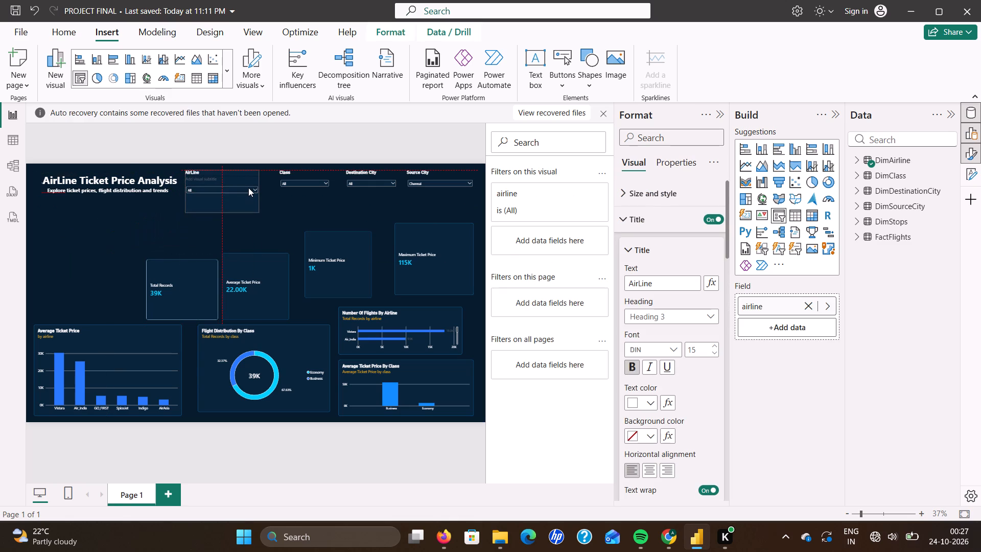
{"action": "left_click_drag", "start_coordinate": [248, 188], "coordinate": [252, 191]}
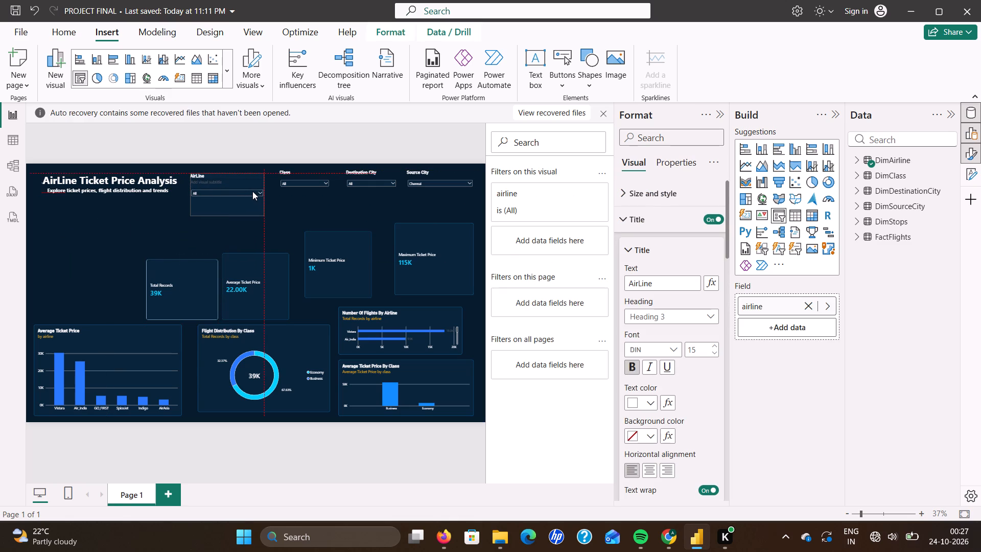
{"action": "left_click_drag", "start_coordinate": [252, 191], "coordinate": [263, 192]}
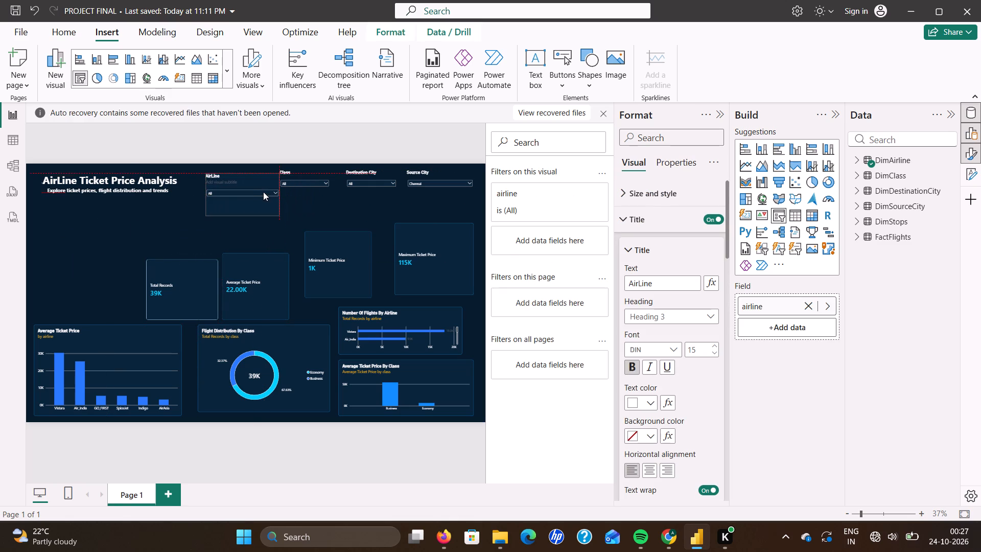
{"action": "left_click_drag", "start_coordinate": [263, 192], "coordinate": [258, 192]}
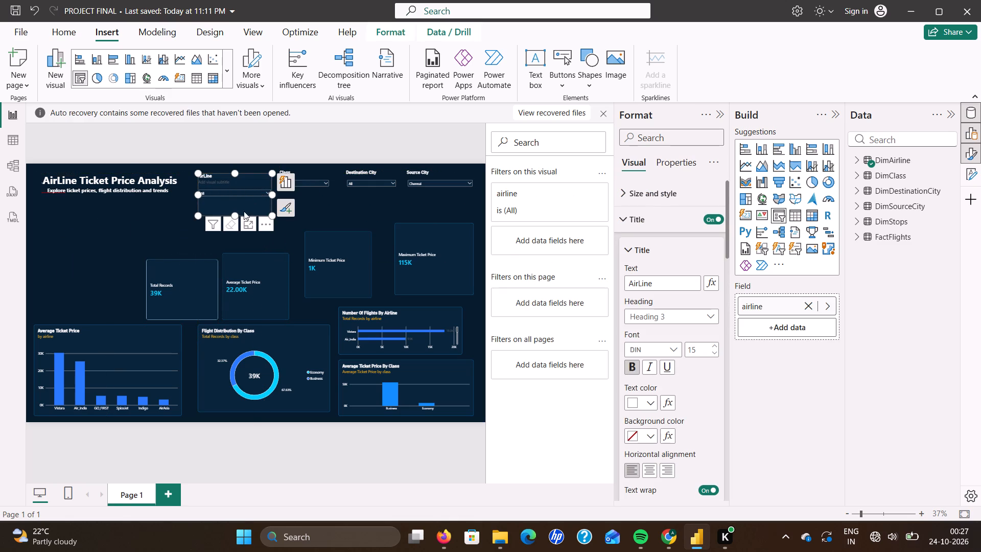
{"action": "left_click_drag", "start_coordinate": [233, 216], "coordinate": [238, 210]}
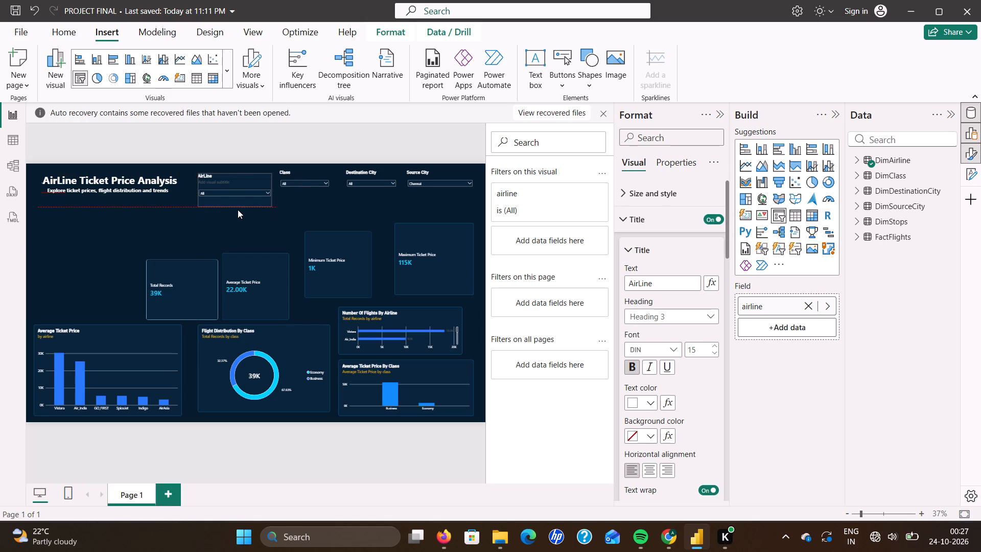
{"action": "left_click_drag", "start_coordinate": [238, 210], "coordinate": [240, 206]}
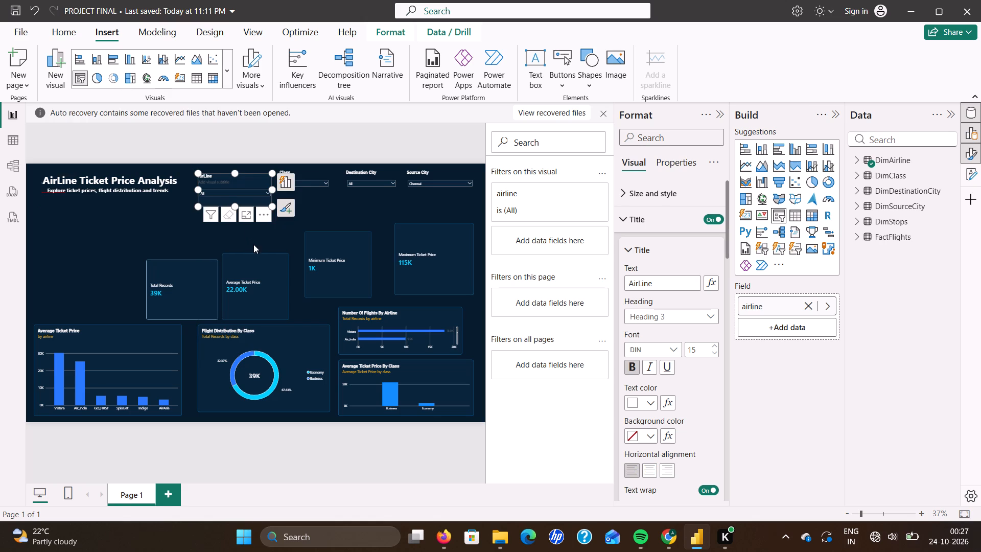
{"action": "left_click", "coordinate": [257, 238]}
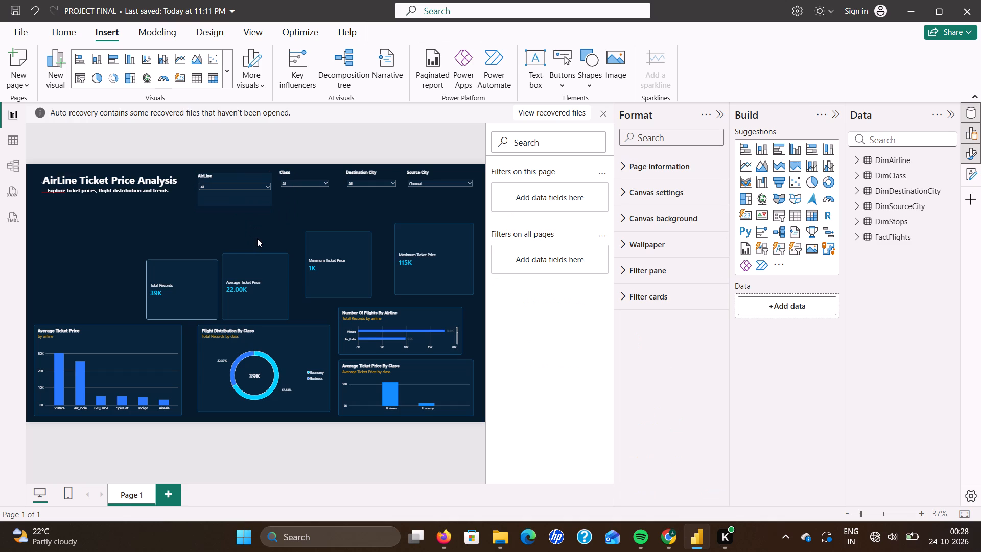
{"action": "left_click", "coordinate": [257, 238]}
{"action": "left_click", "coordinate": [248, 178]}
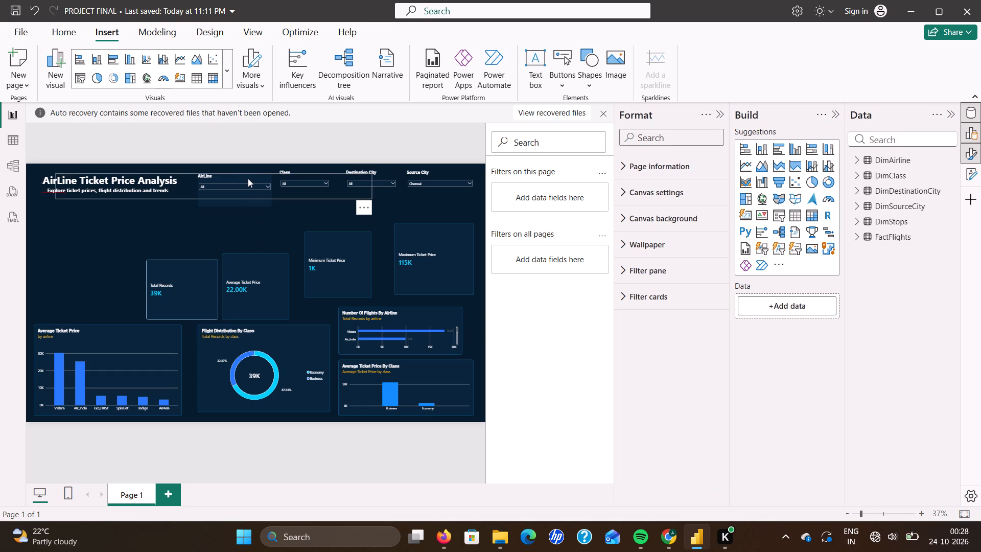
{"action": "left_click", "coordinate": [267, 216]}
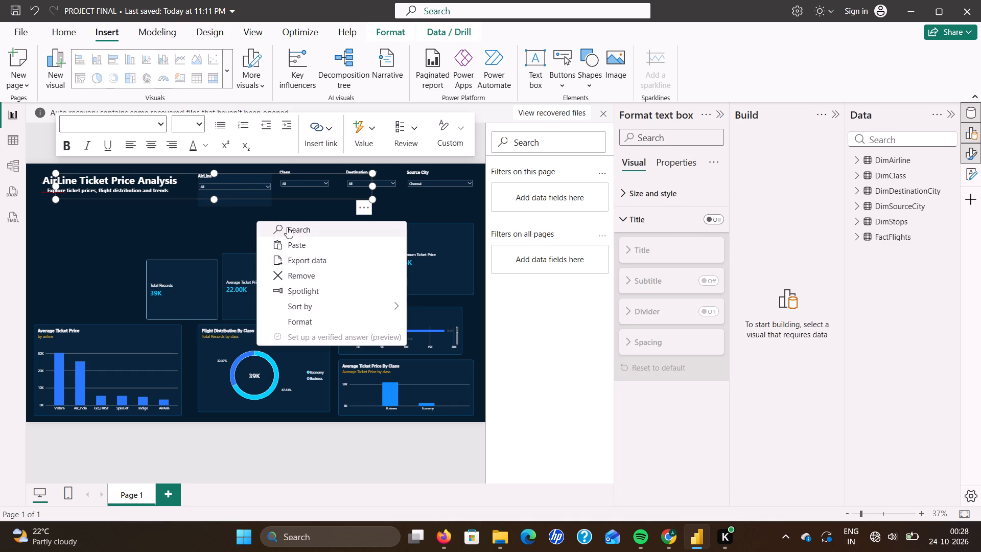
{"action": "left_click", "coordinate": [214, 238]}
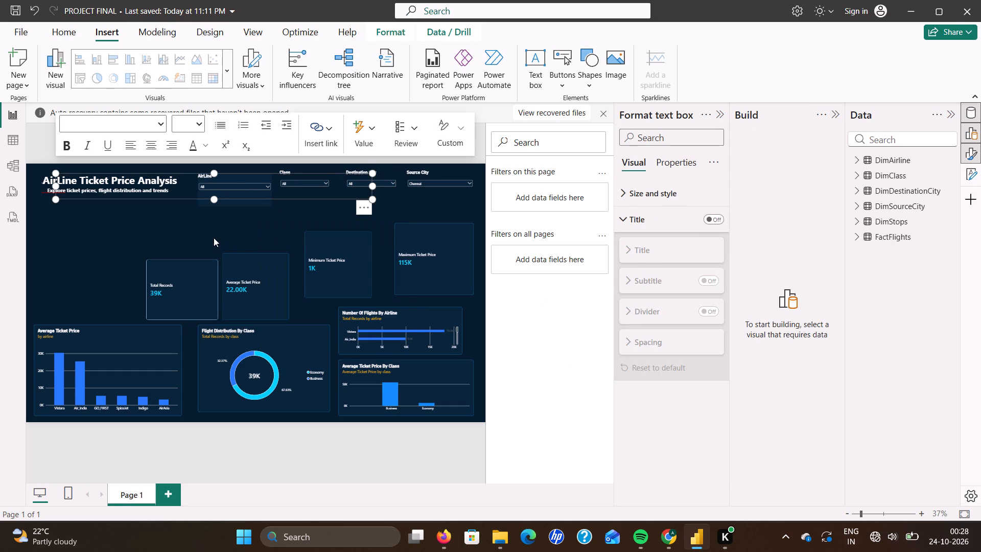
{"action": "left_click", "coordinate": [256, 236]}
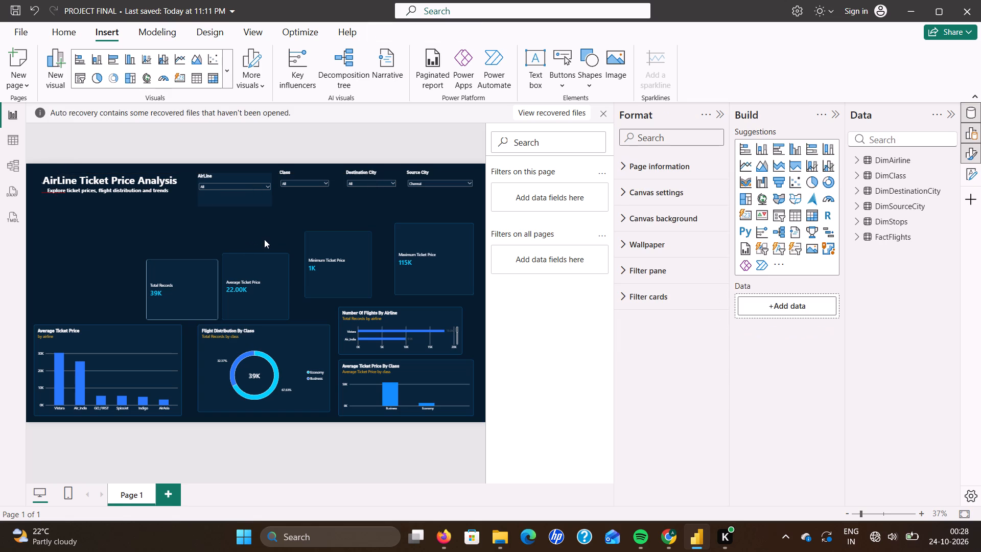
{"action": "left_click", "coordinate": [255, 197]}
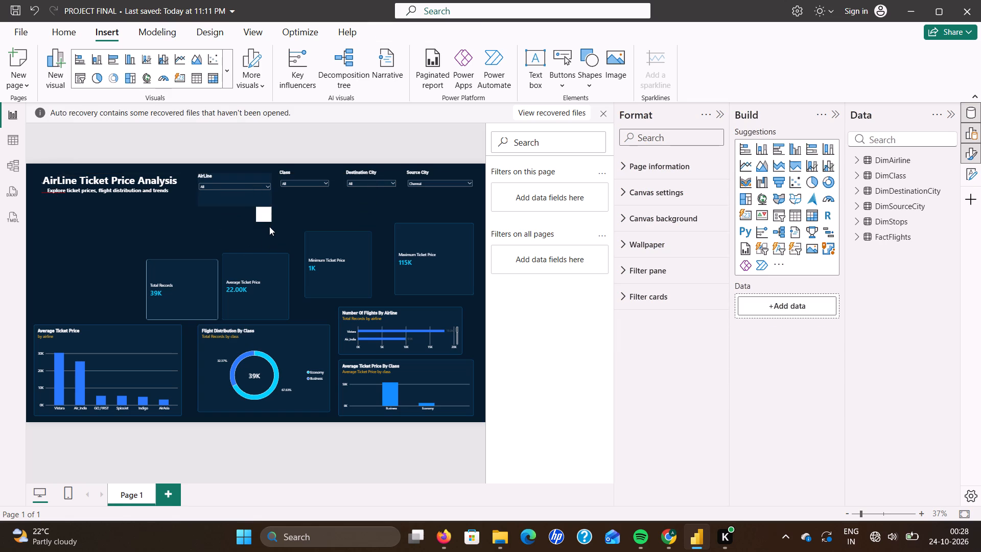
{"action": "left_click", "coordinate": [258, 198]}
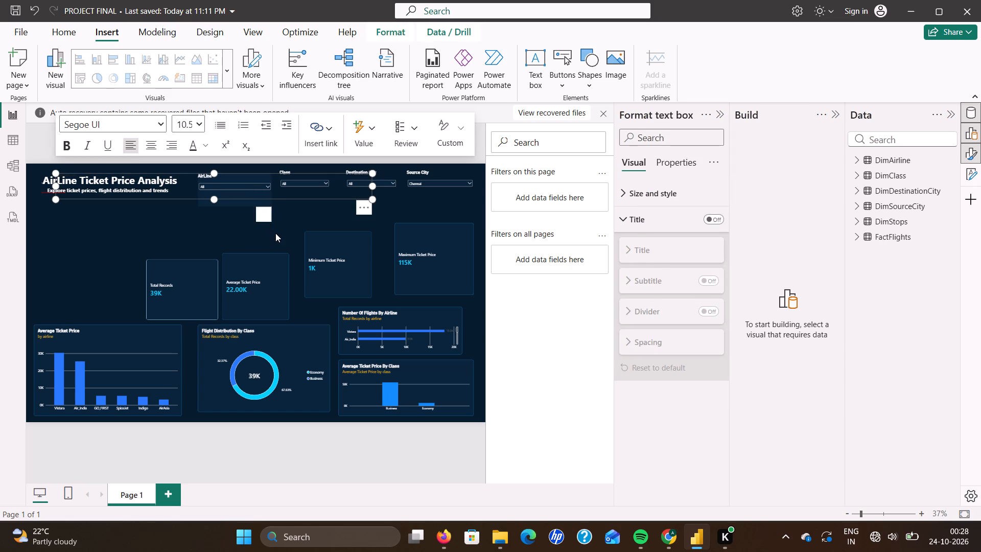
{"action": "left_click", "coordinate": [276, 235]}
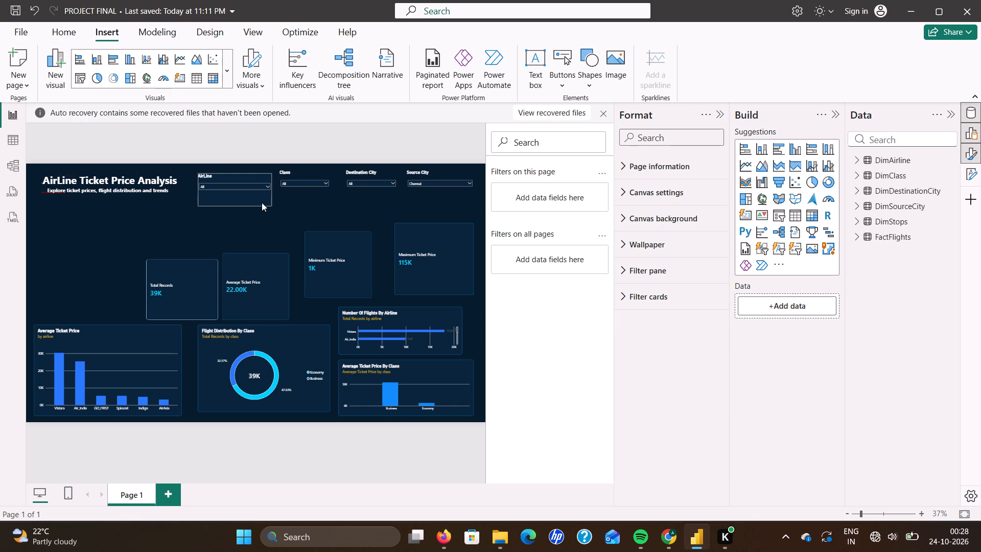
Nudge the AirLine slicer slightly upward, closer to the other slicers' level, and shorten it by raising its bottom edge.
{"action": "left_click_drag", "start_coordinate": [262, 202], "coordinate": [263, 200]}
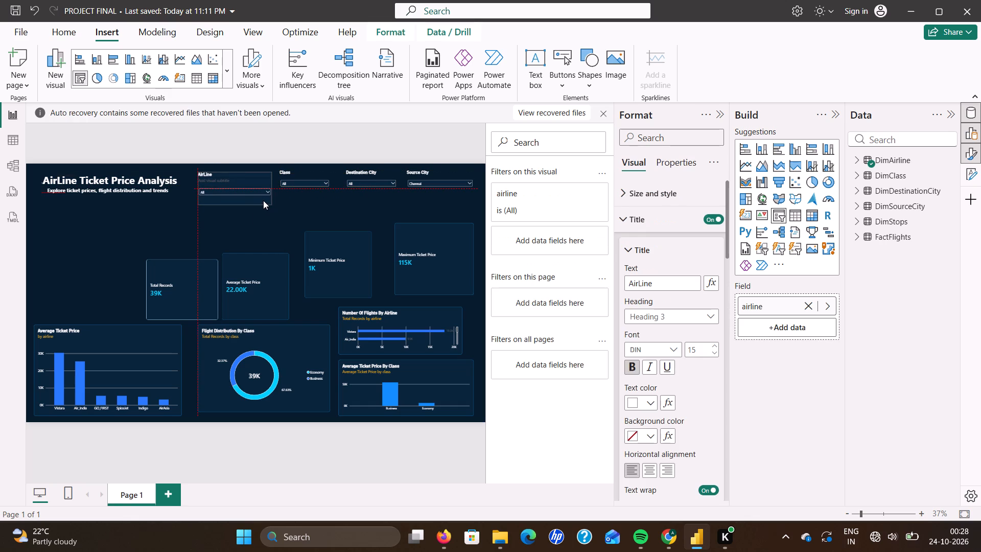
{"action": "left_click_drag", "start_coordinate": [263, 200], "coordinate": [266, 200]}
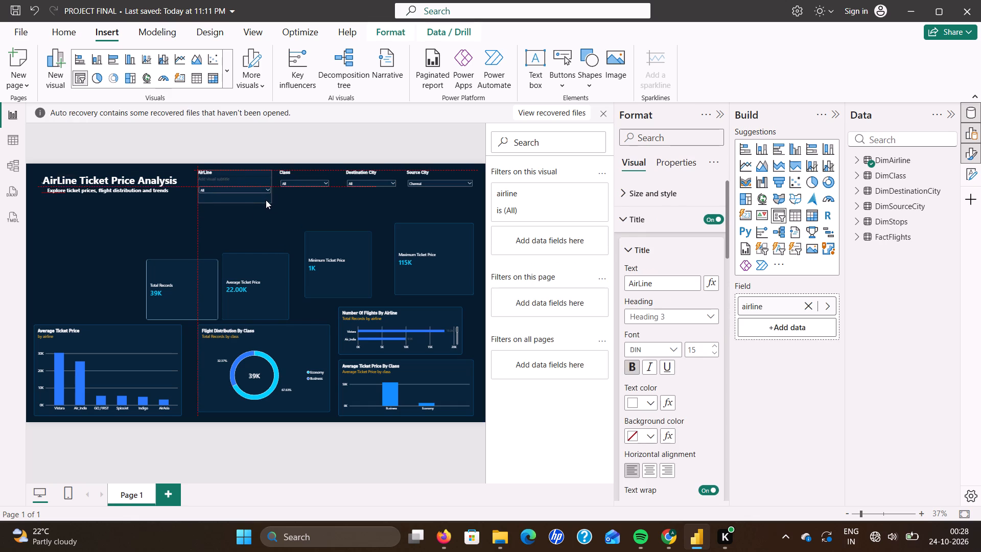
{"action": "left_click_drag", "start_coordinate": [266, 200], "coordinate": [266, 200]}
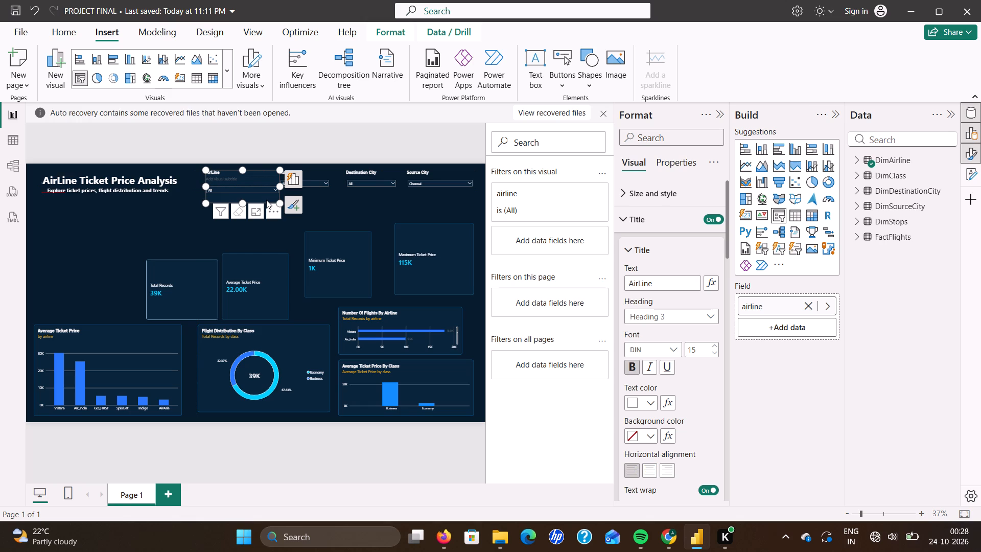
{"action": "left_click", "coordinate": [261, 198]}
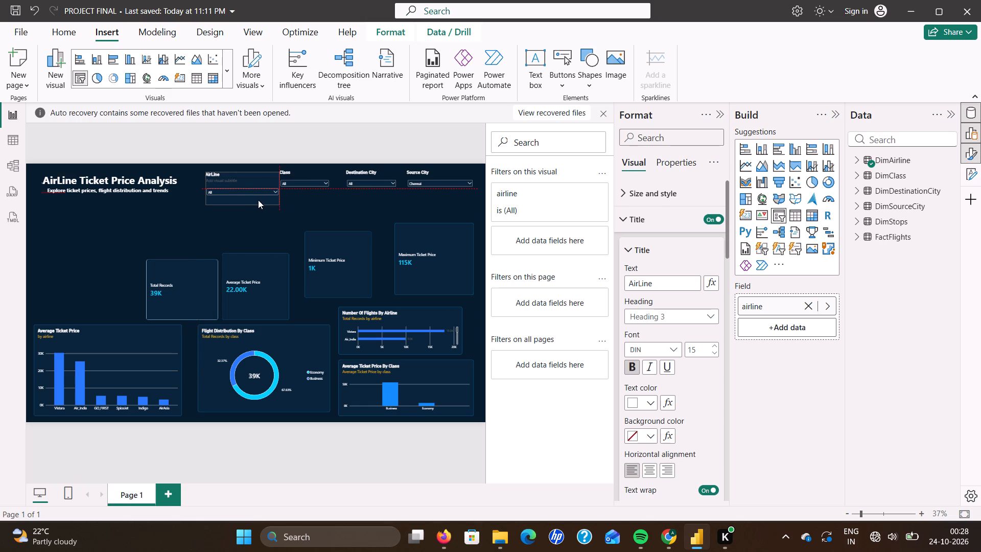
{"action": "left_click", "coordinate": [276, 241]}
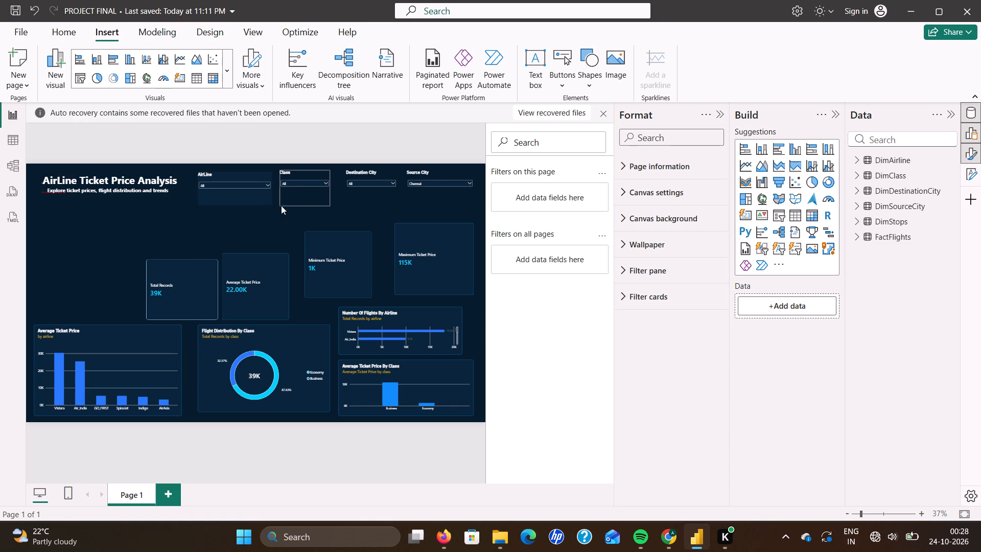
{"action": "left_click", "coordinate": [250, 199]}
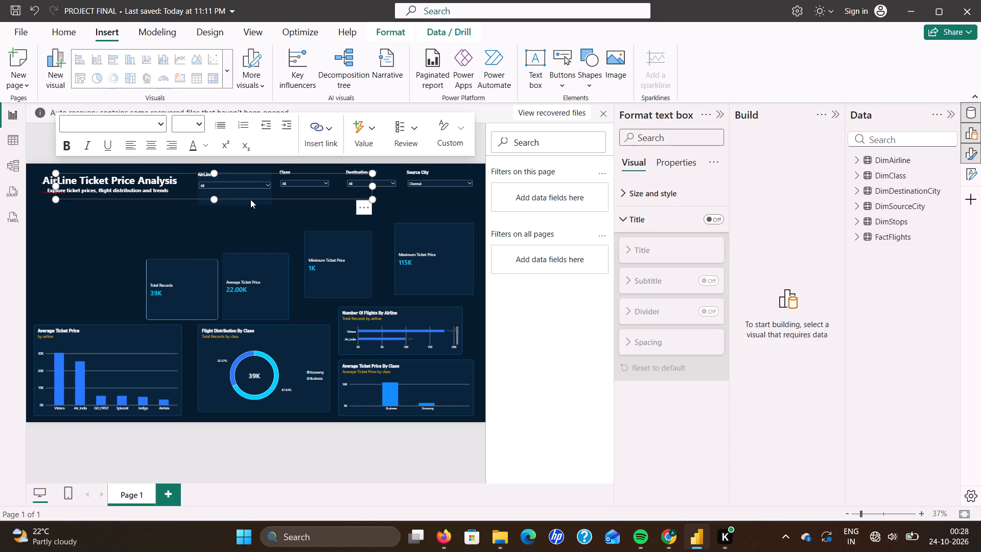
{"action": "left_click", "coordinate": [250, 203]}
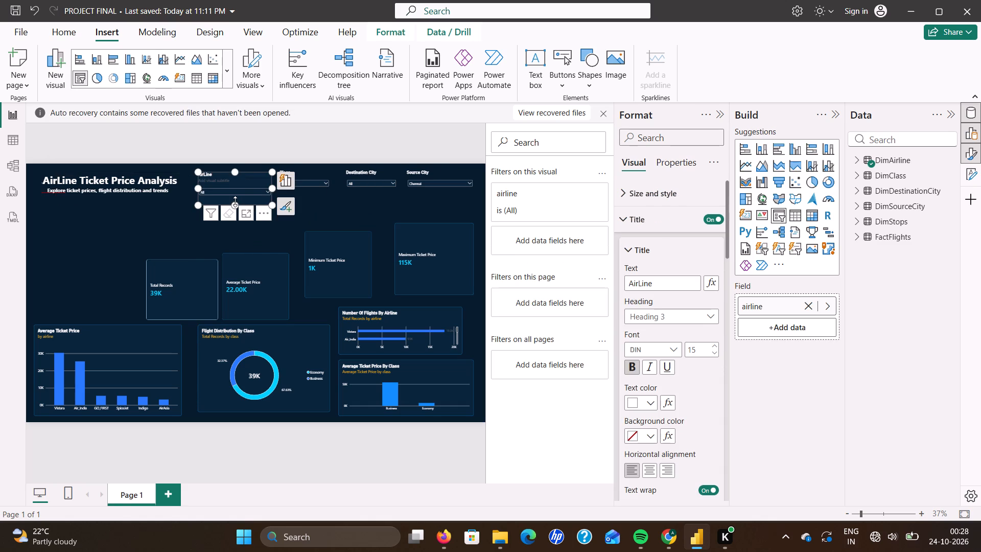
{"action": "left_click_drag", "start_coordinate": [235, 202], "coordinate": [237, 197]}
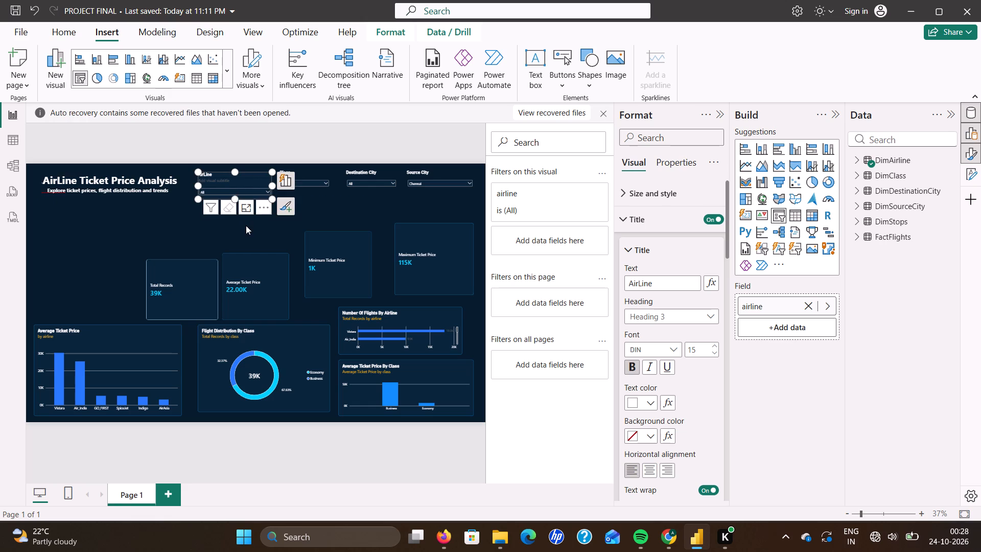
{"action": "left_click", "coordinate": [254, 232]}
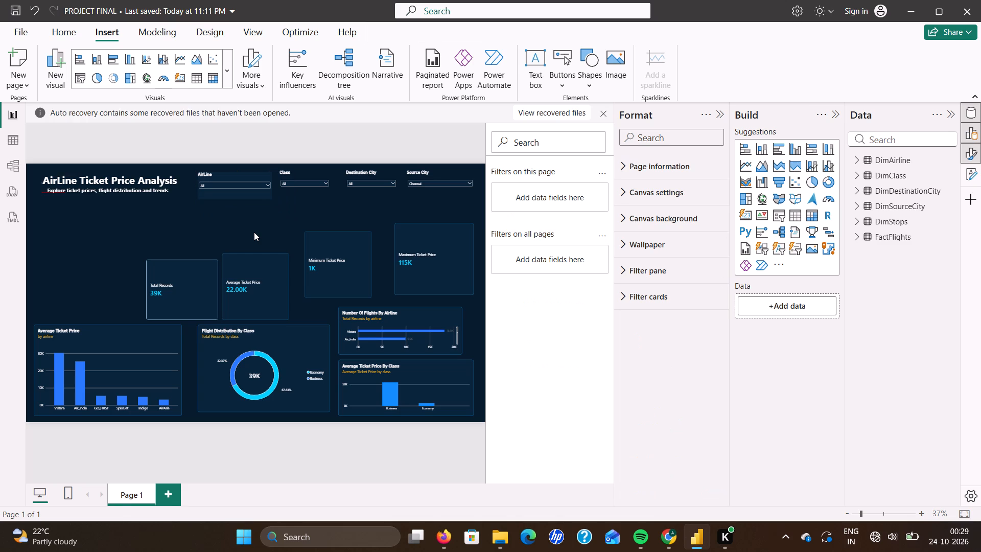
Set the background color of the Class slicer's title to #09243A.
{"action": "left_click", "coordinate": [313, 192]}
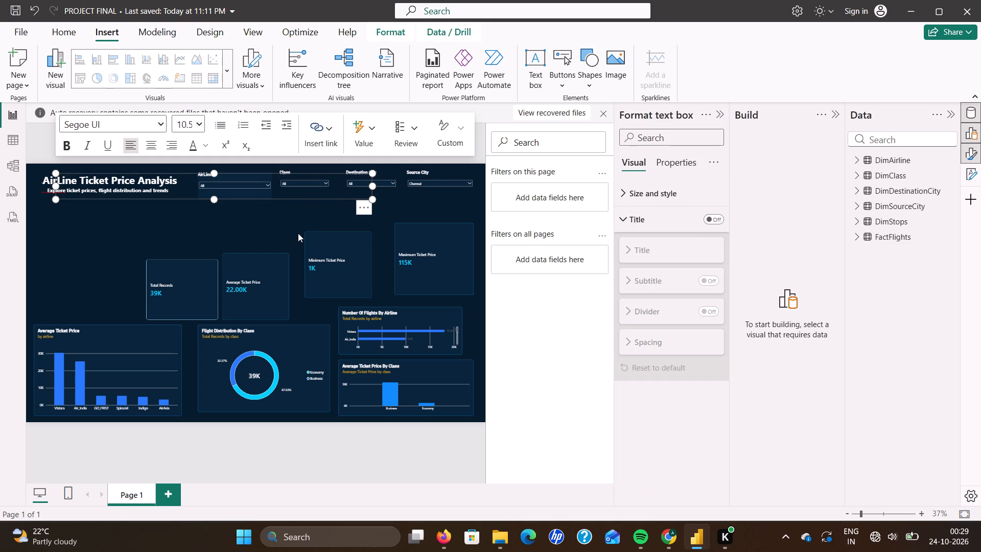
{"action": "left_click", "coordinate": [311, 218]}
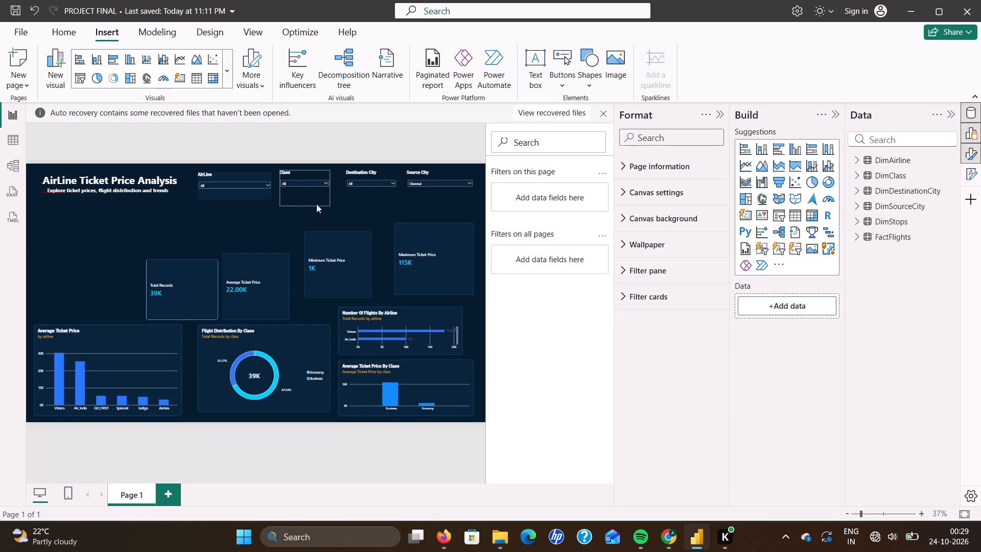
{"action": "left_click", "coordinate": [316, 210]}
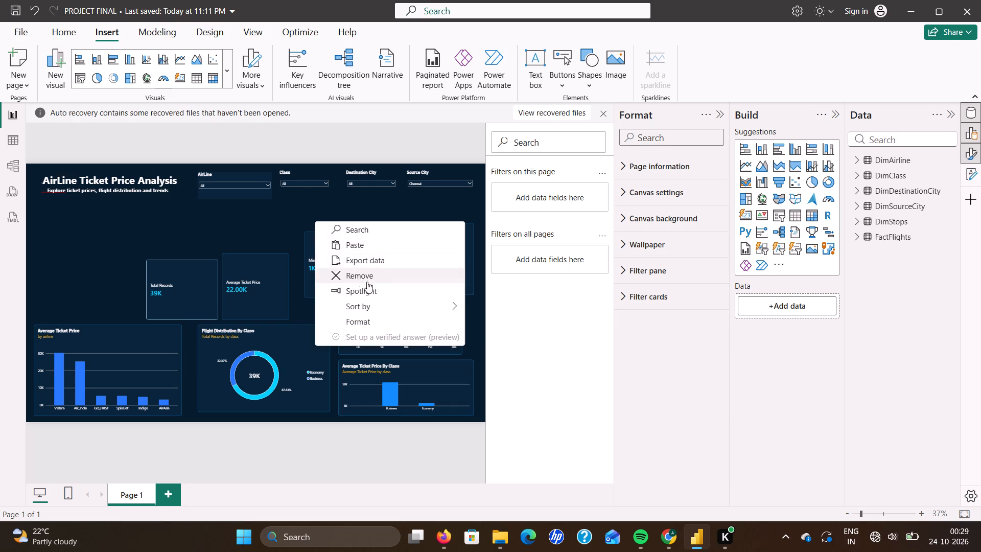
{"action": "left_click", "coordinate": [370, 320]}
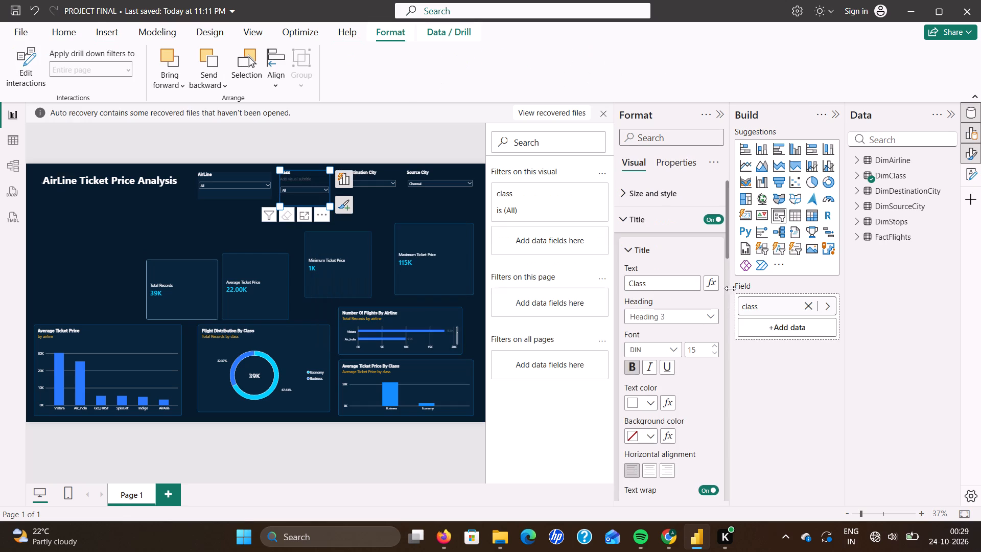
{"action": "scroll", "coordinate": [686, 320], "scroll_direction": "down", "scroll_amount": 1}
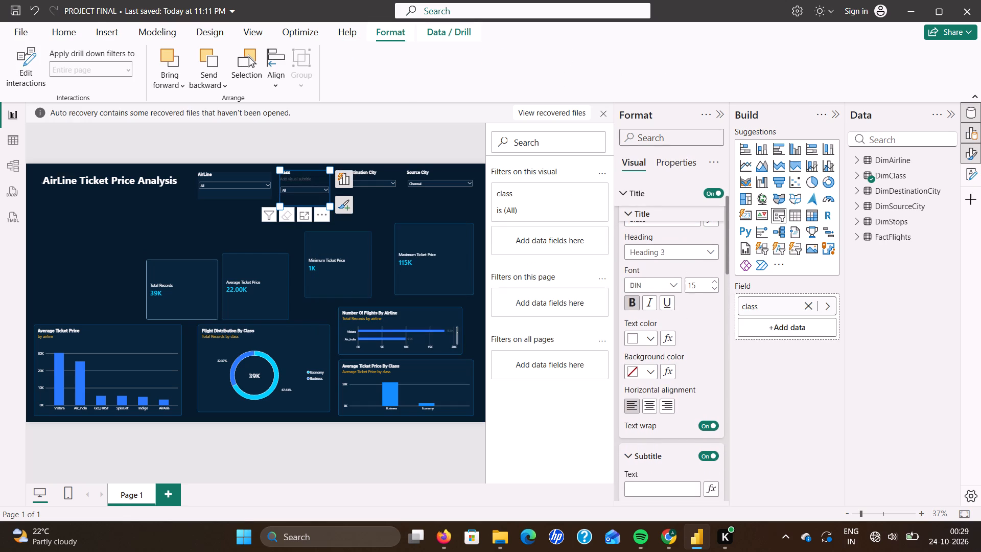
{"action": "left_click", "coordinate": [652, 369]}
{"action": "left_click", "coordinate": [670, 340]}
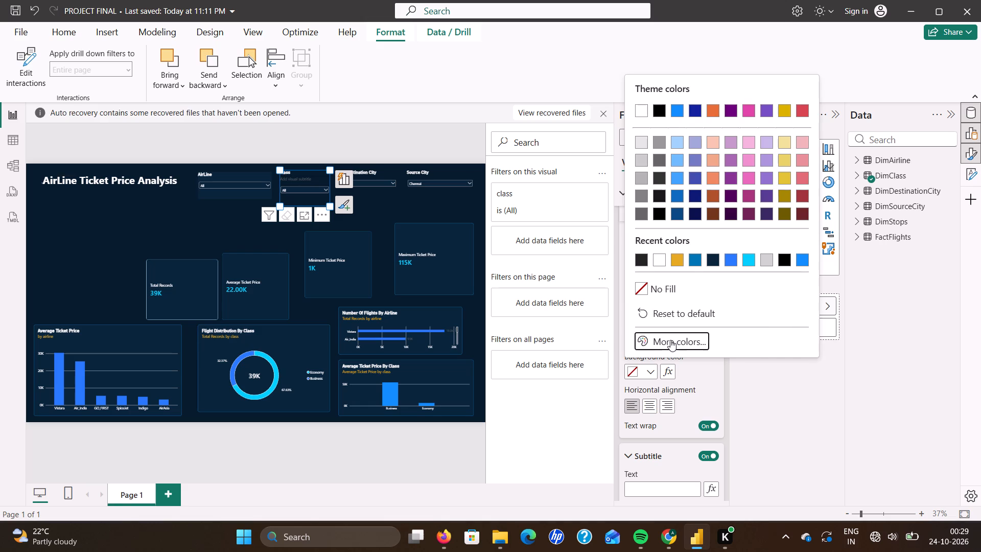
{"action": "left_click", "coordinate": [678, 296]}
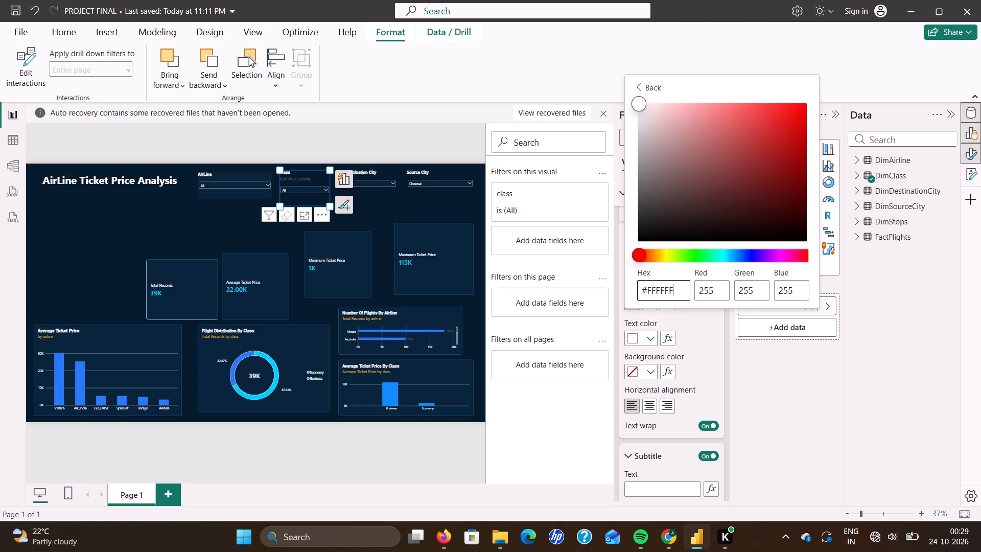
{"action": "key", "text": "BackSpace"}
{"action": "key", "text": "BackSpace"}
{"action": "key", "text": "BackSpace"}
{"action": "key", "text": "BackSpace"}
{"action": "key", "text": "BackSpace"}
{"action": "key", "text": "BackSpace"}
{"action": "key", "text": "BackSpace"}
{"action": "key", "text": "BackSpace"}
{"action": "key", "text": "BackSpace"}
{"action": "key", "text": "BackSpace"}
{"action": "key", "text": "BackSpace"}
{"action": "key", "text": "BackSpace"}
{"action": "type", "text": "09243"}
{"action": "key", "text": "a"}
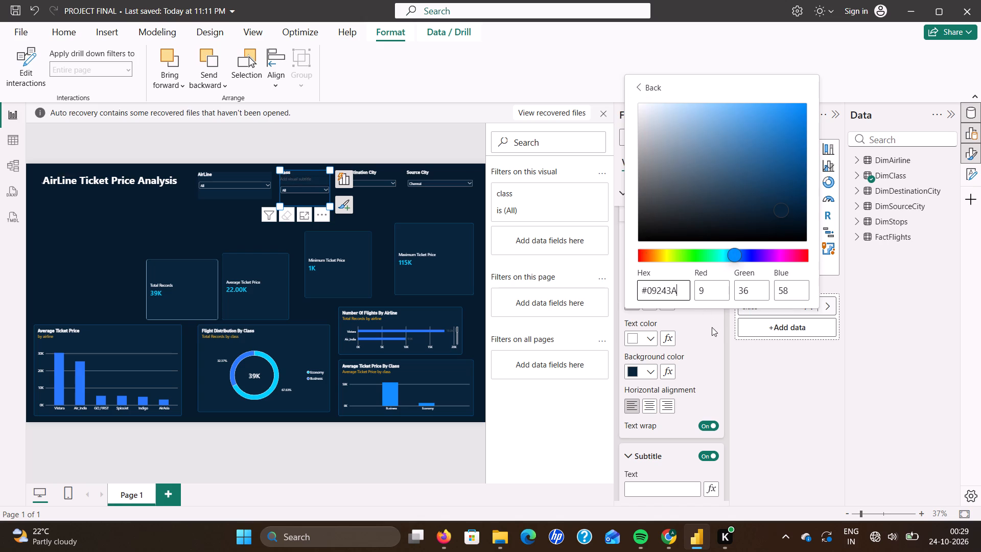
{"action": "left_click", "coordinate": [707, 337]}
{"action": "left_click", "coordinate": [78, 279]}
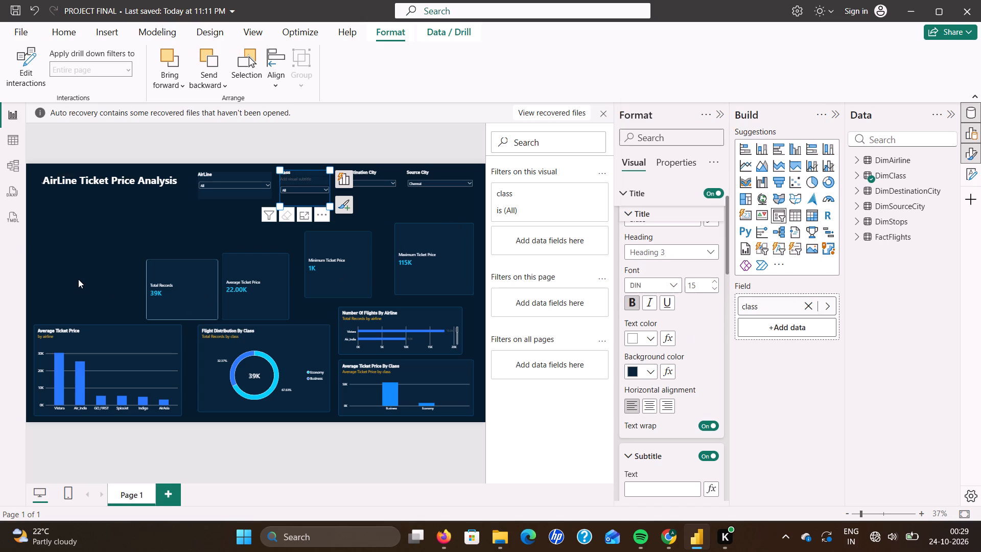
{"action": "left_click", "coordinate": [78, 279]}
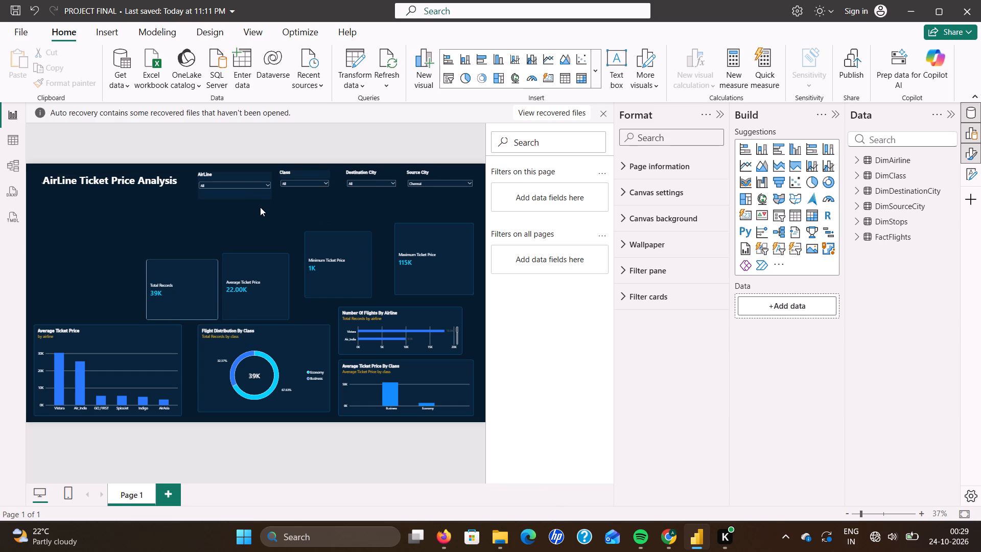
Narrow the subtitle text box that overlaps the slicers so its right edge lines up with the AirLine slicer's left edge.
{"action": "left_click", "coordinate": [266, 195]}
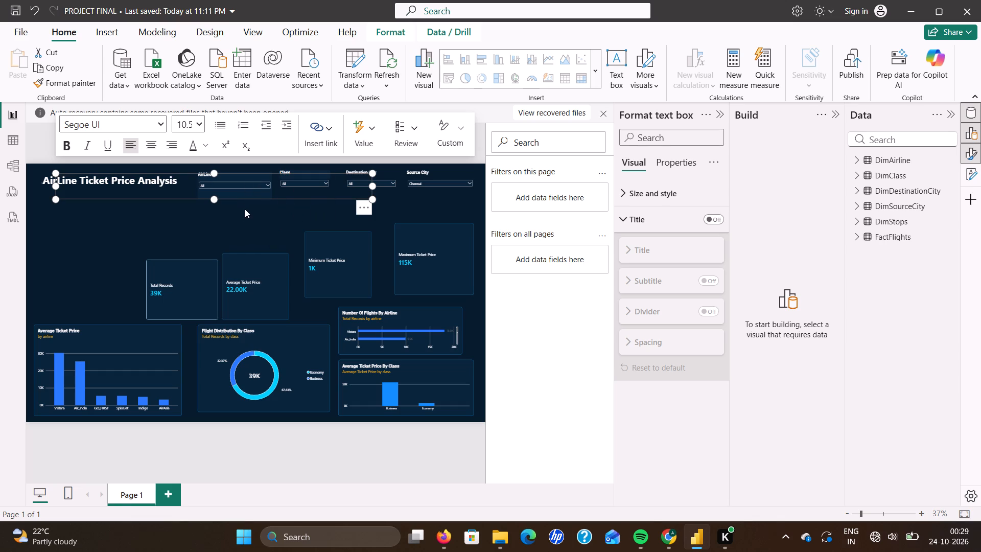
{"action": "left_click", "coordinate": [261, 215]}
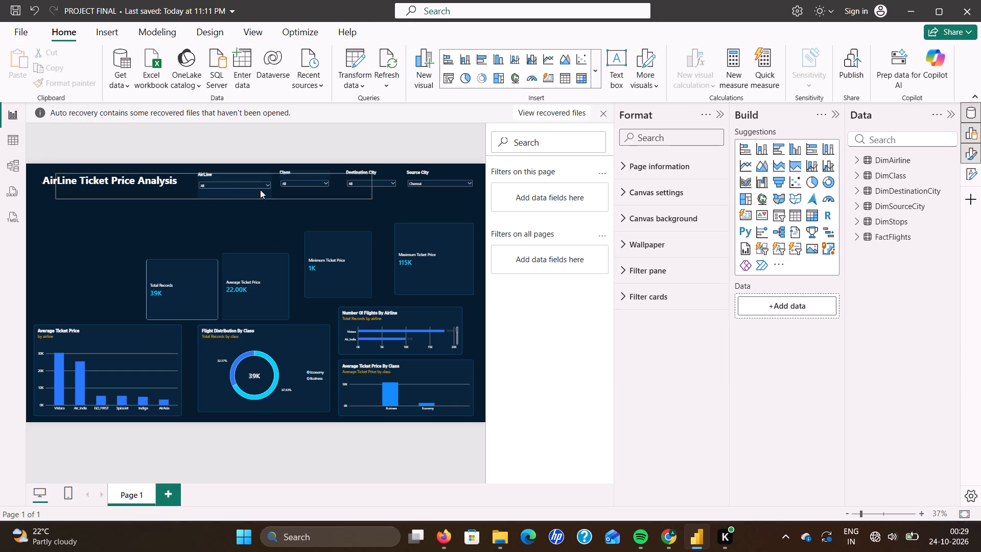
{"action": "left_click", "coordinate": [245, 193]}
{"action": "left_click", "coordinate": [254, 210]}
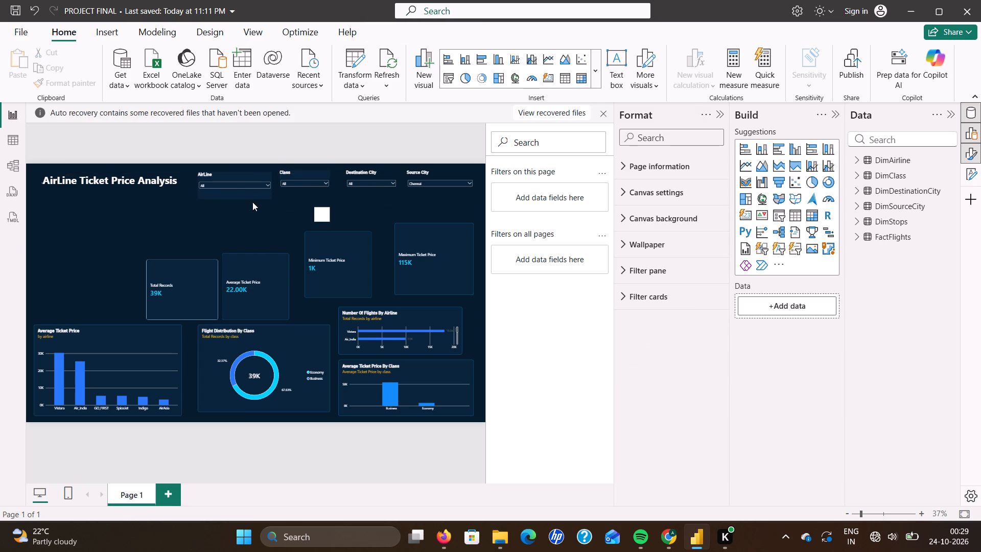
{"action": "left_click", "coordinate": [260, 182]}
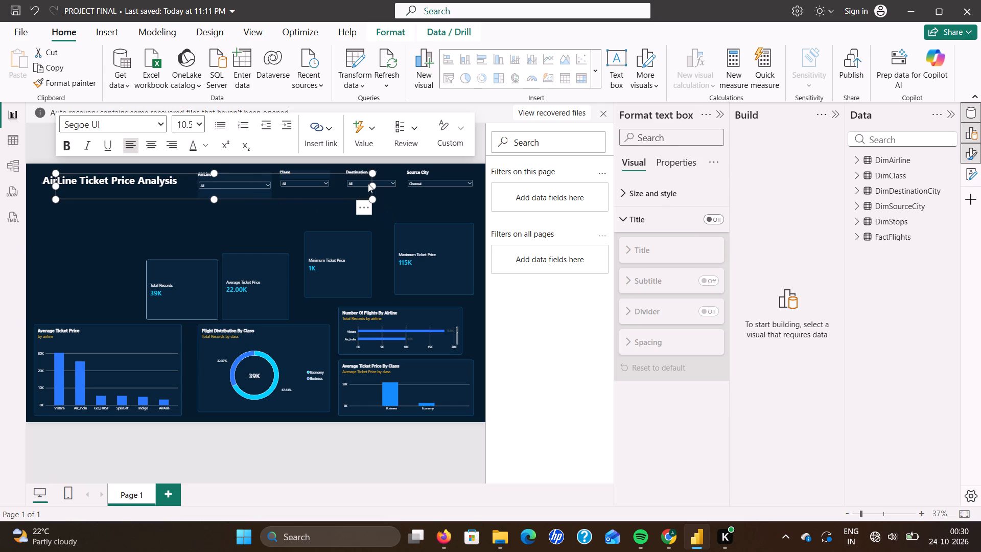
{"action": "left_click_drag", "start_coordinate": [369, 184], "coordinate": [197, 187]}
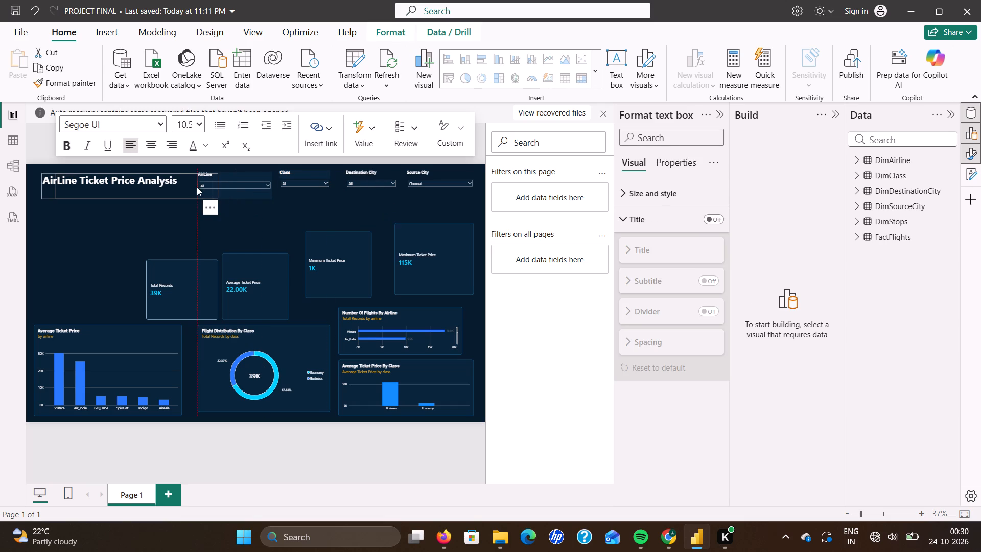
Narrow the subtitle text box slightly more so its right edge sits just left of the AirLine slicer.
{"action": "left_click_drag", "start_coordinate": [197, 187], "coordinate": [186, 185]}
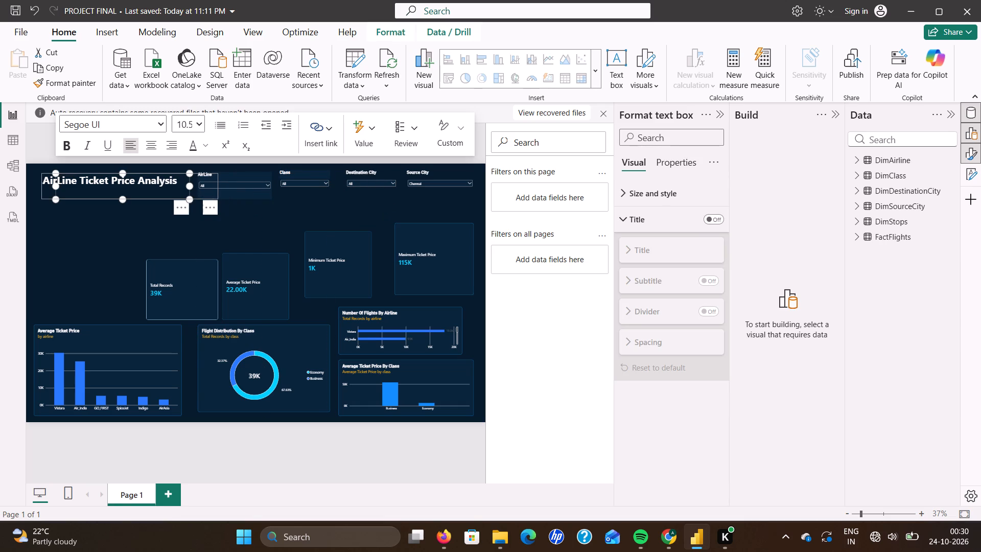
{"action": "left_click", "coordinate": [302, 246]}
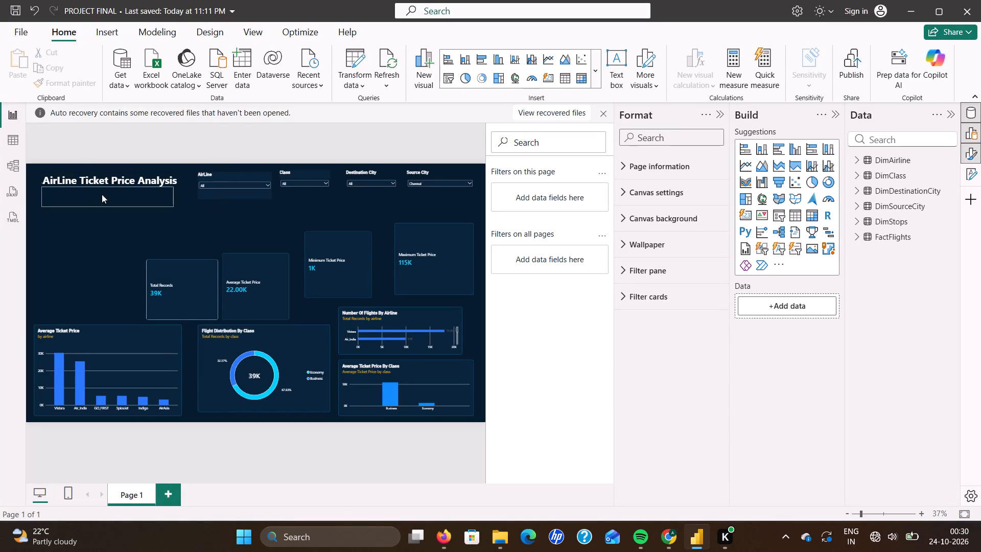
Narrow the wide text box around the dashboard title so its right edge stops just before the AirLine slicer.
{"action": "left_click", "coordinate": [116, 197]}
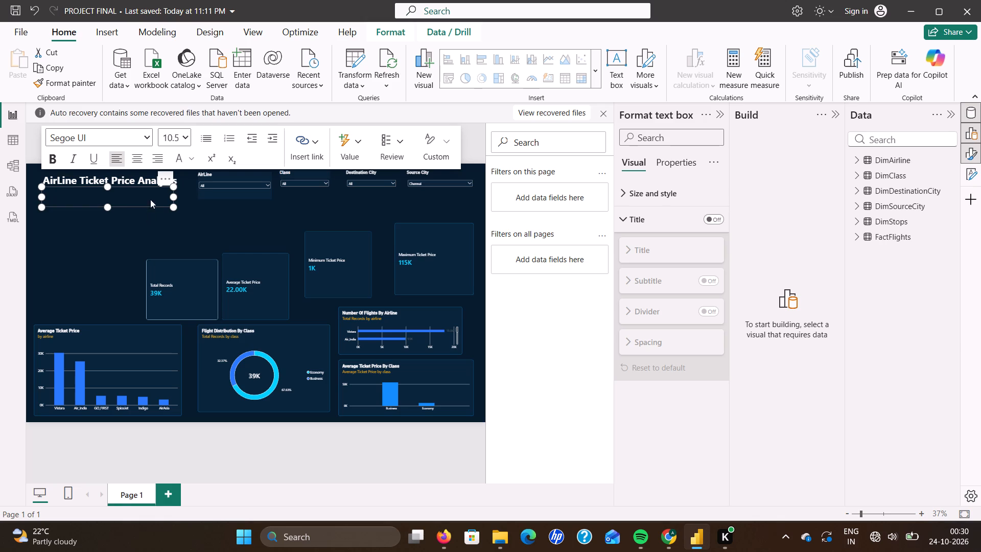
{"action": "left_click", "coordinate": [240, 227]}
{"action": "left_click", "coordinate": [244, 192]}
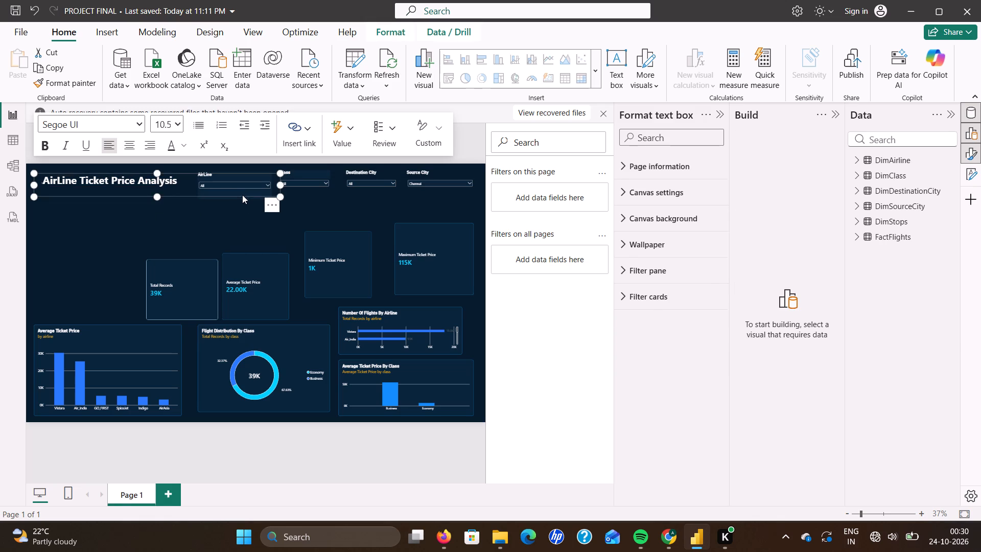
{"action": "left_click_drag", "start_coordinate": [282, 186], "coordinate": [236, 189]}
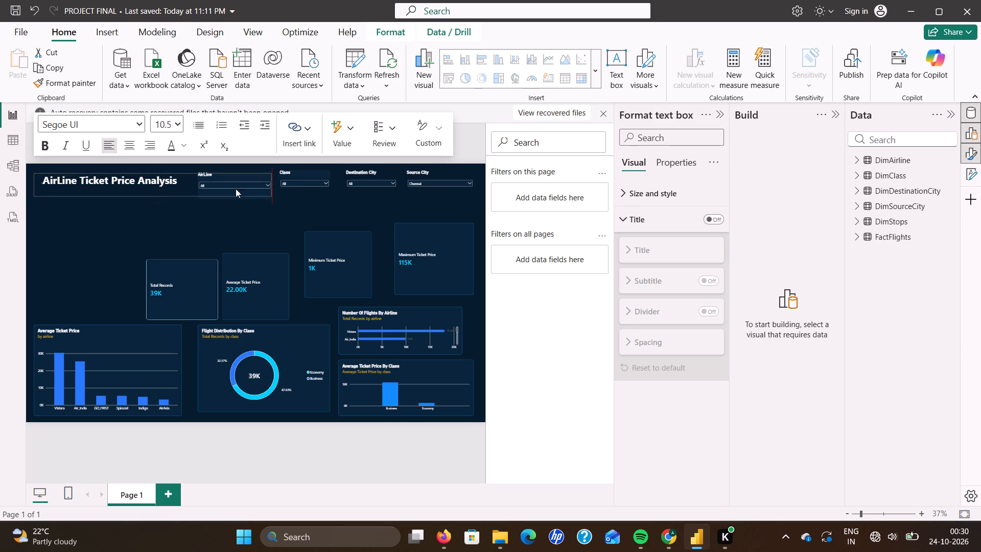
{"action": "left_click_drag", "start_coordinate": [236, 189], "coordinate": [190, 188]}
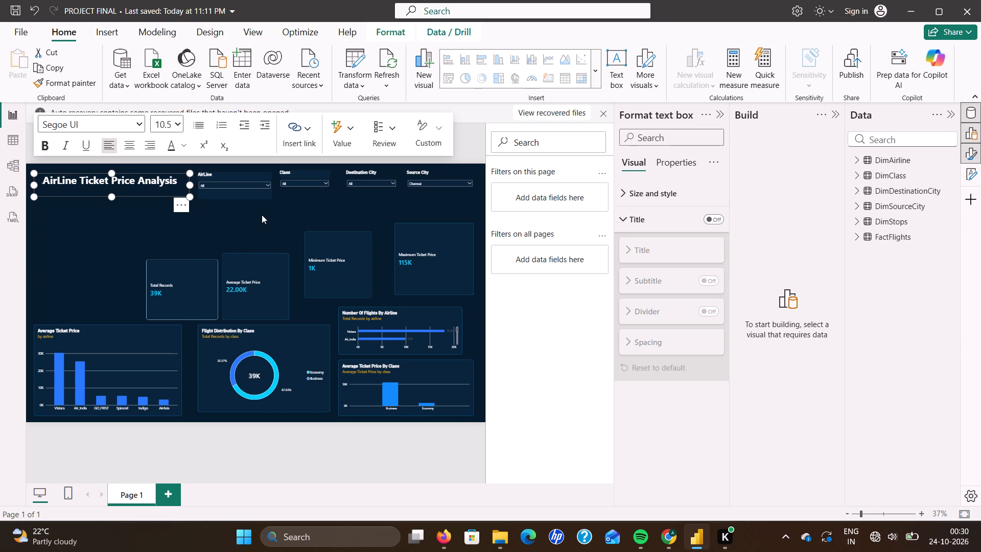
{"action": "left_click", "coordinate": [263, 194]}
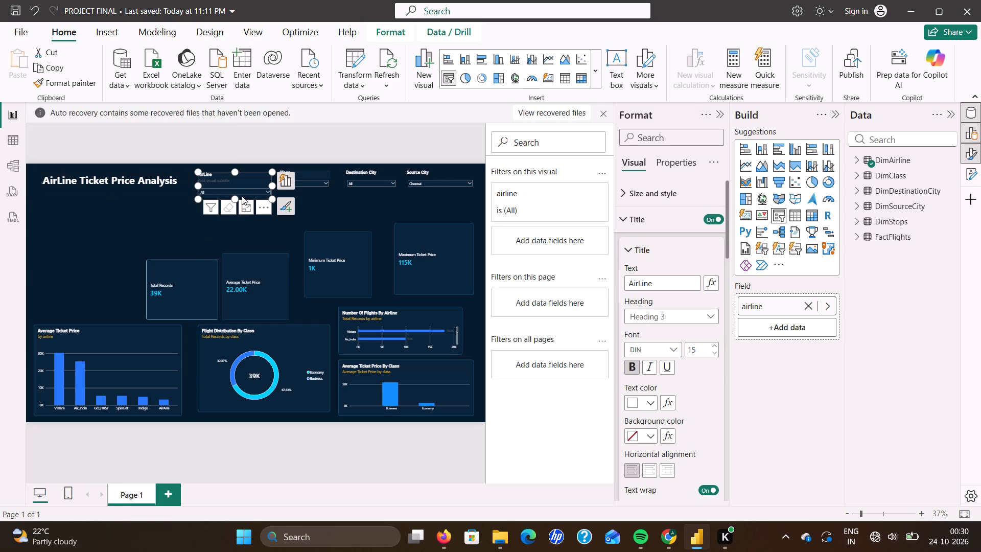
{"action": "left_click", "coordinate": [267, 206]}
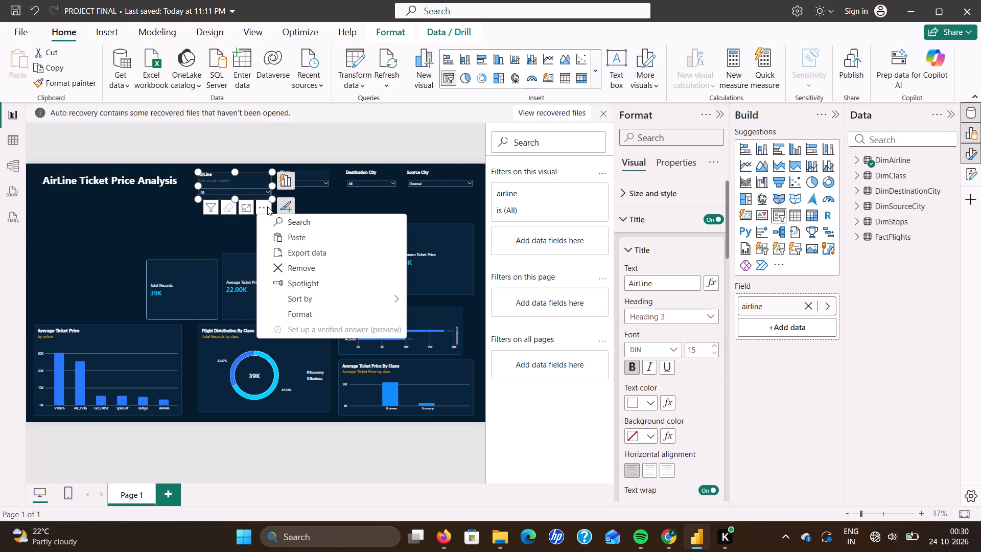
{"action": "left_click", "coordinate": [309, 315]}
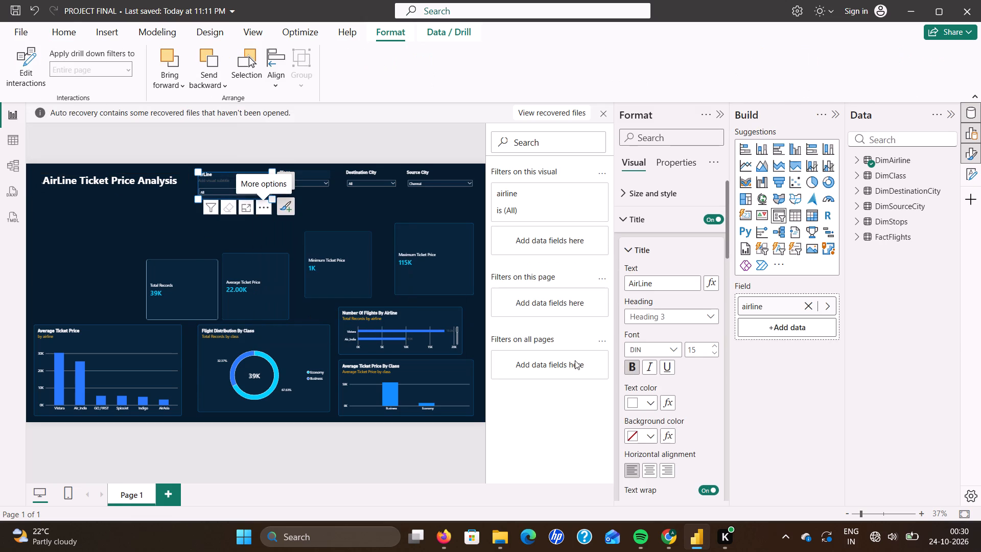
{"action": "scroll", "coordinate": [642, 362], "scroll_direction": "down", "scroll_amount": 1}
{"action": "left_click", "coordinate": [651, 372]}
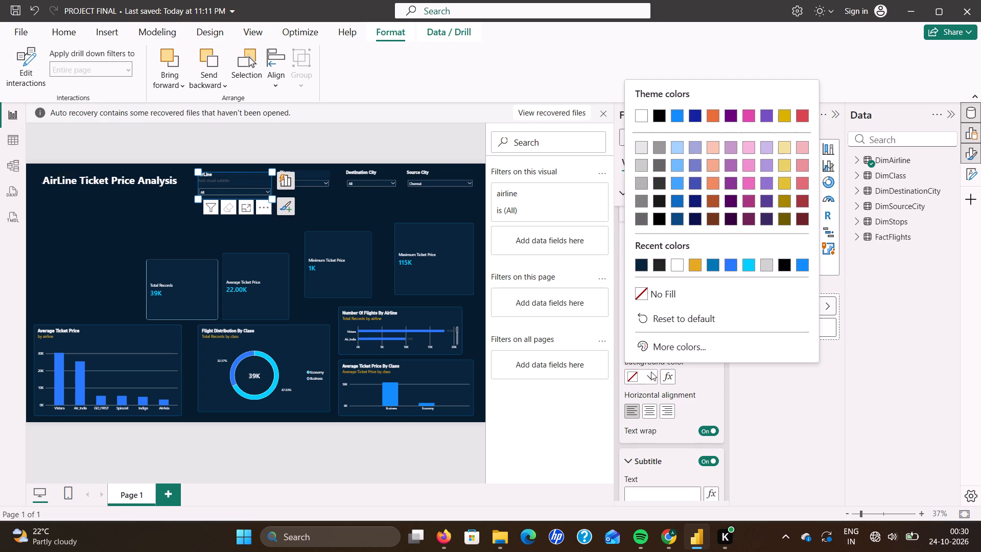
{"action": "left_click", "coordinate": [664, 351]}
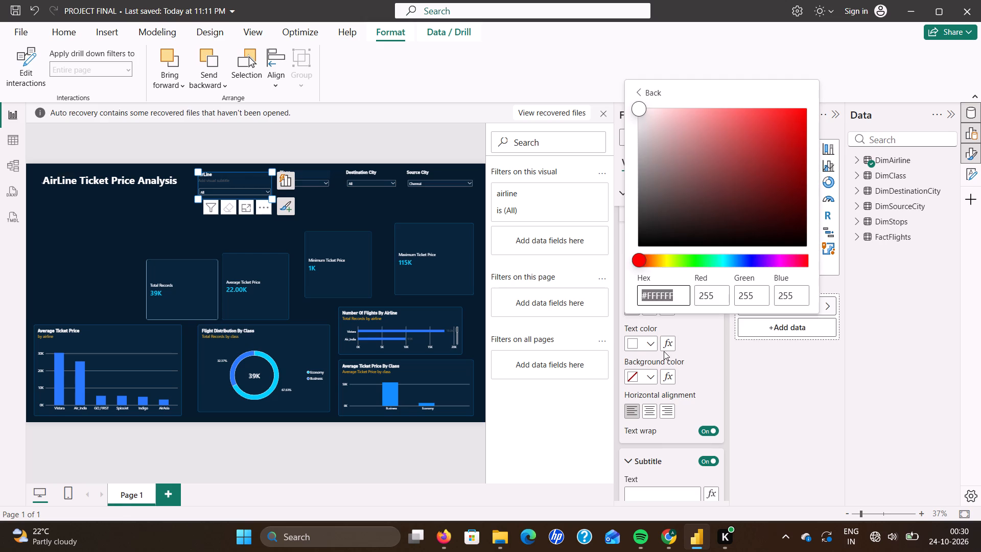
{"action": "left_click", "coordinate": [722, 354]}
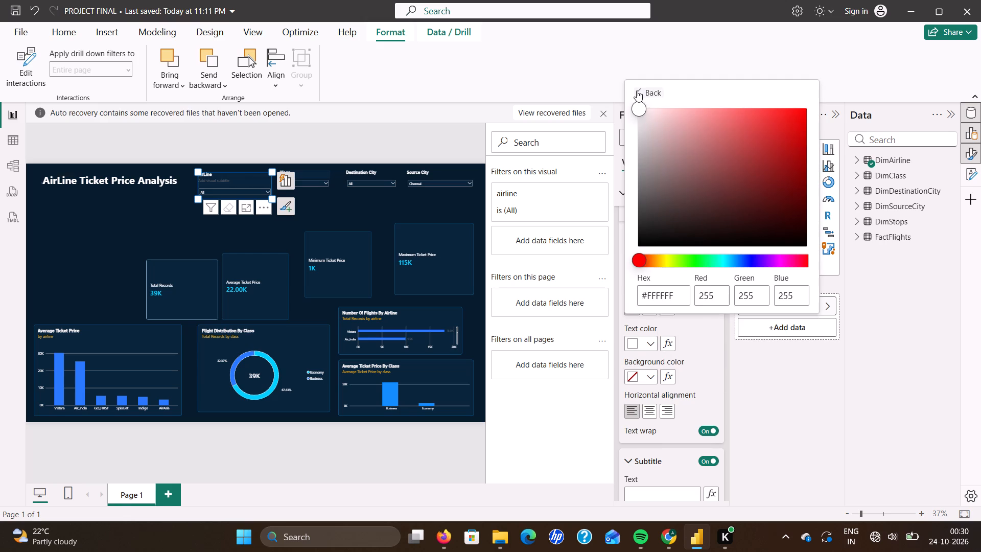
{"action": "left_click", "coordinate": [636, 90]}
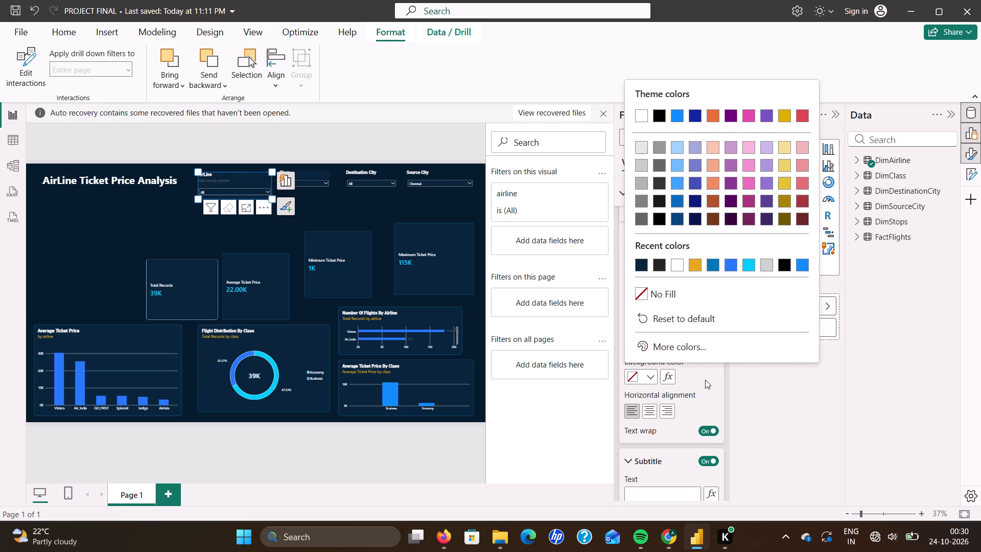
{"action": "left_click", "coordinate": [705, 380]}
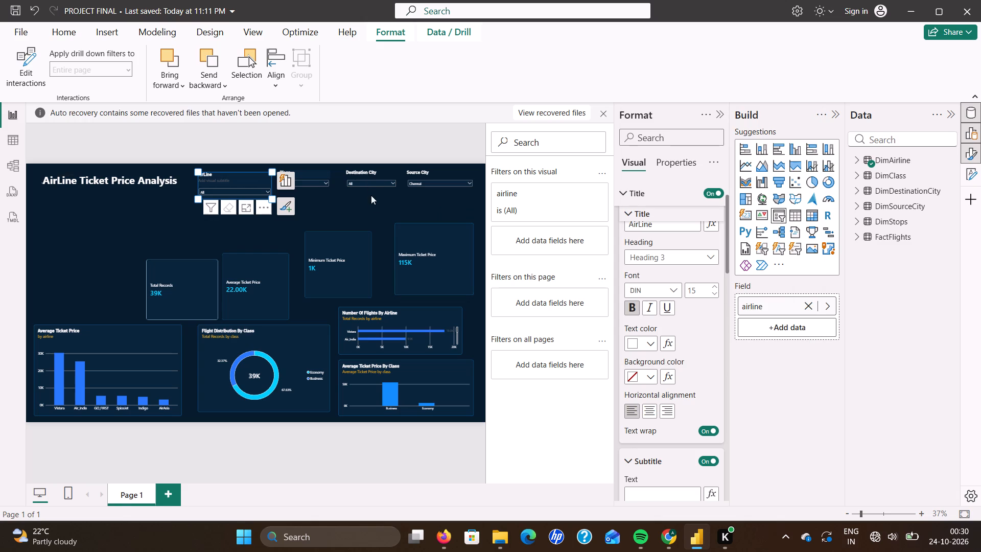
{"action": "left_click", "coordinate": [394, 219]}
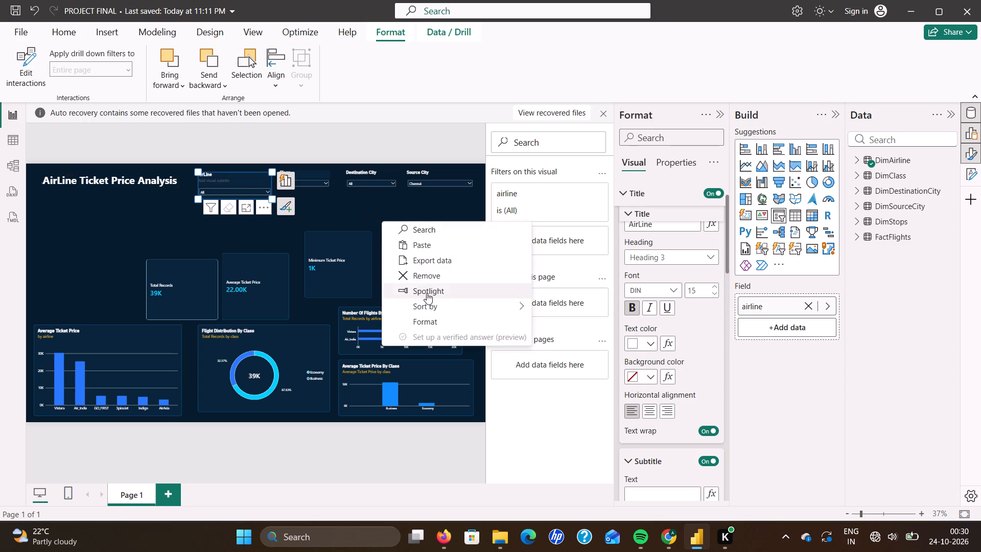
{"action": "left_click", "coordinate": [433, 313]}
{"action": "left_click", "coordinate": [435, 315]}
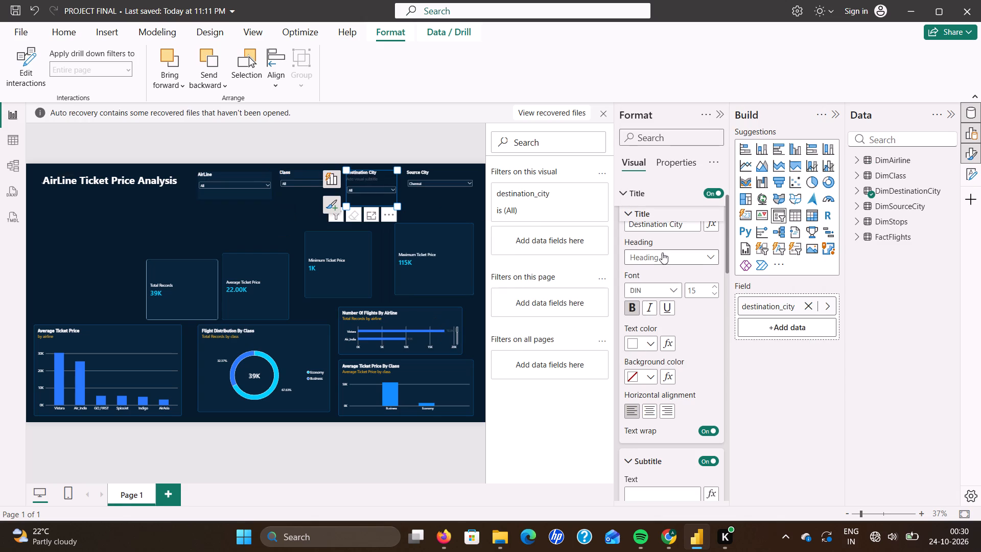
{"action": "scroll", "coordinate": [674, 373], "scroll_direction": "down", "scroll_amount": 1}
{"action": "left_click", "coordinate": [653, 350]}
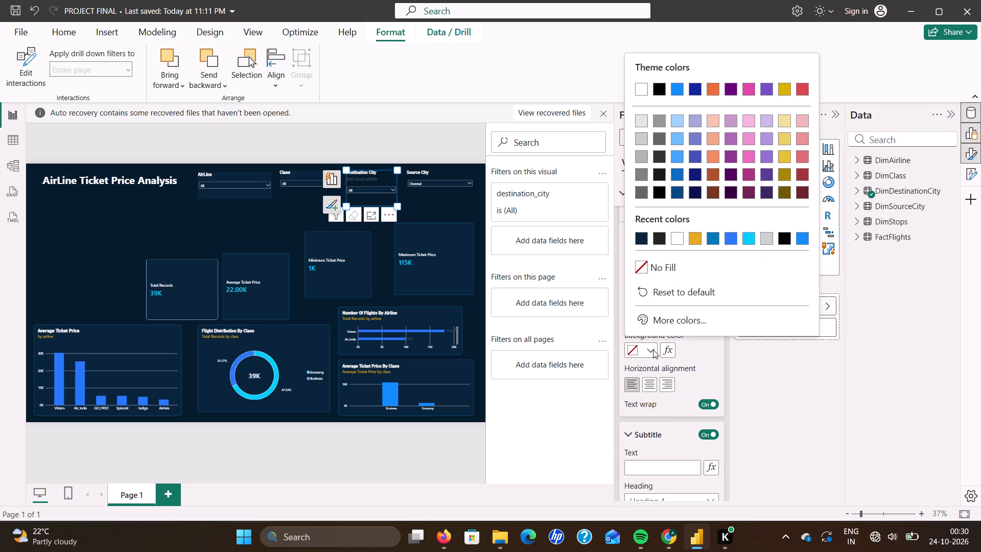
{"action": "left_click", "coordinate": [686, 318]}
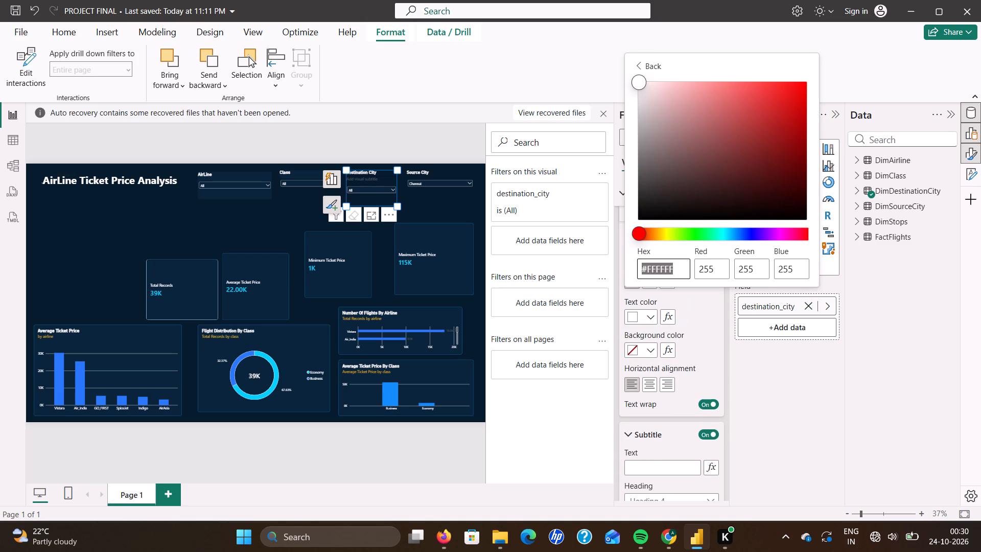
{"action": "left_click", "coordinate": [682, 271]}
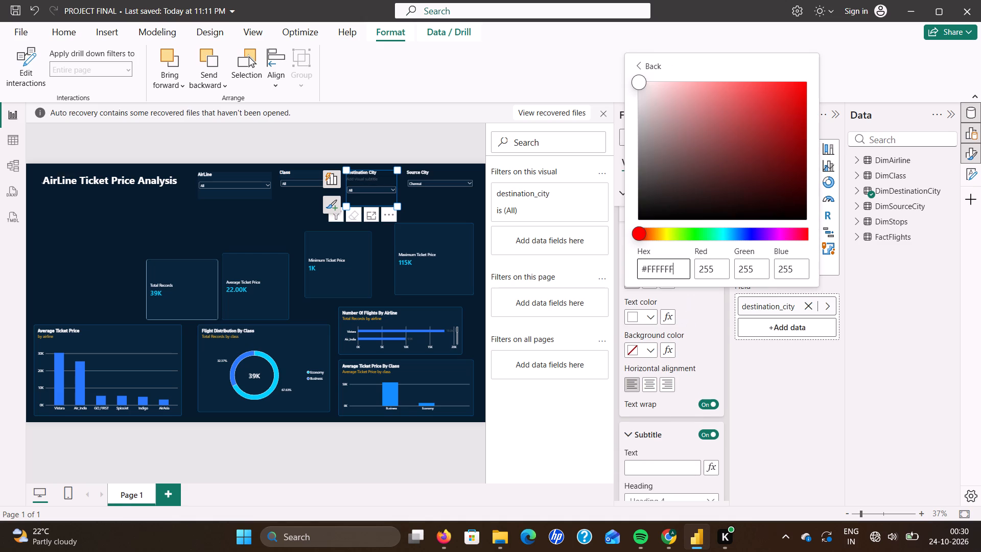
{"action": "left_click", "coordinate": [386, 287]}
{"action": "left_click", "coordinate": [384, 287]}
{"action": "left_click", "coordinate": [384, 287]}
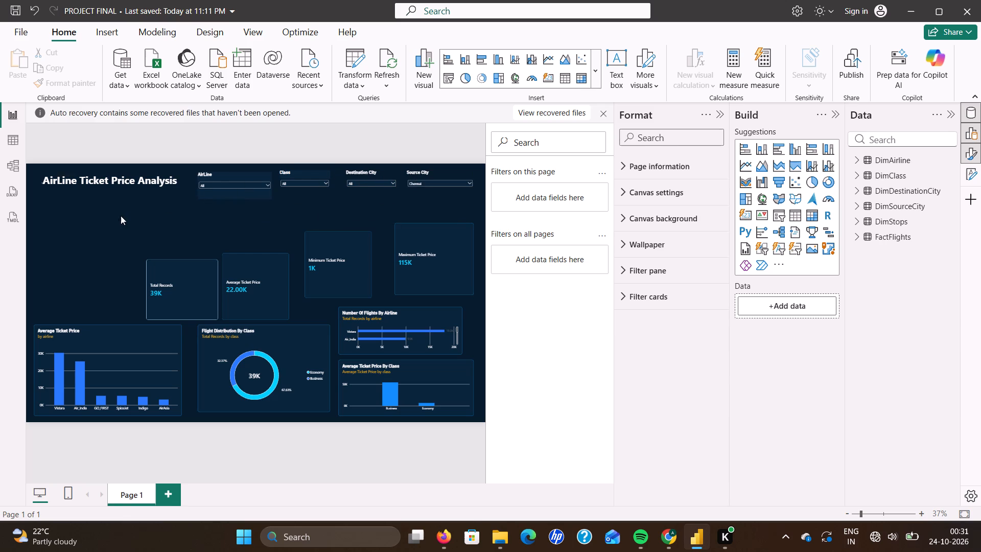
Format the empty text box below the dashboard title with font size 18, white font color and bold.
{"action": "left_click", "coordinate": [109, 194]}
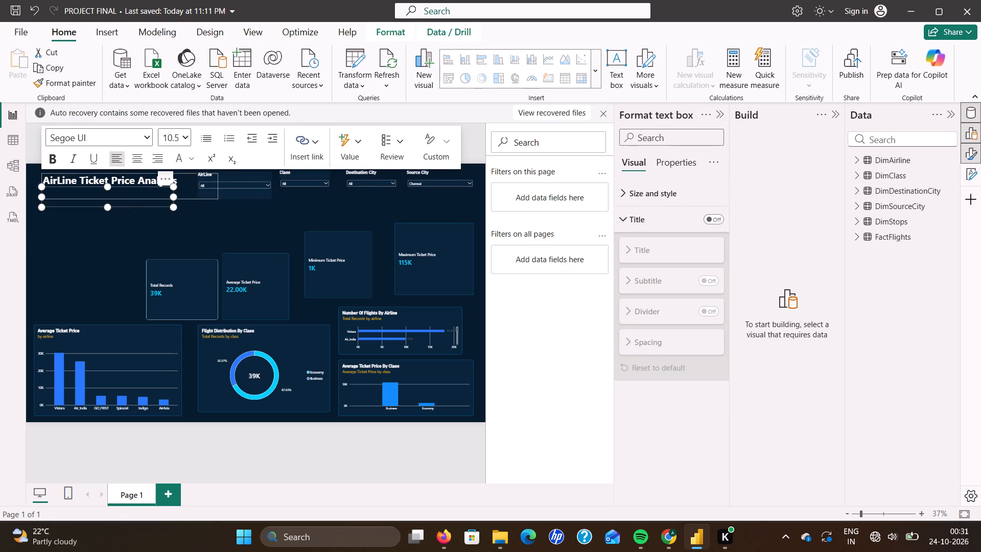
{"action": "left_click", "coordinate": [188, 157]}
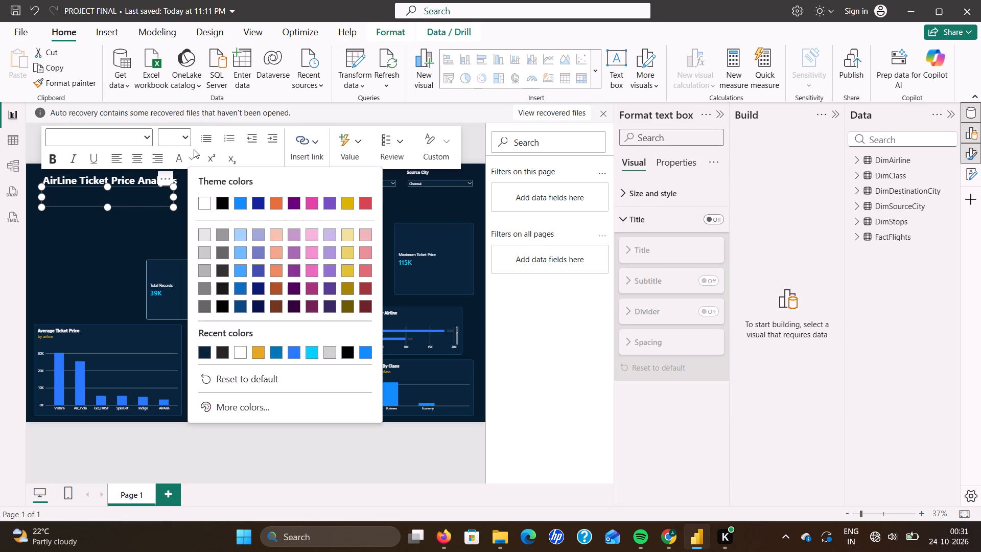
{"action": "left_click", "coordinate": [186, 137]}
{"action": "left_click", "coordinate": [186, 140]}
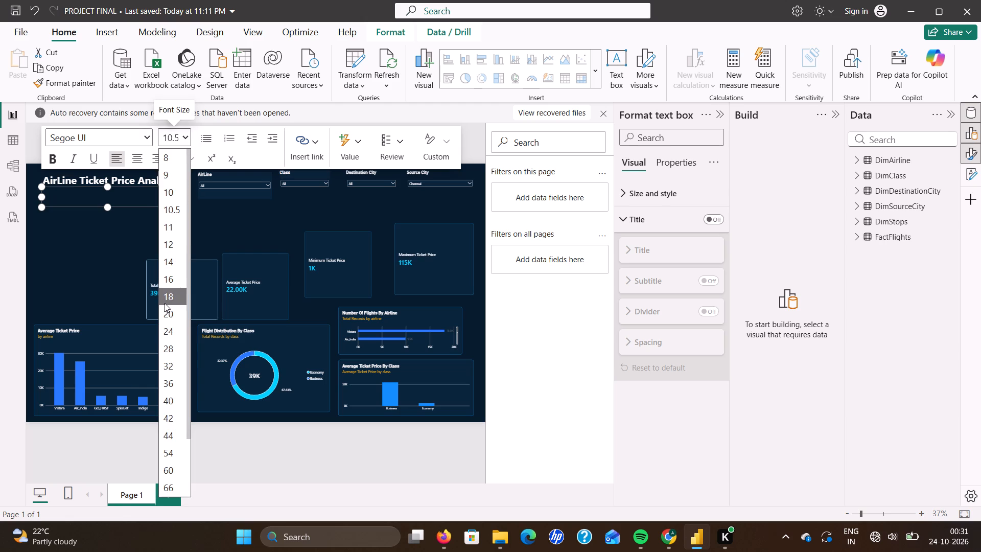
{"action": "left_click", "coordinate": [165, 303]}
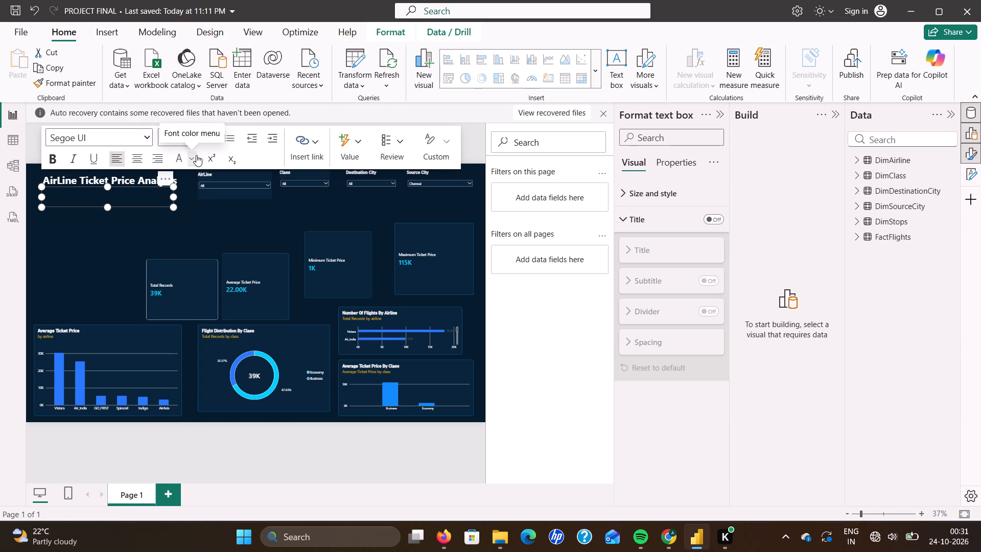
{"action": "left_click", "coordinate": [196, 155]}
{"action": "left_click", "coordinate": [238, 351]}
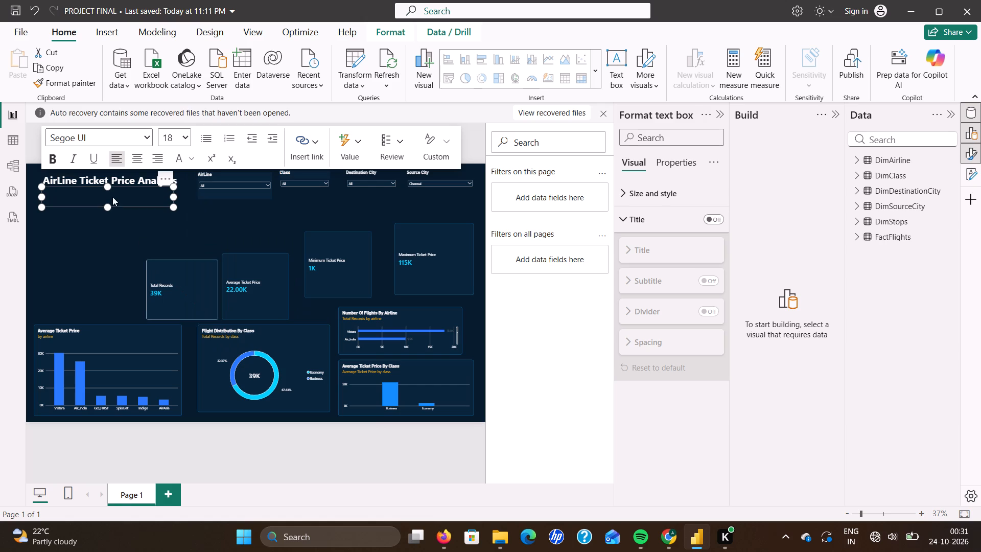
{"action": "left_click", "coordinate": [56, 162]}
Enter the subtitle "Explpore ticket price, fights Distribution and trends" in the text box below the dashboard title.
{"action": "key", "text": "e"}
{"action": "key", "text": "x"}
{"action": "type", "text": "plpore ticket"}
{"action": "key", "text": "space"}
{"action": "type", "text": "pro"}
{"action": "key", "text": "BackSpace"}
{"action": "type", "text": "ice"}
{"action": "key", "text": "comma"}
{"action": "key", "text": "space"}
{"action": "type", "text": "figghts"}
{"action": "key", "text": "BackSpace"}
{"action": "key", "text": "BackSpace"}
{"action": "key", "text": "BackSpace"}
{"action": "key", "text": "BackSpace"}
{"action": "type", "text": "istribution"}
{"action": "key", "text": "space"}
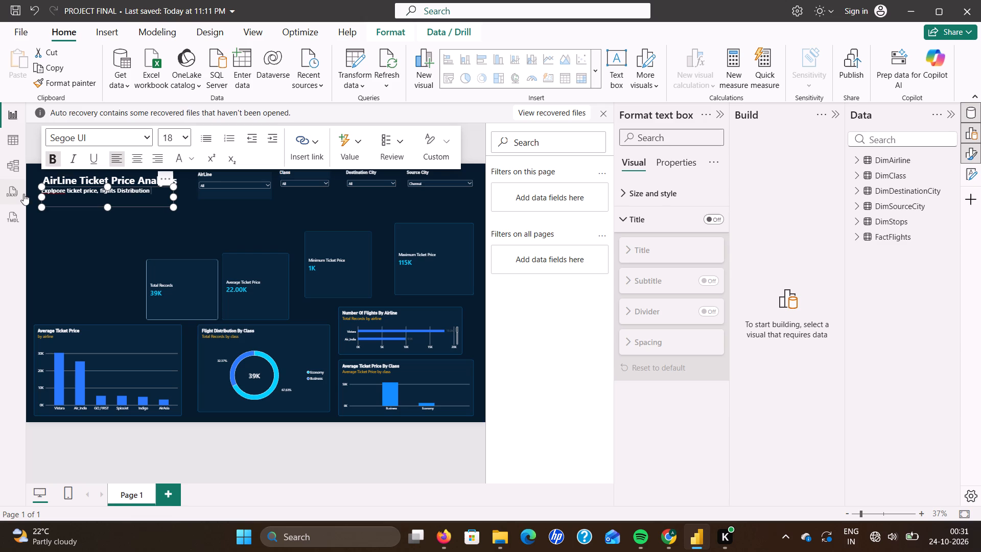
{"action": "type", "text": "and"}
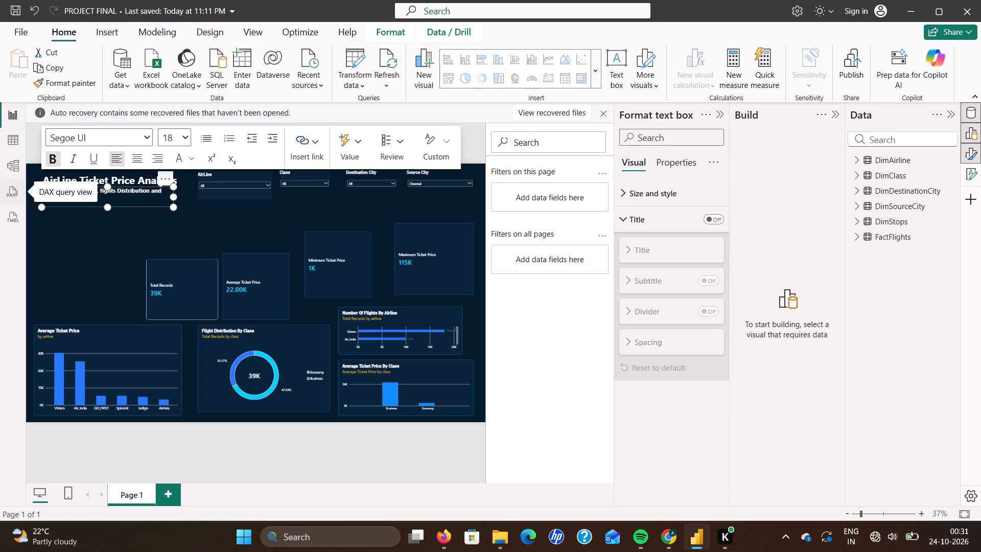
{"action": "key", "text": "space"}
{"action": "type", "text": "trends"}
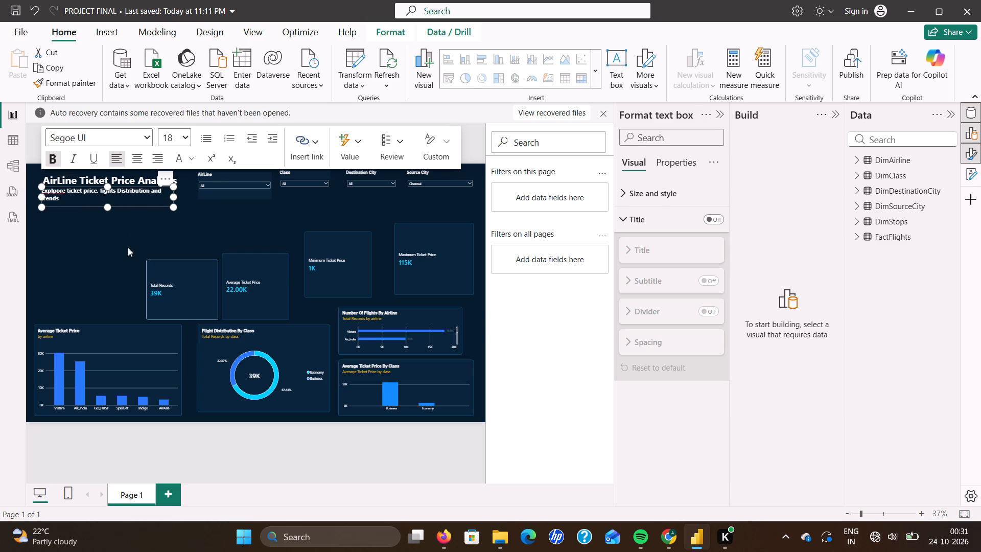
Correct the subtitle's first word to "Explore" and set the whole subtitle's font size to 16.
{"action": "left_click", "coordinate": [185, 137]}
{"action": "left_click", "coordinate": [165, 278]}
{"action": "left_click", "coordinate": [58, 191]}
{"action": "key", "text": "BackSpace"}
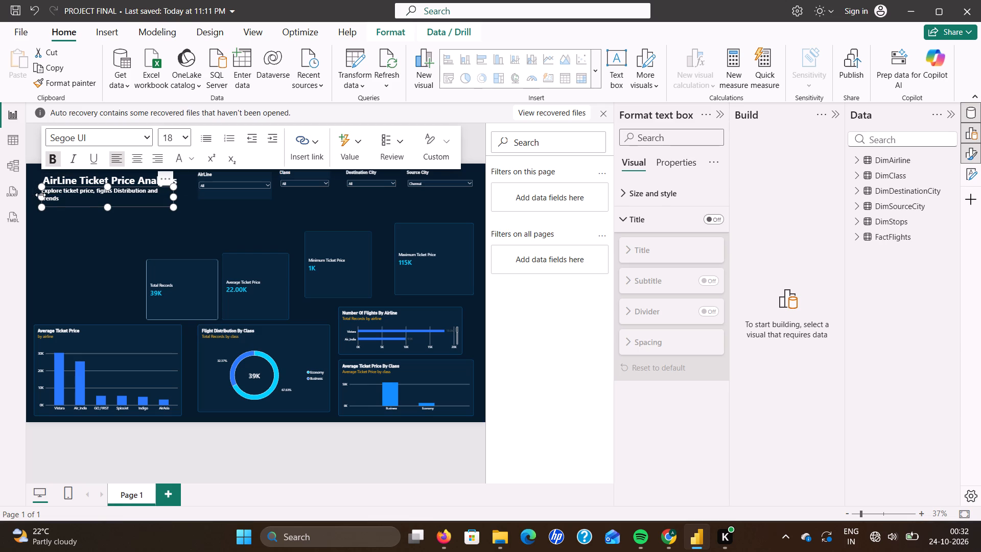
{"action": "left_click_drag", "start_coordinate": [44, 192], "coordinate": [50, 196]}
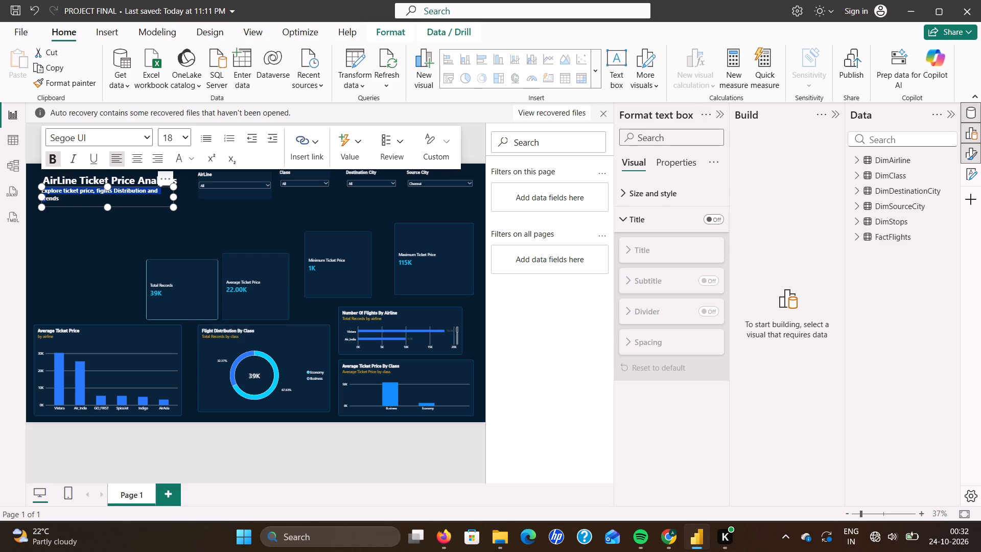
{"action": "left_click_drag", "start_coordinate": [50, 196], "coordinate": [61, 201]}
{"action": "left_click", "coordinate": [182, 134]}
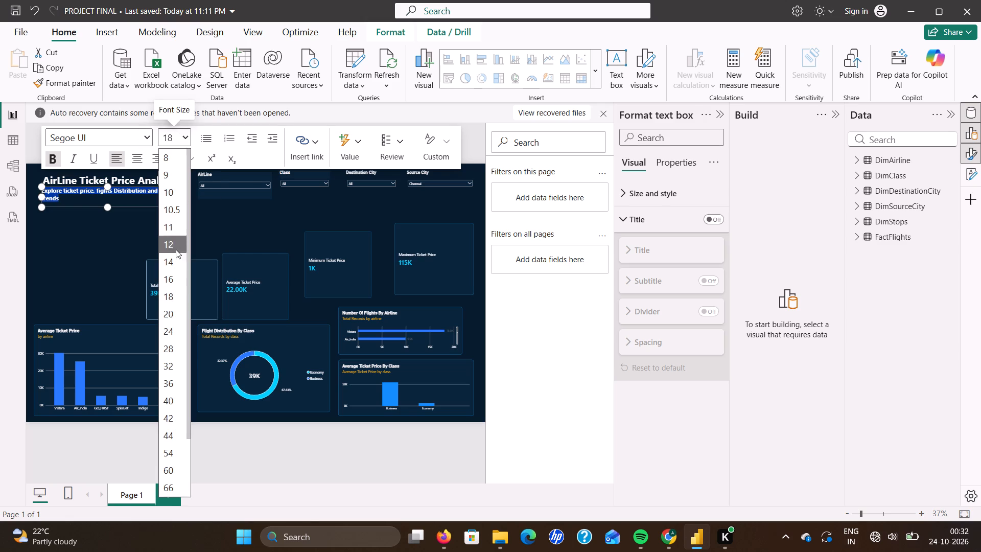
{"action": "left_click", "coordinate": [174, 283]}
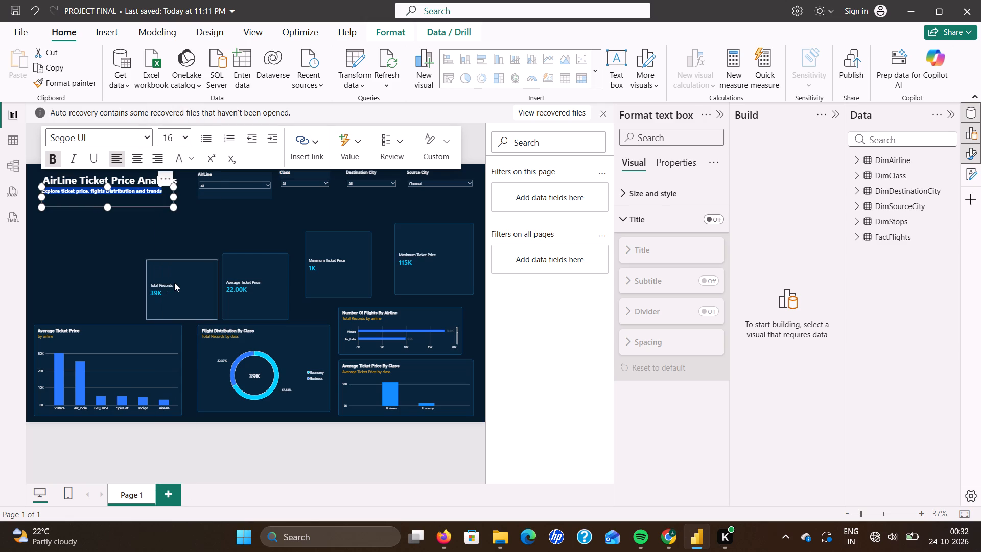
{"action": "left_click", "coordinate": [149, 254]}
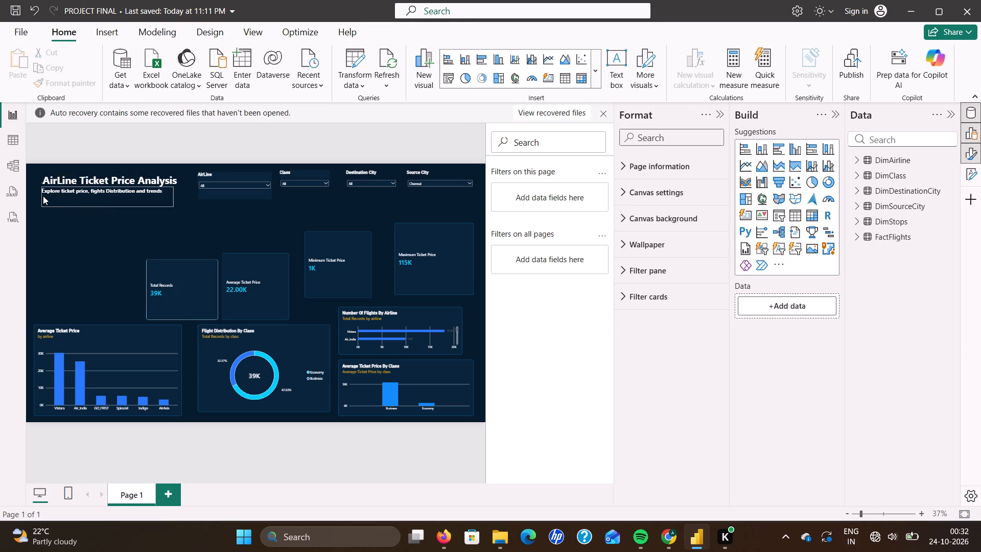
Center-align the subtitle text below the dashboard title.
{"action": "left_click", "coordinate": [122, 193]}
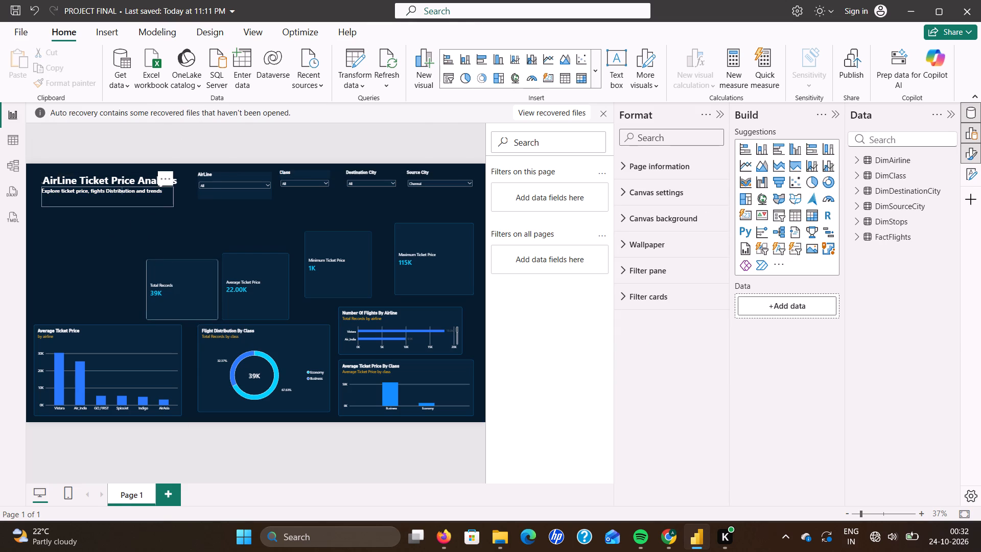
{"action": "left_click", "coordinate": [135, 157]}
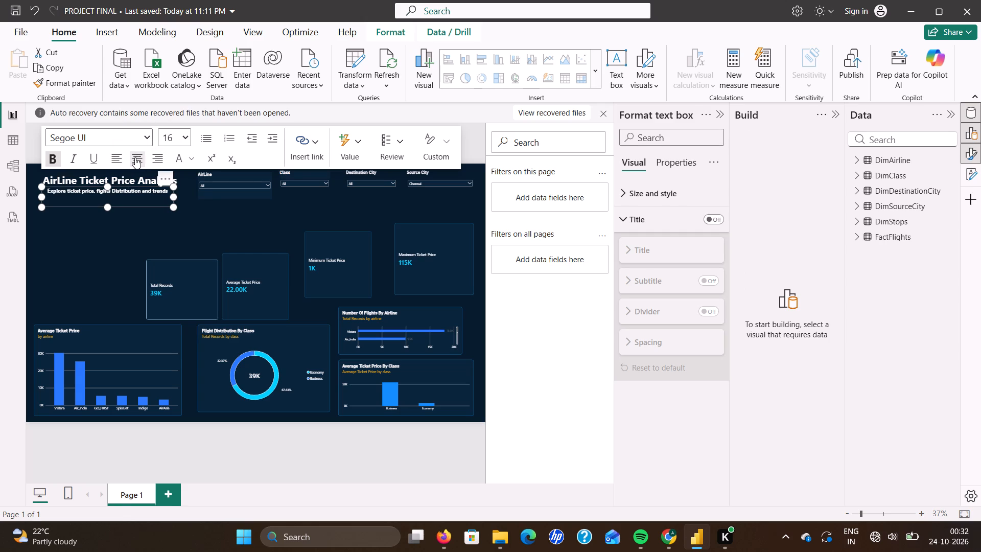
{"action": "left_click", "coordinate": [148, 246]}
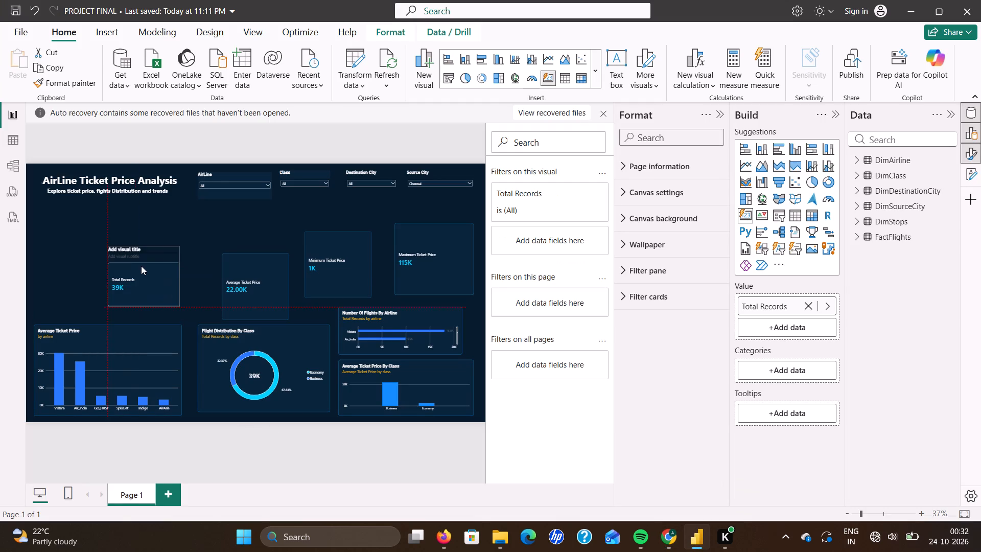
{"action": "left_click_drag", "start_coordinate": [141, 266], "coordinate": [80, 227]}
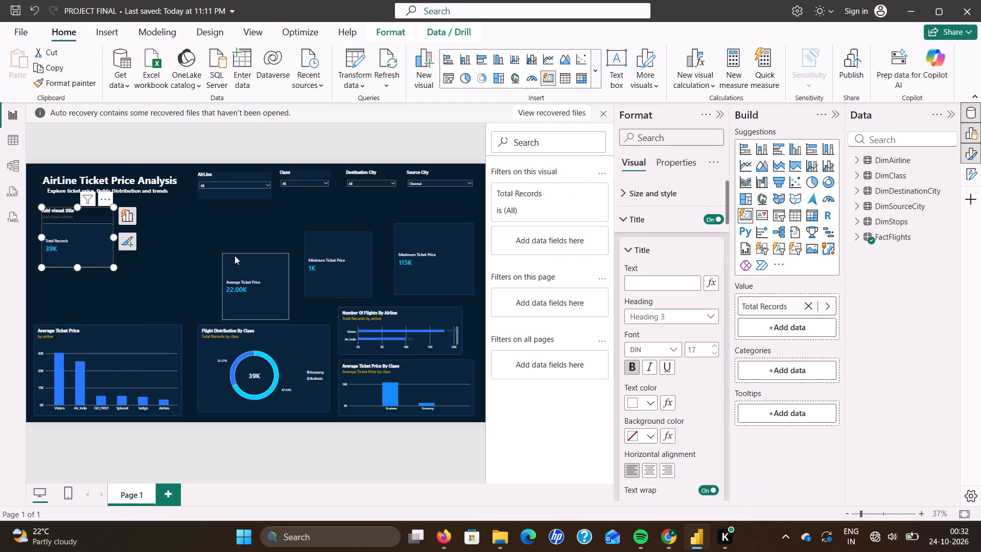
{"action": "left_click", "coordinate": [180, 267]}
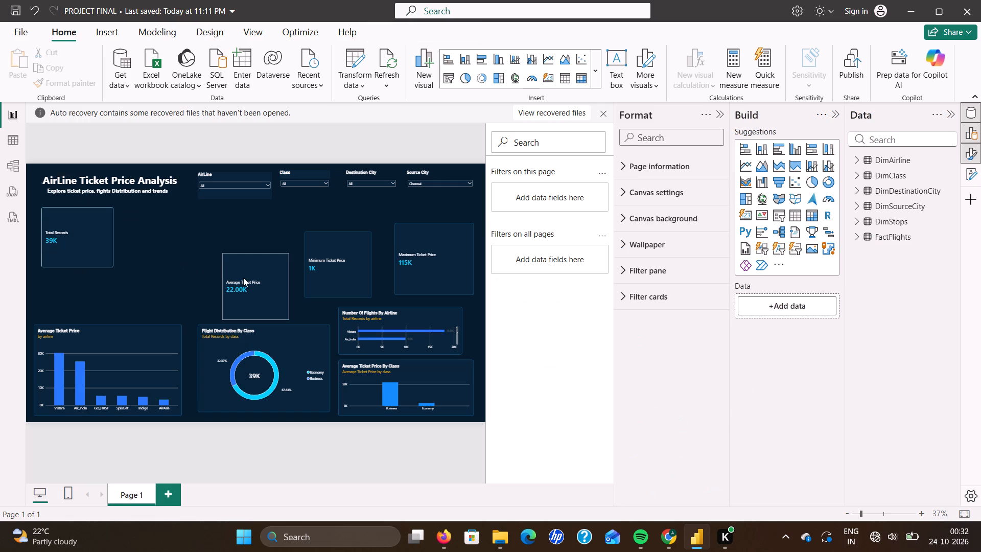
Move the Average Ticket Price card beside the Total Records card, aligning their tops, and shorten it to the same height.
{"action": "left_click_drag", "start_coordinate": [243, 278], "coordinate": [158, 234]}
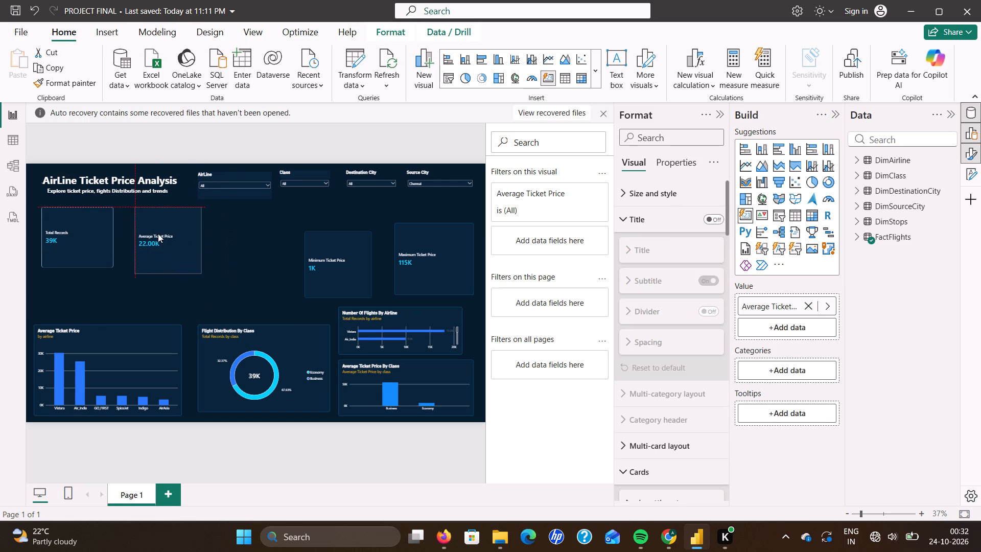
{"action": "left_click_drag", "start_coordinate": [158, 234], "coordinate": [159, 234]}
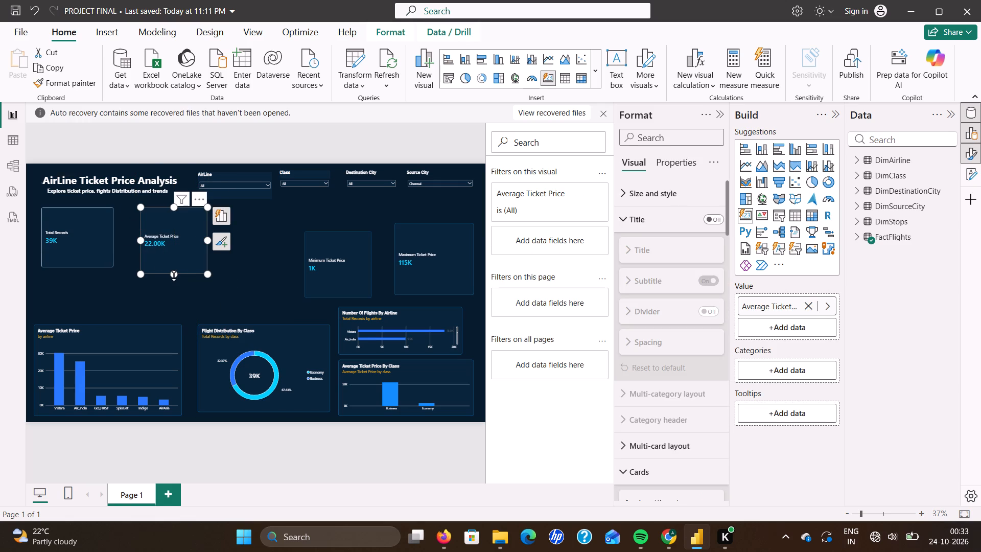
{"action": "left_click", "coordinate": [174, 275]}
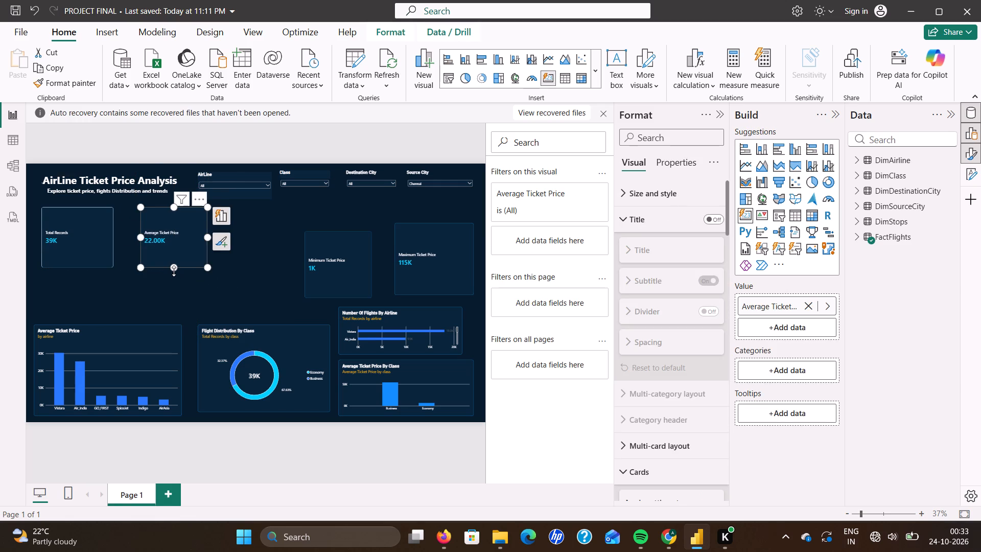
{"action": "left_click", "coordinate": [287, 296]}
Move the Minimum Ticket Price card into the KPI row beside Average Ticket Price and shorten it to the row's height.
{"action": "left_click", "coordinate": [337, 276]}
{"action": "left_click_drag", "start_coordinate": [337, 276], "coordinate": [274, 254]}
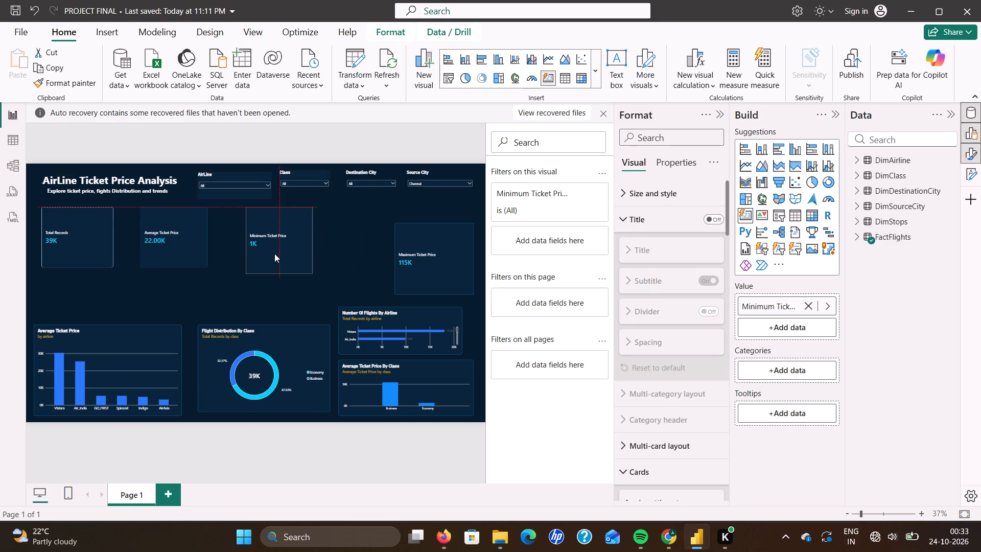
{"action": "left_click_drag", "start_coordinate": [274, 254], "coordinate": [273, 254]}
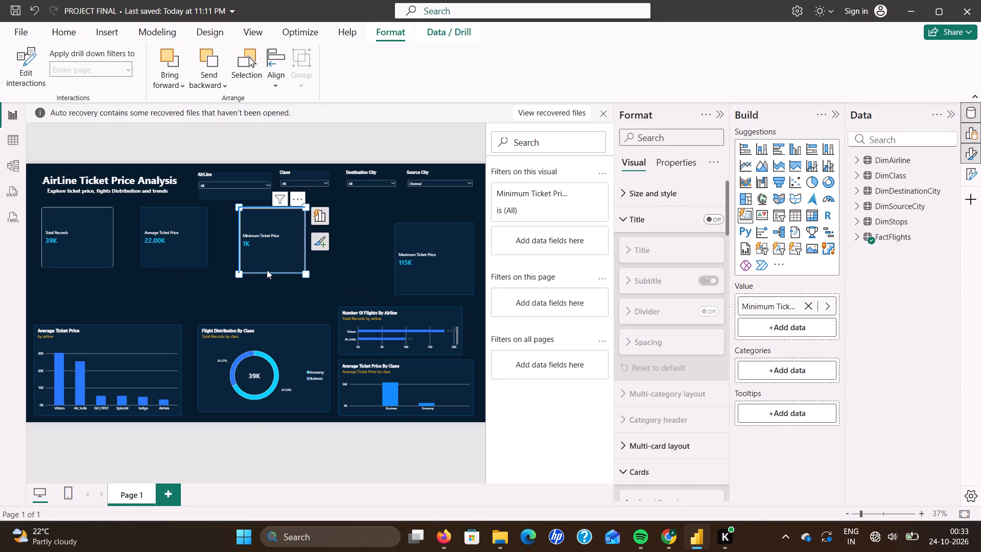
{"action": "left_click", "coordinate": [281, 303]}
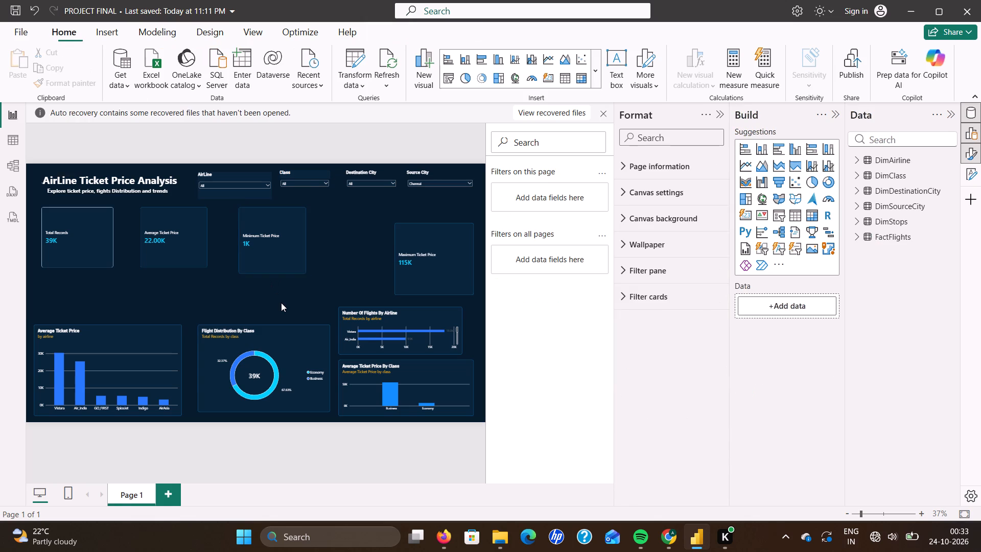
{"action": "left_click", "coordinate": [277, 257]}
{"action": "left_click_drag", "start_coordinate": [269, 273], "coordinate": [270, 265]}
{"action": "left_click", "coordinate": [318, 306]}
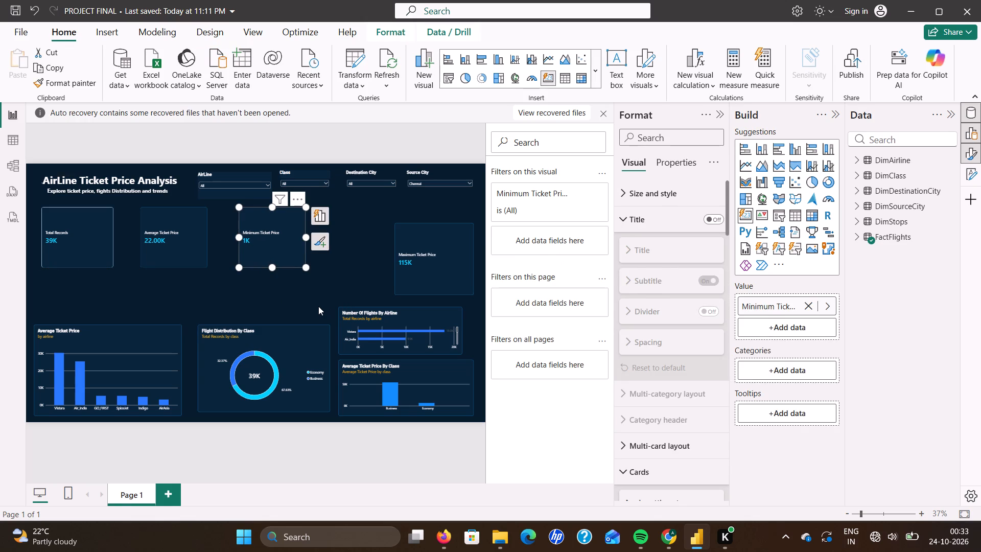
Move the Maximum Ticket Price card to the right end of the KPI row and shorten it to the row's height.
{"action": "left_click_drag", "start_coordinate": [412, 261], "coordinate": [363, 242]}
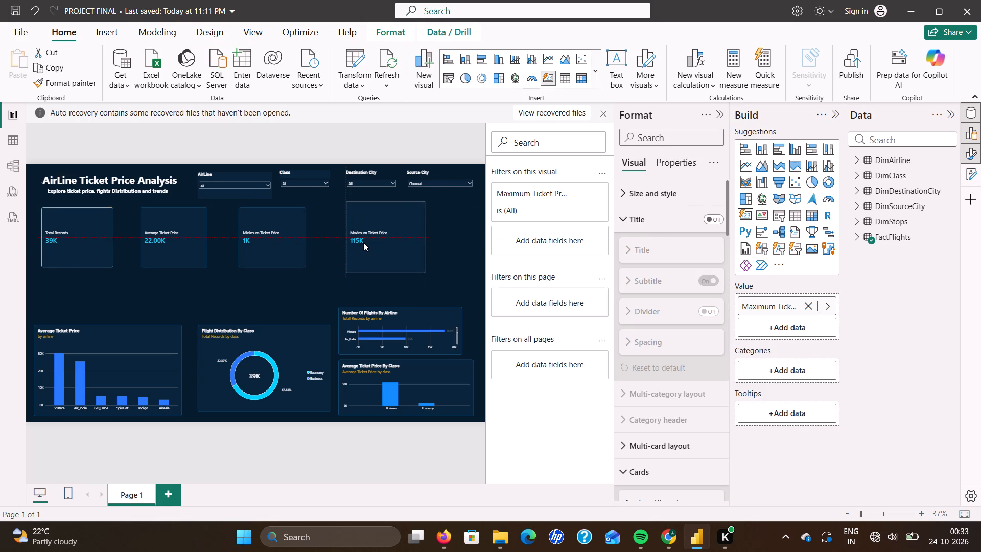
{"action": "left_click_drag", "start_coordinate": [363, 242], "coordinate": [399, 246]}
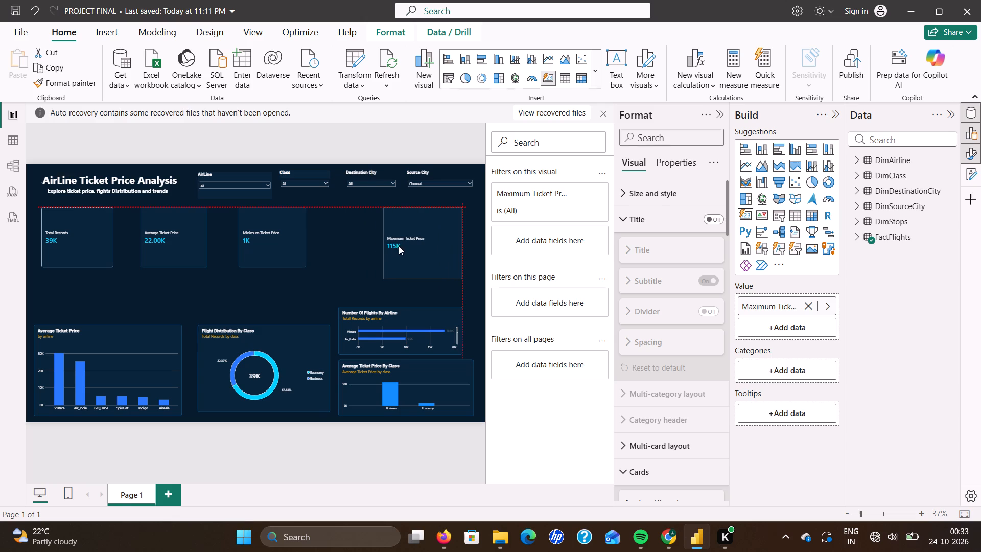
{"action": "left_click_drag", "start_coordinate": [399, 246], "coordinate": [402, 246]}
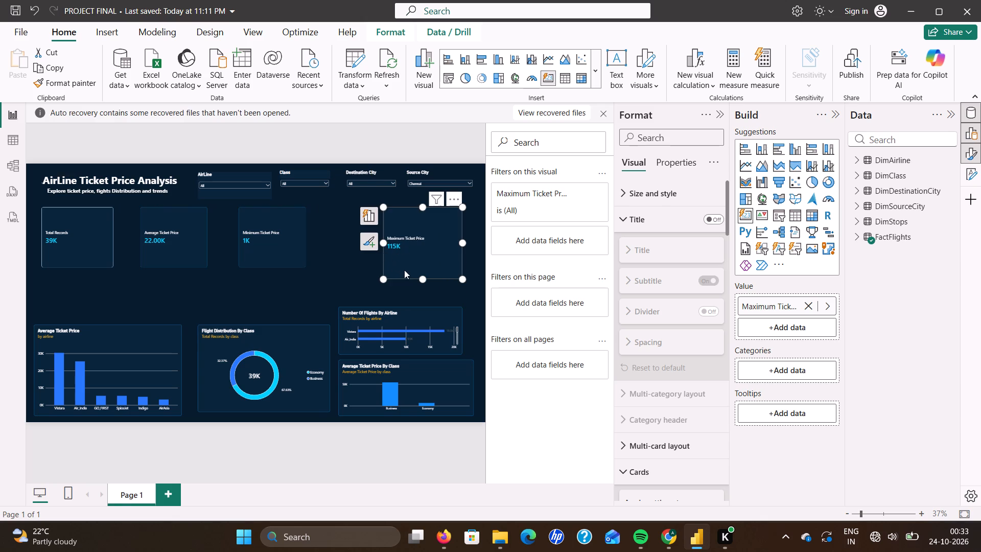
{"action": "left_click_drag", "start_coordinate": [420, 277], "coordinate": [428, 266]}
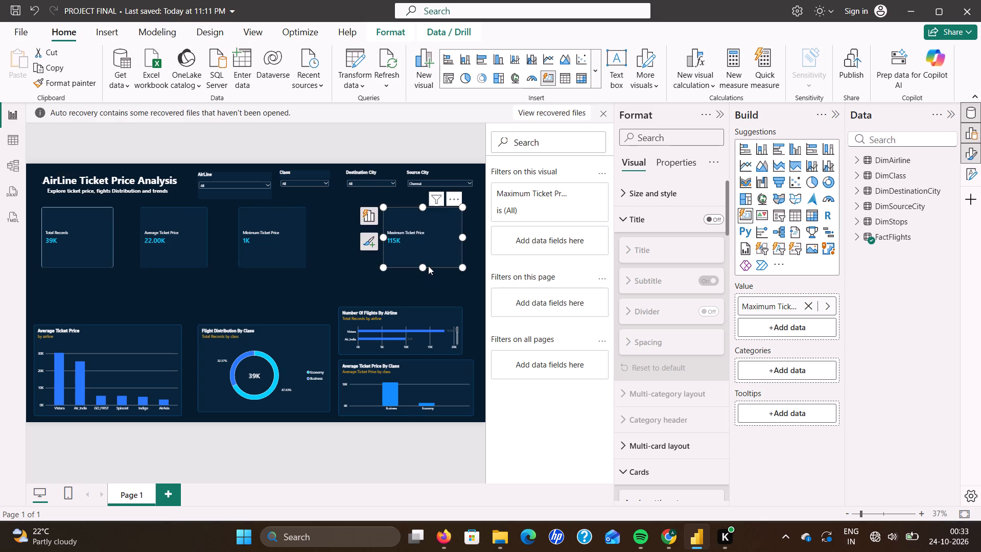
Shift the Minimum Ticket Price card toward the Maximum Ticket Price card and widen it on its right side.
{"action": "left_click_drag", "start_coordinate": [287, 250], "coordinate": [303, 250]}
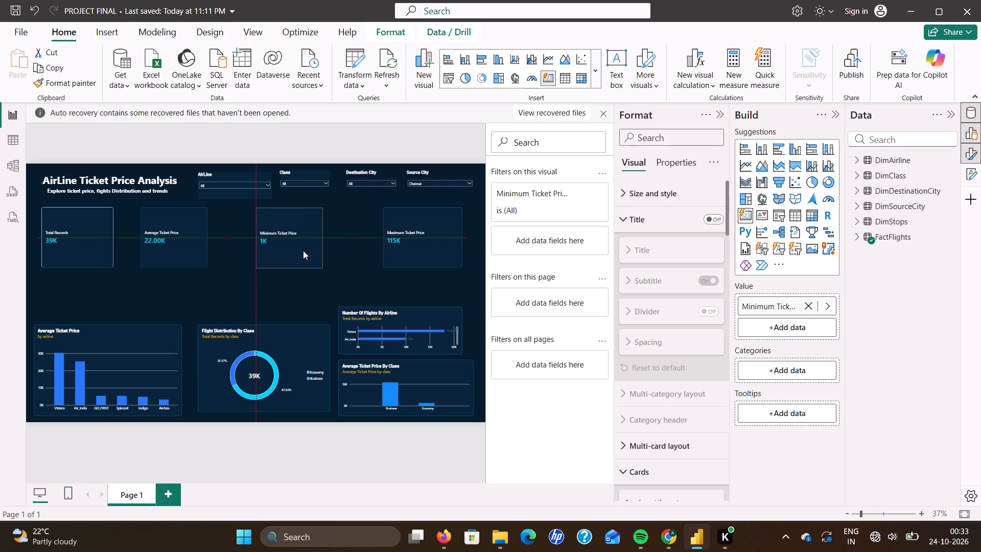
{"action": "left_click_drag", "start_coordinate": [303, 250], "coordinate": [307, 250]}
{"action": "left_click_drag", "start_coordinate": [322, 239], "coordinate": [337, 239]}
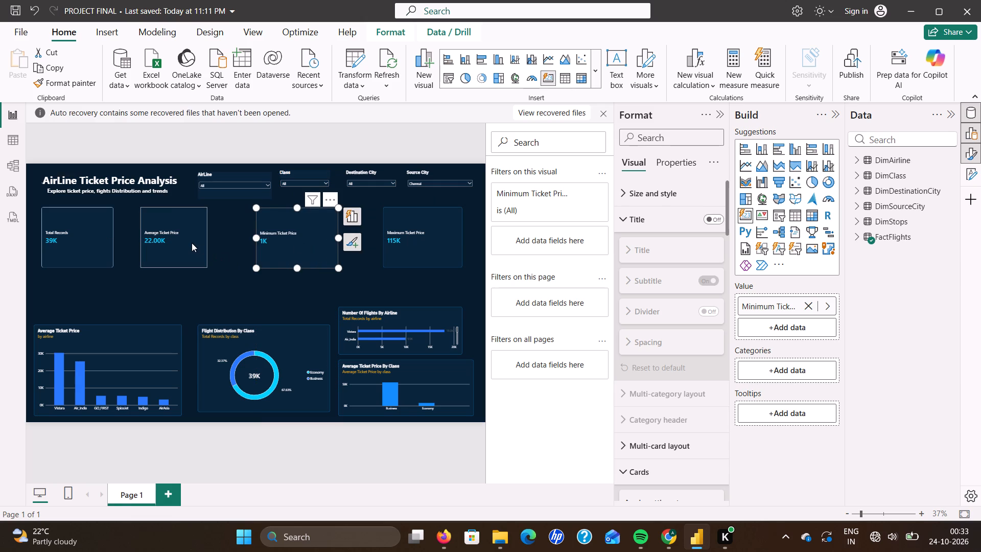
Widen the Average Ticket Price card toward the Minimum Ticket Price card and move its left edge slightly away from Total Records.
{"action": "left_click", "coordinate": [177, 237]}
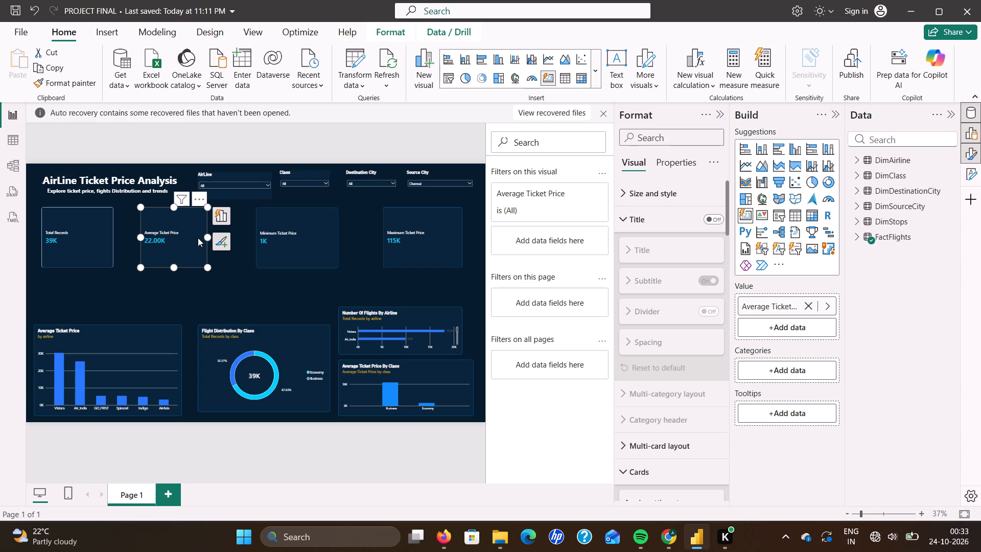
{"action": "left_click_drag", "start_coordinate": [206, 238], "coordinate": [211, 238]}
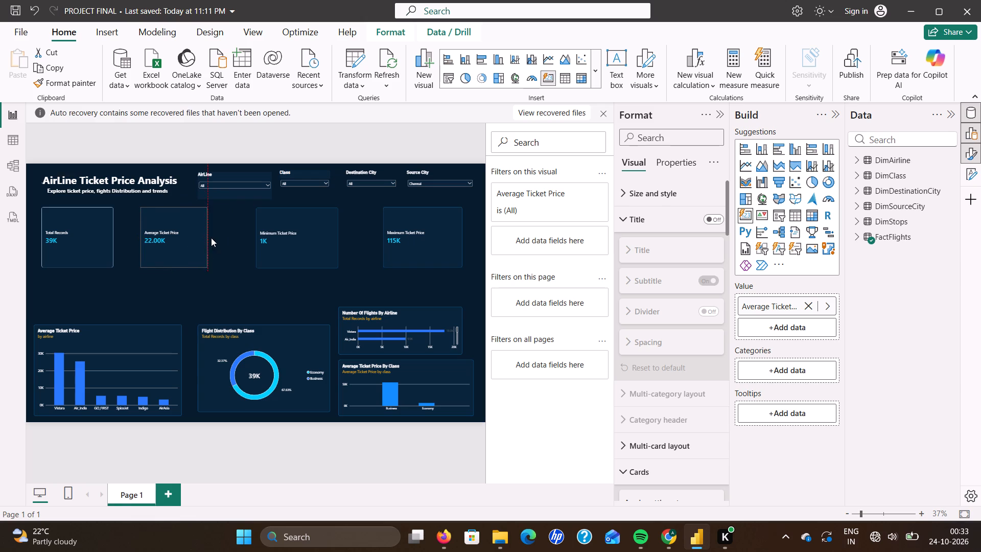
{"action": "left_click_drag", "start_coordinate": [211, 238], "coordinate": [224, 238]}
{"action": "left_click_drag", "start_coordinate": [224, 238], "coordinate": [218, 238]}
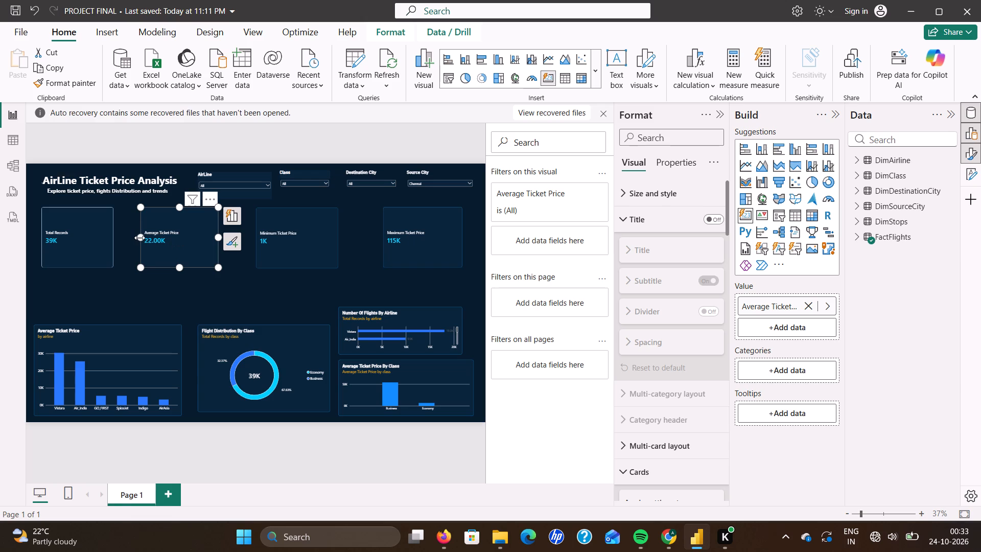
{"action": "left_click_drag", "start_coordinate": [139, 238], "coordinate": [152, 239]}
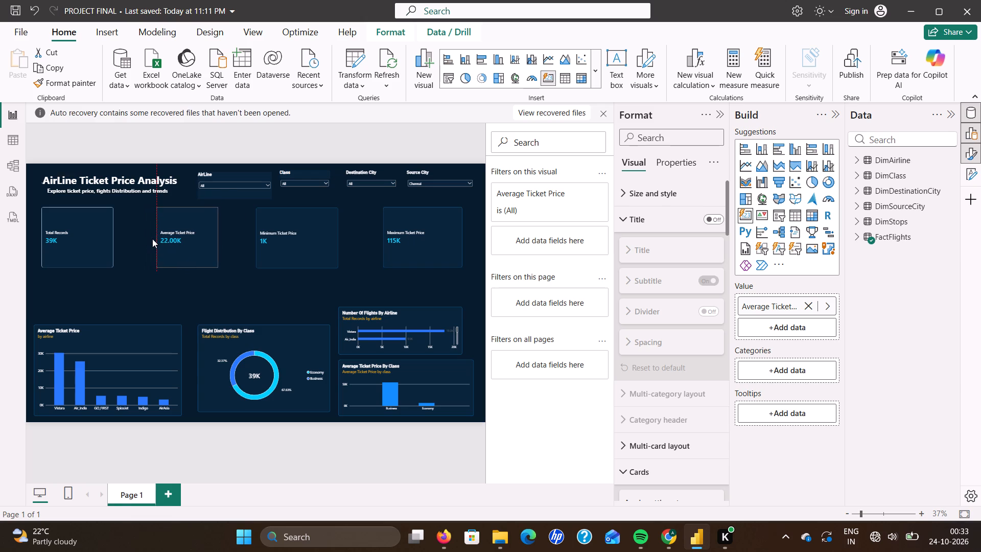
{"action": "left_click_drag", "start_coordinate": [152, 239], "coordinate": [145, 240]}
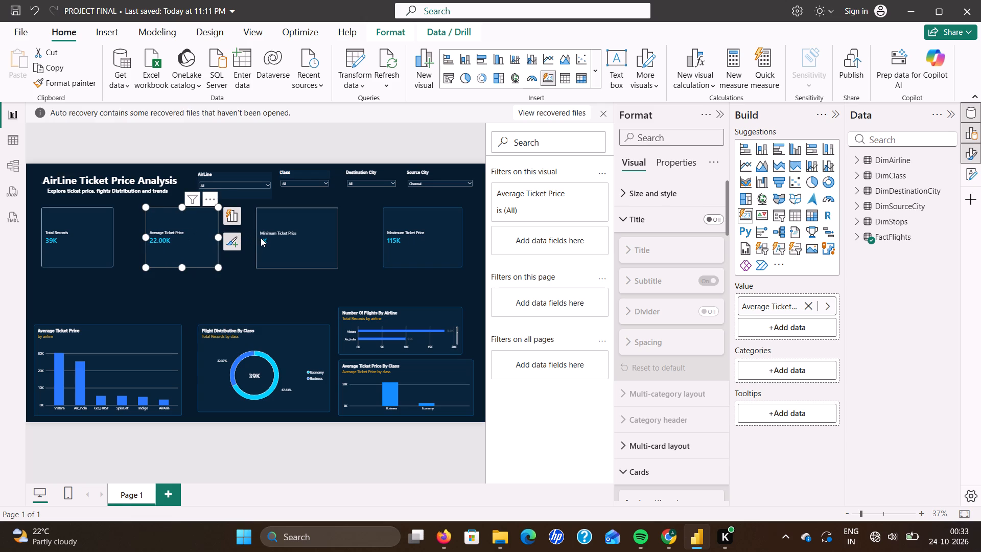
Space the middle KPI cards evenly: widen Average Ticket Price, shift it and Minimum Ticket Price toward Maximum Ticket Price, and narrow Minimum Ticket Price slightly.
{"action": "left_click_drag", "start_coordinate": [218, 237], "coordinate": [224, 236]}
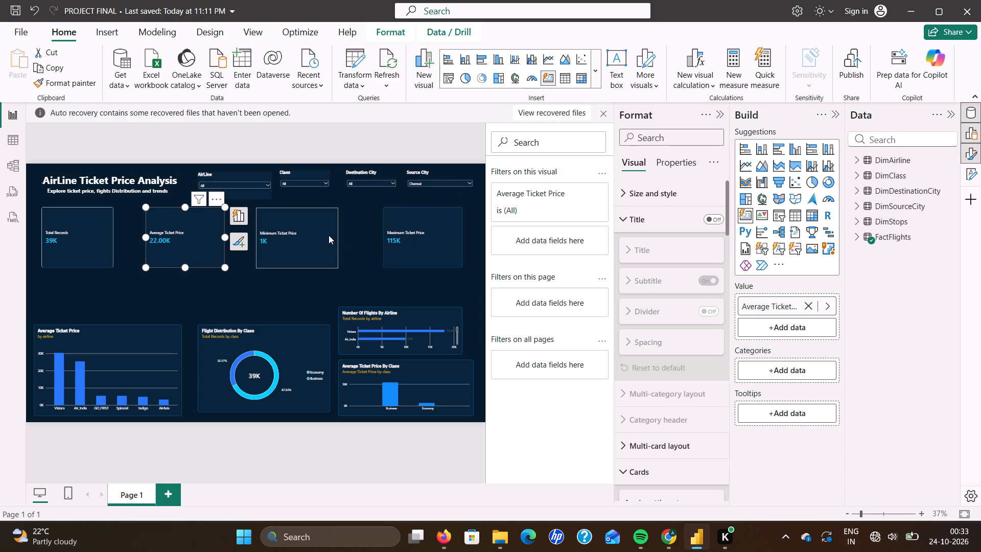
{"action": "left_click_drag", "start_coordinate": [299, 237], "coordinate": [305, 237]}
{"action": "left_click_drag", "start_coordinate": [184, 238], "coordinate": [186, 238]}
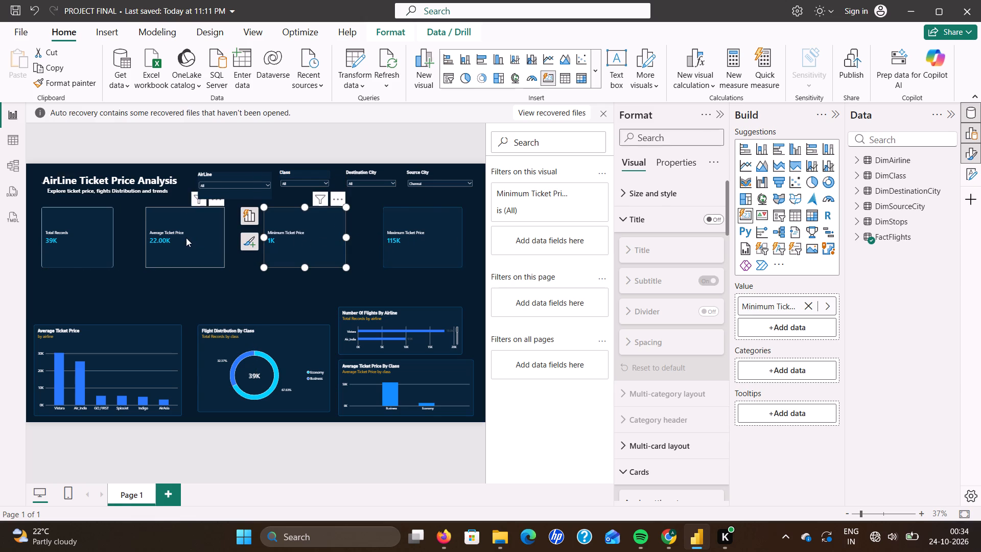
{"action": "left_click_drag", "start_coordinate": [186, 238], "coordinate": [194, 239]}
{"action": "left_click_drag", "start_coordinate": [288, 240], "coordinate": [293, 242]}
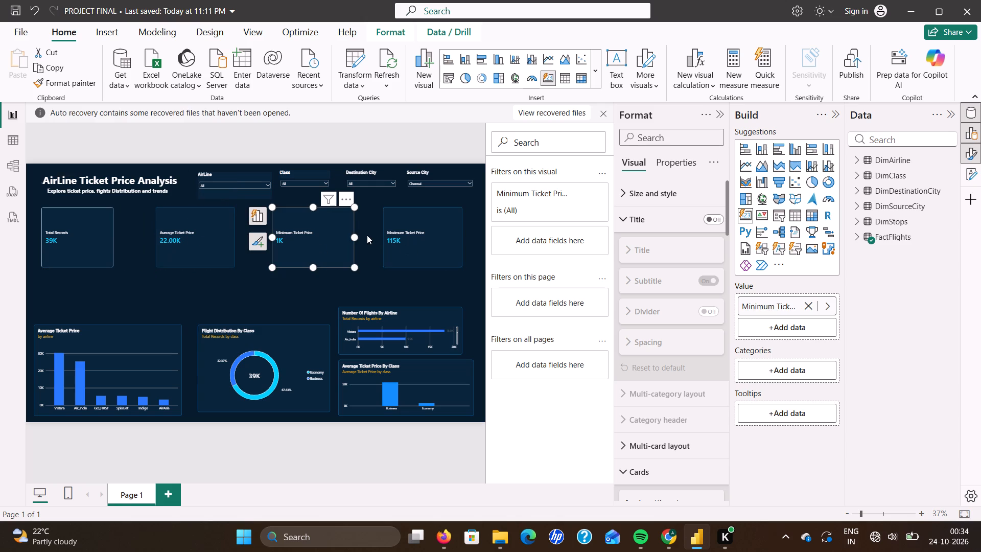
{"action": "left_click_drag", "start_coordinate": [354, 235], "coordinate": [352, 236]}
{"action": "left_click_drag", "start_coordinate": [352, 236], "coordinate": [348, 237]}
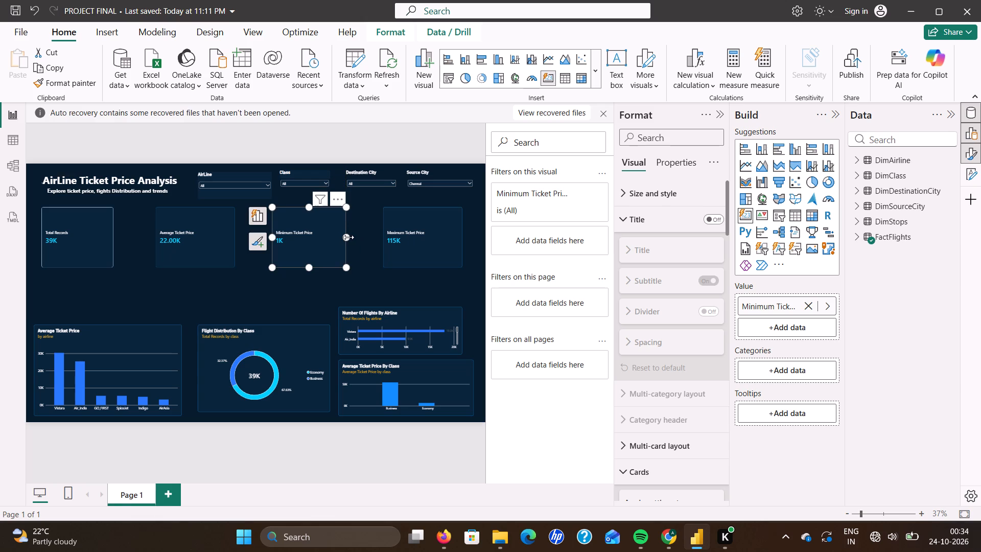
{"action": "left_click", "coordinate": [292, 297]}
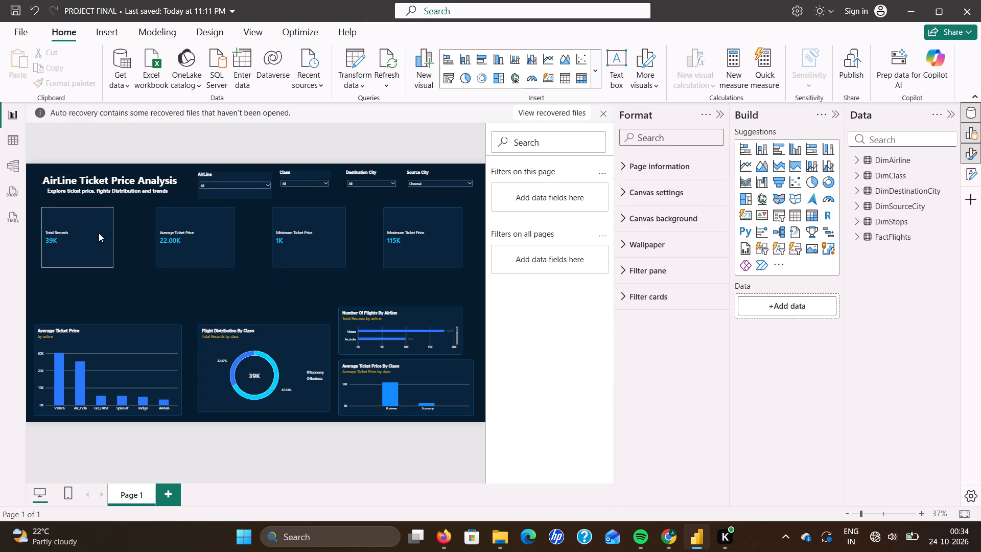
Widen the Total Records card on its right side to about the width of the Average Ticket Price card.
{"action": "left_click", "coordinate": [97, 233]}
{"action": "left_click_drag", "start_coordinate": [112, 235], "coordinate": [118, 234]}
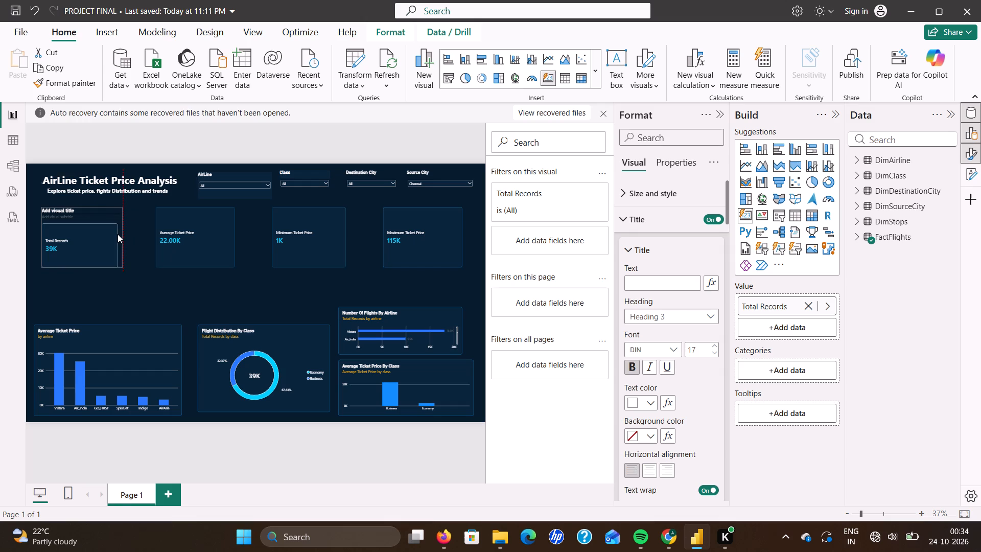
{"action": "left_click_drag", "start_coordinate": [118, 234], "coordinate": [118, 235]}
{"action": "left_click", "coordinate": [145, 285]}
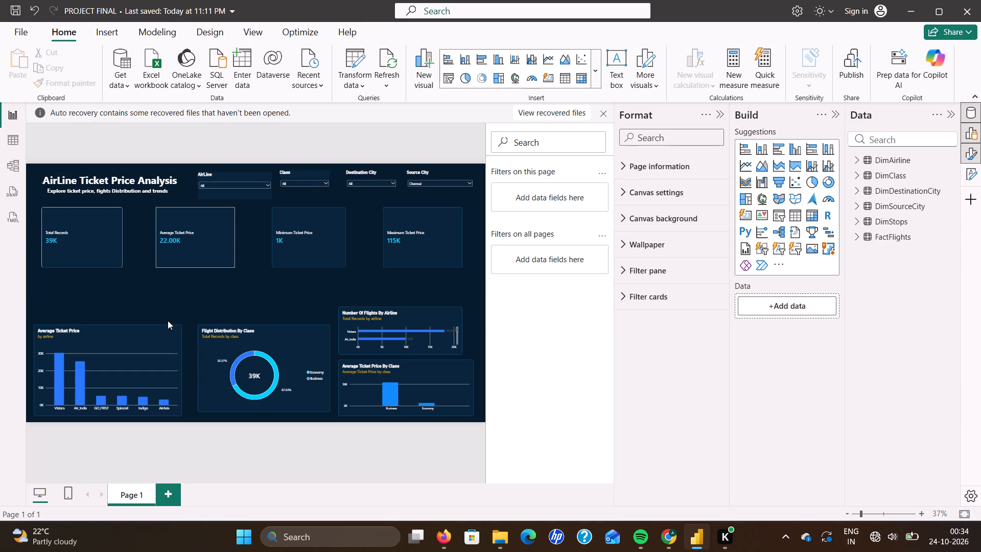
Move the Average Ticket Price by airline column chart up to just below the Total Records card.
{"action": "left_click_drag", "start_coordinate": [143, 350], "coordinate": [143, 329]}
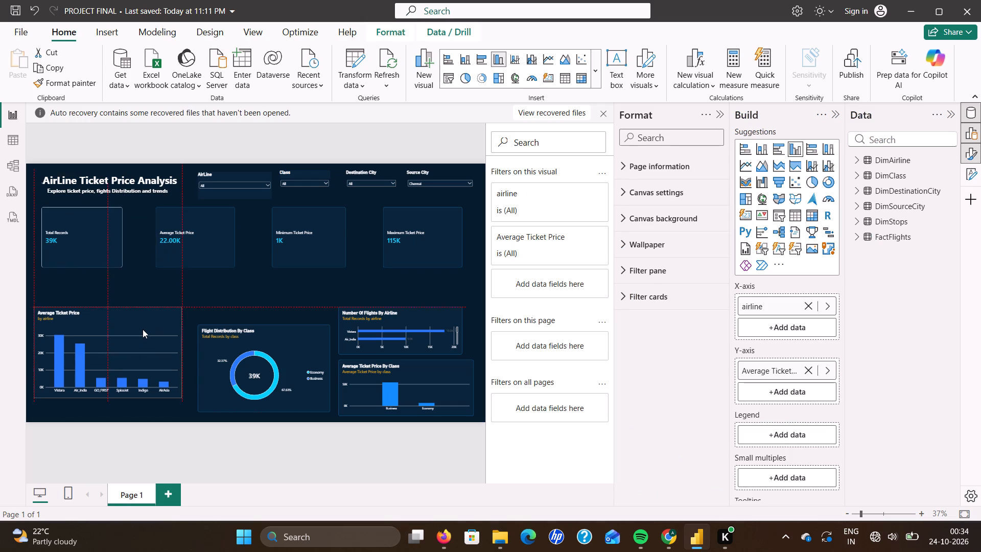
{"action": "left_click_drag", "start_coordinate": [143, 329], "coordinate": [147, 307]}
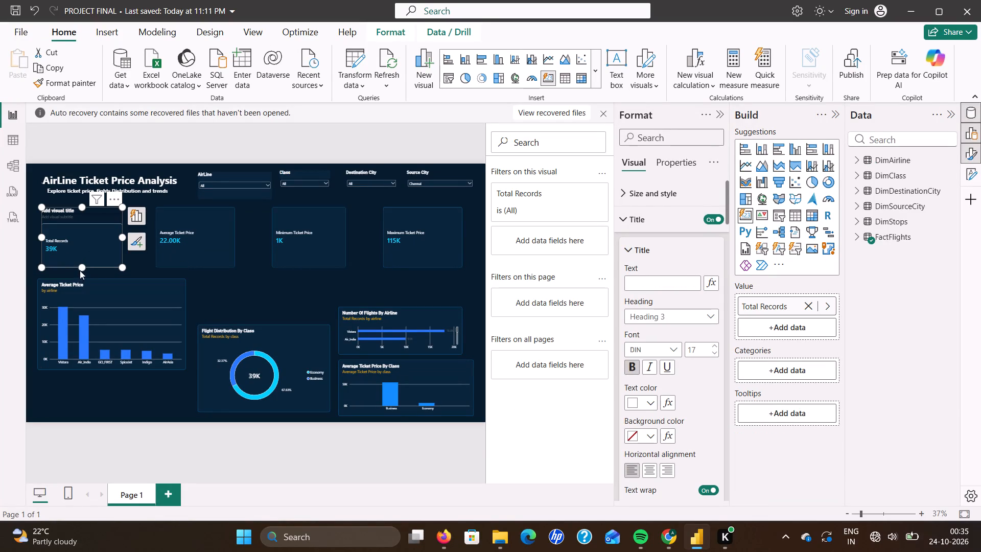
{"action": "left_click_drag", "start_coordinate": [81, 267], "coordinate": [106, 246]}
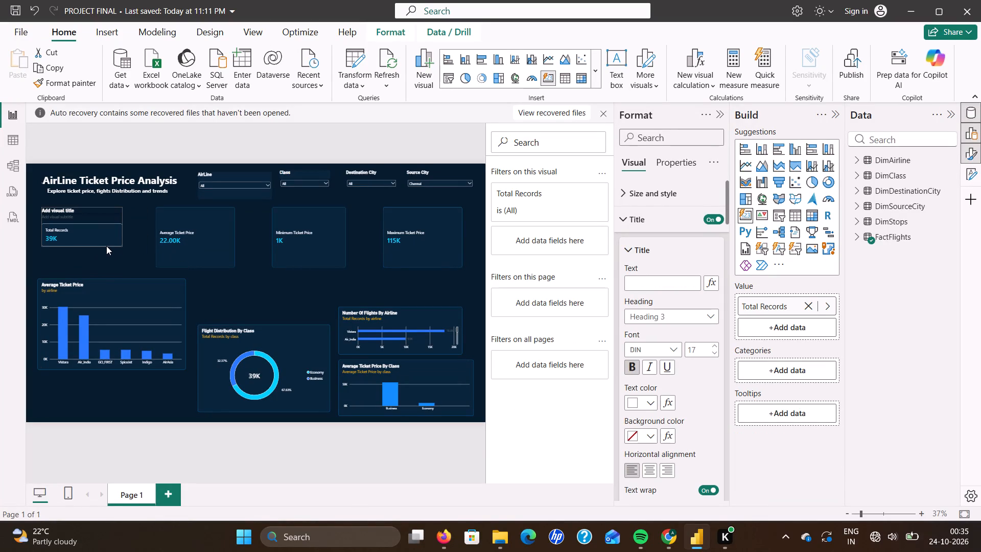
{"action": "left_click_drag", "start_coordinate": [106, 246], "coordinate": [118, 236]}
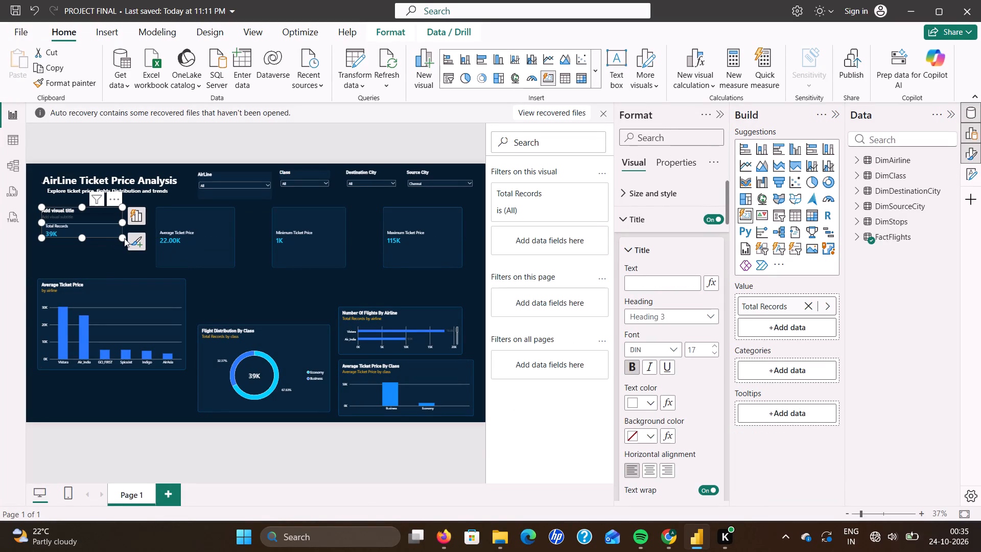
{"action": "left_click", "coordinate": [215, 239]}
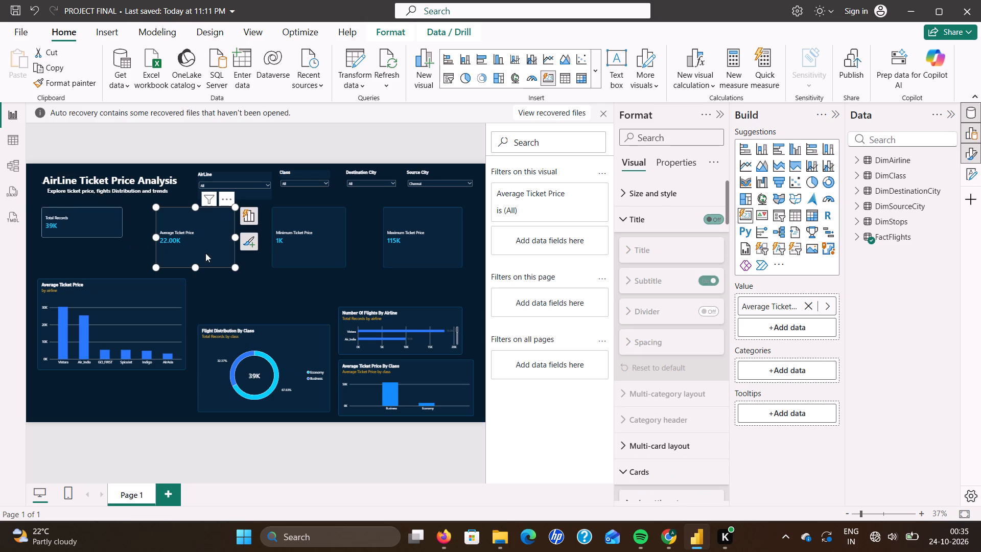
{"action": "left_click_drag", "start_coordinate": [195, 264], "coordinate": [205, 239]}
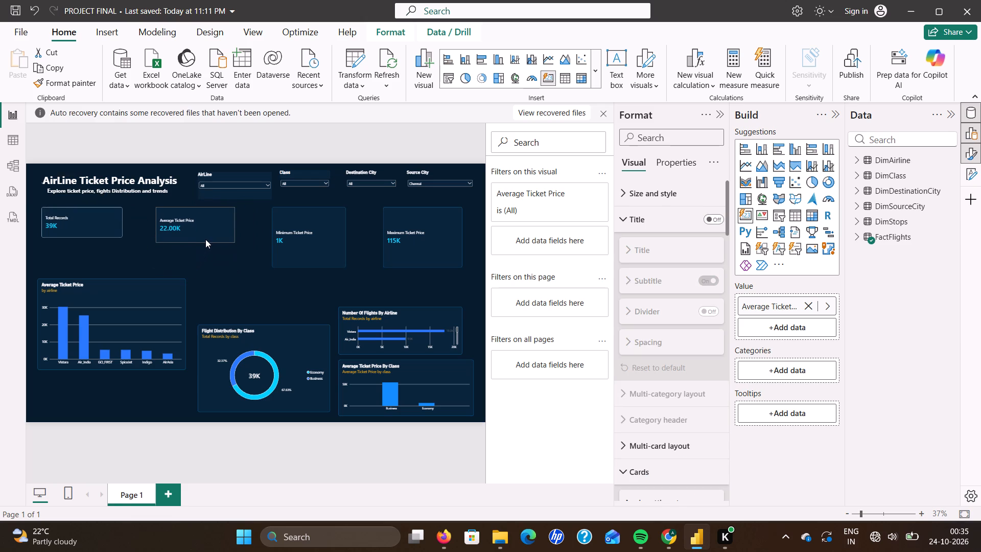
{"action": "left_click_drag", "start_coordinate": [205, 239], "coordinate": [207, 237]}
{"action": "left_click", "coordinate": [295, 254]}
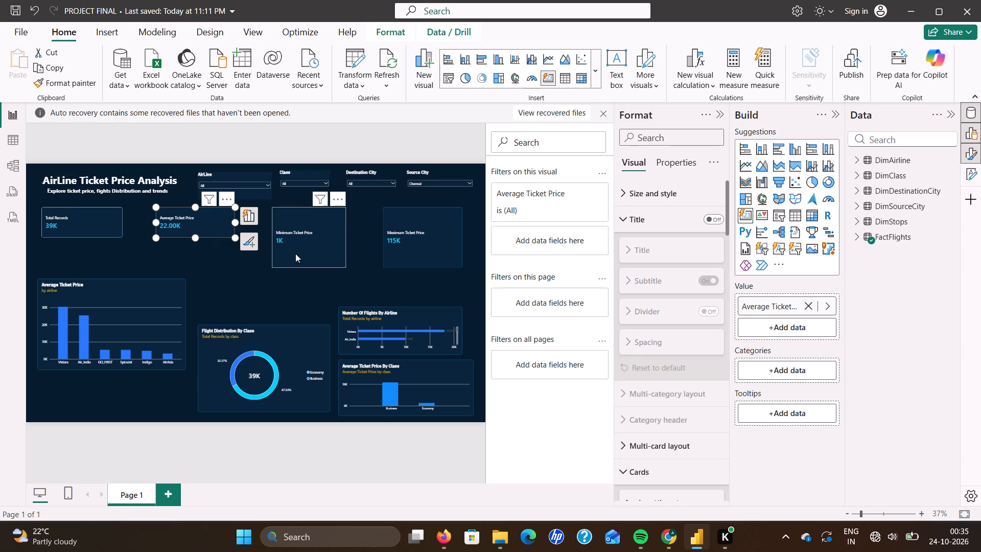
{"action": "left_click_drag", "start_coordinate": [309, 267], "coordinate": [316, 244]}
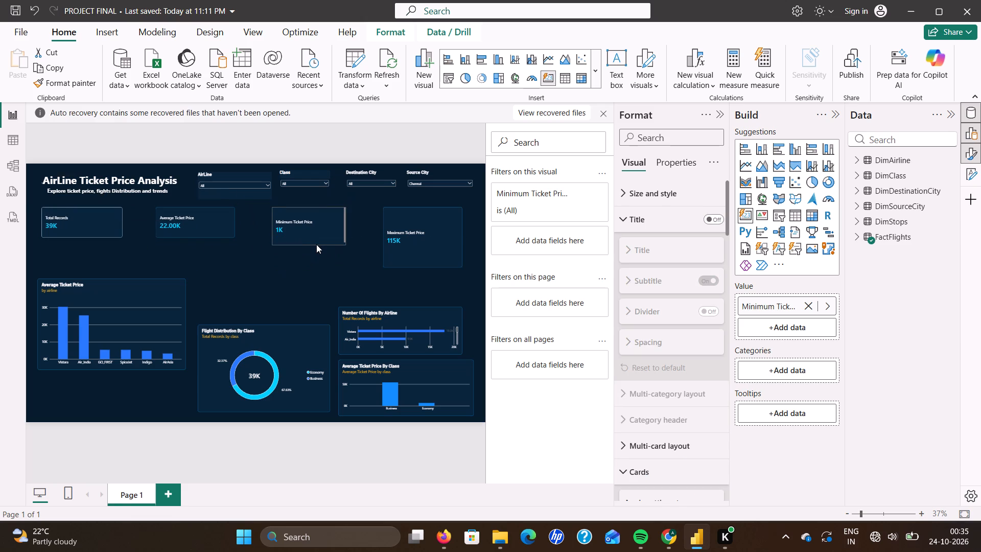
{"action": "left_click_drag", "start_coordinate": [316, 244], "coordinate": [320, 239]}
{"action": "left_click", "coordinate": [410, 247]}
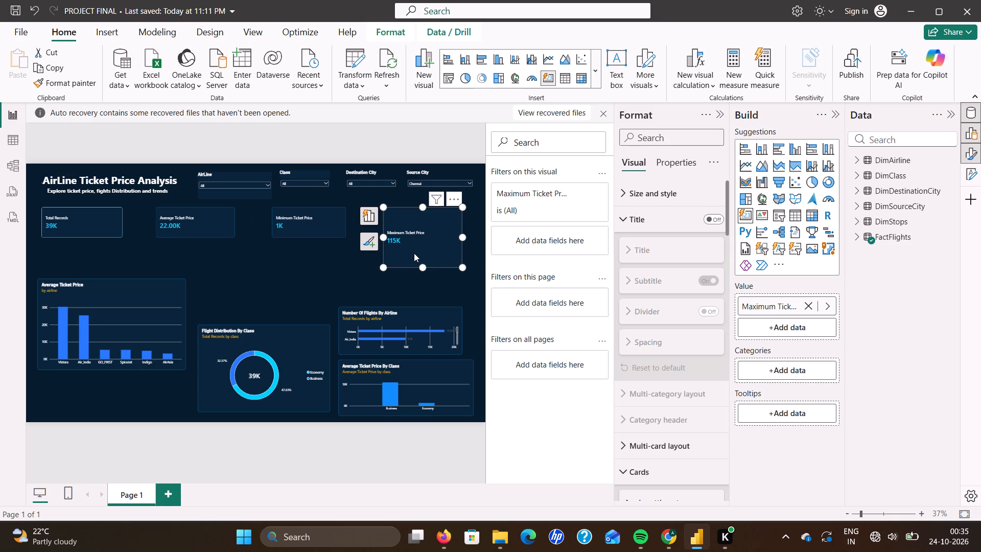
{"action": "left_click_drag", "start_coordinate": [423, 265], "coordinate": [437, 237]}
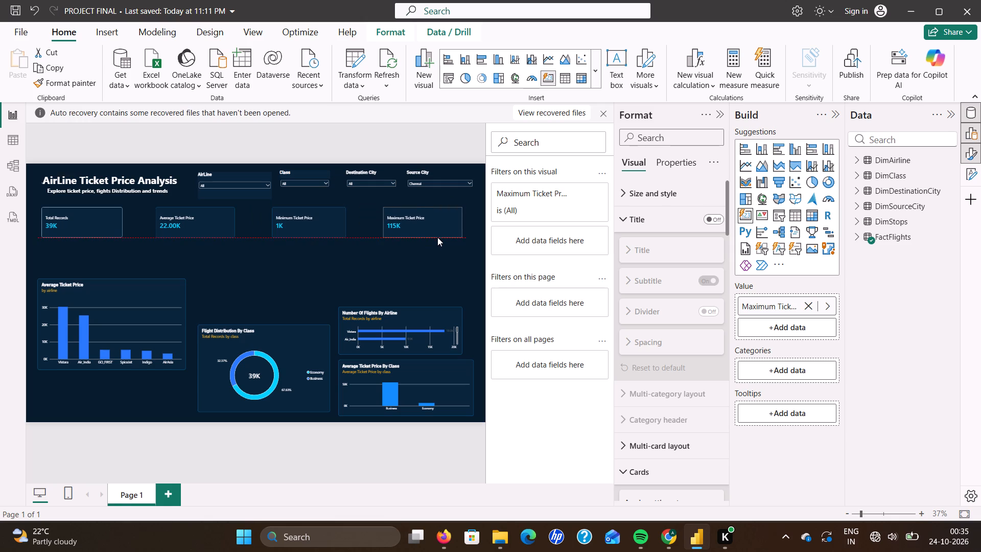
{"action": "left_click_drag", "start_coordinate": [437, 237], "coordinate": [438, 236]}
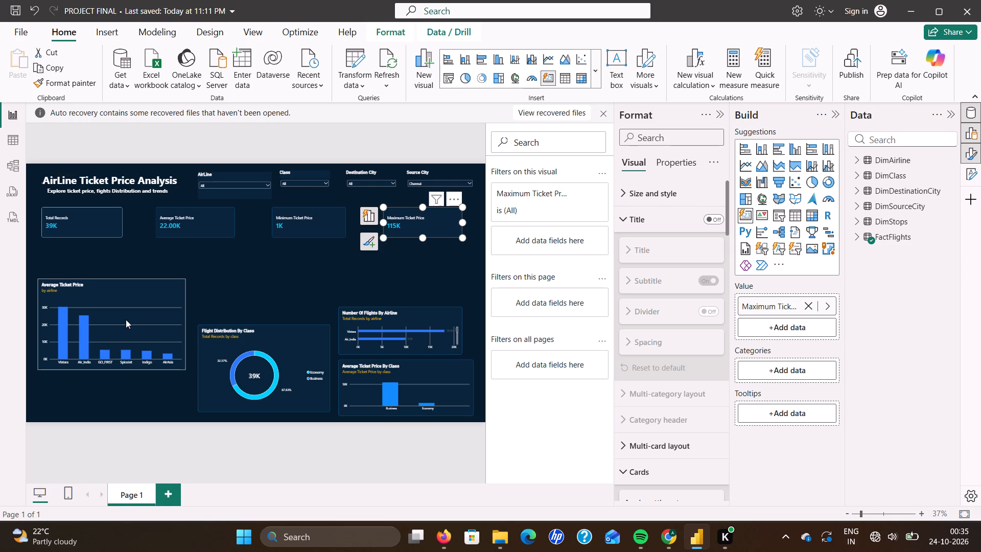
Move the Average Ticket Price column chart up below the KPI row, align its left edge with Total Records, and make it slightly taller.
{"action": "left_click_drag", "start_coordinate": [126, 319], "coordinate": [126, 295]}
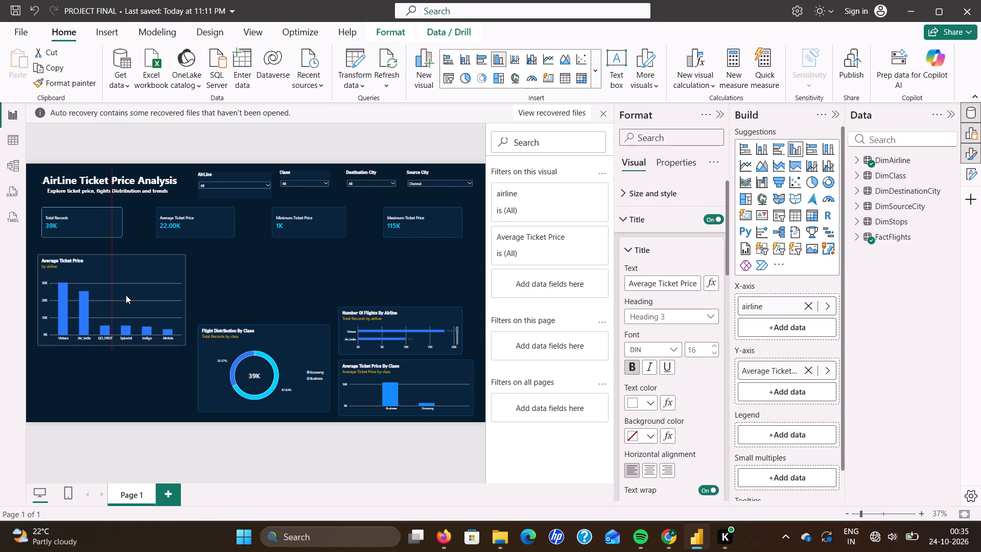
{"action": "left_click_drag", "start_coordinate": [126, 295], "coordinate": [133, 289]}
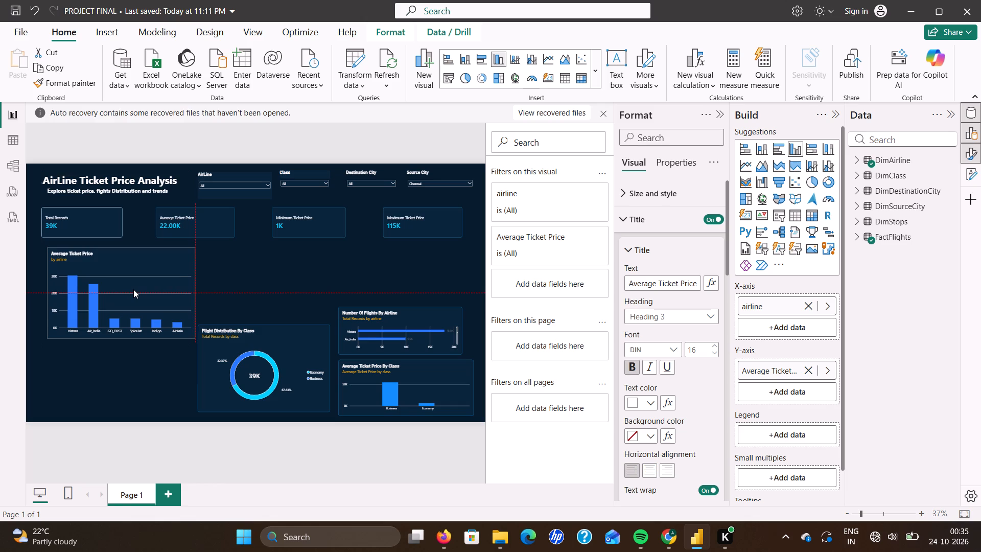
{"action": "left_click_drag", "start_coordinate": [133, 289], "coordinate": [129, 289]}
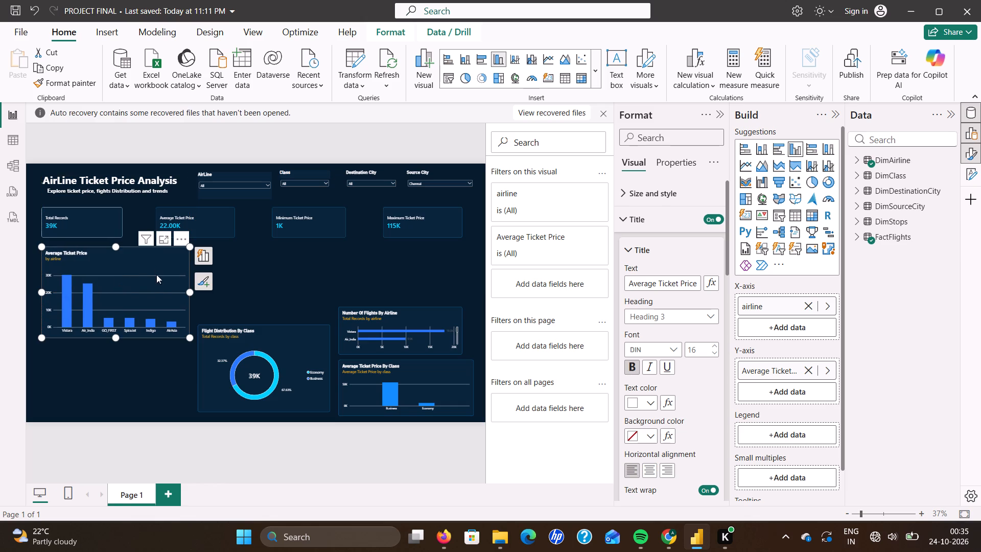
{"action": "left_click_drag", "start_coordinate": [116, 337], "coordinate": [123, 342]}
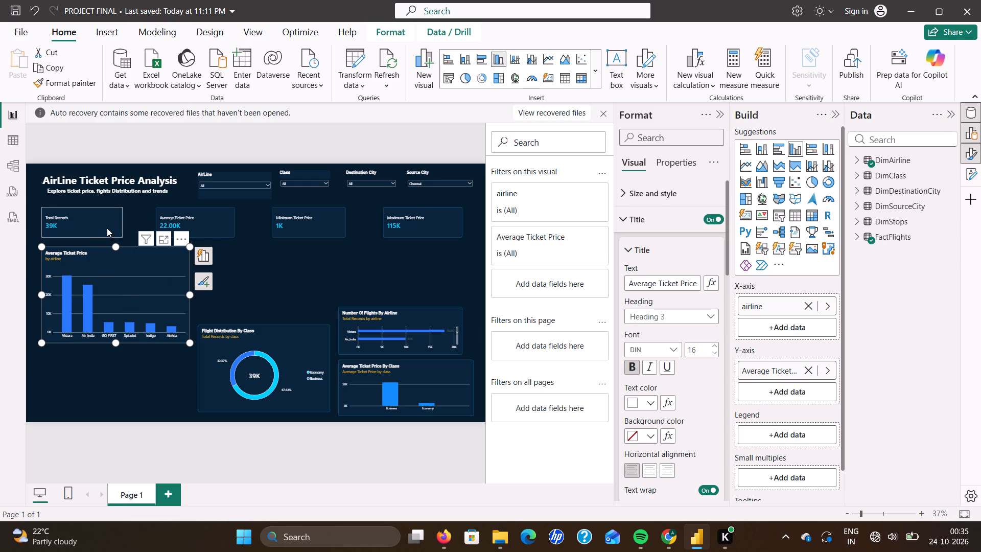
Move the four KPI cards up into one level row just below the dashboard subtitle, shifting Minimum Ticket Price slightly left and Maximum Ticket Price slightly right.
{"action": "left_click_drag", "start_coordinate": [104, 225], "coordinate": [109, 218]}
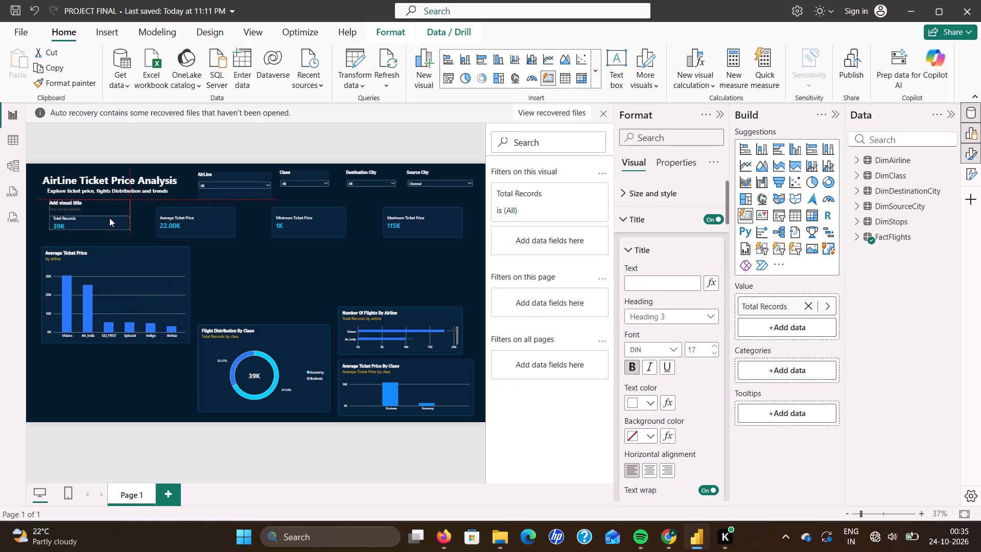
{"action": "left_click_drag", "start_coordinate": [109, 218], "coordinate": [108, 218]}
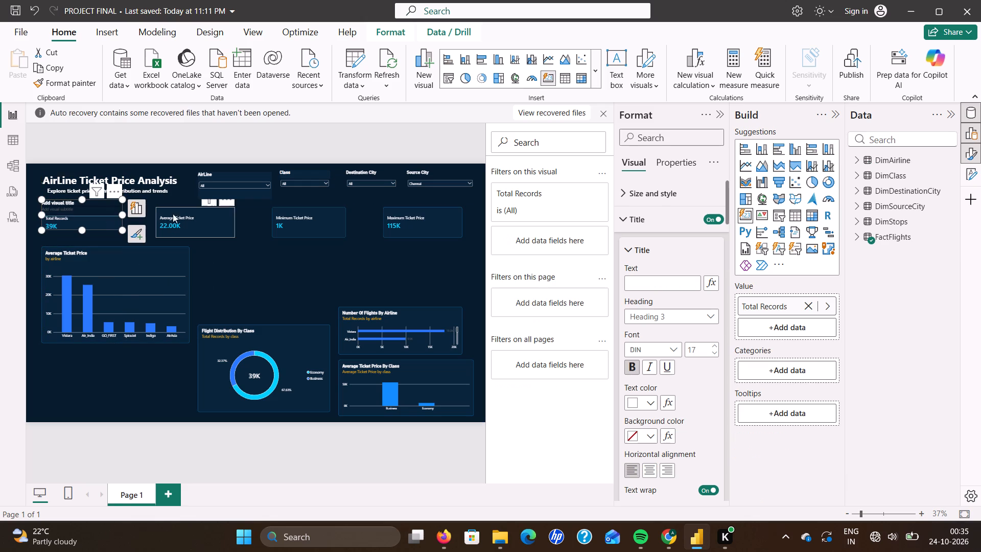
{"action": "left_click_drag", "start_coordinate": [198, 216], "coordinate": [198, 212]}
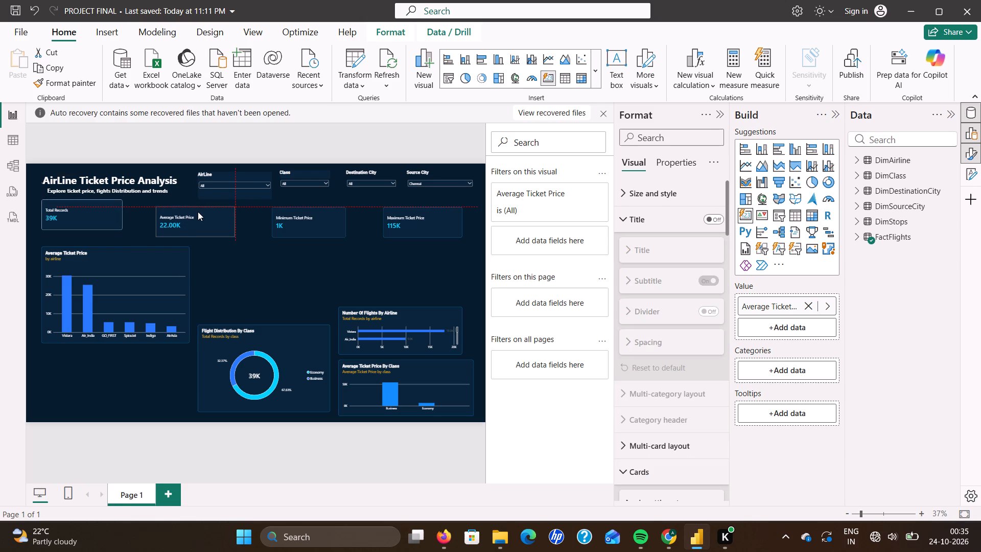
{"action": "left_click_drag", "start_coordinate": [198, 212], "coordinate": [199, 209]}
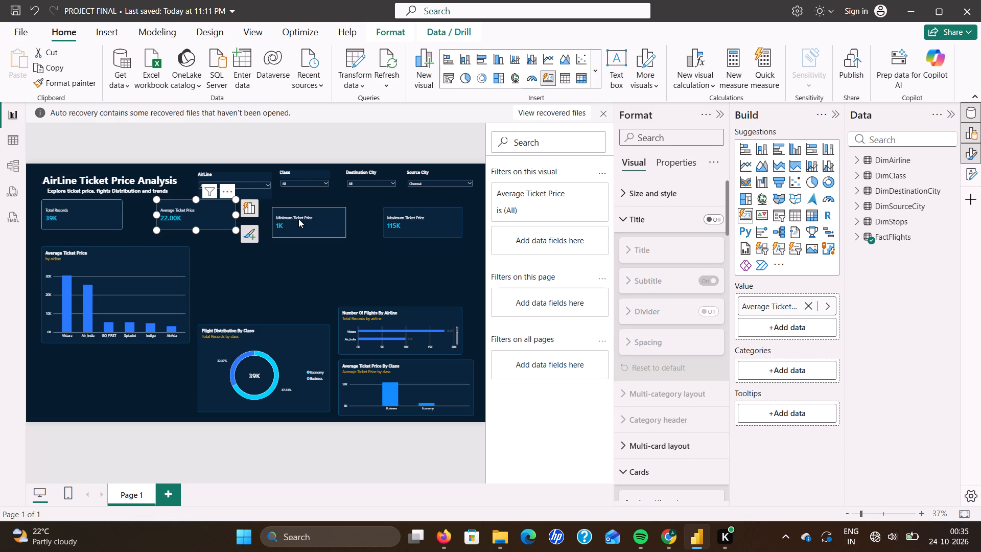
{"action": "left_click_drag", "start_coordinate": [298, 219], "coordinate": [296, 212]}
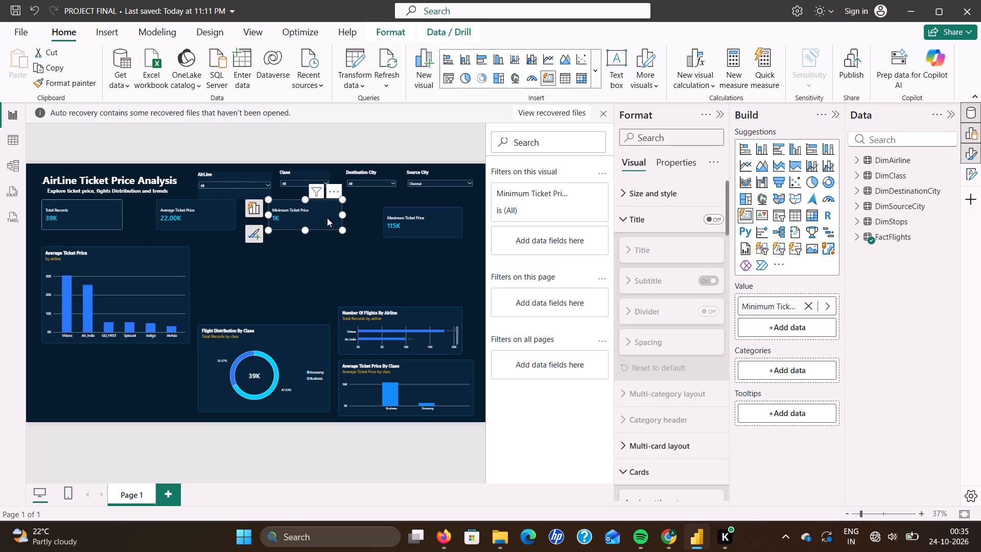
{"action": "left_click_drag", "start_coordinate": [393, 220], "coordinate": [446, 212]}
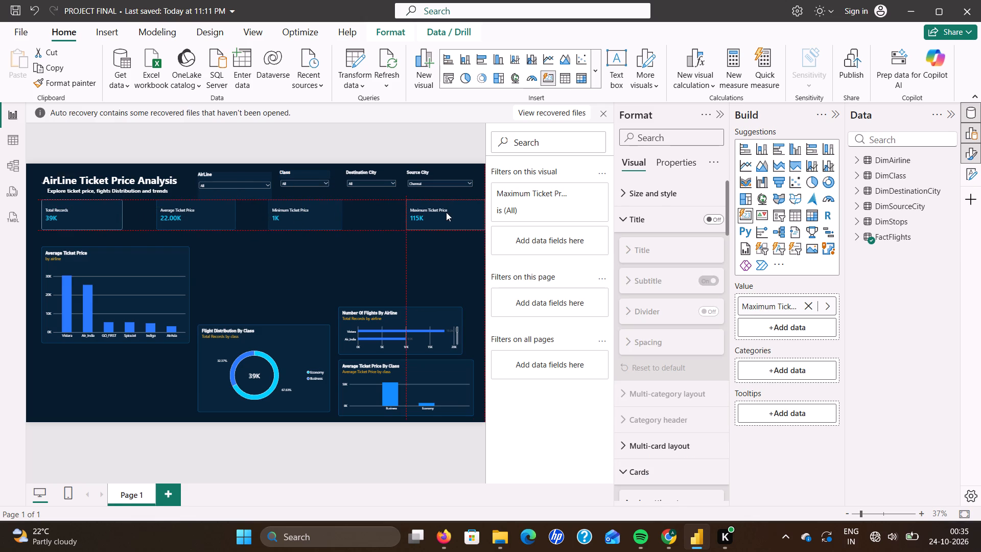
{"action": "left_click_drag", "start_coordinate": [446, 212], "coordinate": [407, 215]}
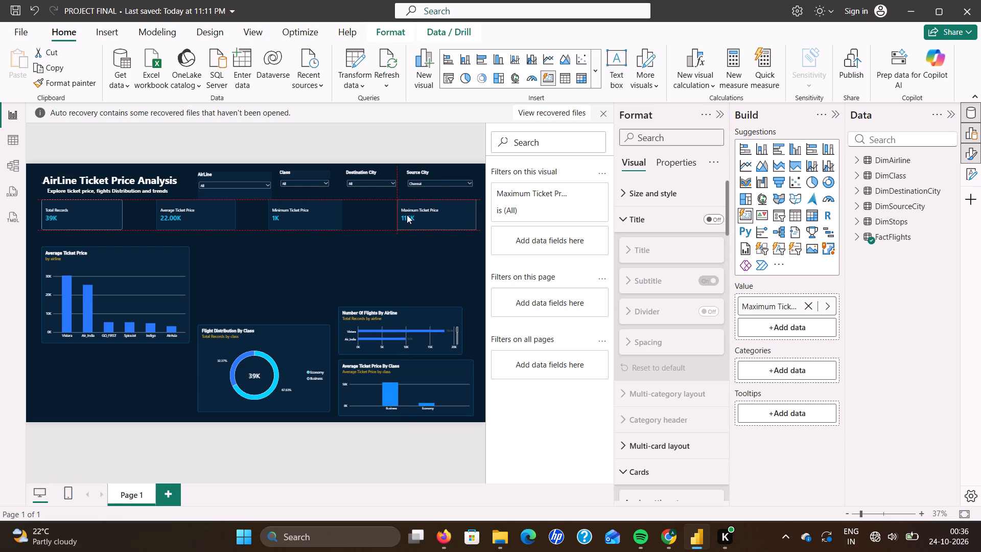
{"action": "left_click_drag", "start_coordinate": [407, 215], "coordinate": [404, 215]}
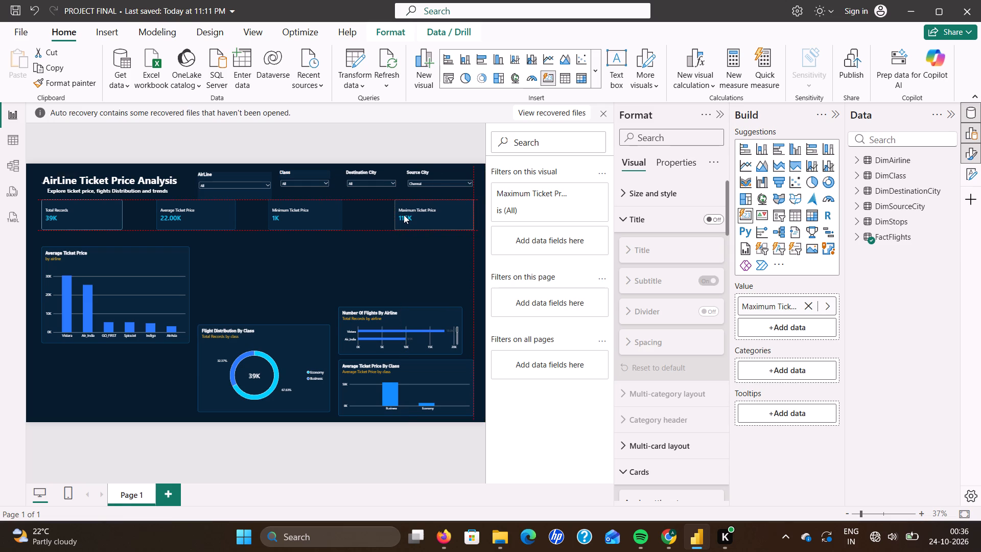
{"action": "left_click_drag", "start_coordinate": [404, 215], "coordinate": [400, 215]}
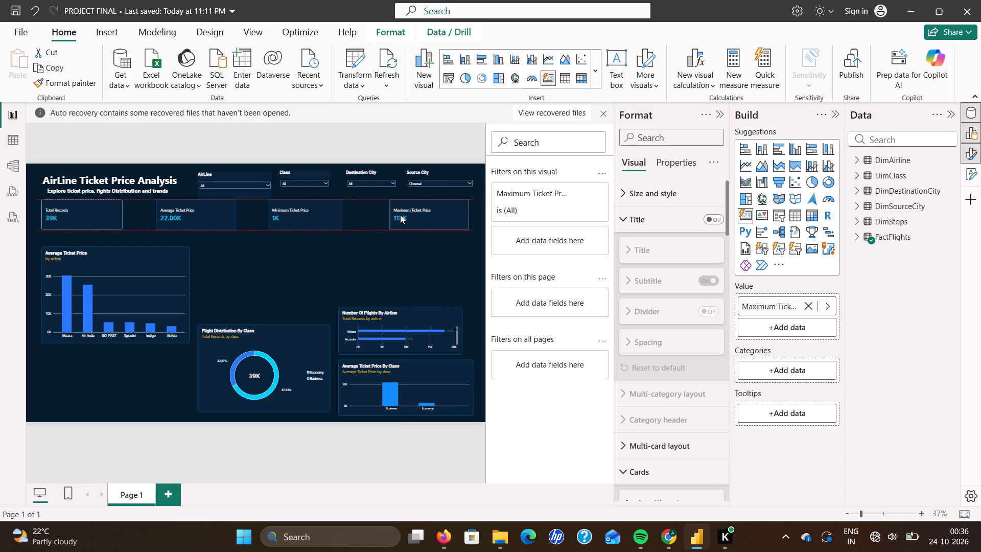
{"action": "left_click_drag", "start_coordinate": [400, 215], "coordinate": [400, 215]}
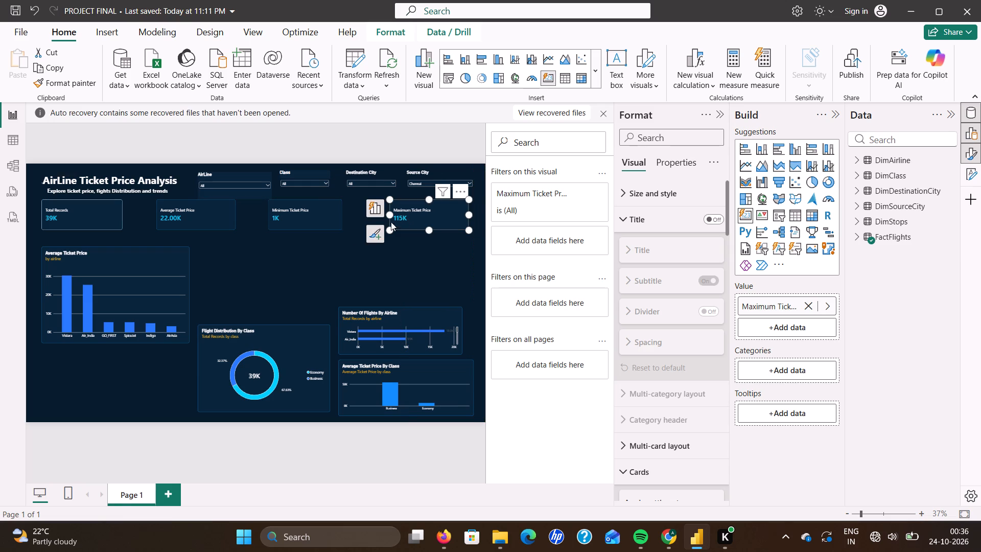
Move the Average Ticket Price column chart up beneath the Total Records card, keeping their left edges aligned, and make it wider and slightly shorter.
{"action": "left_click", "coordinate": [279, 267]}
{"action": "left_click_drag", "start_coordinate": [162, 272], "coordinate": [157, 264]}
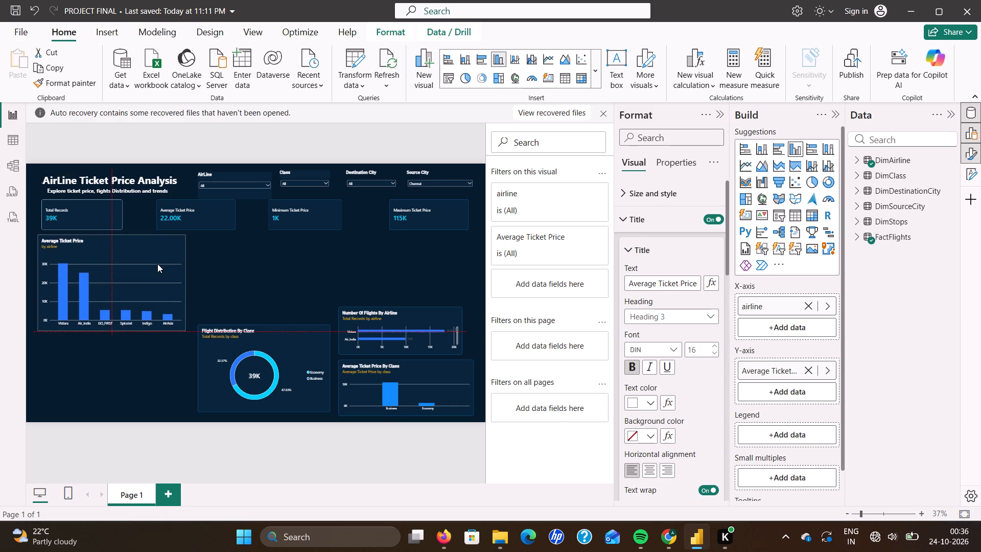
{"action": "left_click_drag", "start_coordinate": [157, 264], "coordinate": [161, 263]}
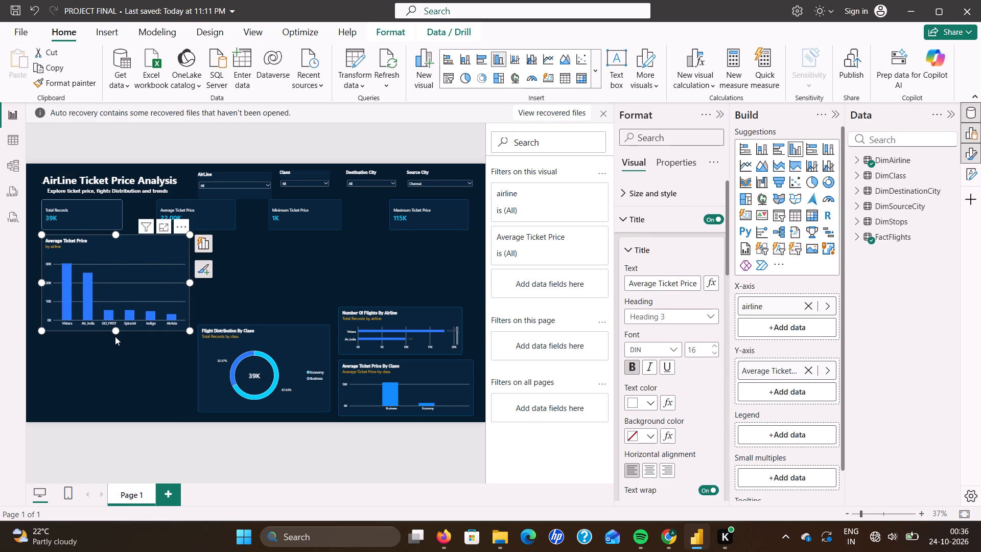
{"action": "left_click_drag", "start_coordinate": [188, 327], "coordinate": [179, 319]}
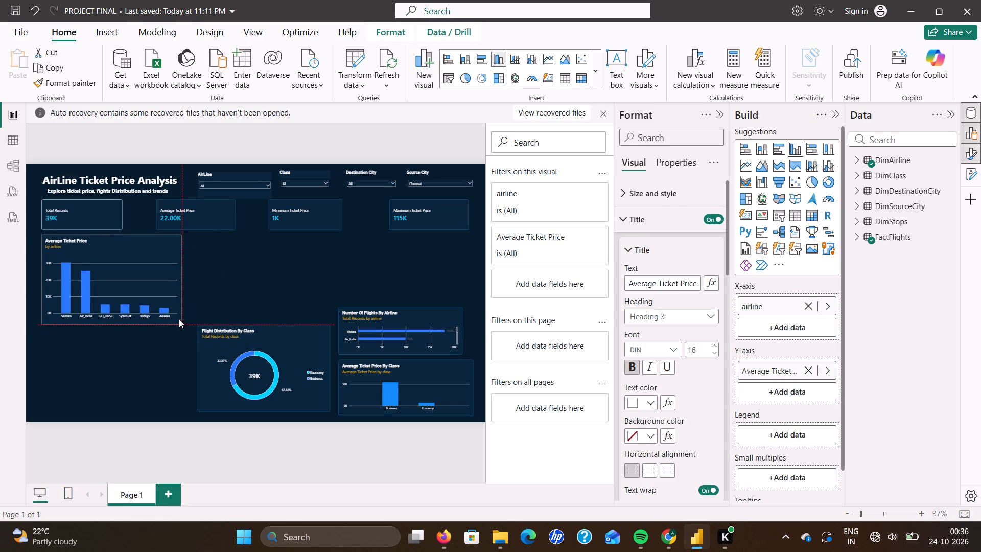
{"action": "left_click_drag", "start_coordinate": [179, 319], "coordinate": [173, 314]}
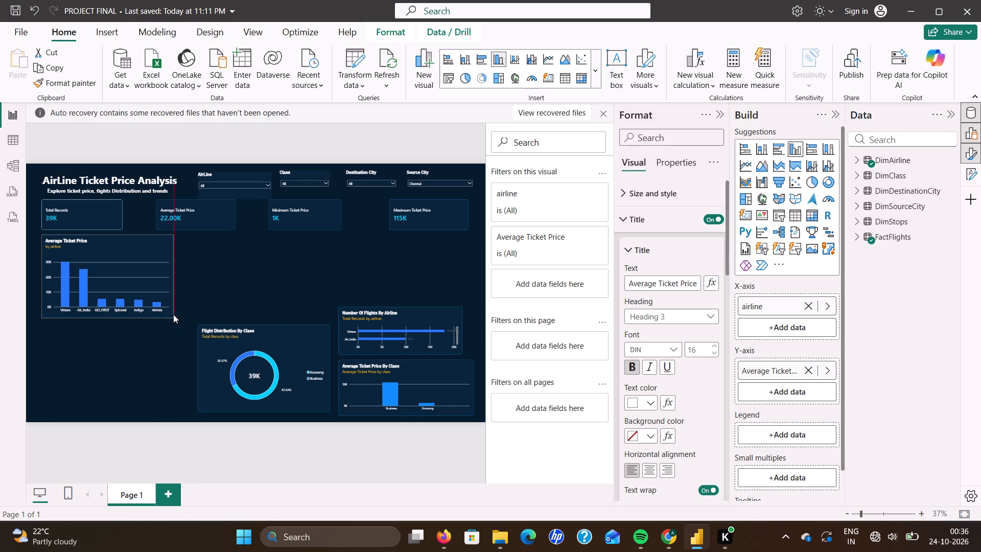
{"action": "left_click_drag", "start_coordinate": [173, 314], "coordinate": [213, 319]}
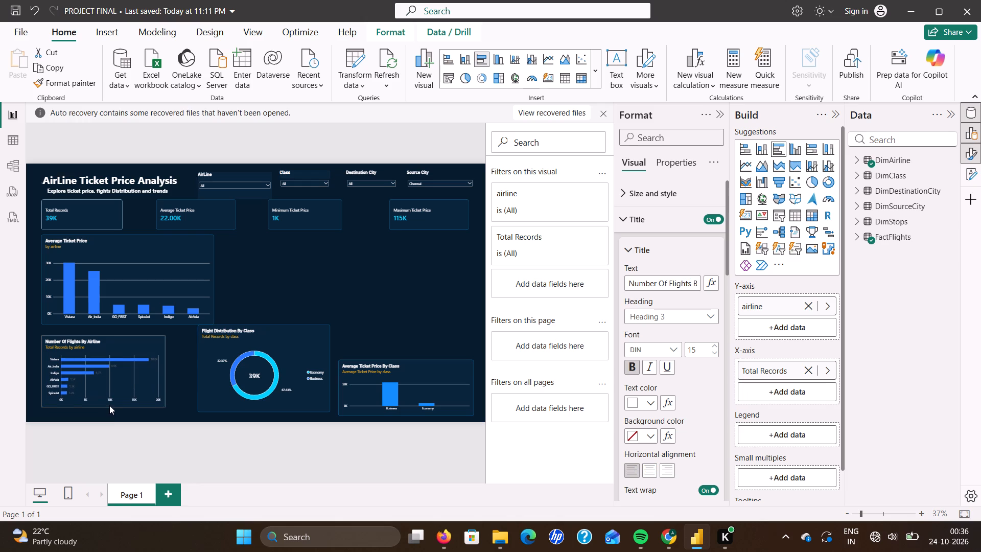
{"action": "left_click_drag", "start_coordinate": [109, 405], "coordinate": [109, 409]}
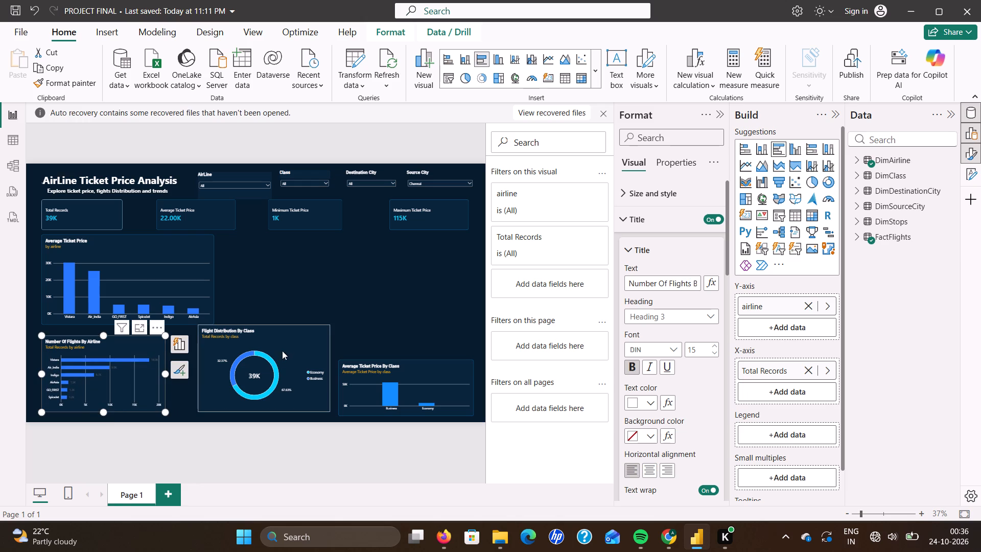
Move the Flight Distribution By Class donut chart up beside the Average Ticket Price column chart, below the Minimum and Maximum Ticket Price cards.
{"action": "left_click_drag", "start_coordinate": [287, 346], "coordinate": [386, 221]}
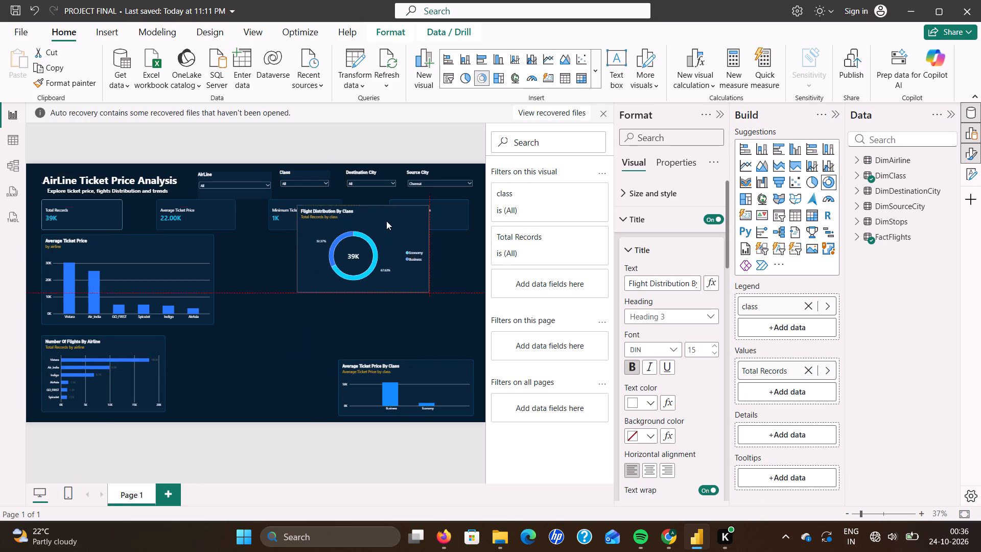
{"action": "left_click_drag", "start_coordinate": [386, 221], "coordinate": [385, 259]}
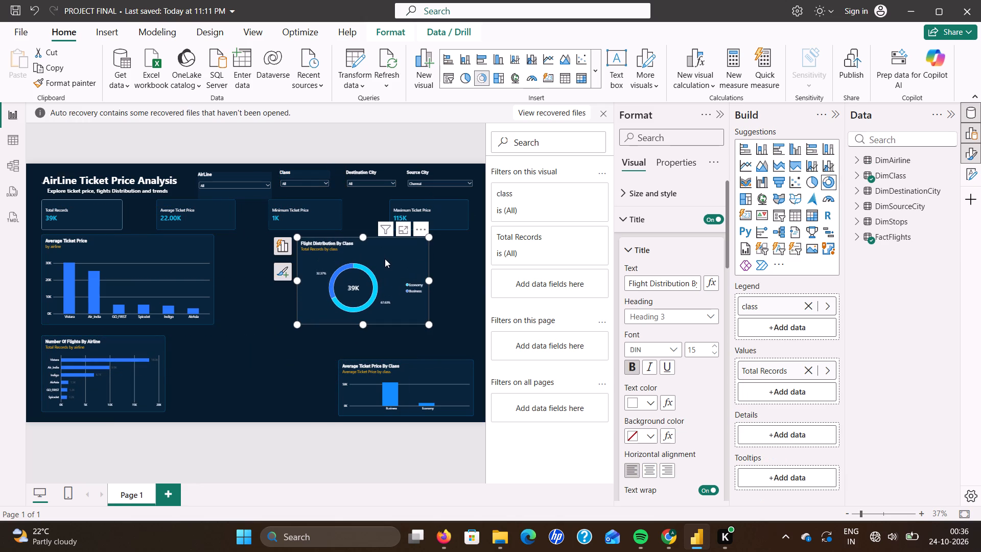
Widen the Number Of Flights By Airline and Average Ticket Price by airline charts to the right edge of the Average Ticket Price card.
{"action": "left_click", "coordinate": [153, 373]}
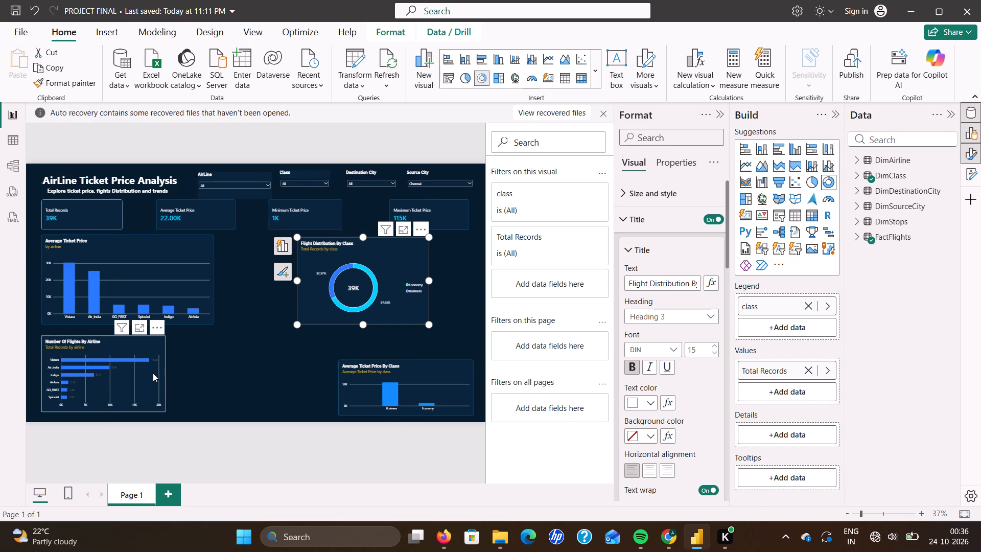
{"action": "left_click_drag", "start_coordinate": [161, 374], "coordinate": [212, 376]}
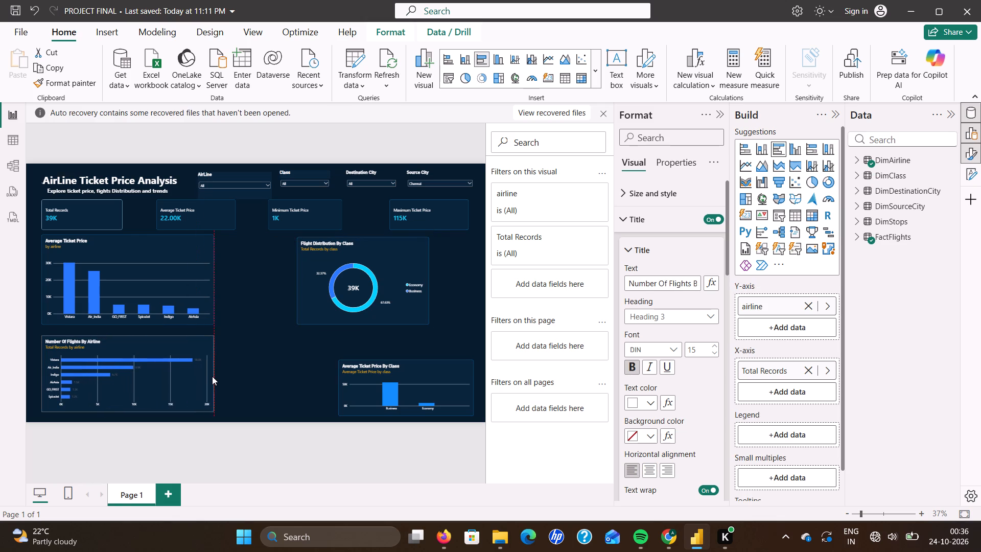
{"action": "left_click_drag", "start_coordinate": [212, 376], "coordinate": [223, 381]}
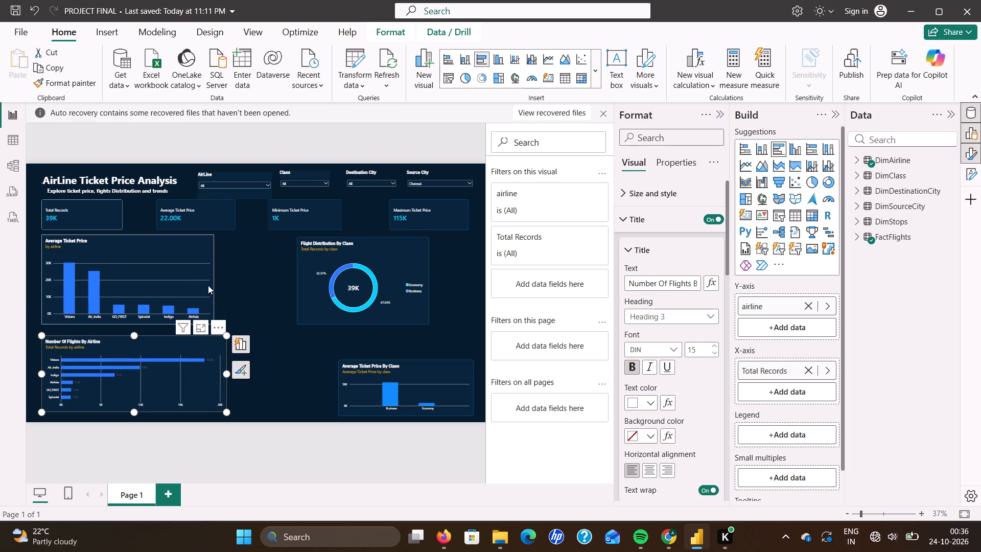
{"action": "left_click", "coordinate": [208, 285]}
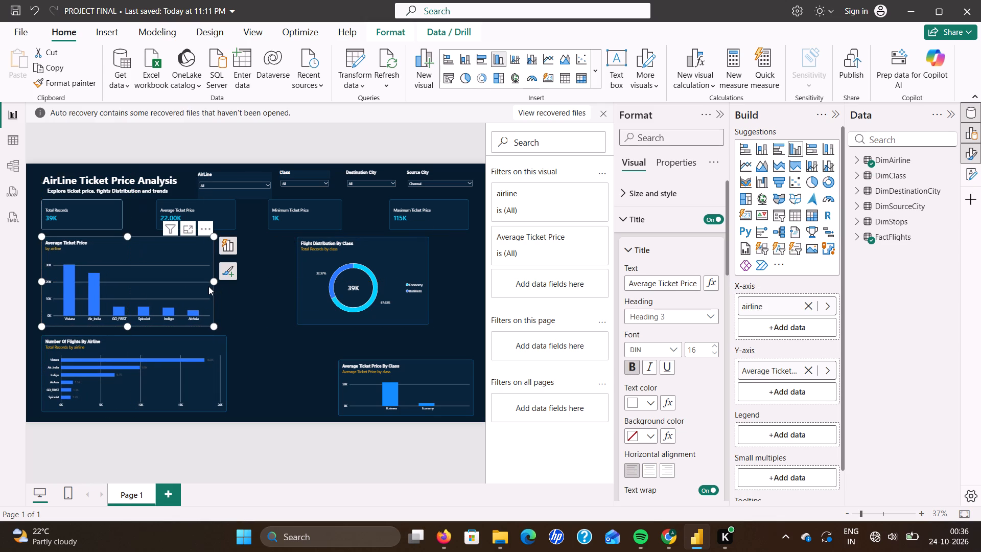
{"action": "left_click_drag", "start_coordinate": [213, 281], "coordinate": [232, 282]}
{"action": "left_click", "coordinate": [212, 368]}
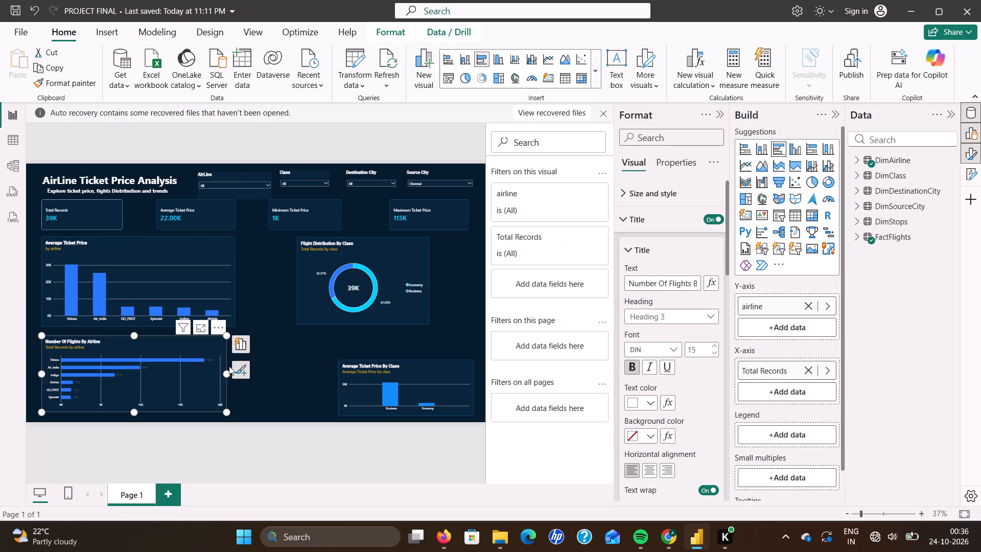
{"action": "left_click_drag", "start_coordinate": [225, 371], "coordinate": [231, 370]}
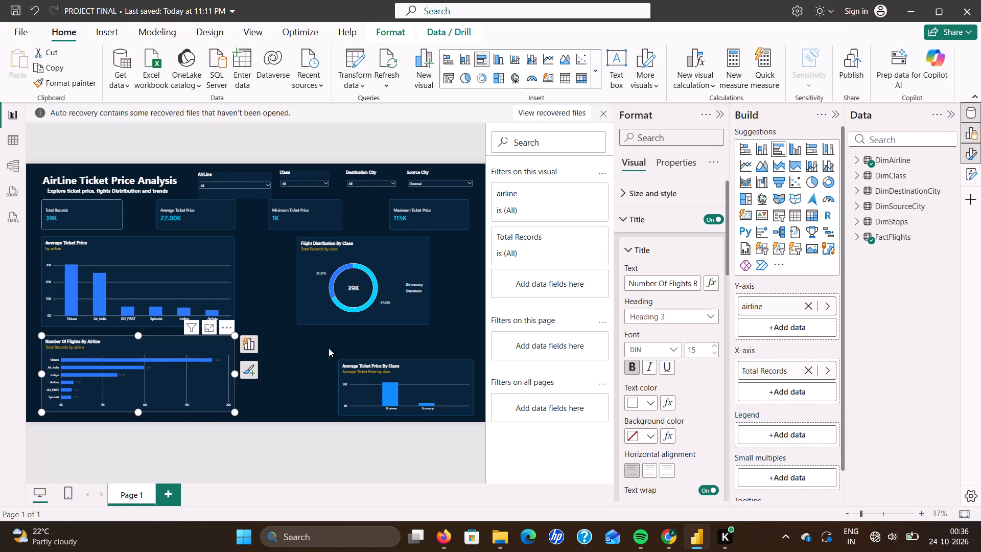
Widen the Flight Distribution By Class donut chart on both sides, ending at the right edge of the Maximum Ticket Price card.
{"action": "left_click", "coordinate": [305, 280]}
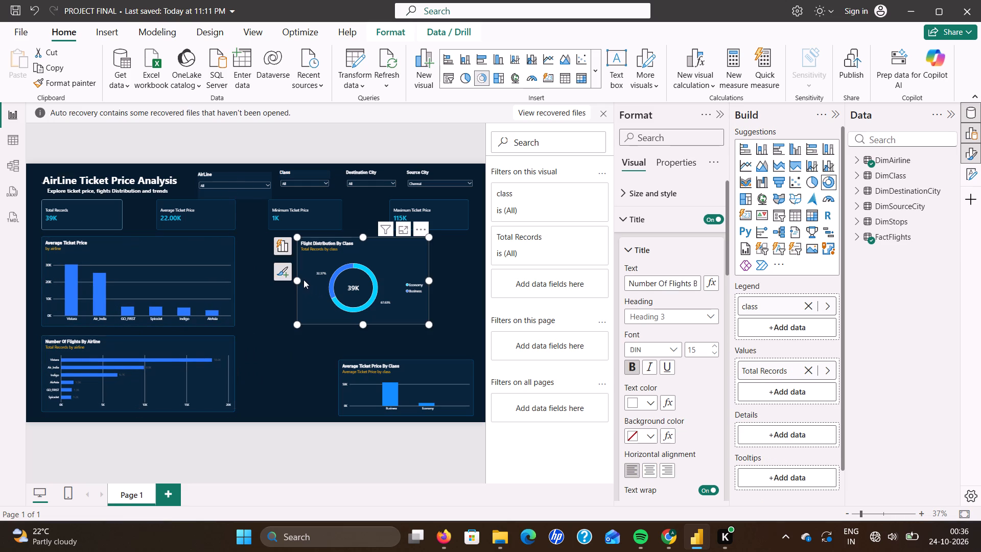
{"action": "left_click_drag", "start_coordinate": [296, 281], "coordinate": [262, 279]}
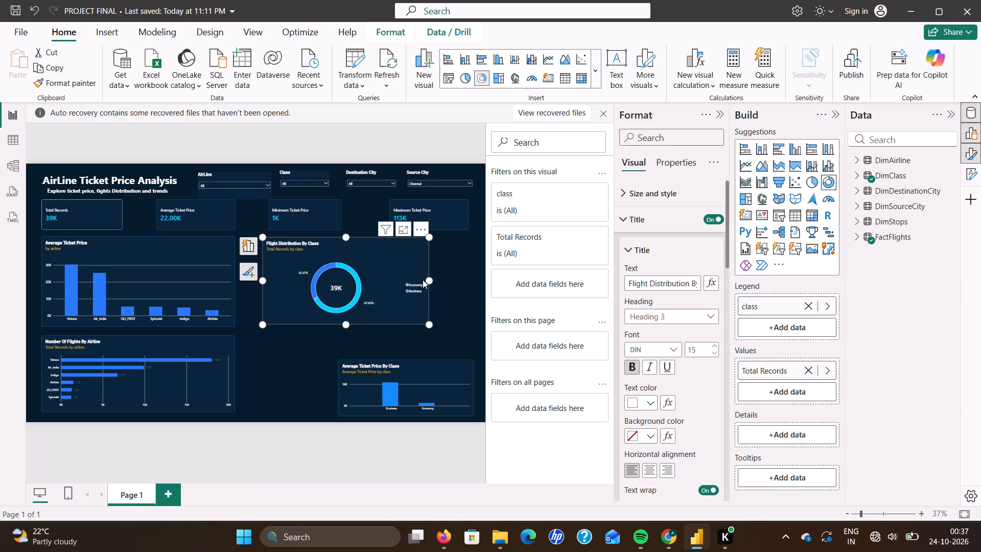
{"action": "left_click_drag", "start_coordinate": [426, 280], "coordinate": [458, 274]}
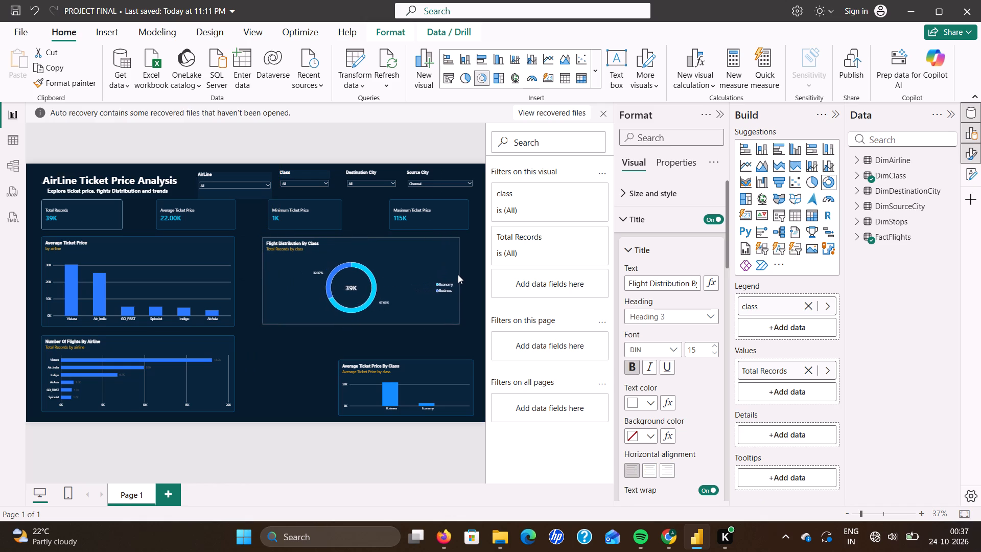
{"action": "left_click_drag", "start_coordinate": [458, 274], "coordinate": [464, 273]}
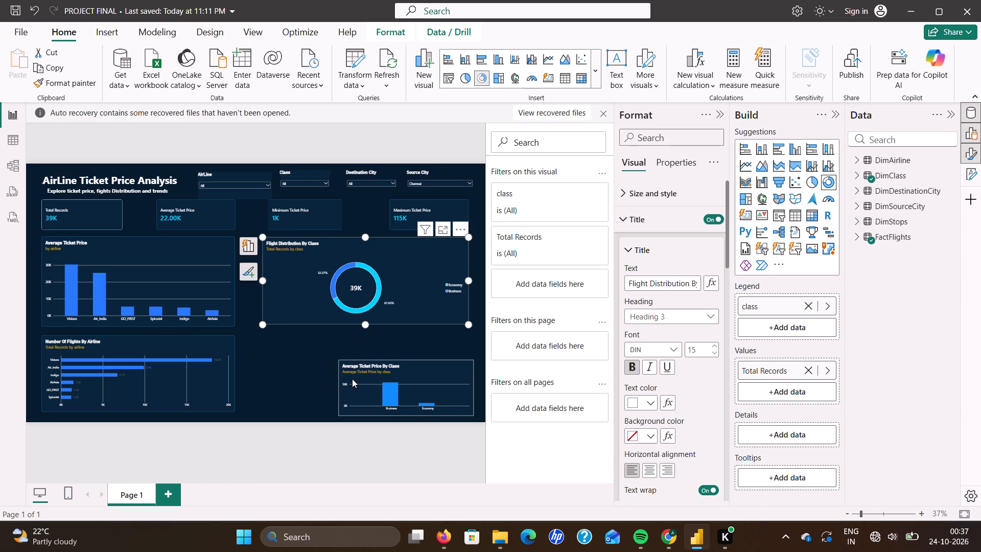
Place the Average Ticket Price By Class chart below the donut chart, widened to the Maximum Ticket Price card's right edge and extended down to the neighbouring chart's bottom.
{"action": "left_click_drag", "start_coordinate": [352, 379], "coordinate": [283, 360]}
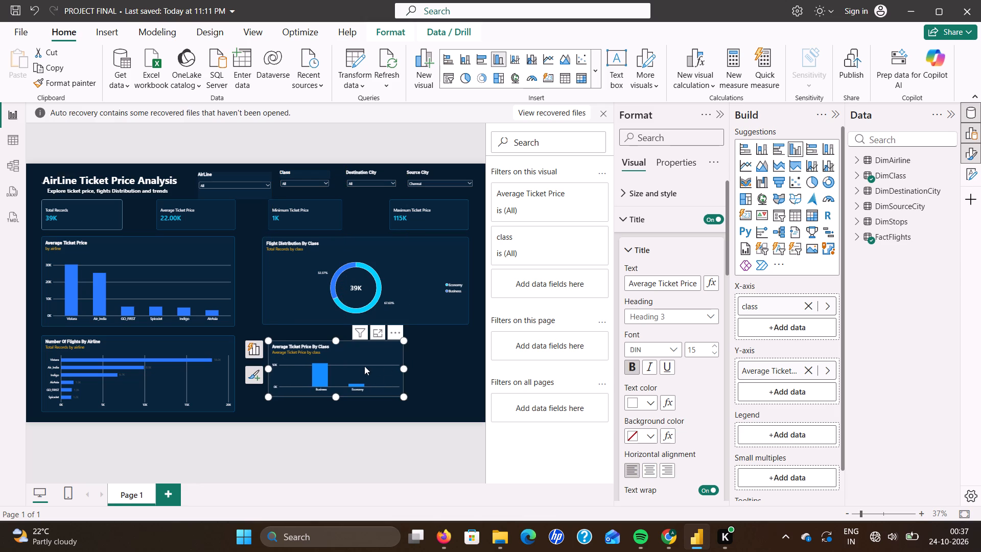
{"action": "left_click_drag", "start_coordinate": [405, 369], "coordinate": [469, 358]}
{"action": "left_click_drag", "start_coordinate": [367, 398], "coordinate": [367, 406]}
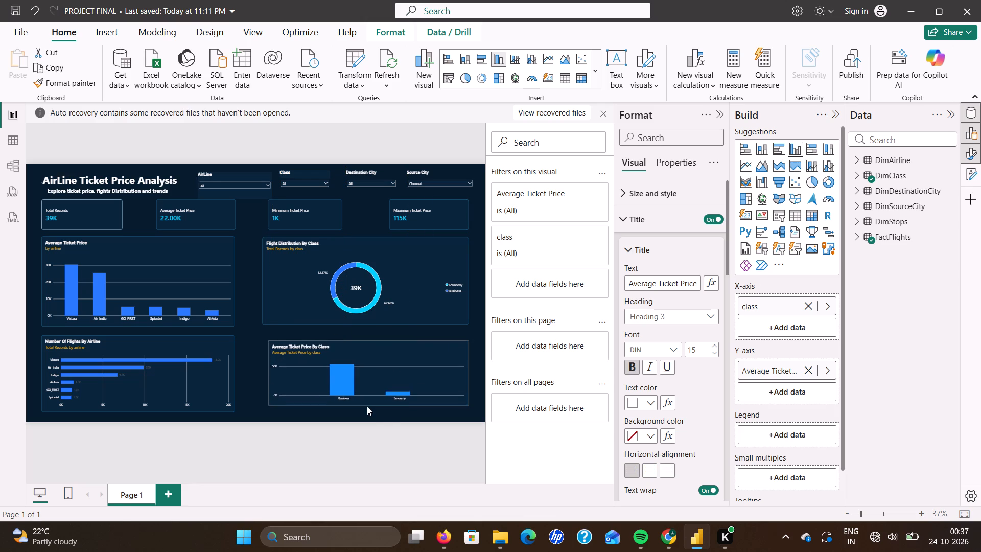
{"action": "left_click_drag", "start_coordinate": [367, 406], "coordinate": [368, 410]}
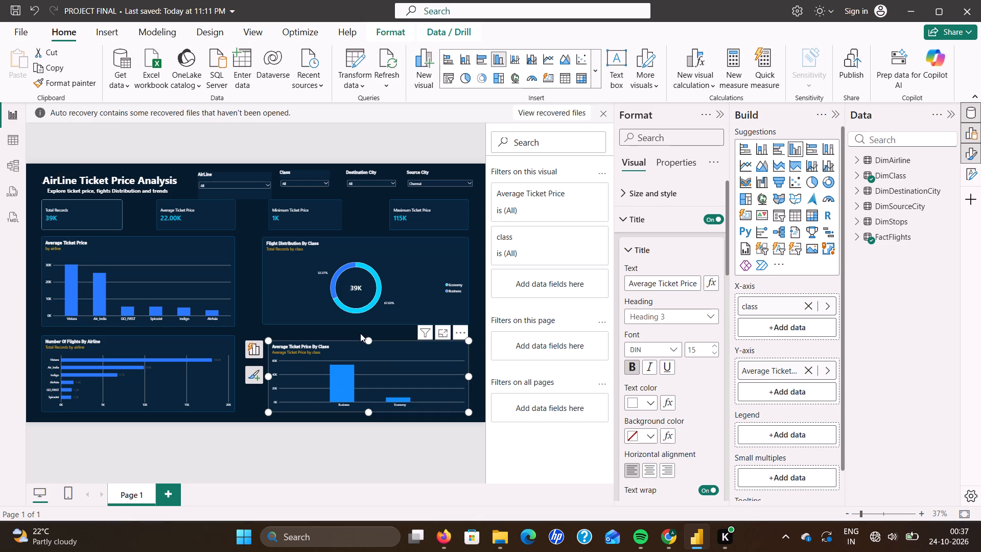
Shift the Flight Distribution By Class donut chart slightly left and shorten it a little from the bottom.
{"action": "left_click", "coordinate": [392, 285]}
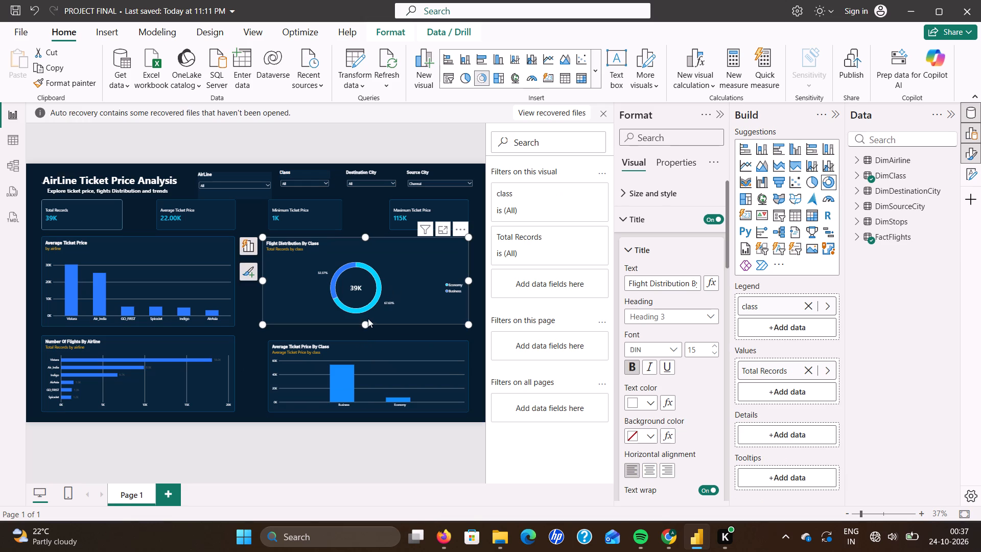
{"action": "left_click", "coordinate": [363, 320]}
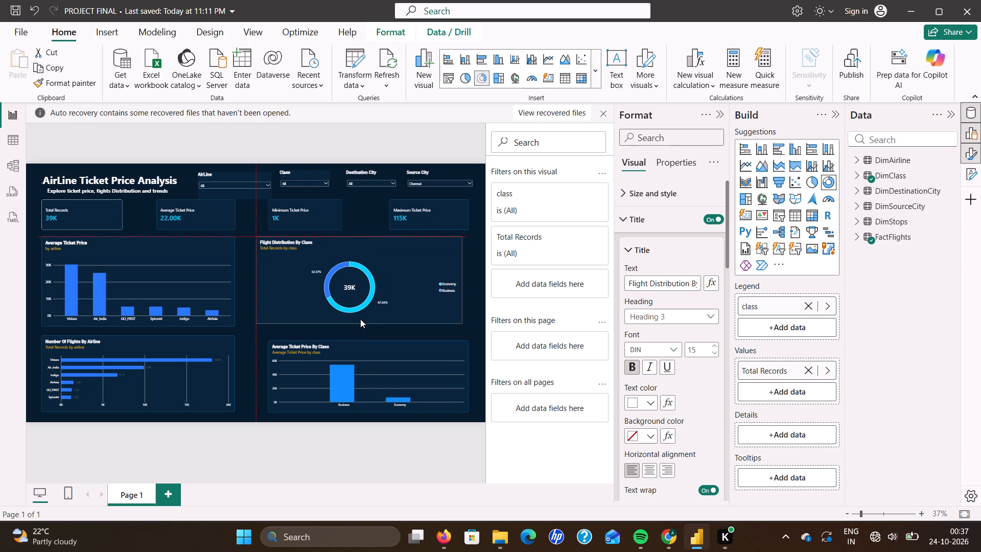
{"action": "left_click", "coordinate": [357, 320]}
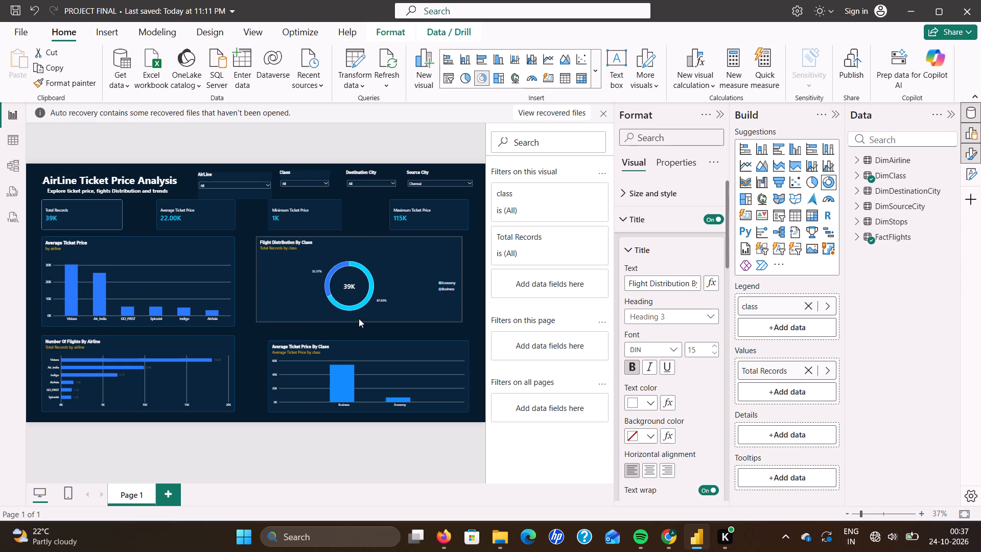
Enlarge the Average Ticket Price By Class chart to match the donut chart's left edge and the Number Of Flights By Airline chart's top.
{"action": "left_click", "coordinate": [354, 348]}
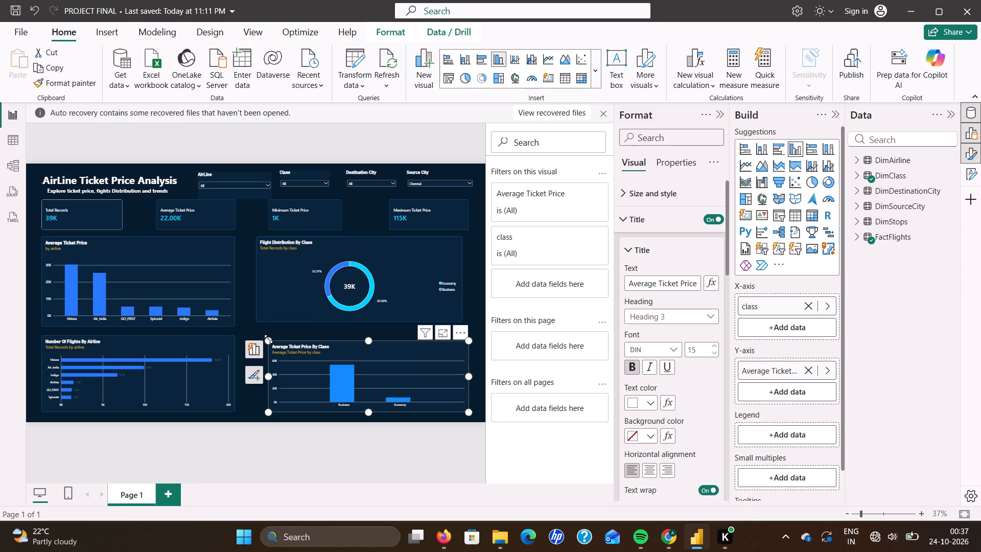
{"action": "left_click_drag", "start_coordinate": [266, 339], "coordinate": [260, 336]}
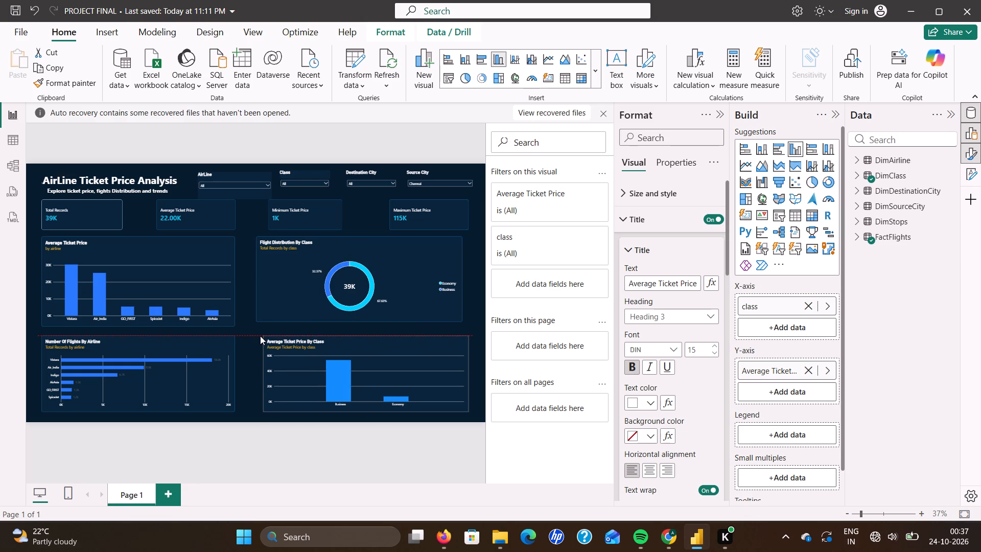
{"action": "left_click_drag", "start_coordinate": [260, 336], "coordinate": [255, 332]}
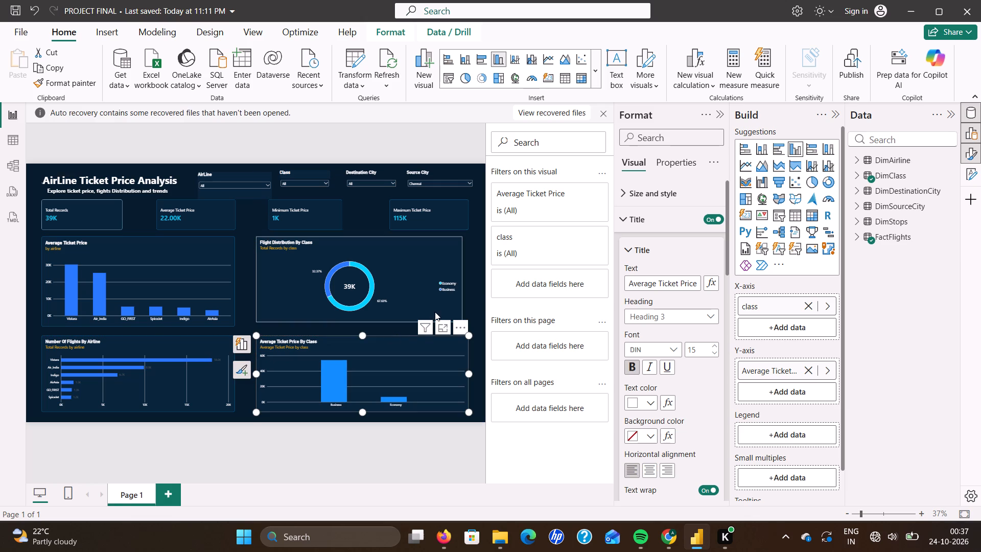
{"action": "left_click", "coordinate": [478, 304]}
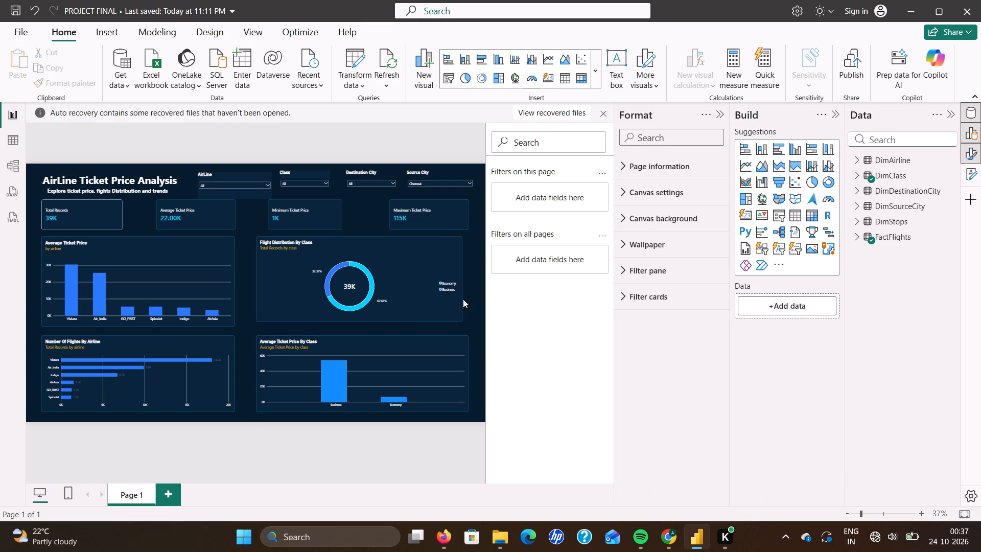
Widen the Flight Distribution By Class donut chart to the right edge of the Average Ticket Price By Class chart.
{"action": "left_click", "coordinate": [440, 283]}
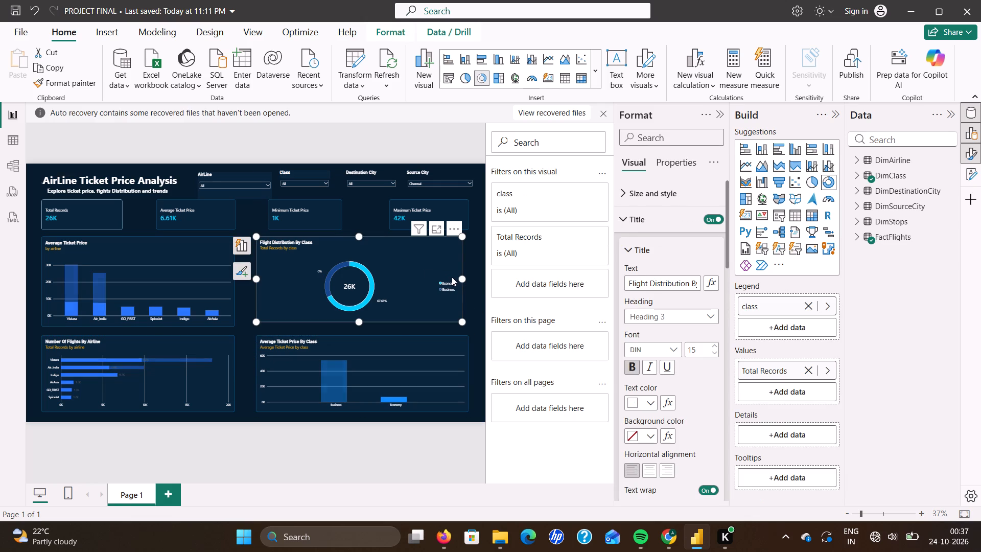
{"action": "left_click_drag", "start_coordinate": [459, 276], "coordinate": [467, 277]}
{"action": "left_click", "coordinate": [477, 264]}
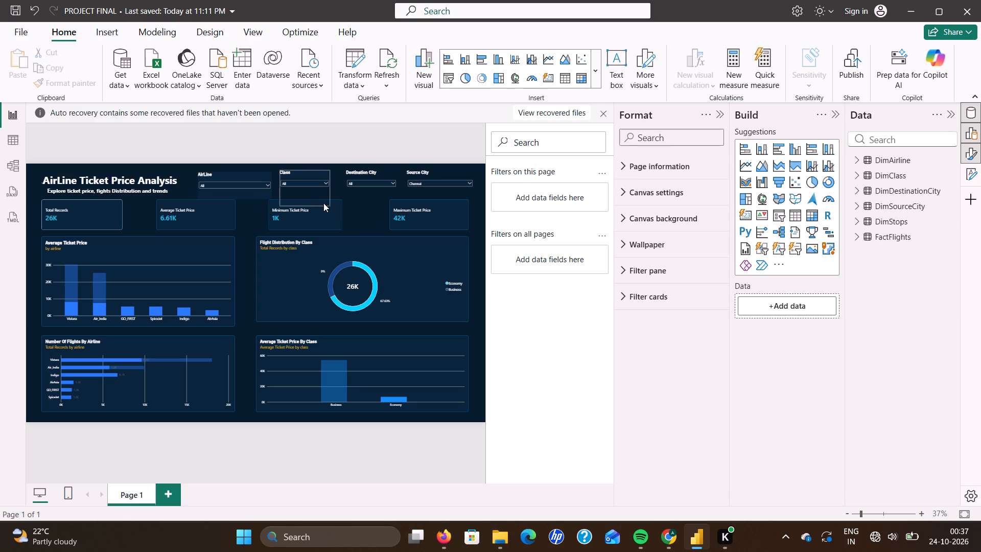
Shorten the Class slicer from the bottom so it ends above the KPI cards.
{"action": "left_click", "coordinate": [312, 197]}
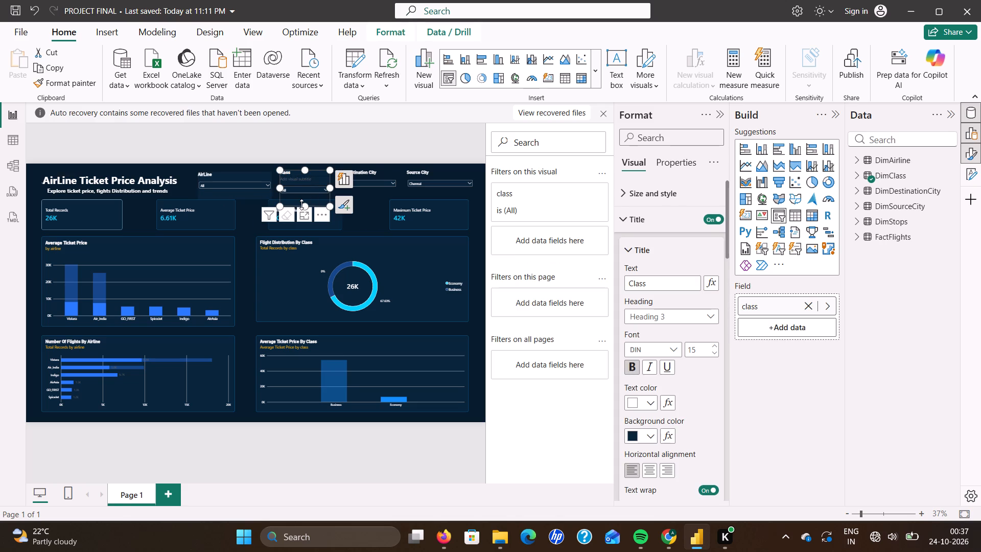
{"action": "left_click_drag", "start_coordinate": [302, 204], "coordinate": [309, 196]}
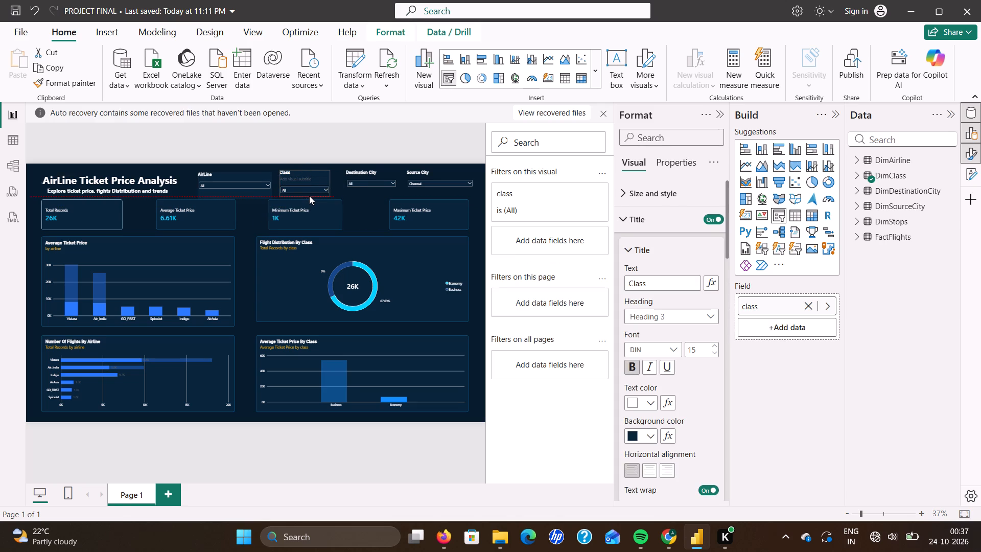
{"action": "left_click_drag", "start_coordinate": [309, 196], "coordinate": [310, 196]}
{"action": "left_click", "coordinate": [372, 211]}
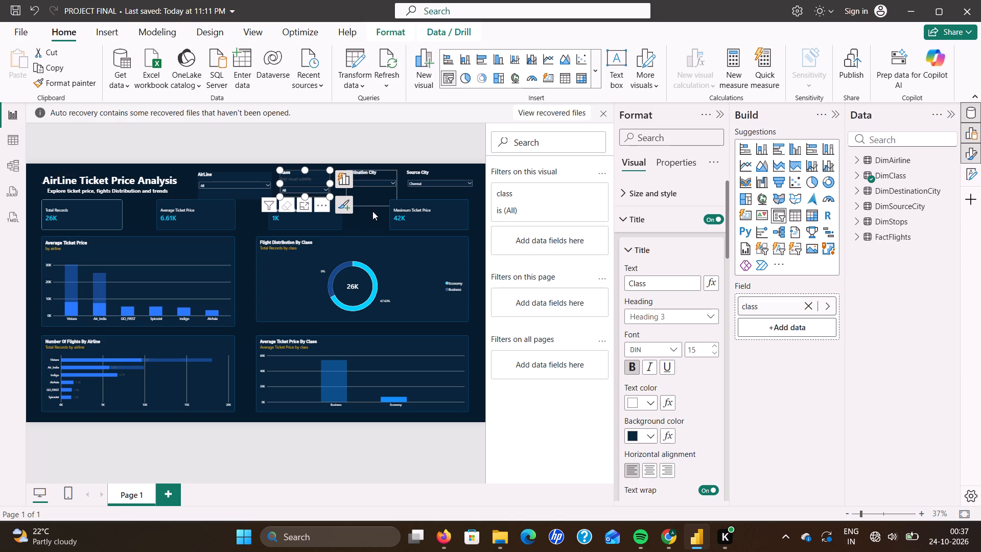
Shorten the AirLine slicer from the bottom so it ends just above the KPI cards.
{"action": "left_click", "coordinate": [240, 192]}
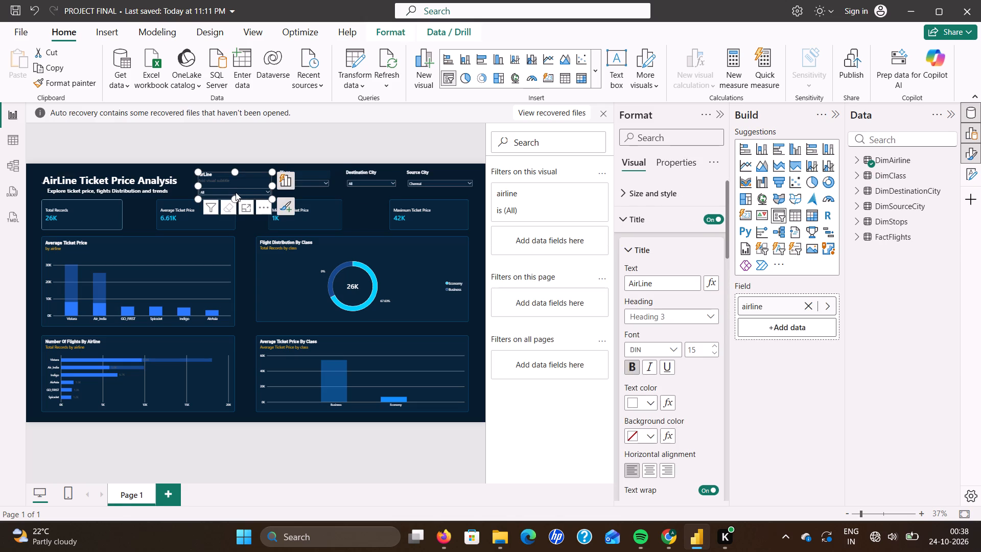
{"action": "left_click_drag", "start_coordinate": [237, 196], "coordinate": [240, 193]}
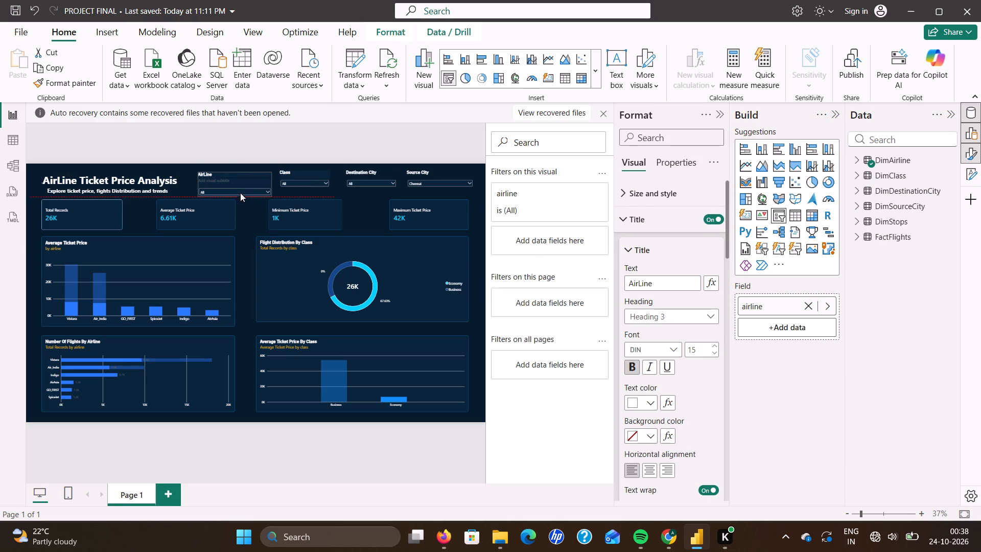
{"action": "left_click_drag", "start_coordinate": [240, 193], "coordinate": [244, 192]}
{"action": "left_click_drag", "start_coordinate": [244, 192], "coordinate": [248, 191]}
{"action": "left_click_drag", "start_coordinate": [248, 191], "coordinate": [249, 189]}
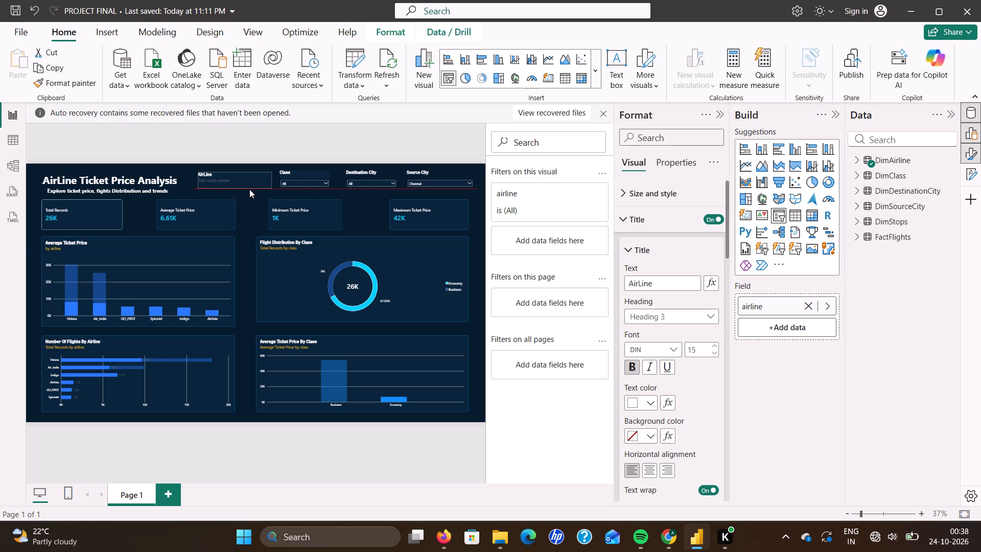
{"action": "left_click_drag", "start_coordinate": [249, 189], "coordinate": [250, 189]}
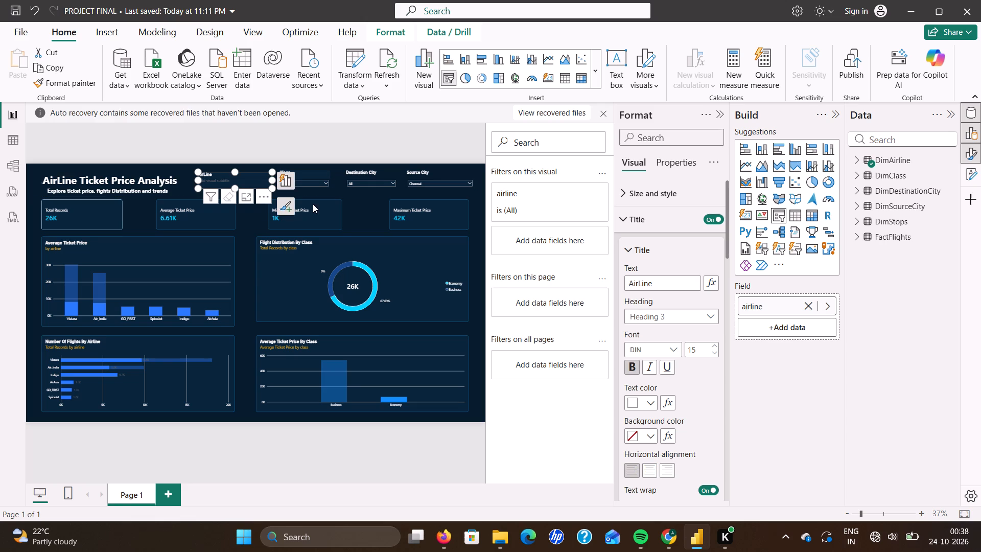
{"action": "left_click", "coordinate": [370, 209]}
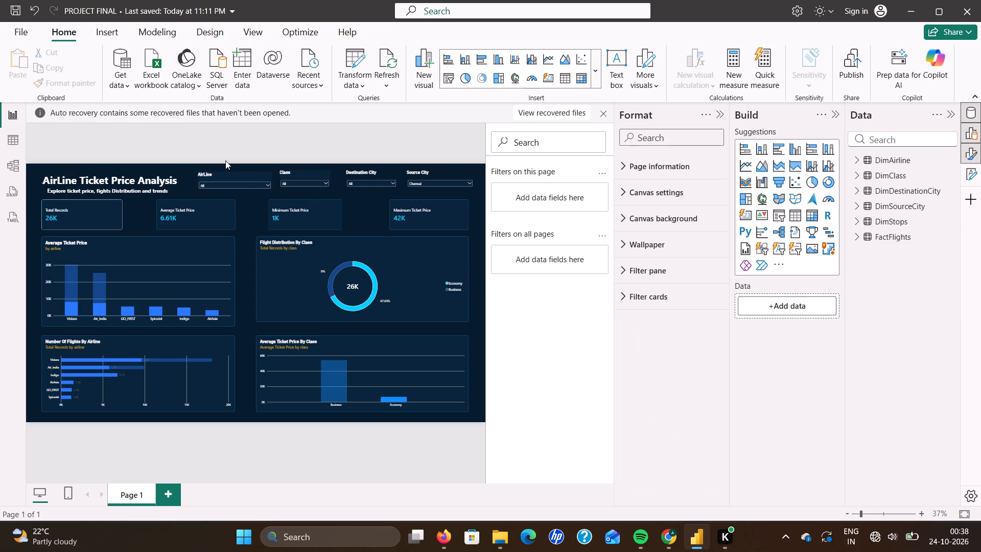
Set the font size of the whole "AirLine Ticket Price Analysis" title to 36.
{"action": "left_click_drag", "start_coordinate": [139, 181], "coordinate": [143, 174]}
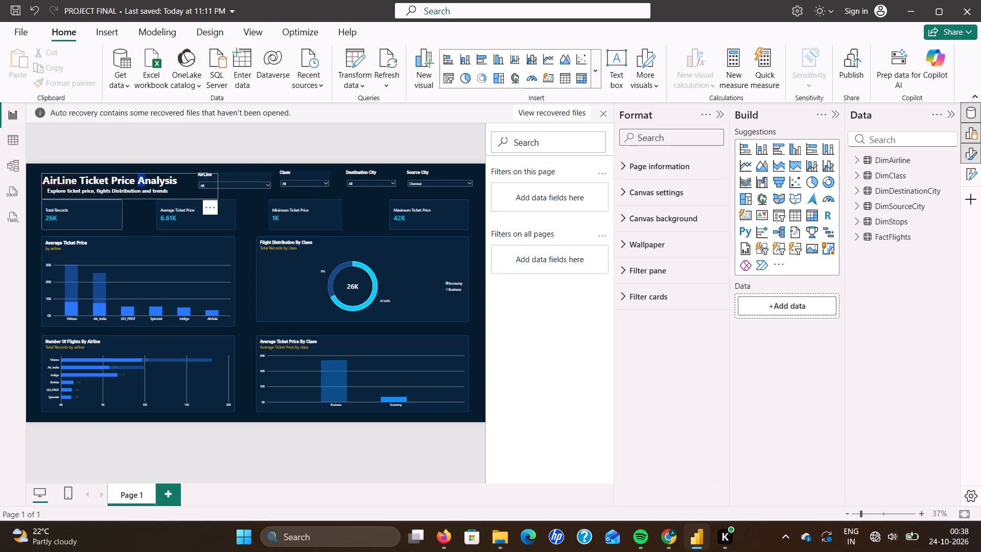
{"action": "left_click_drag", "start_coordinate": [143, 174], "coordinate": [181, 185]}
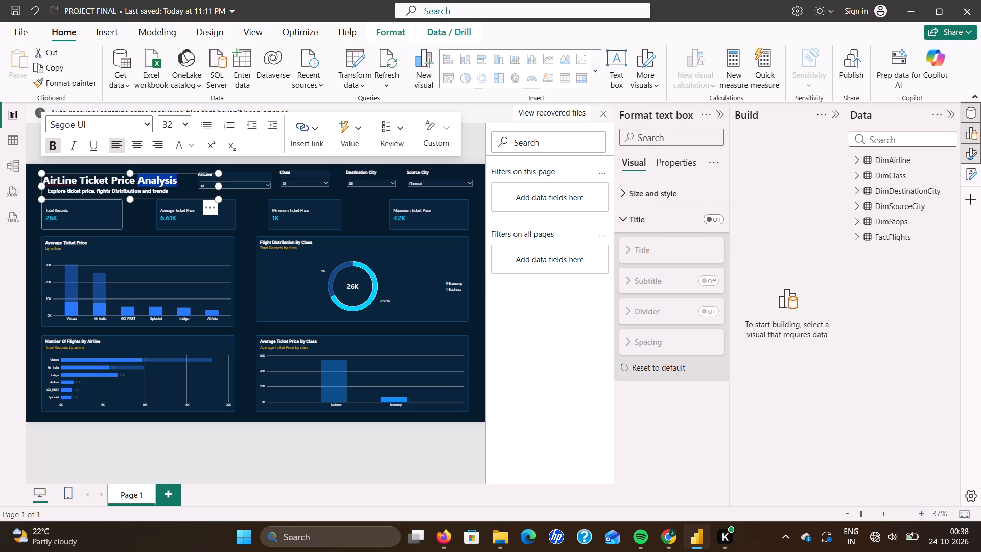
{"action": "left_click_drag", "start_coordinate": [43, 179], "coordinate": [60, 179]}
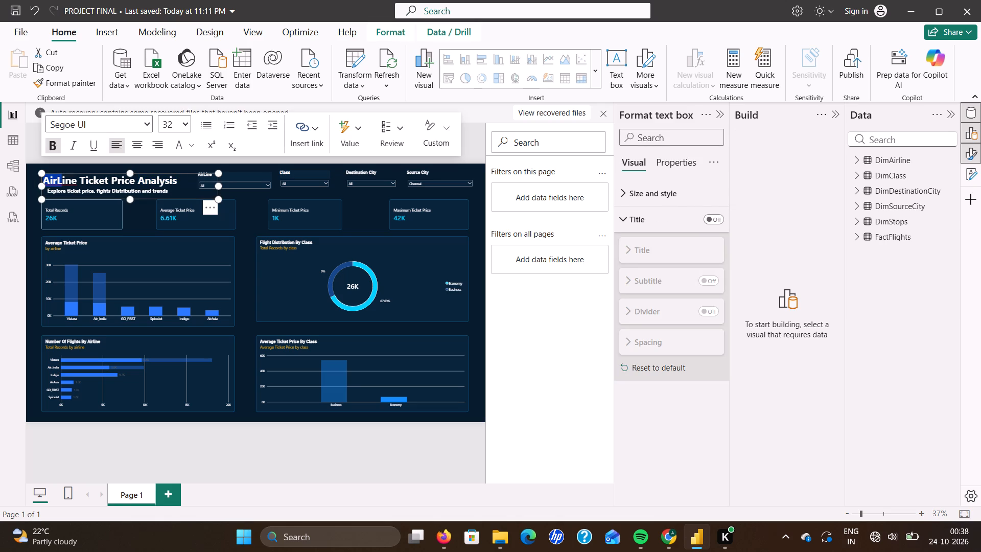
{"action": "left_click_drag", "start_coordinate": [60, 179], "coordinate": [176, 179]}
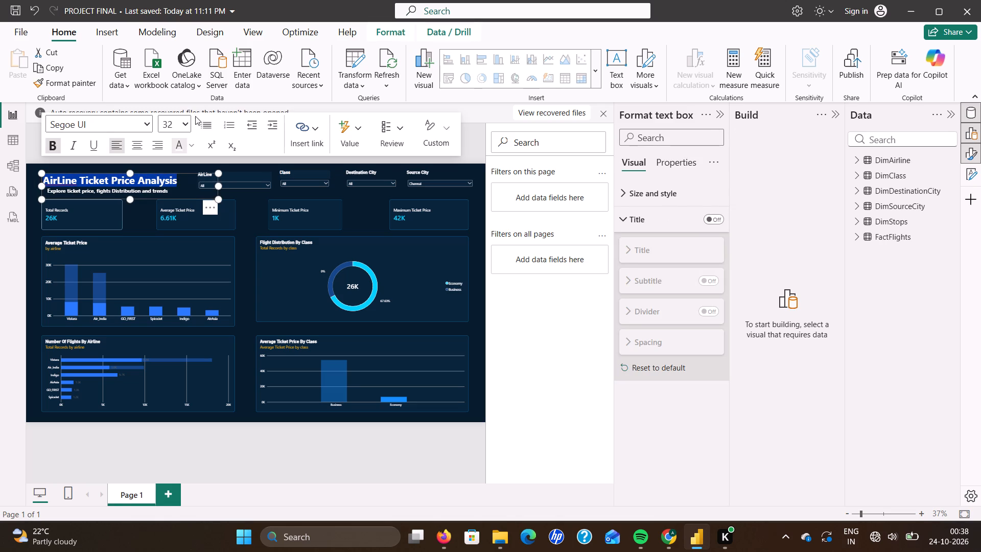
{"action": "left_click", "coordinate": [190, 121]}
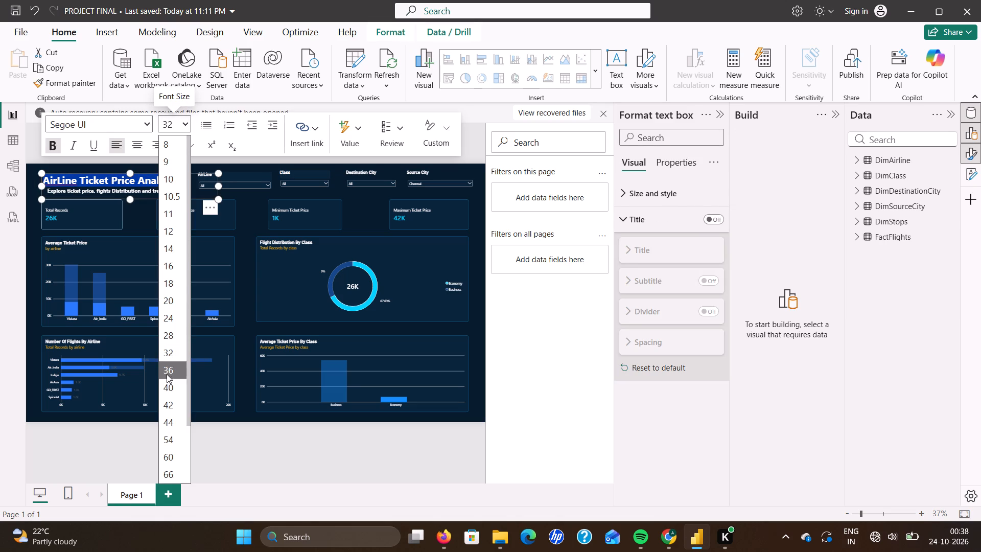
{"action": "left_click", "coordinate": [168, 373]}
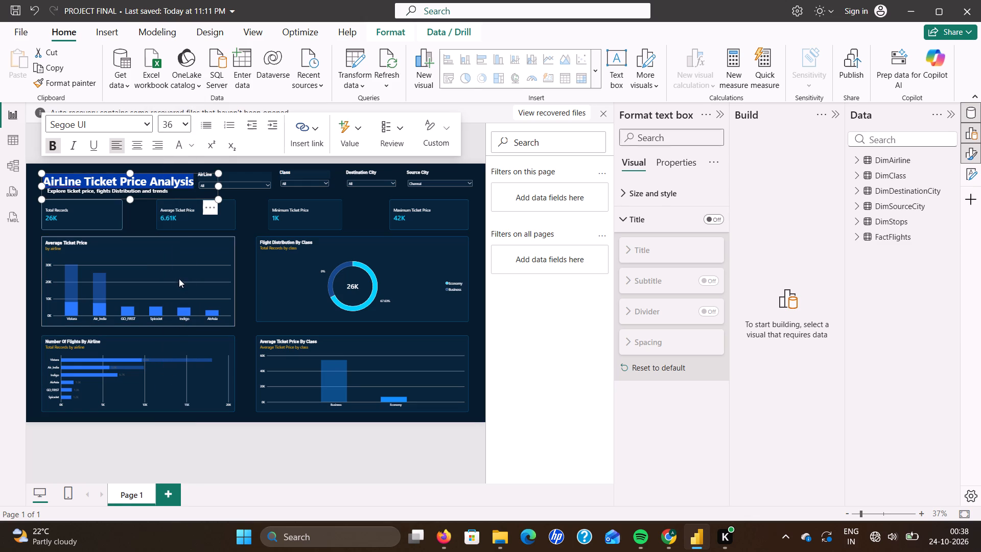
Extend the title text box slightly upward and narrow it so it ends just before the AirLine slicer.
{"action": "left_click", "coordinate": [131, 175]}
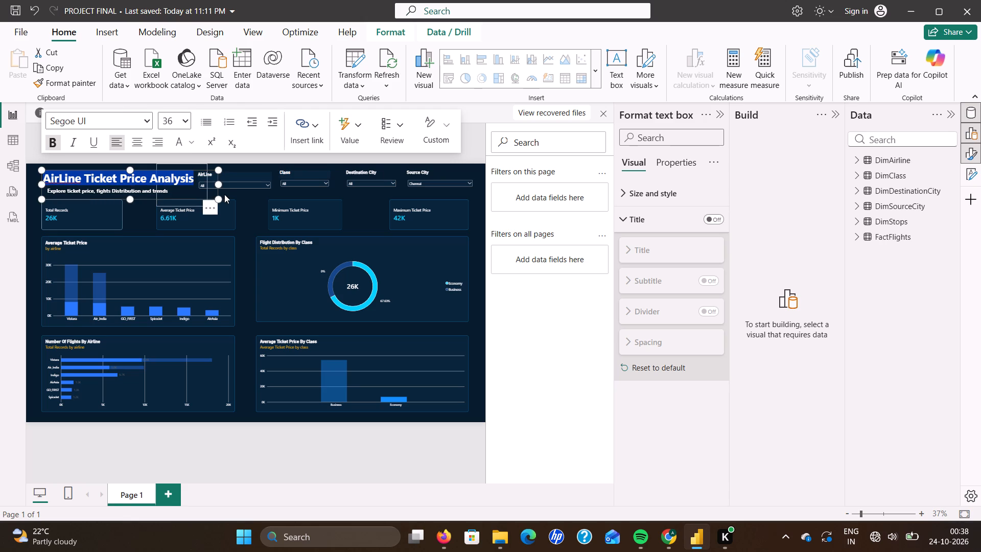
{"action": "left_click_drag", "start_coordinate": [218, 183], "coordinate": [197, 183]}
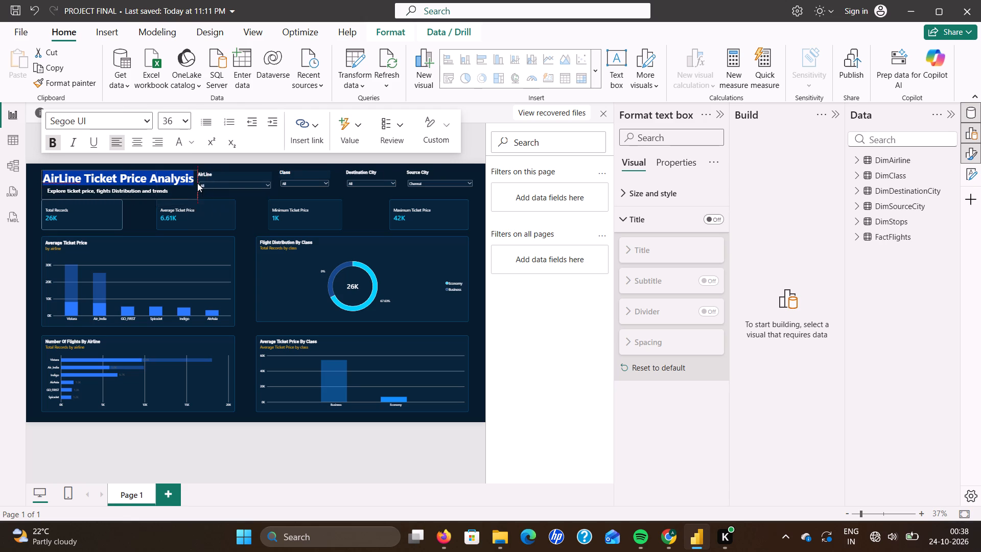
{"action": "left_click_drag", "start_coordinate": [197, 183], "coordinate": [195, 182]}
{"action": "left_click_drag", "start_coordinate": [195, 182], "coordinate": [196, 182]}
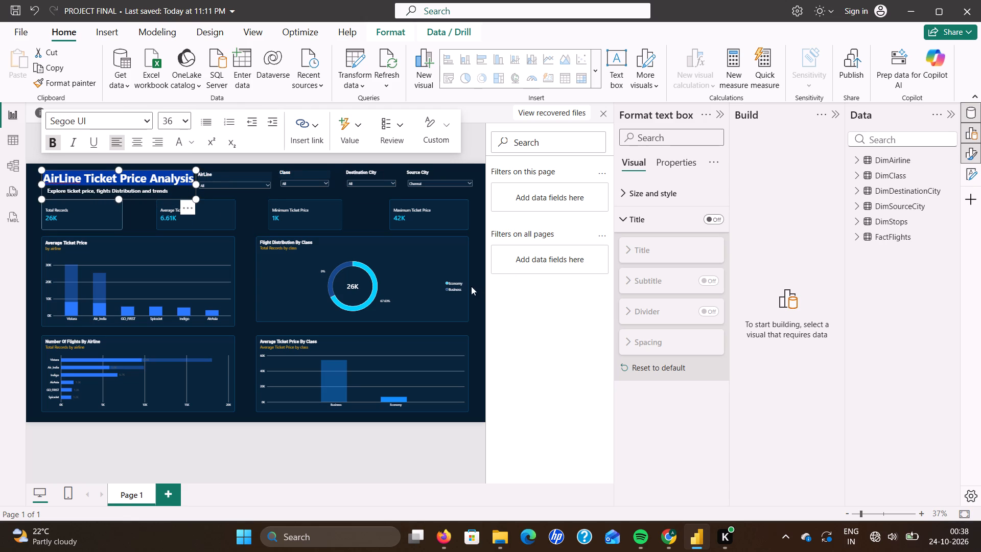
{"action": "left_click", "coordinate": [475, 301]}
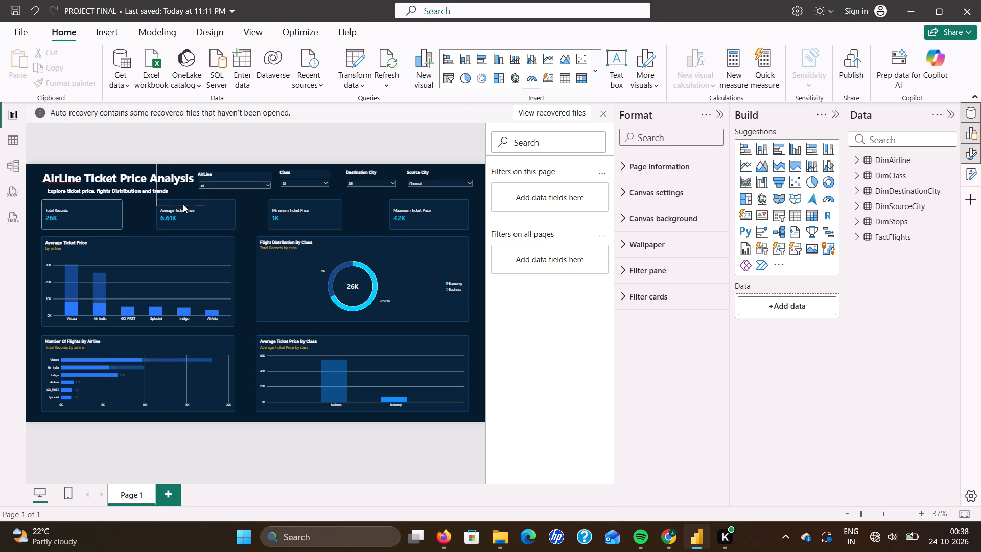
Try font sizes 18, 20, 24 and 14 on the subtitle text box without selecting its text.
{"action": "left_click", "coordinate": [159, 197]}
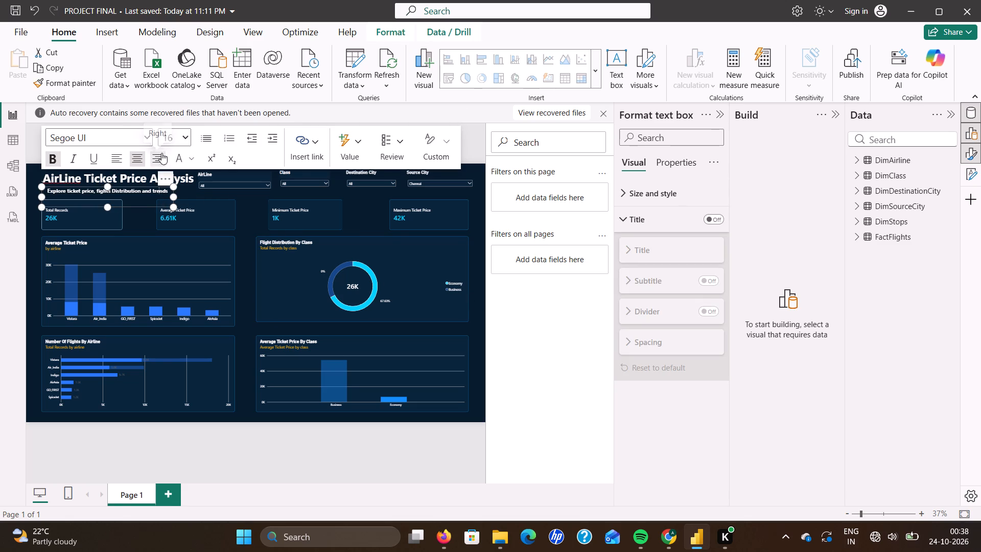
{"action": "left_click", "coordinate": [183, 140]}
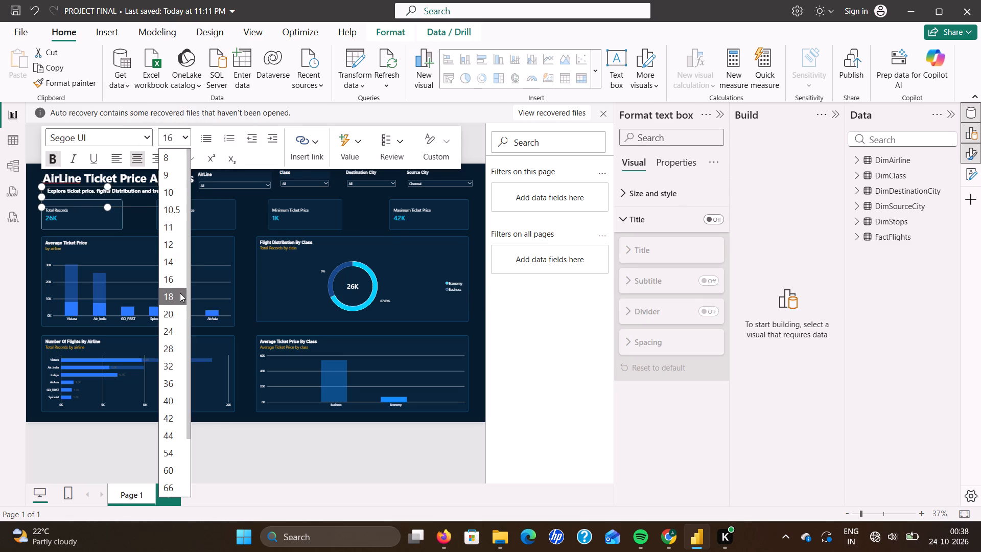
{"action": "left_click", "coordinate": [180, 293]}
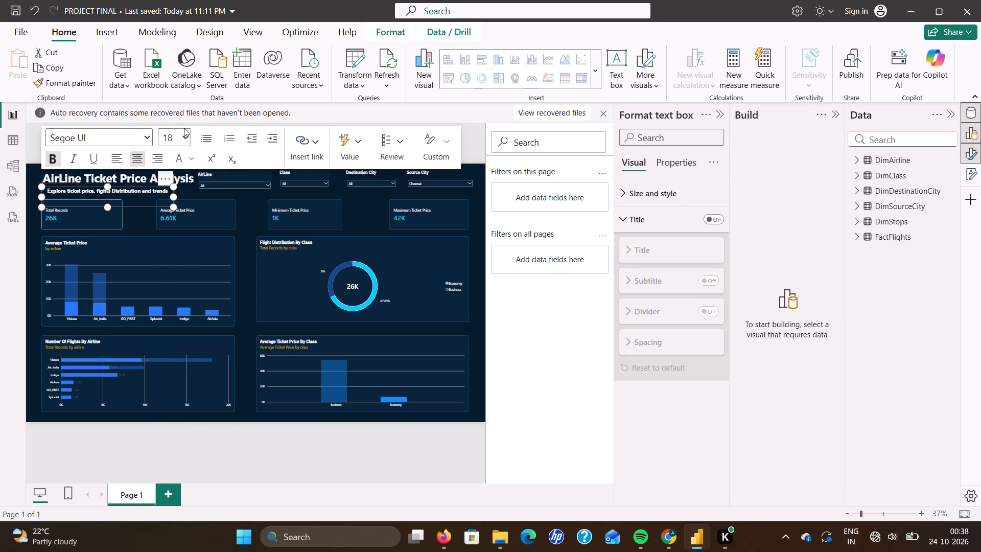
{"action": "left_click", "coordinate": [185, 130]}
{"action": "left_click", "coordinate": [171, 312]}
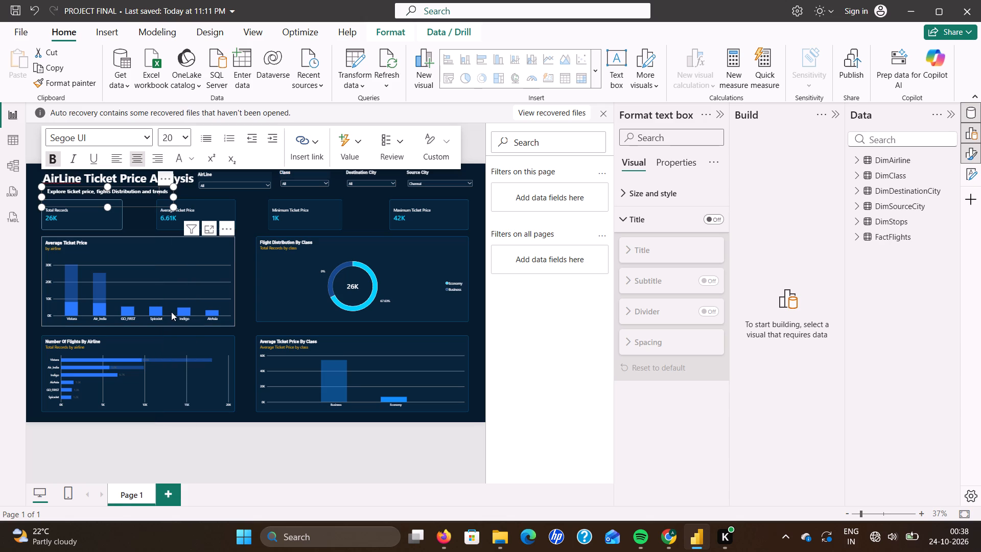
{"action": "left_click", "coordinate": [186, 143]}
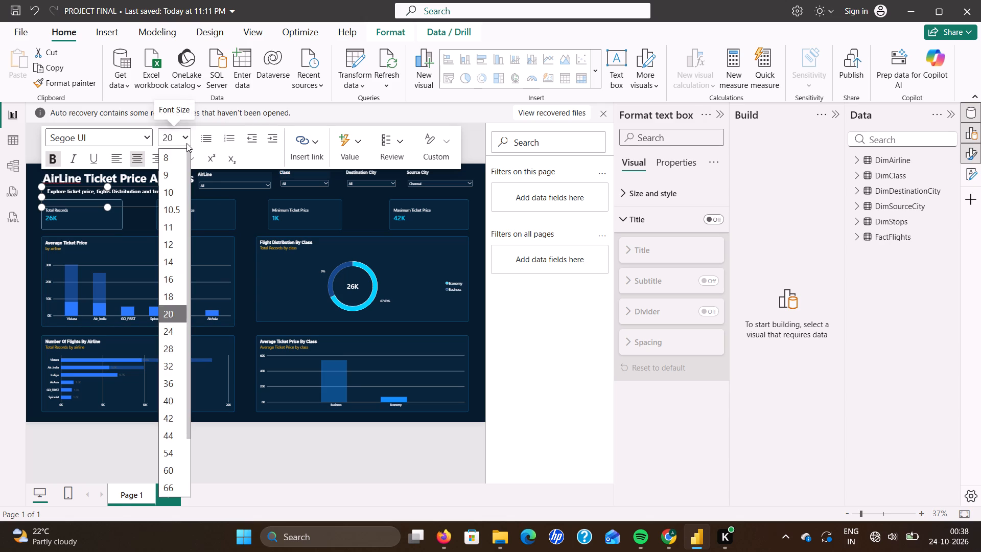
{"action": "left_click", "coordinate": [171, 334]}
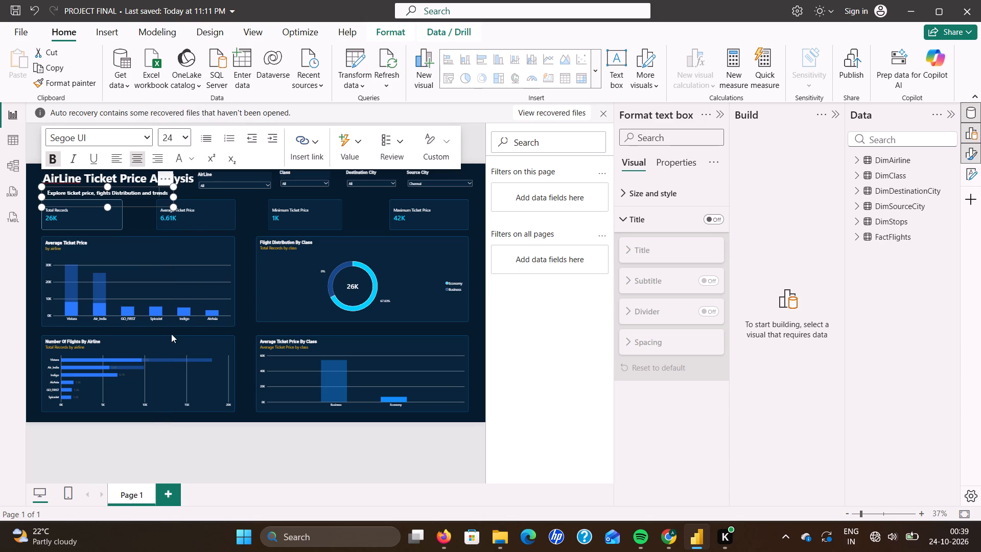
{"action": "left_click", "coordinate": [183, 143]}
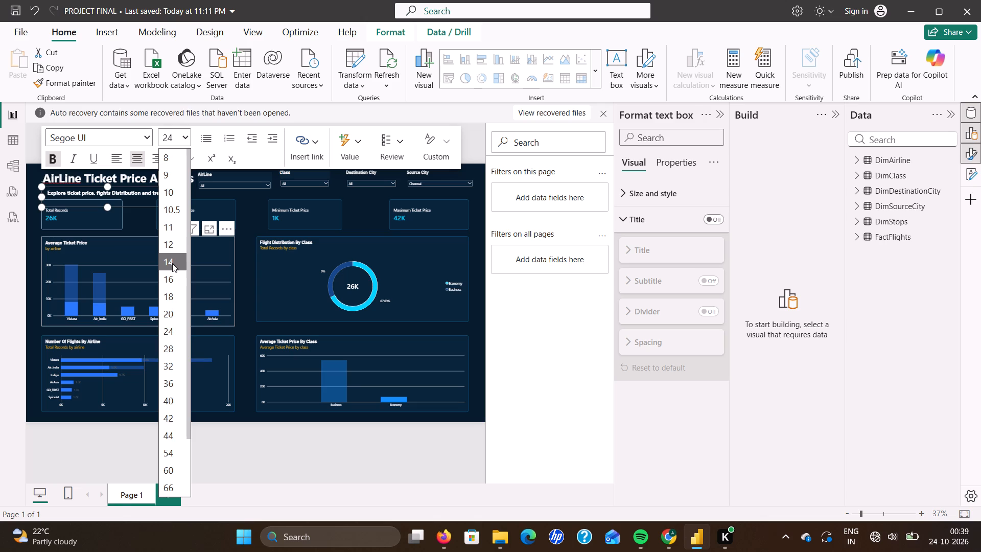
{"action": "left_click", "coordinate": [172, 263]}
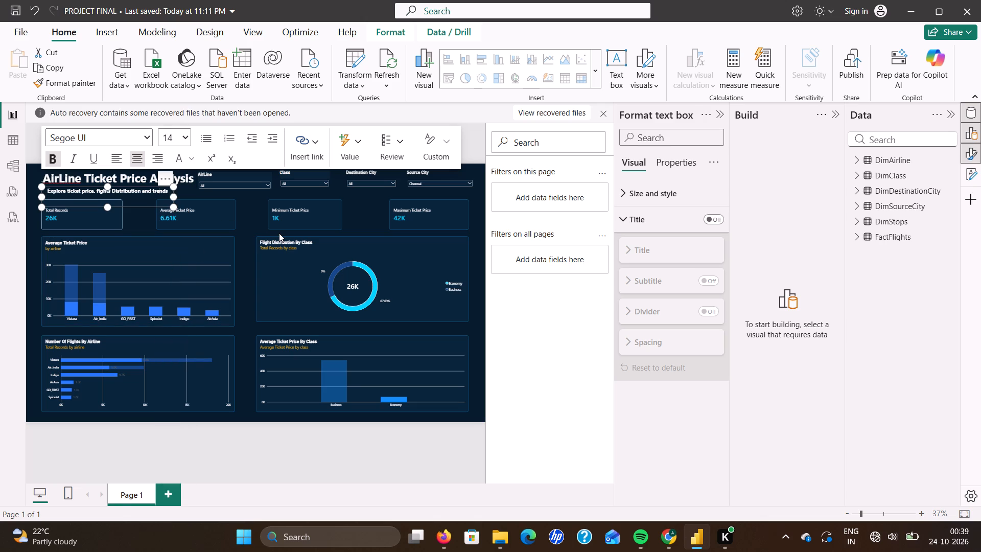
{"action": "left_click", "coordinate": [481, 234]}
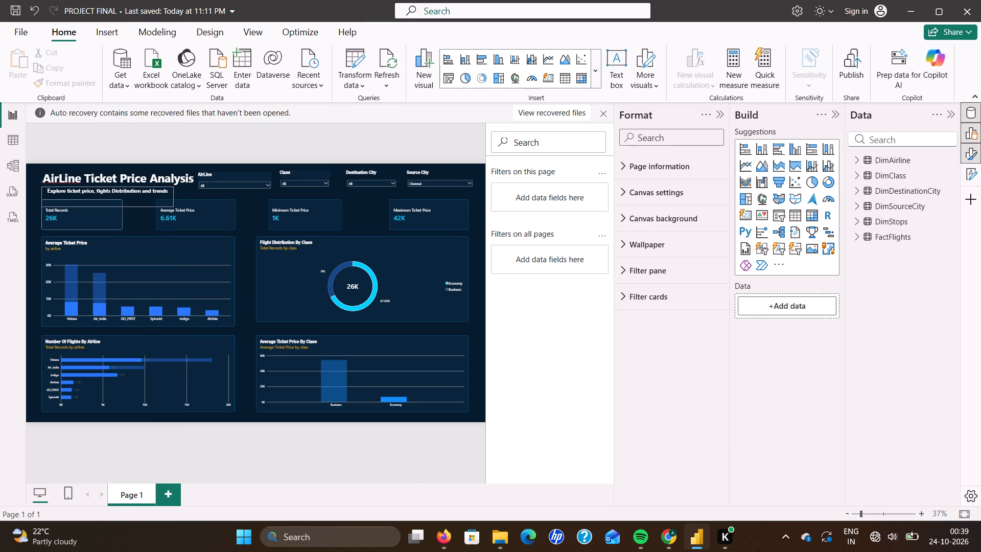
Set the font size of the whole subtitle "Explore ticket price, fights Distribution and trends" to 16, after trying 20 and 18.
{"action": "left_click_drag", "start_coordinate": [49, 190], "coordinate": [124, 191]}
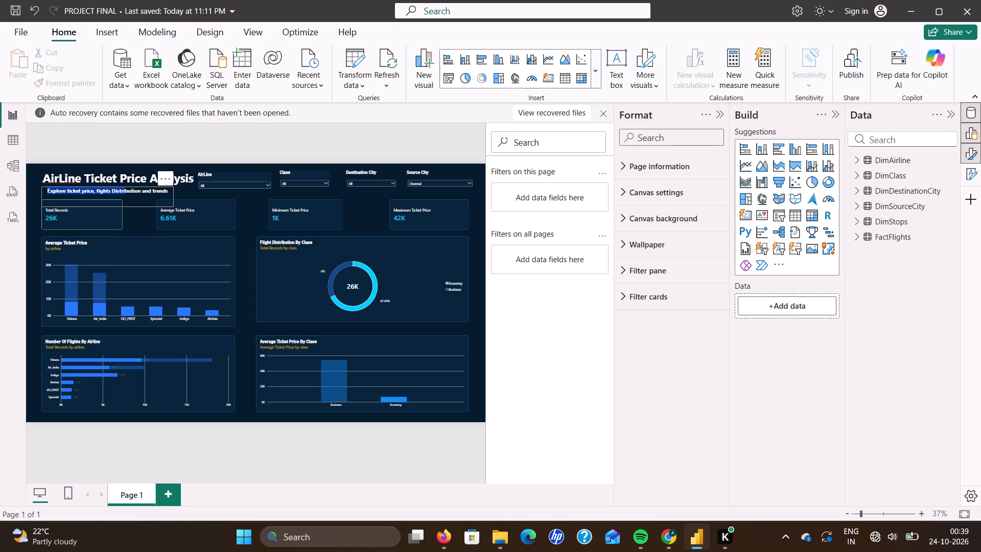
{"action": "left_click_drag", "start_coordinate": [124, 191], "coordinate": [169, 191]}
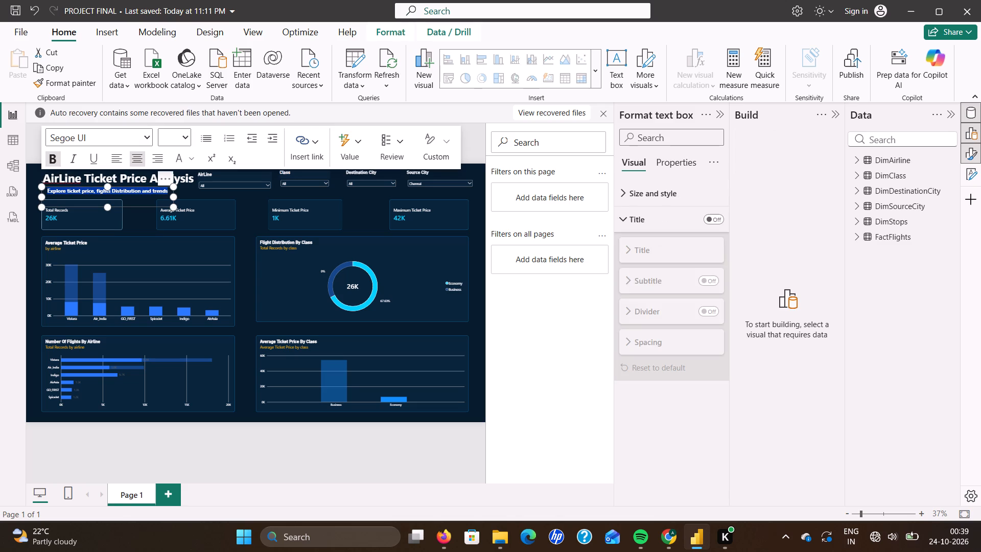
{"action": "left_click", "coordinate": [184, 133]}
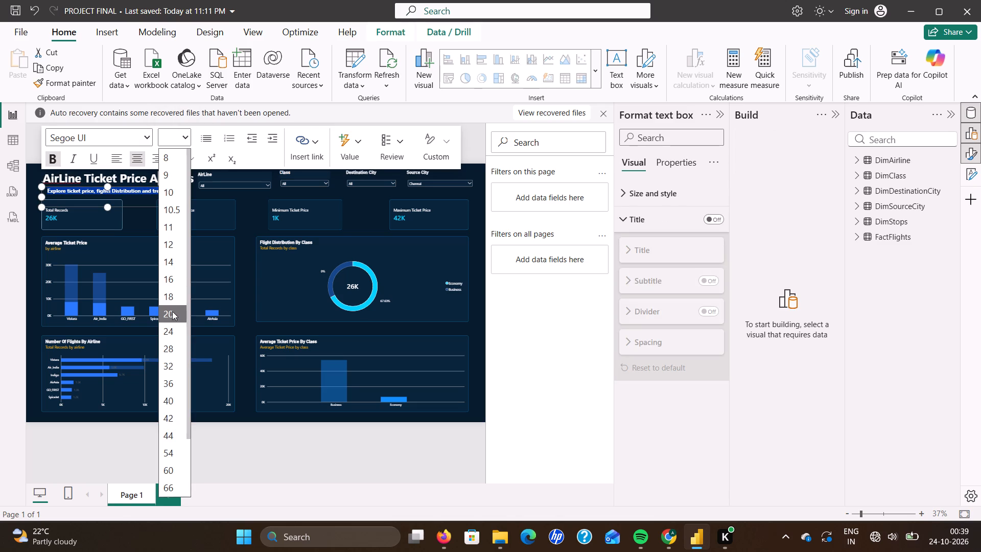
{"action": "left_click", "coordinate": [172, 312]}
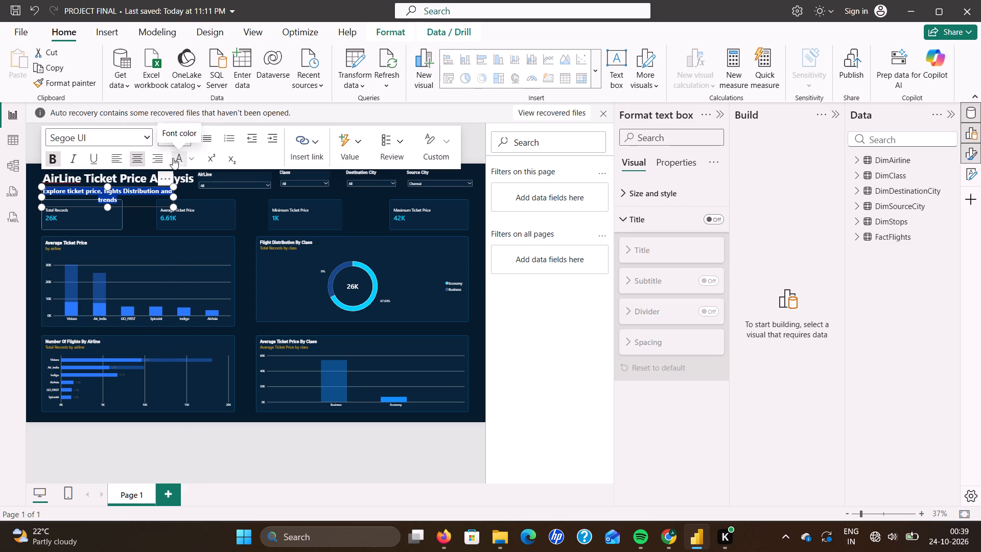
{"action": "left_click", "coordinate": [183, 141]}
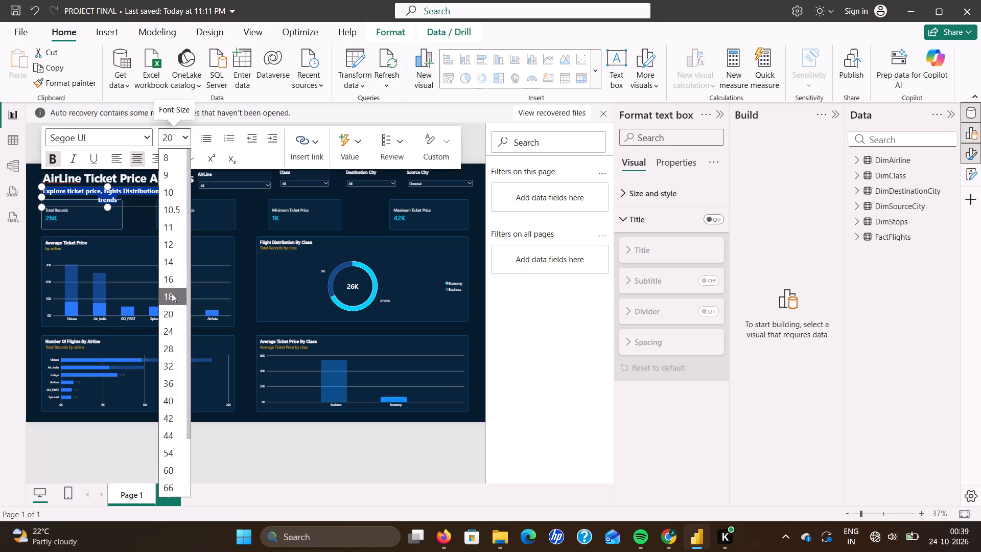
{"action": "left_click", "coordinate": [172, 293]}
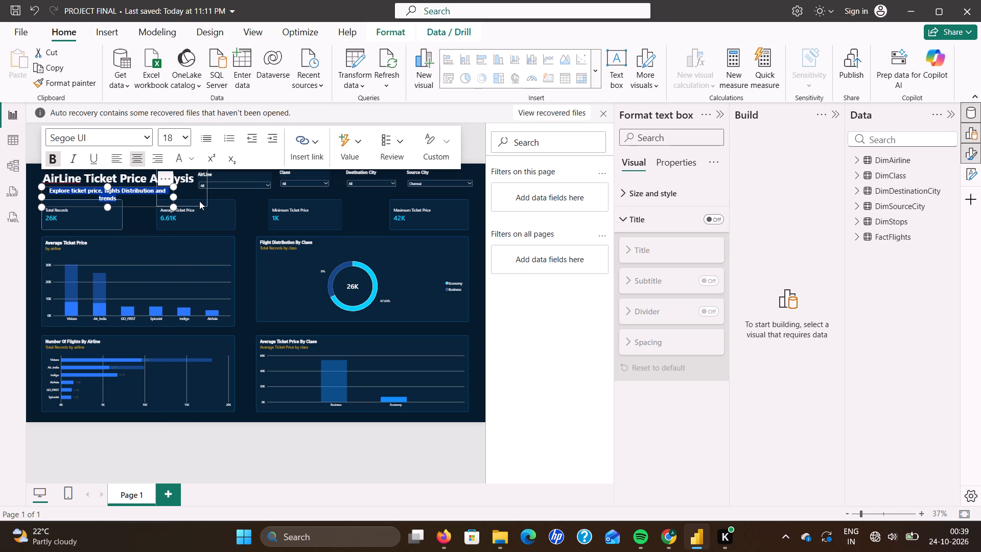
{"action": "left_click", "coordinate": [185, 143]}
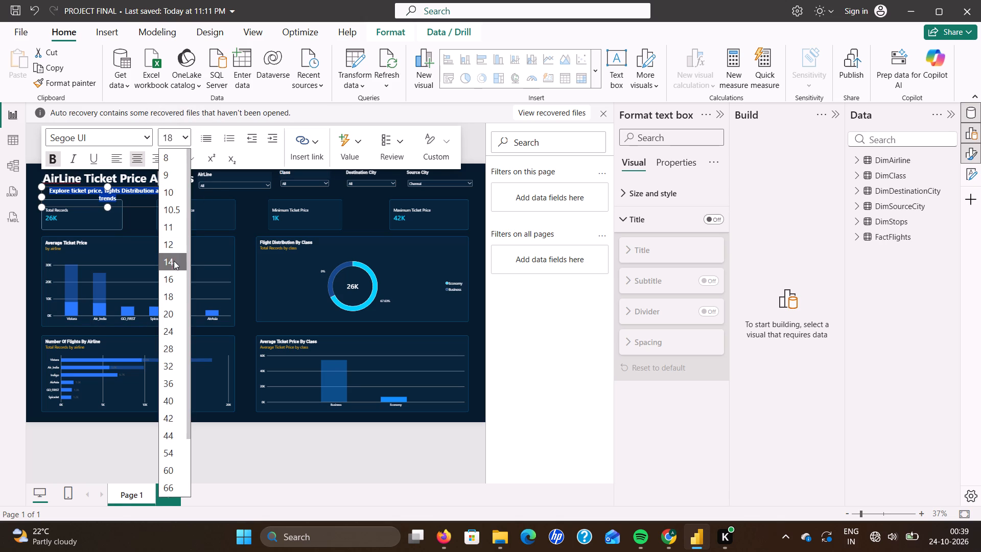
{"action": "left_click", "coordinate": [172, 273]}
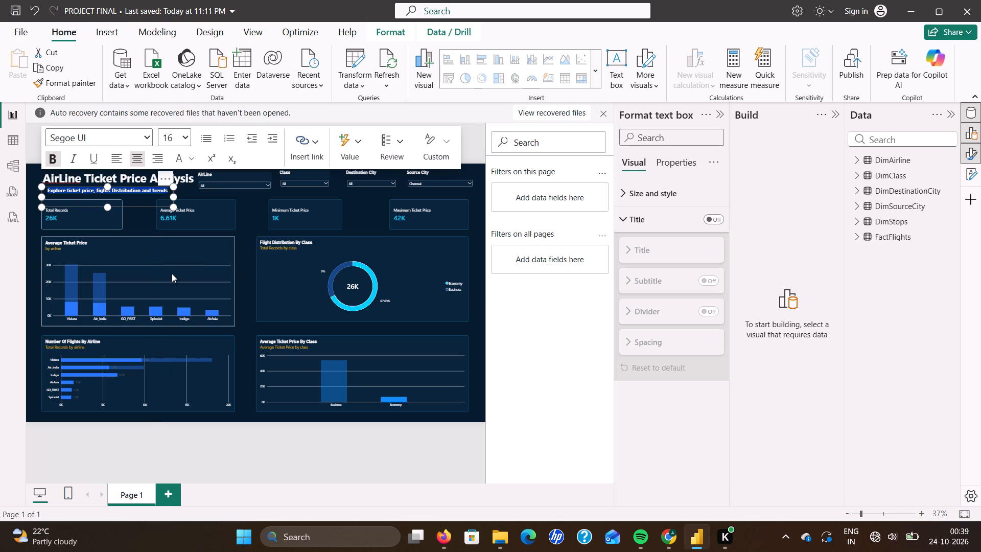
{"action": "left_click", "coordinate": [478, 216]}
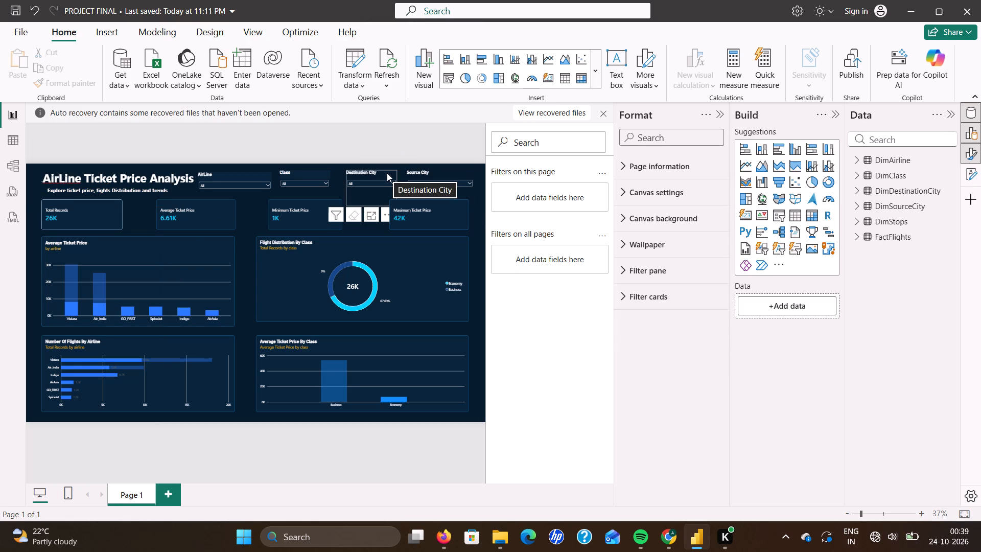
Set the title background color of the Destination City slicer to #09243A.
{"action": "right_click", "coordinate": [375, 188]}
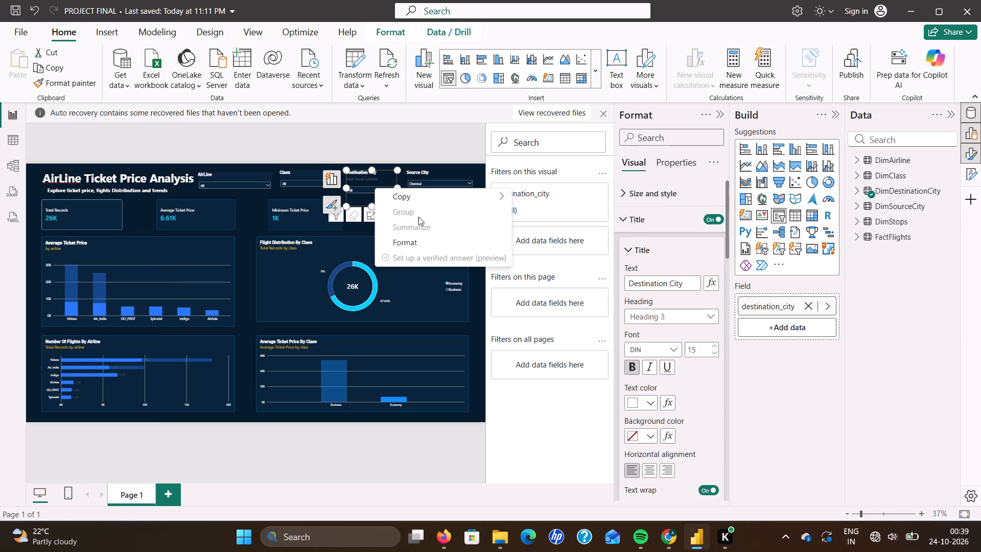
{"action": "left_click", "coordinate": [423, 239]}
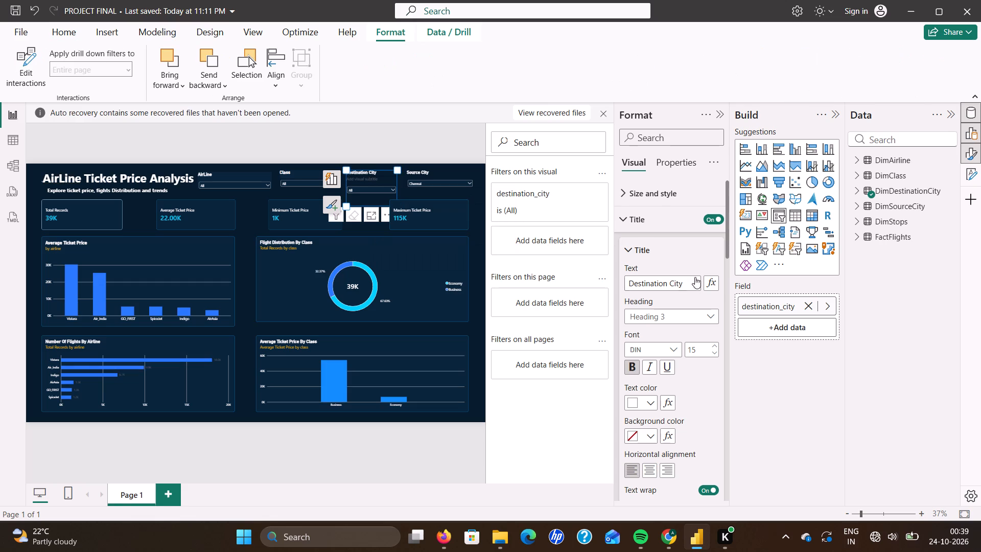
{"action": "scroll", "coordinate": [675, 296], "scroll_direction": "down", "scroll_amount": 3}
{"action": "left_click", "coordinate": [648, 279]}
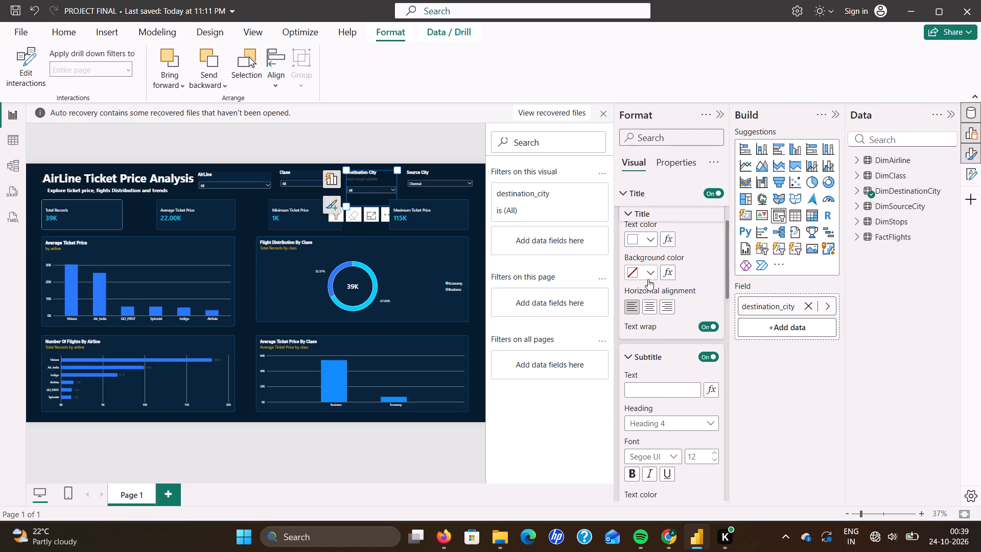
{"action": "left_click", "coordinate": [665, 264]}
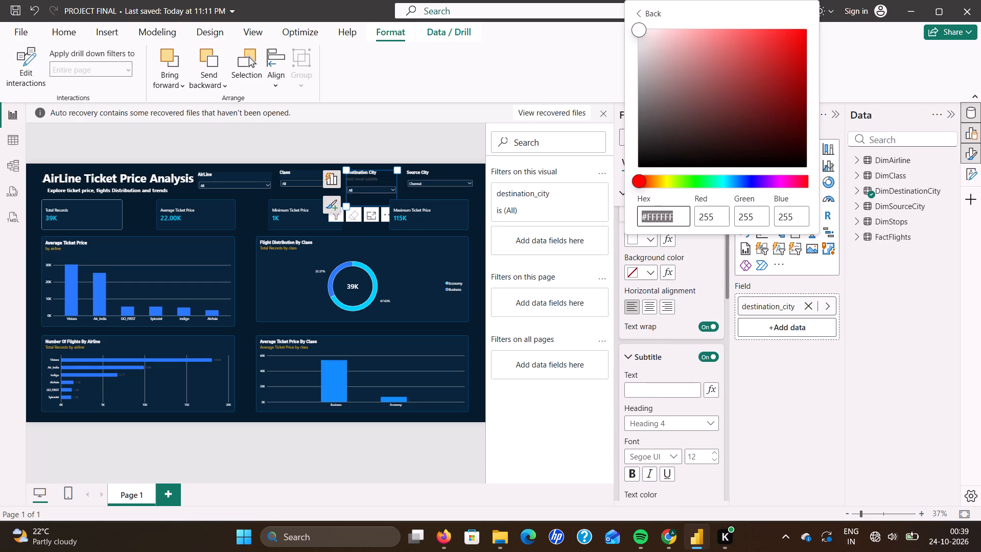
{"action": "left_click", "coordinate": [677, 220]}
{"action": "key", "text": "BackSpace"}
{"action": "key", "text": "BackSpace"}
{"action": "key", "text": "BackSpace"}
{"action": "key", "text": "BackSpace"}
{"action": "key", "text": "BackSpace"}
{"action": "key", "text": "BackSpace"}
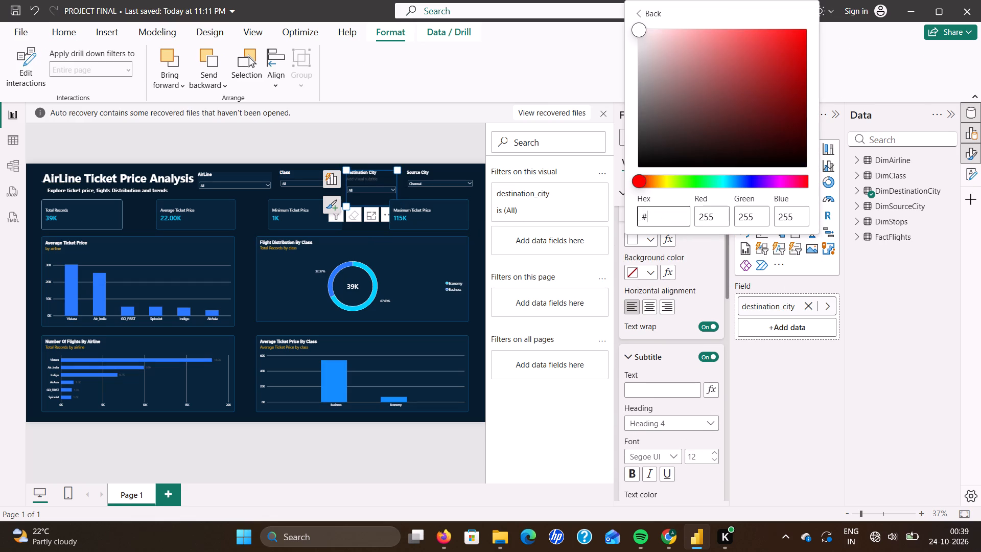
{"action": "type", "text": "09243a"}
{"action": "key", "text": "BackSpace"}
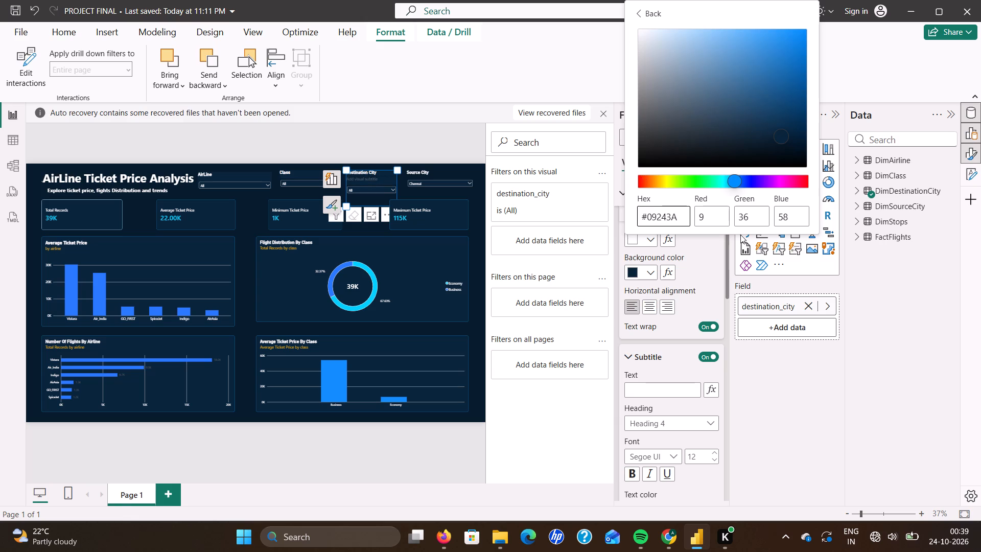
{"action": "left_click", "coordinate": [694, 272]}
{"action": "left_click", "coordinate": [642, 12]}
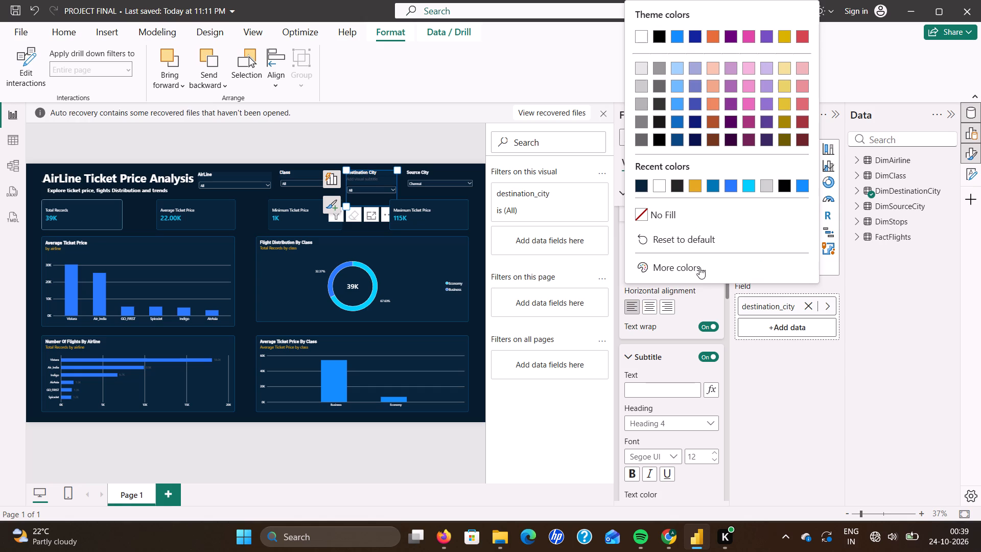
{"action": "left_click", "coordinate": [697, 295]}
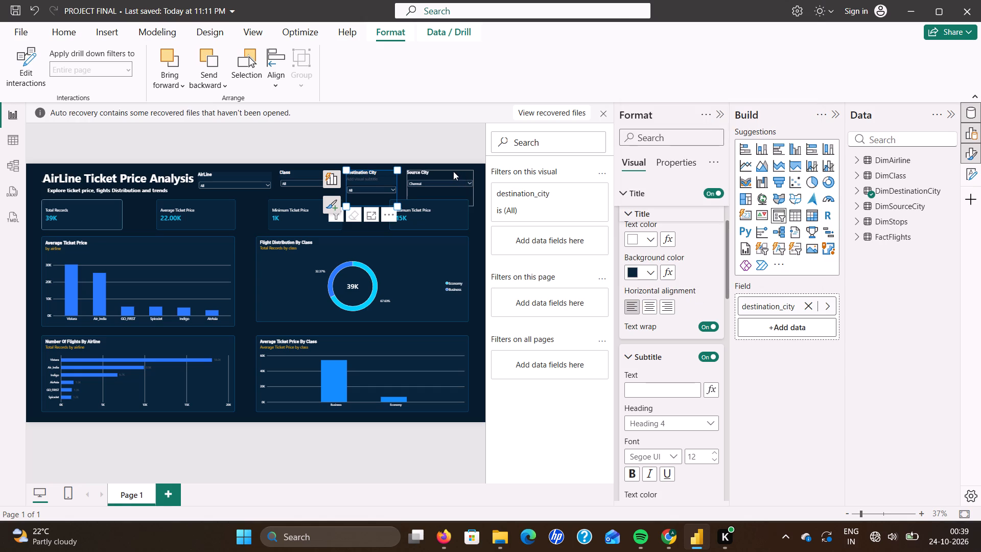
Shorten the Source City slicer from the bottom so it ends just above the KPI cards, narrowing it slightly.
{"action": "right_click", "coordinate": [453, 171]}
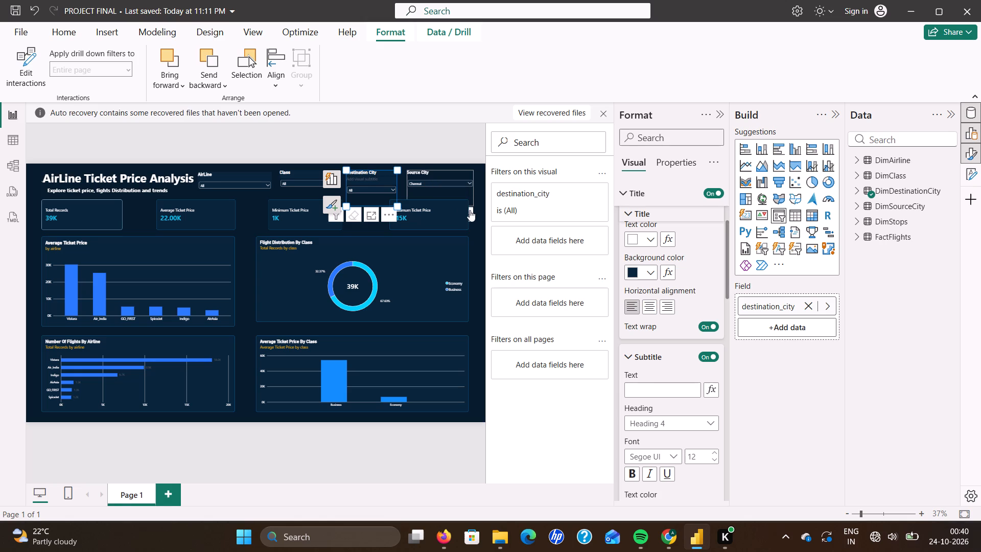
{"action": "left_click", "coordinate": [470, 210]}
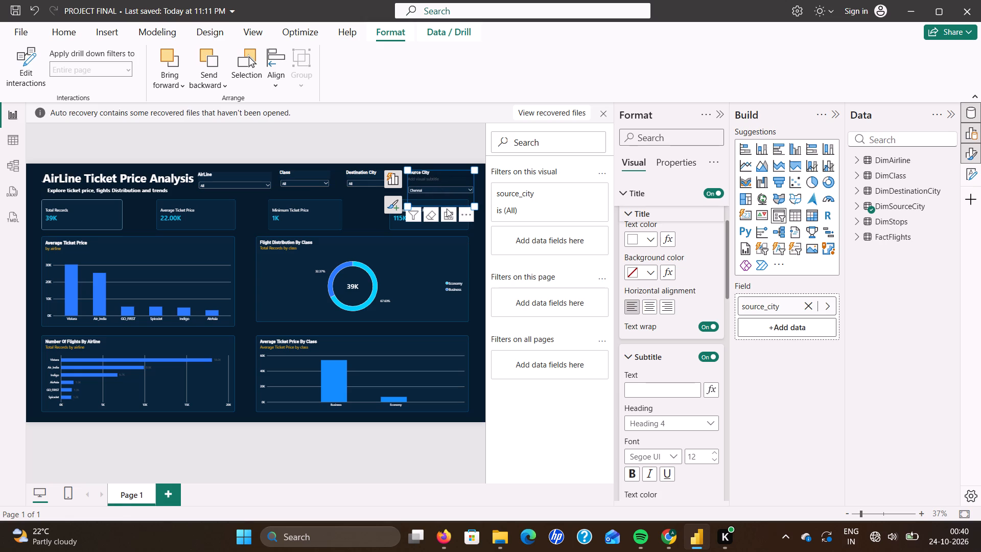
{"action": "left_click_drag", "start_coordinate": [408, 209], "coordinate": [411, 205]}
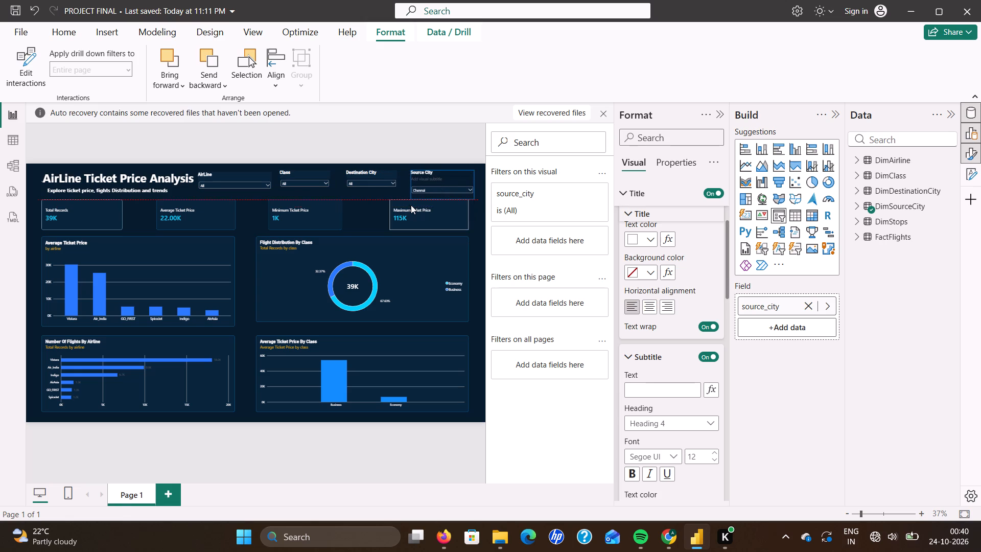
{"action": "left_click_drag", "start_coordinate": [411, 205], "coordinate": [408, 191]}
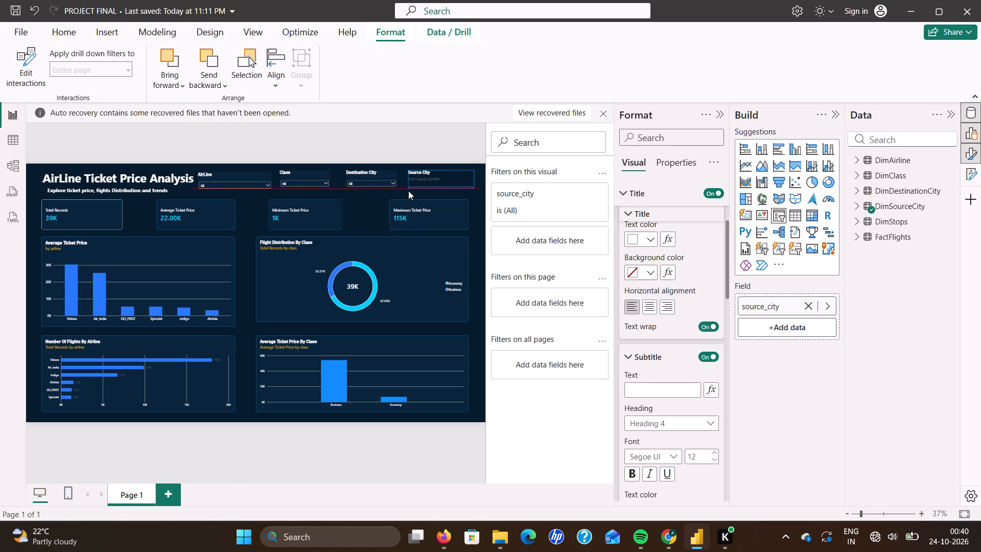
{"action": "left_click_drag", "start_coordinate": [408, 191], "coordinate": [411, 196]}
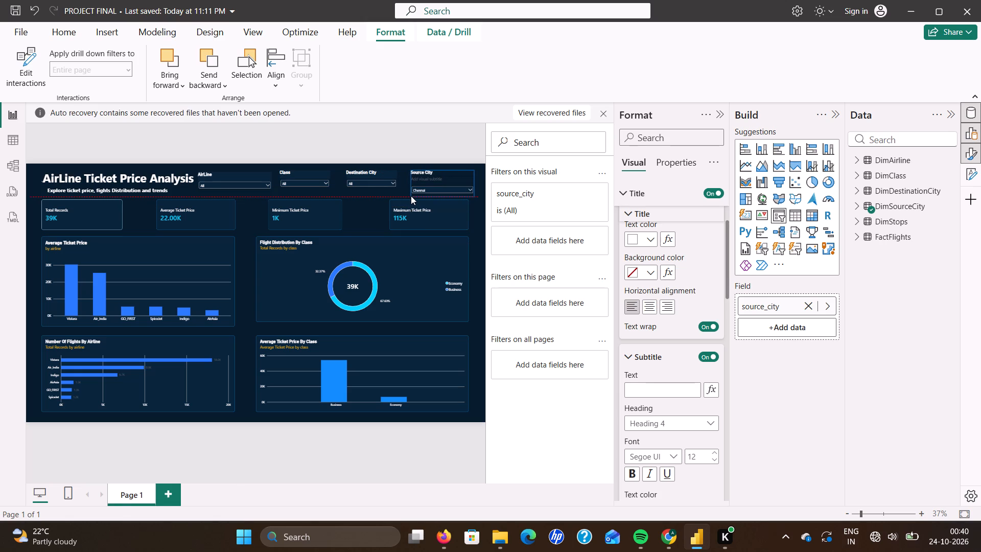
{"action": "left_click_drag", "start_coordinate": [411, 196], "coordinate": [411, 195]}
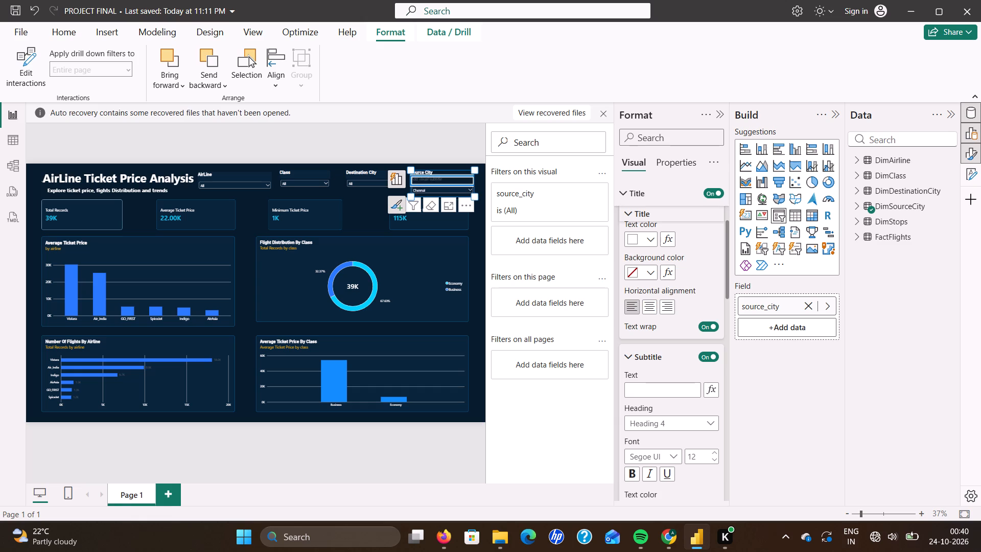
{"action": "left_click", "coordinate": [363, 215]}
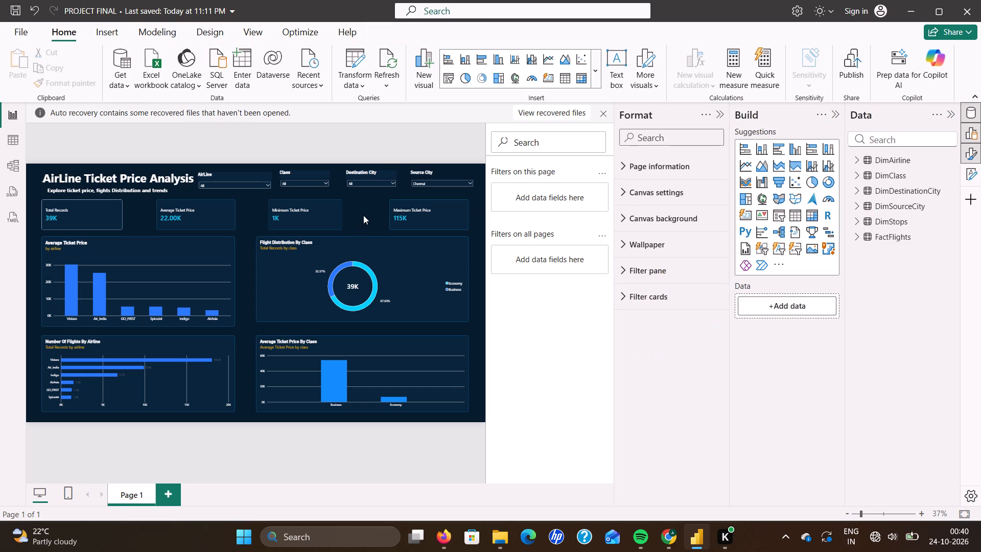
Move the Source City slicer slightly closer to the Destination City slicer and shorten it from its bottom edge.
{"action": "left_click_drag", "start_coordinate": [443, 171], "coordinate": [439, 168]}
{"action": "left_click_drag", "start_coordinate": [439, 168], "coordinate": [437, 171]}
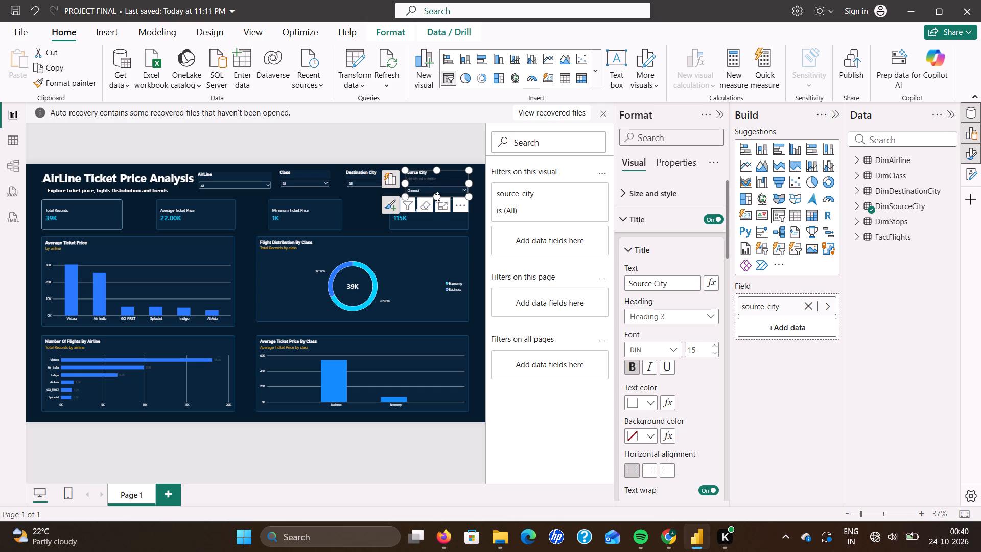
{"action": "left_click_drag", "start_coordinate": [437, 197], "coordinate": [438, 190]}
{"action": "left_click", "coordinate": [367, 213]}
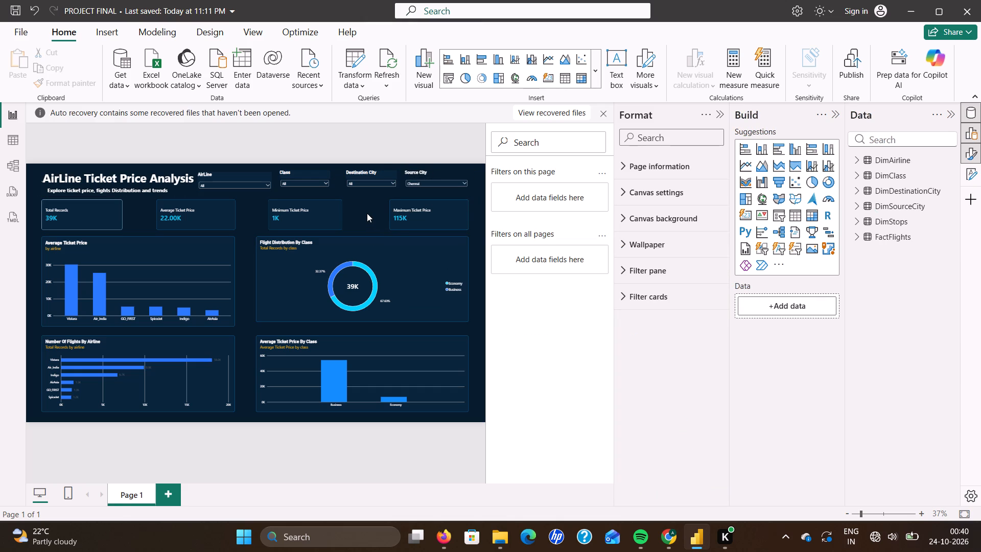
Shift the Class slicer slightly toward Destination City and nudge the AirLine slicer slightly away from the title to even the spacing.
{"action": "left_click_drag", "start_coordinate": [323, 173], "coordinate": [326, 173]}
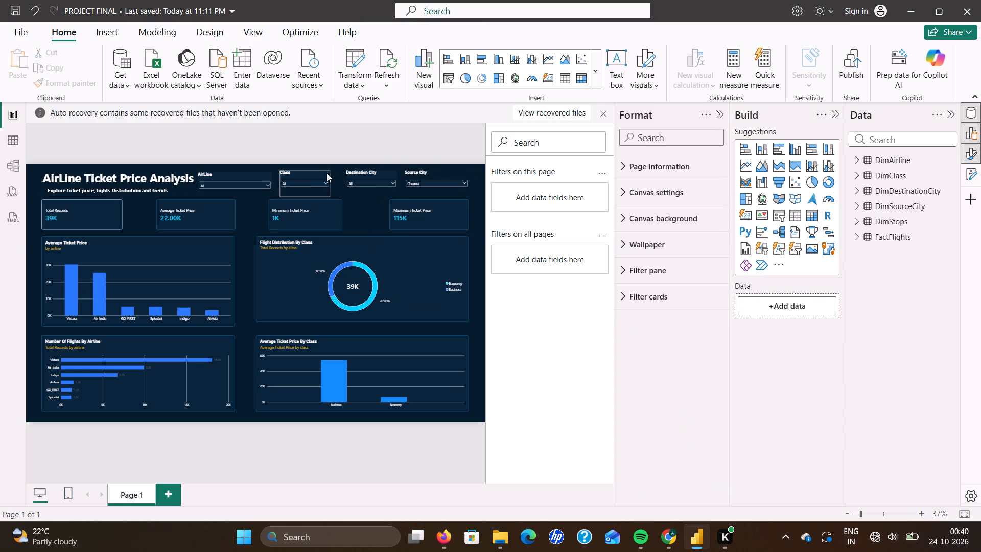
{"action": "left_click_drag", "start_coordinate": [326, 173], "coordinate": [328, 173]}
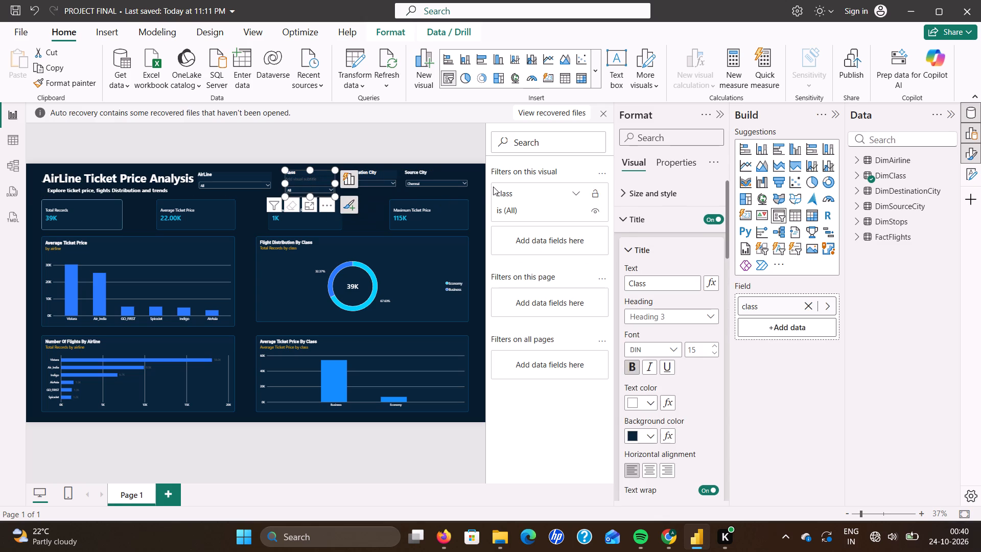
{"action": "left_click", "coordinate": [481, 200]}
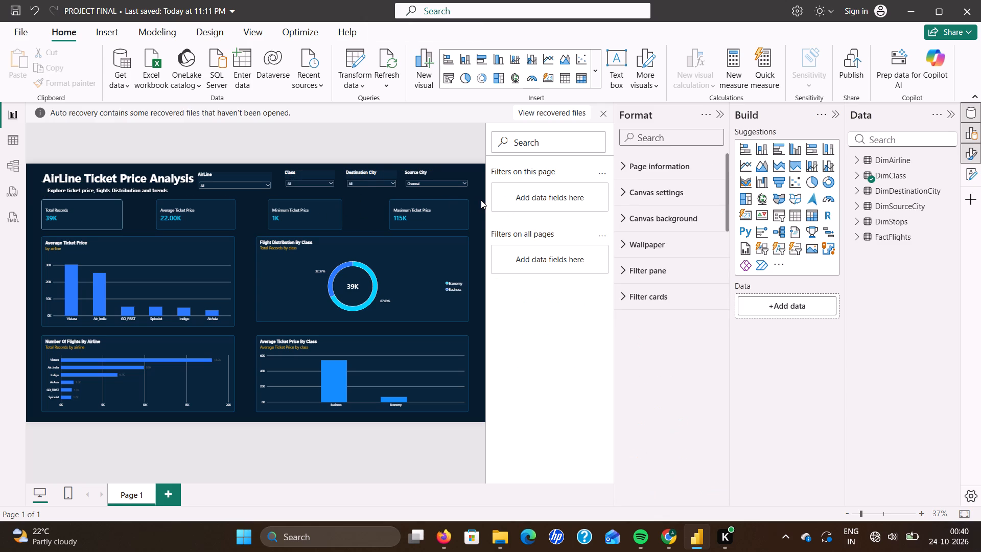
{"action": "left_click", "coordinate": [241, 172]}
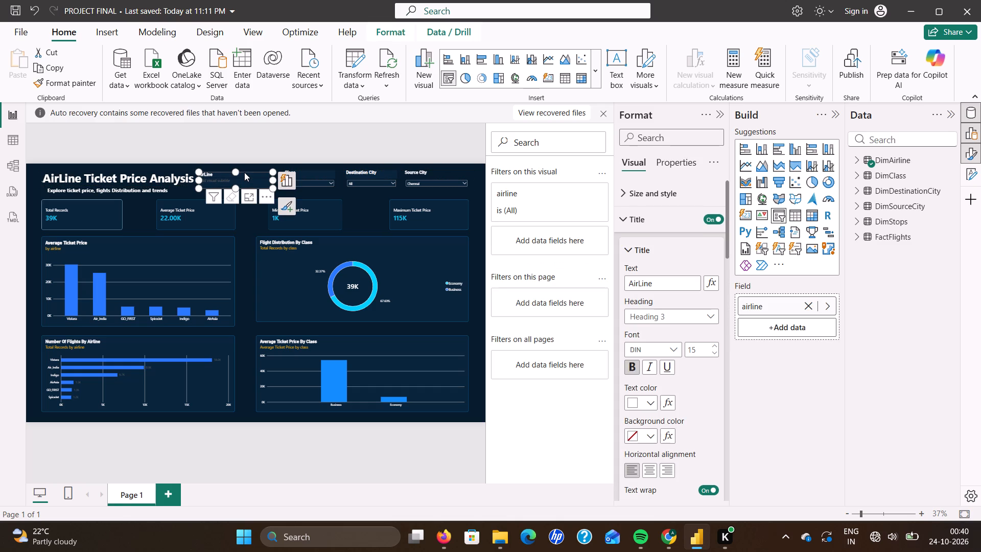
{"action": "left_click", "coordinate": [325, 129]}
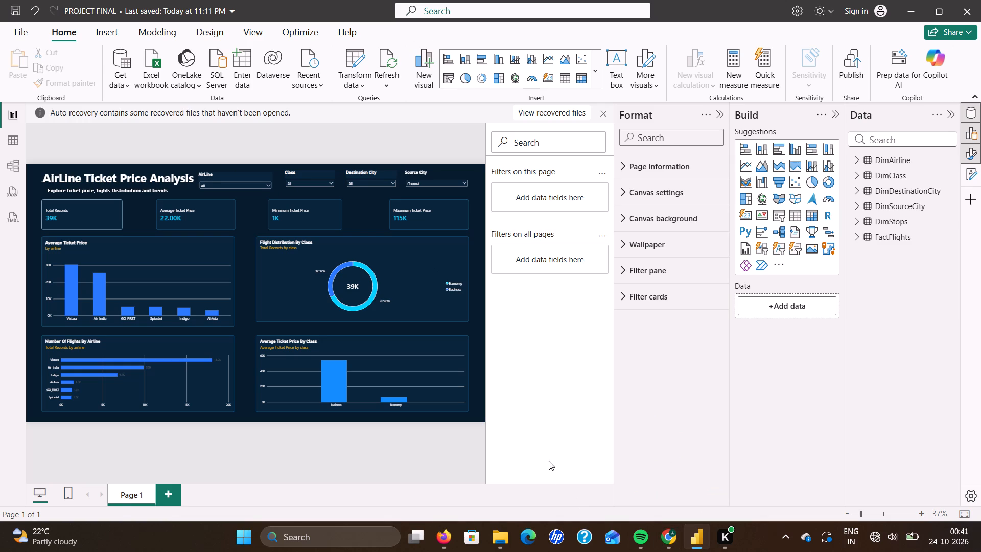
Extend the Flight Distribution By Class donut chart downward so its bottom edge aligns with the neighbouring Average Ticket Price chart.
{"action": "left_click", "coordinate": [351, 338]}
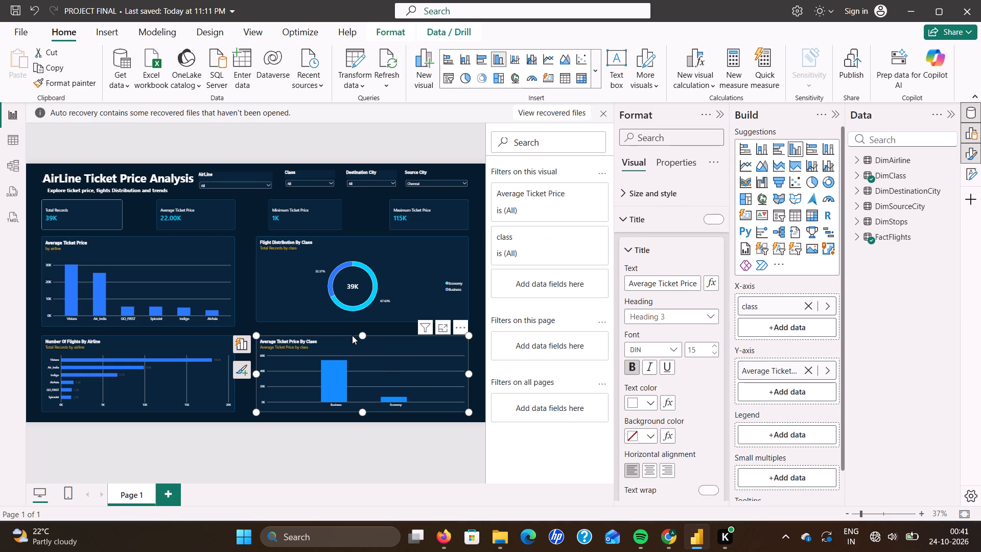
{"action": "left_click", "coordinate": [362, 333]}
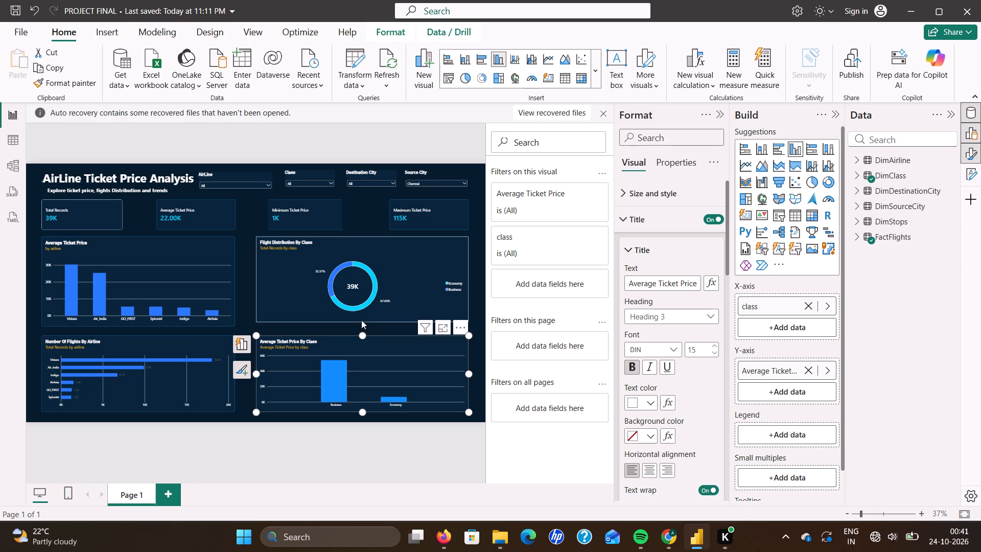
{"action": "left_click", "coordinate": [404, 291]}
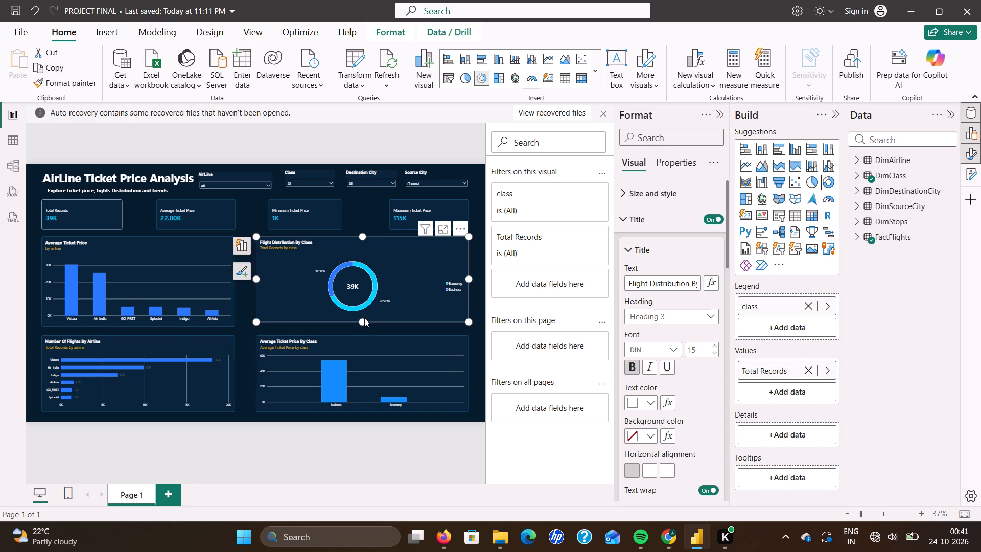
{"action": "left_click", "coordinate": [362, 319]}
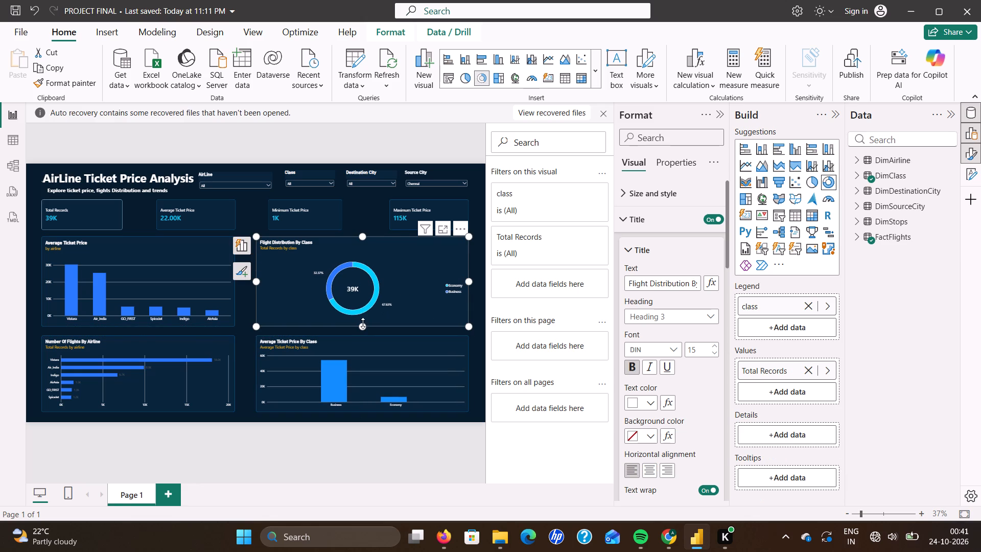
{"action": "left_click", "coordinate": [244, 300]}
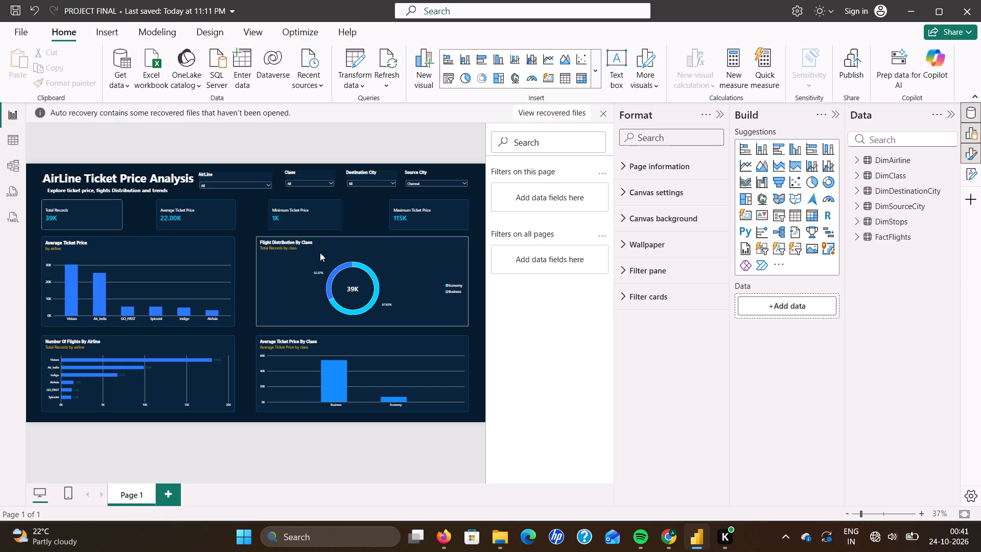
Capture a screenshot of the whole dashboard page area with Snipping Tool.
{"action": "key", "text": "Print"}
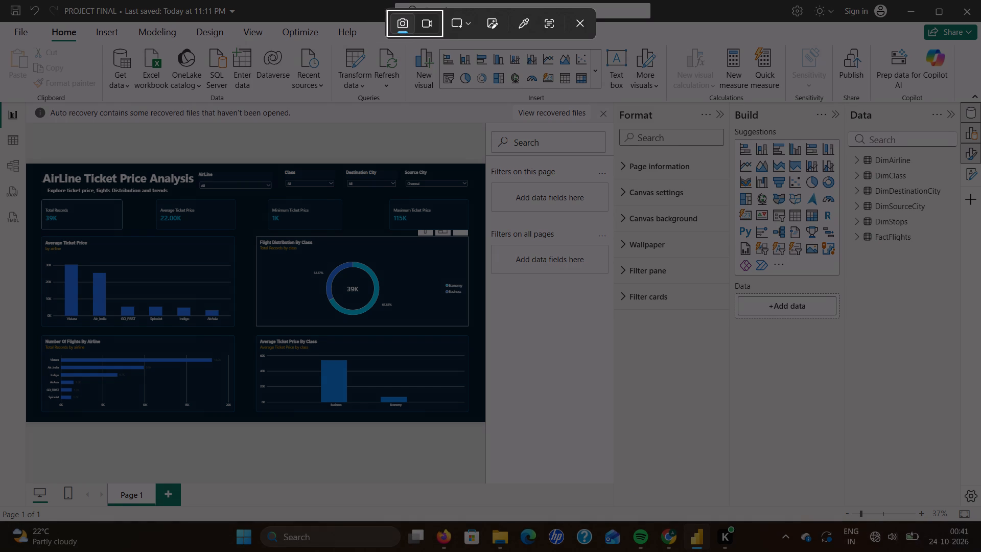
{"action": "left_click_drag", "start_coordinate": [21, 137], "coordinate": [524, 466]}
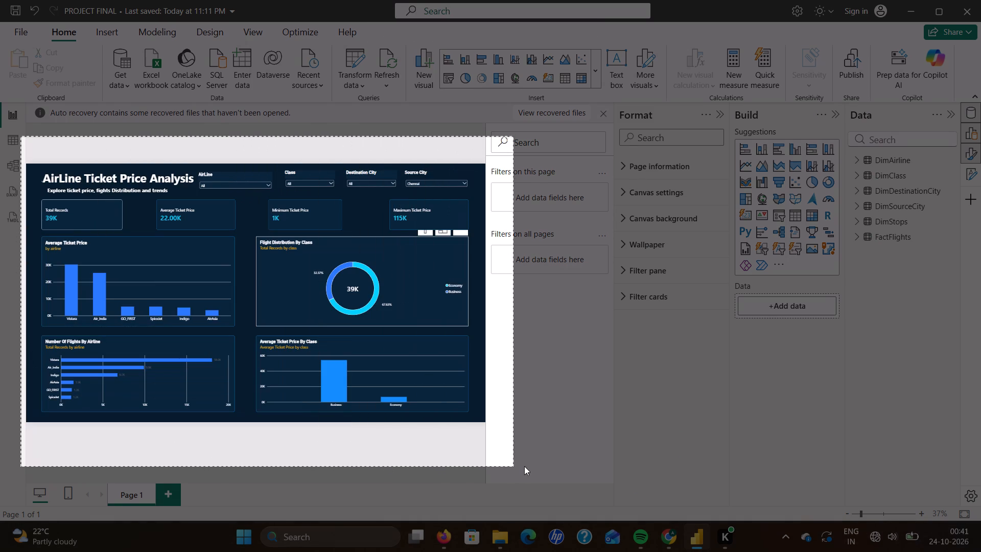
{"action": "left_click_drag", "start_coordinate": [524, 466], "coordinate": [557, 466]}
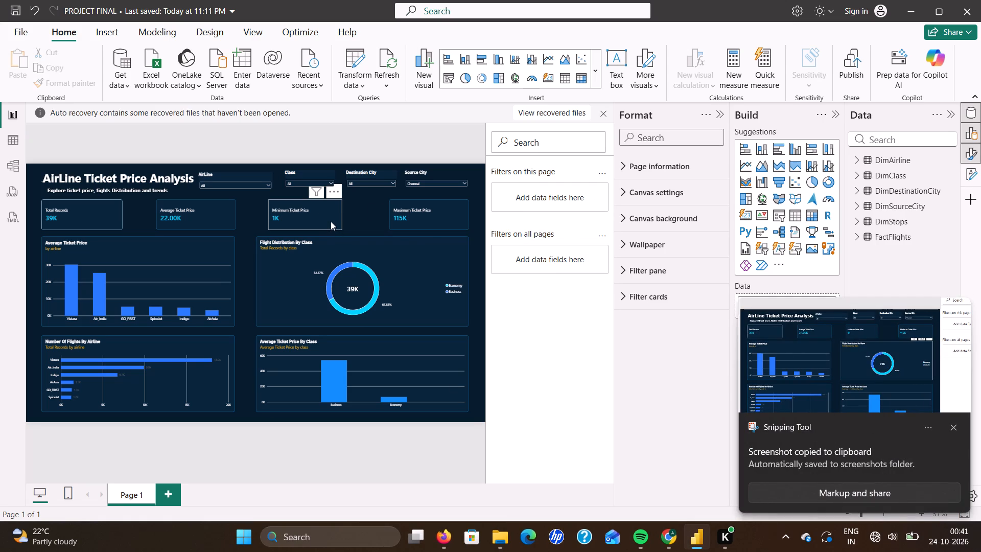
Even out the KPI card row by repositioning the Average and Minimum Ticket Price cards and widening the Total Records and Minimum Ticket Price cards.
{"action": "left_click_drag", "start_coordinate": [328, 218], "coordinate": [339, 219]}
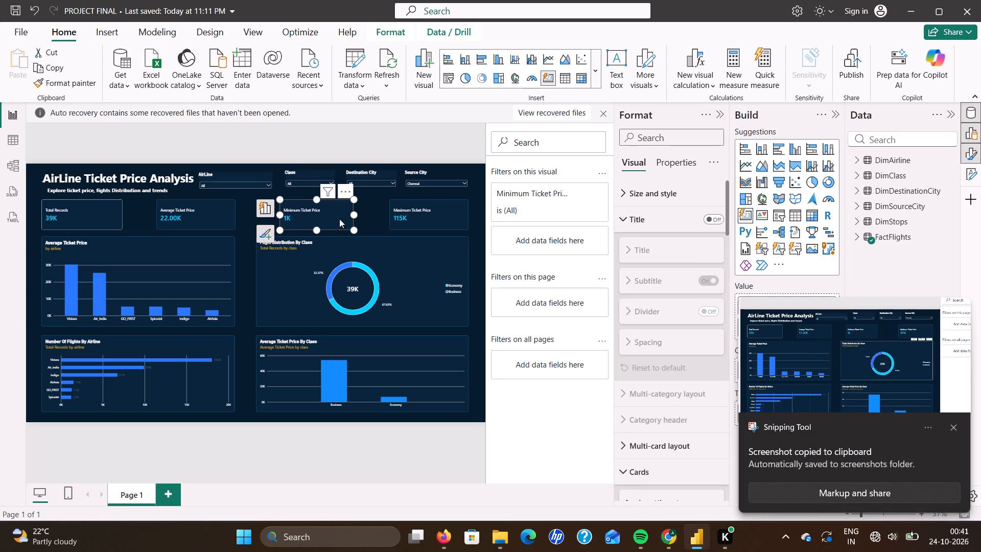
{"action": "left_click_drag", "start_coordinate": [221, 211], "coordinate": [228, 212]}
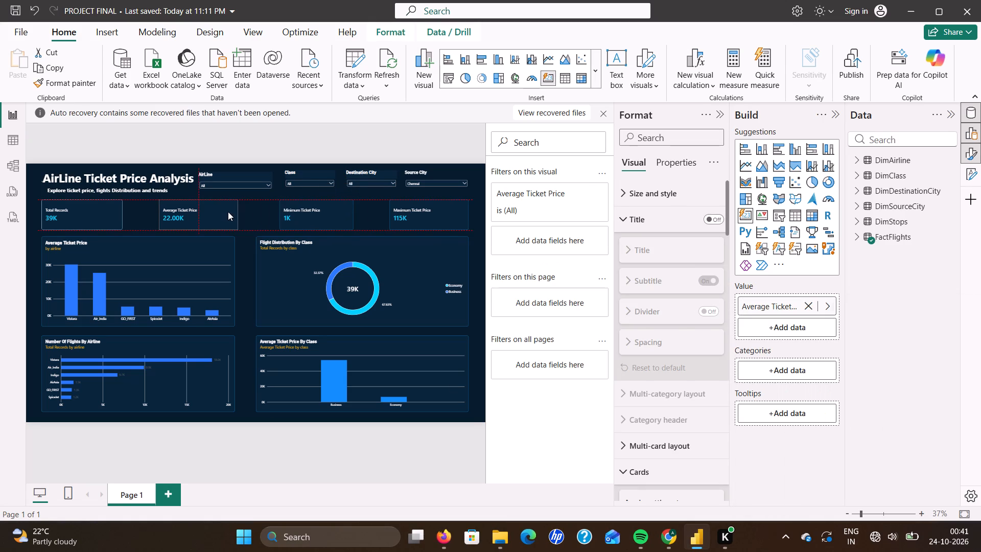
{"action": "left_click_drag", "start_coordinate": [228, 212], "coordinate": [228, 212]}
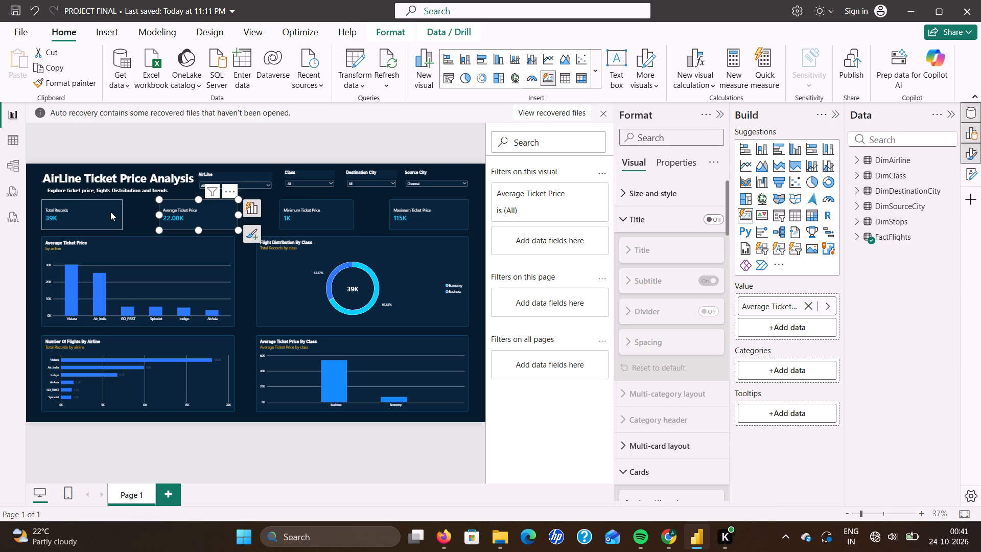
{"action": "left_click", "coordinate": [110, 212]}
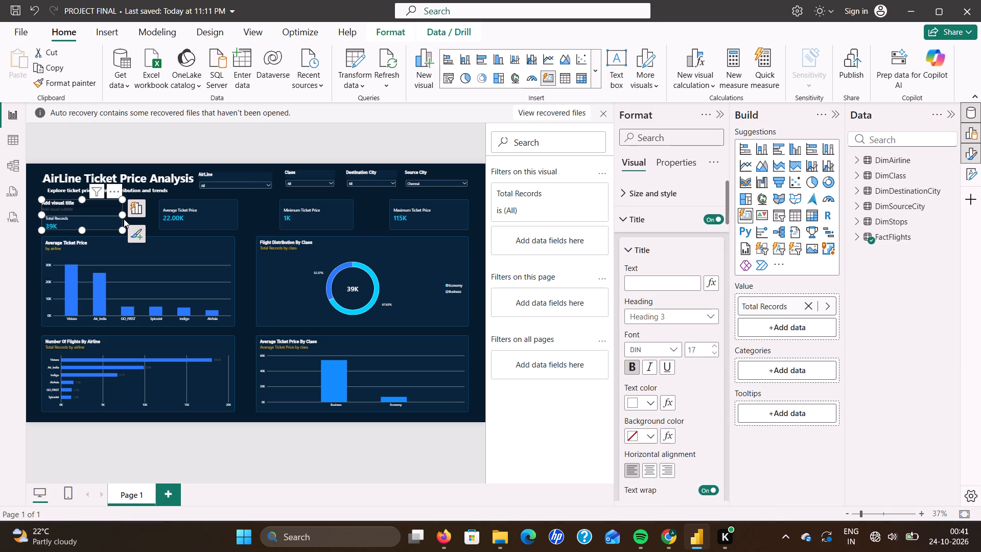
{"action": "left_click_drag", "start_coordinate": [121, 215], "coordinate": [128, 215]}
{"action": "left_click", "coordinate": [261, 217]}
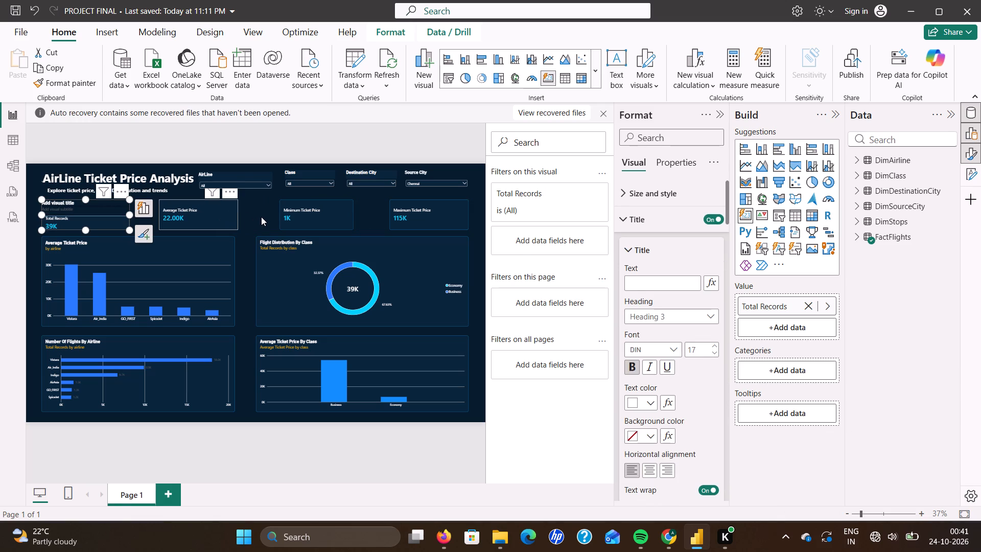
{"action": "left_click_drag", "start_coordinate": [307, 216], "coordinate": [303, 218]}
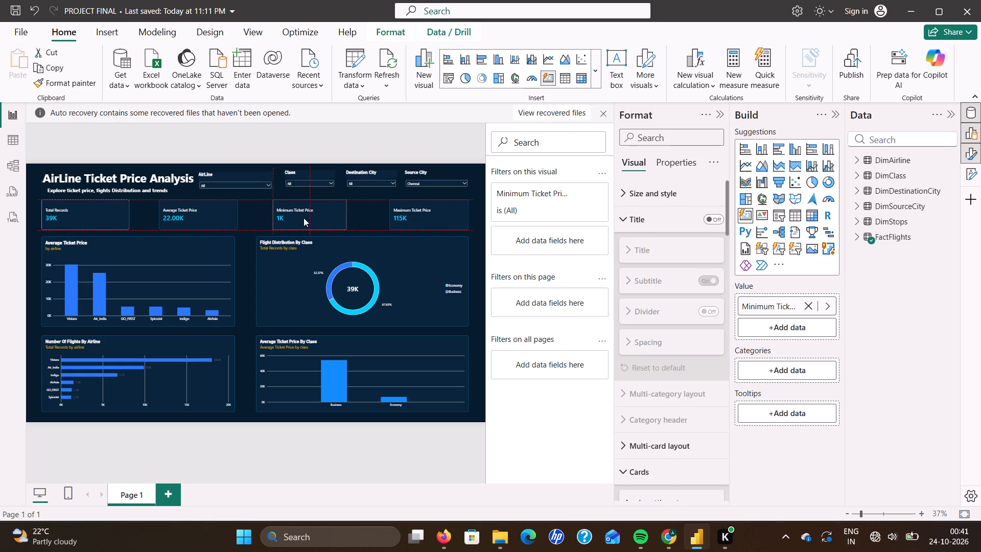
{"action": "left_click_drag", "start_coordinate": [303, 218], "coordinate": [300, 218]}
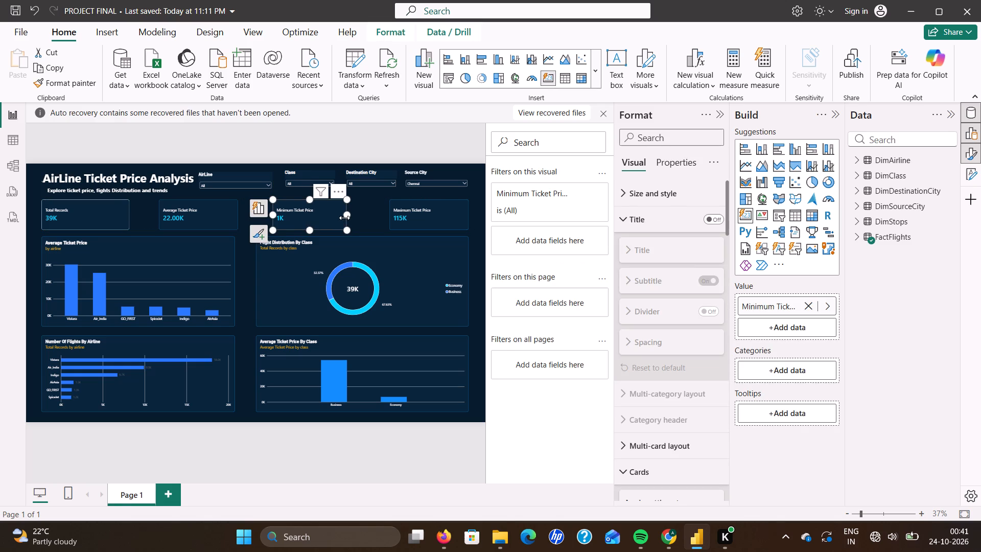
{"action": "left_click_drag", "start_coordinate": [344, 215], "coordinate": [355, 215]}
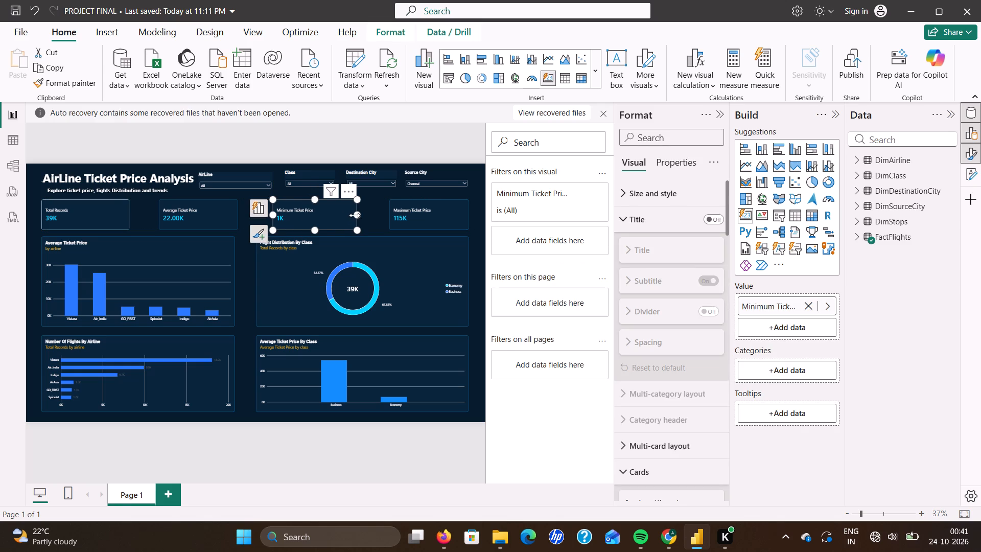
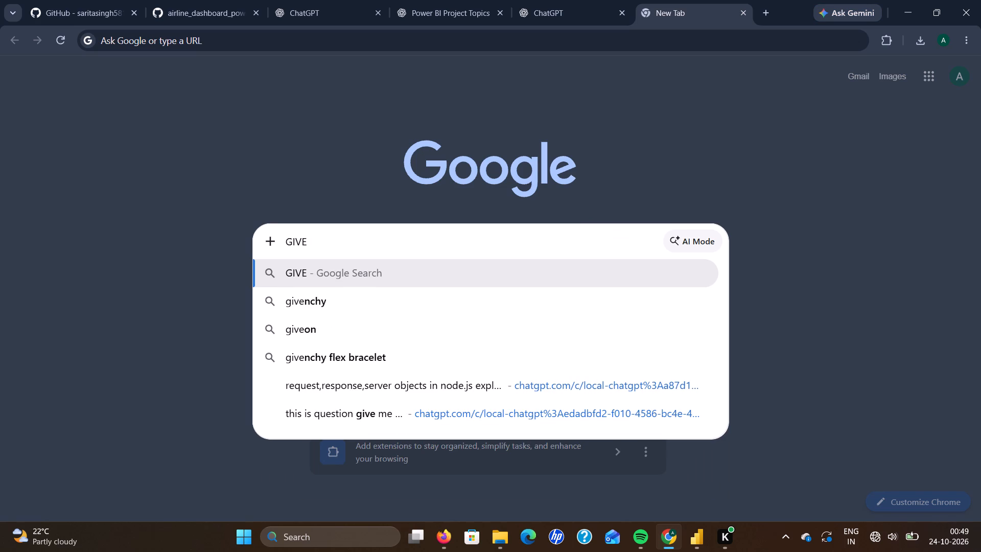
{"action": "type", "text": "A"}
{"action": "key", "text": "space"}
{"action": "type", "text": "SMALLL"}
{"action": "key", "text": "space"}
{"action": "type", "text": "PLANE"}
{"action": "key", "text": "space"}
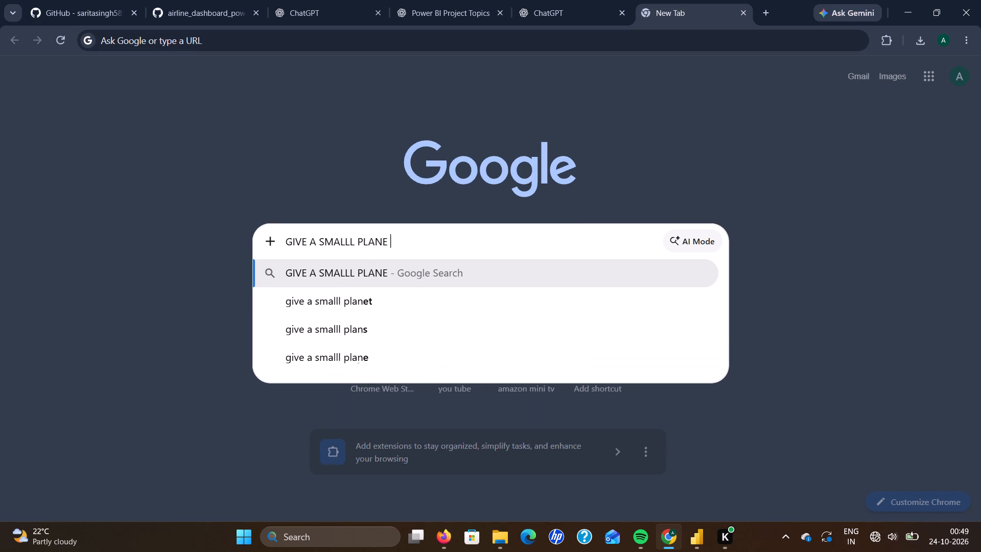
{"action": "type", "text": "PIC"}
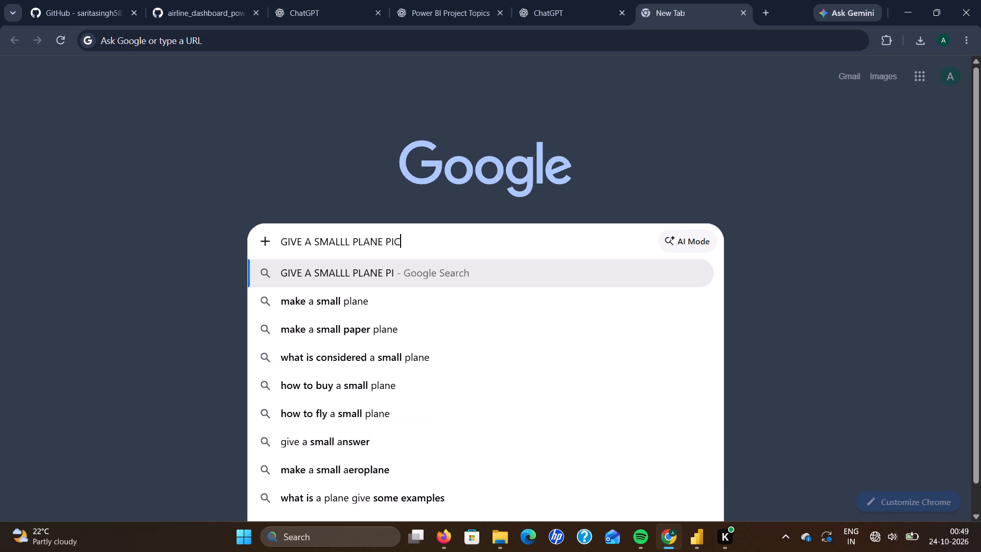
{"action": "type", "text": "TUFE"}
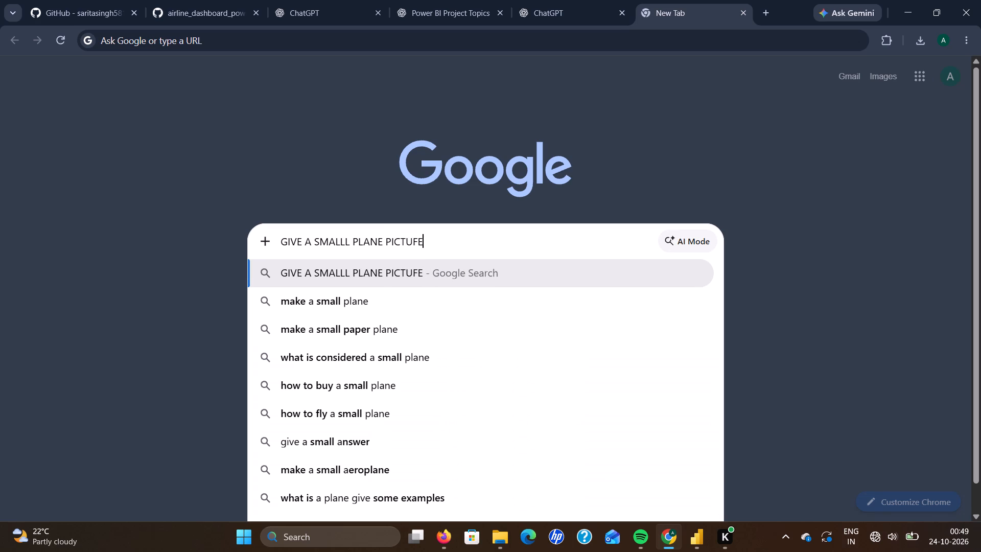
{"action": "key", "text": "BackSpace"}
{"action": "key", "text": "BackSpace"}
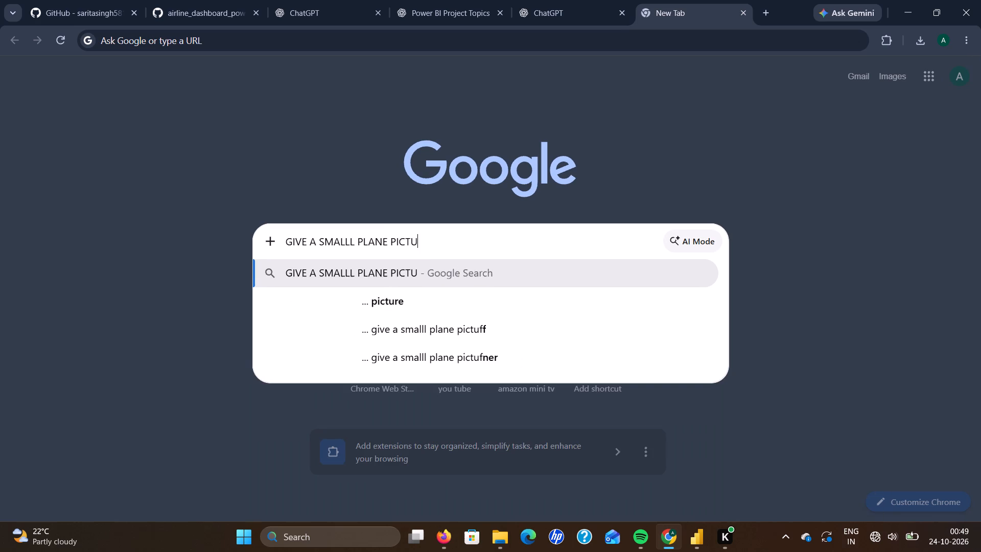
{"action": "type", "text": "RE FO"}
{"action": "type", "text": "R PROJEC"}
{"action": "key", "text": "g"}
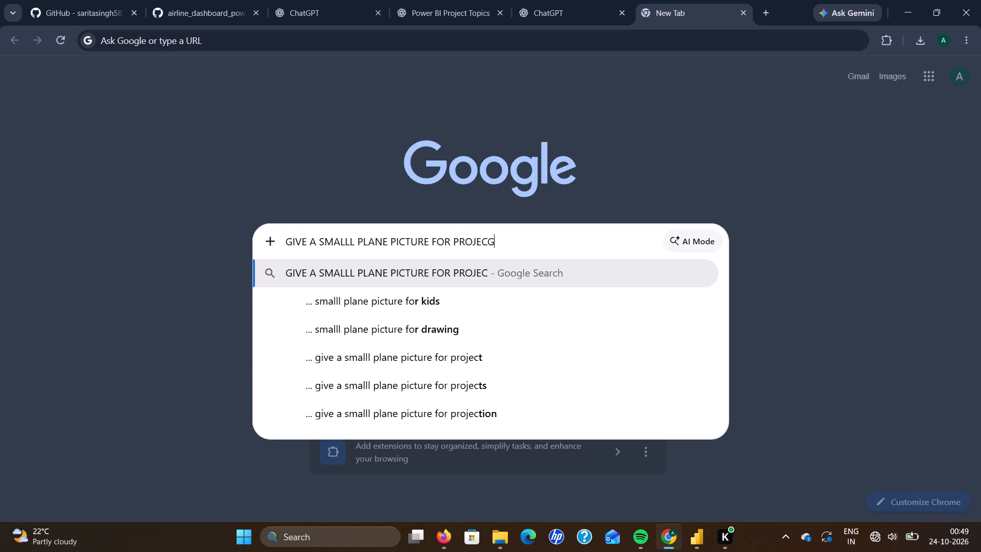
{"action": "key", "text": "BackSpace"}
{"action": "key", "text": "t"}
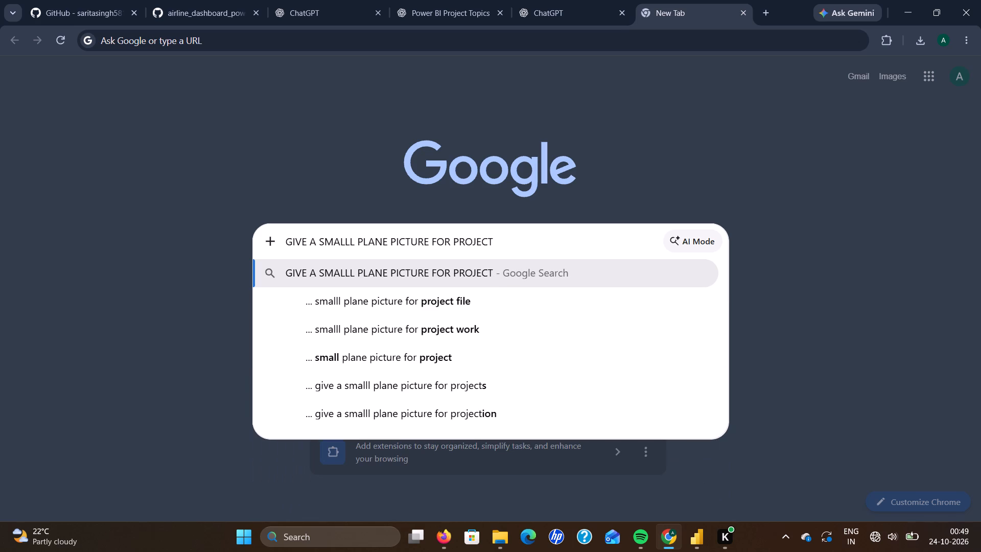
{"action": "key", "text": "Return"}
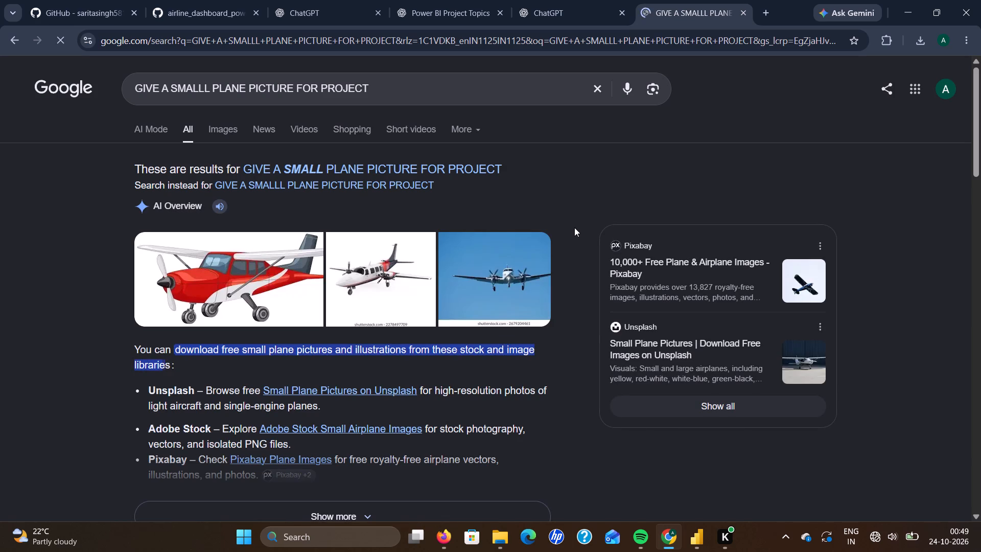
Show the image results for the small plane search and look through them for a suitable plane picture.
{"action": "left_click", "coordinate": [225, 134]}
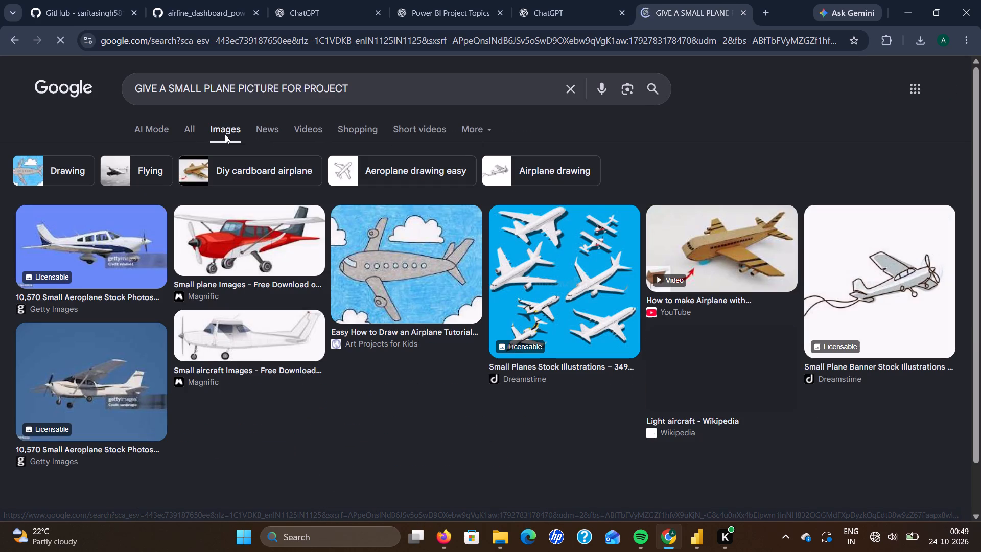
{"action": "scroll", "coordinate": [512, 377], "scroll_direction": "down", "scroll_amount": 3}
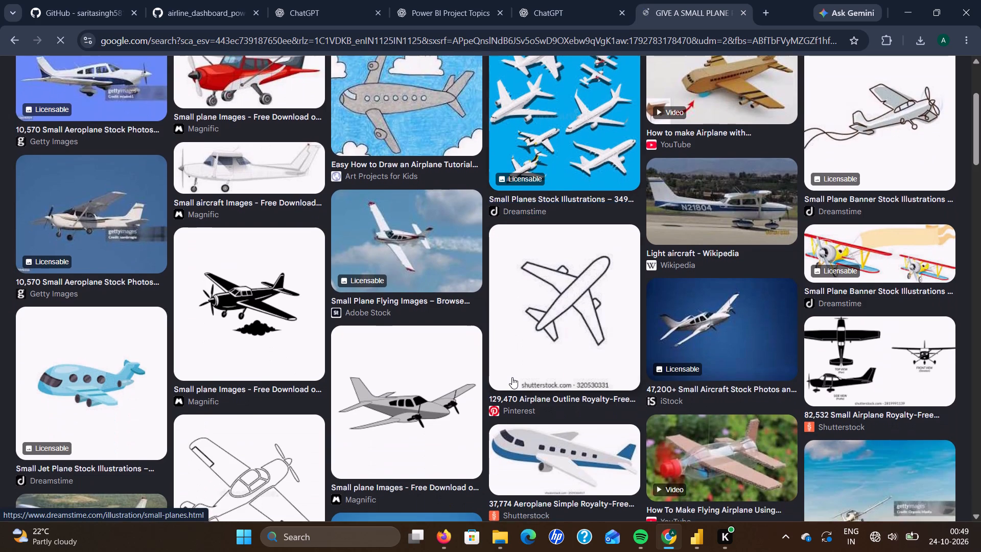
{"action": "scroll", "coordinate": [512, 377], "scroll_direction": "down", "scroll_amount": 8}
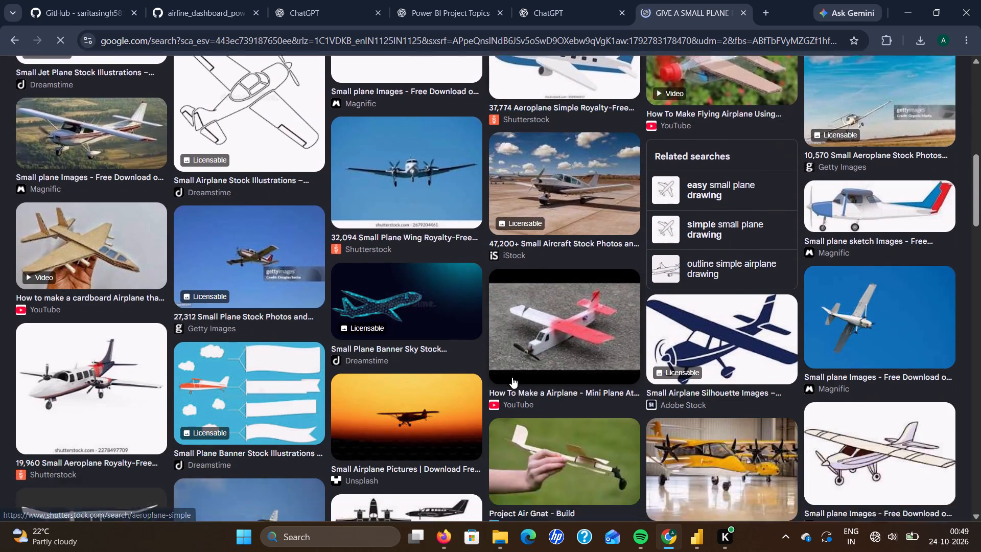
{"action": "scroll", "coordinate": [512, 377], "scroll_direction": "down", "scroll_amount": 7}
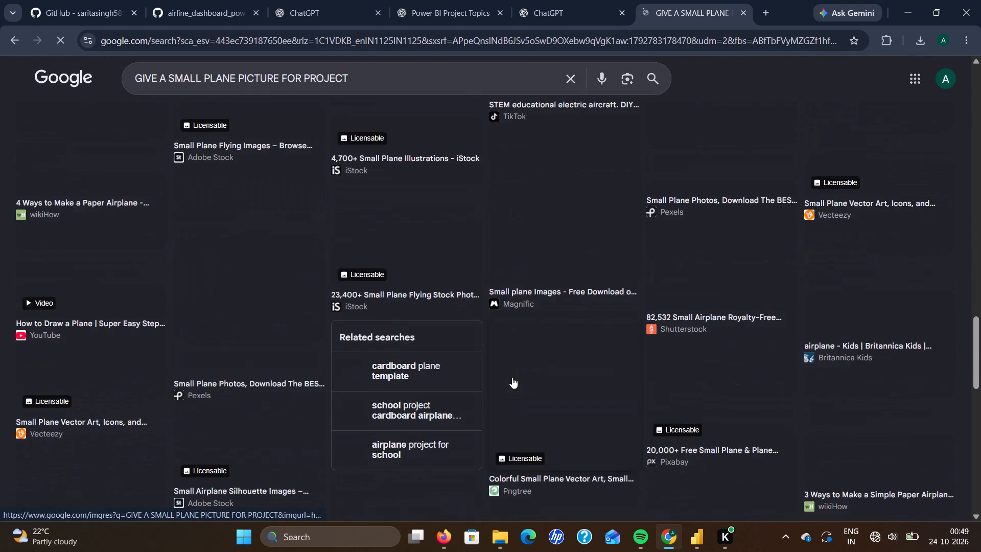
{"action": "scroll", "coordinate": [512, 377], "scroll_direction": "up", "scroll_amount": 3}
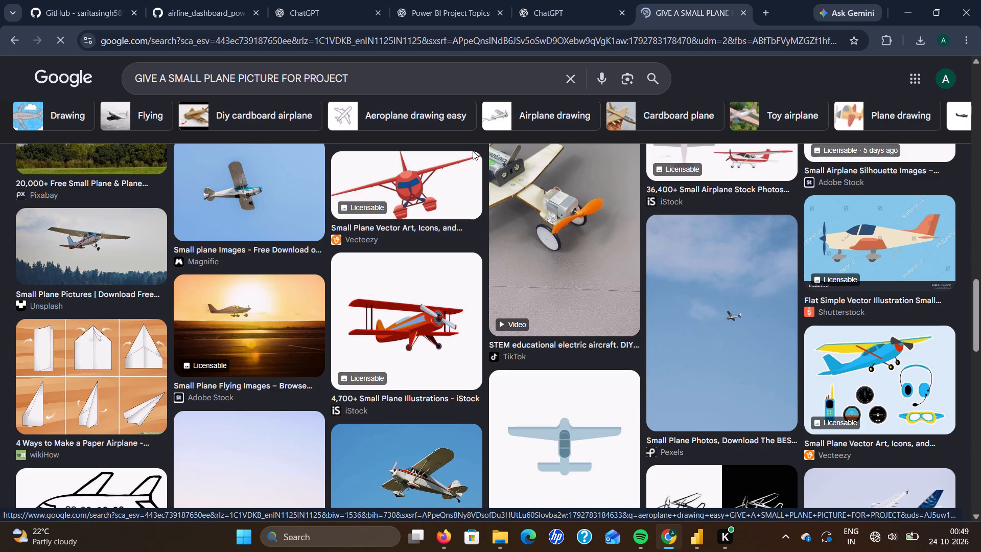
Narrow the image results to "Aeroplane drawing easy" and look through them for a suitable plane picture.
{"action": "left_click", "coordinate": [447, 122]}
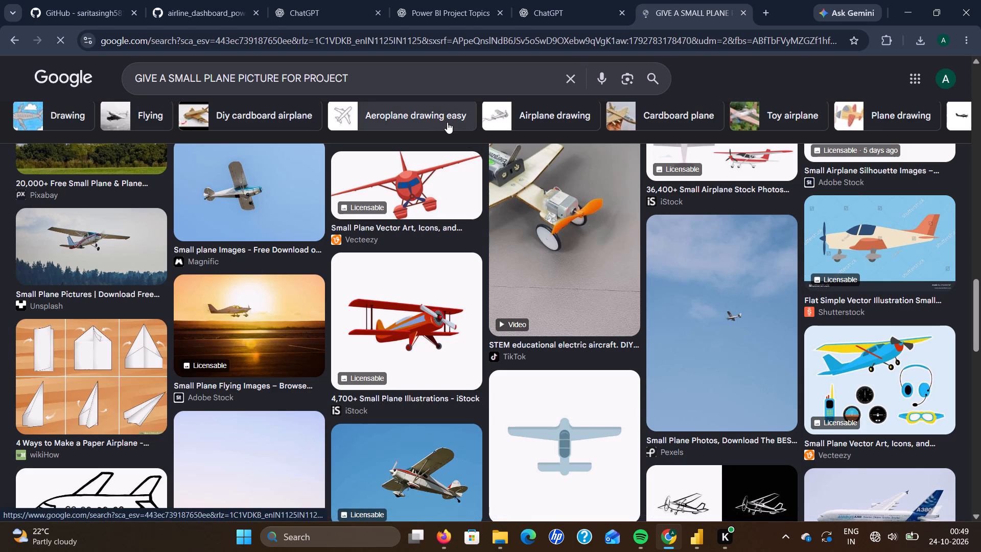
{"action": "scroll", "coordinate": [493, 287], "scroll_direction": "down", "scroll_amount": 2}
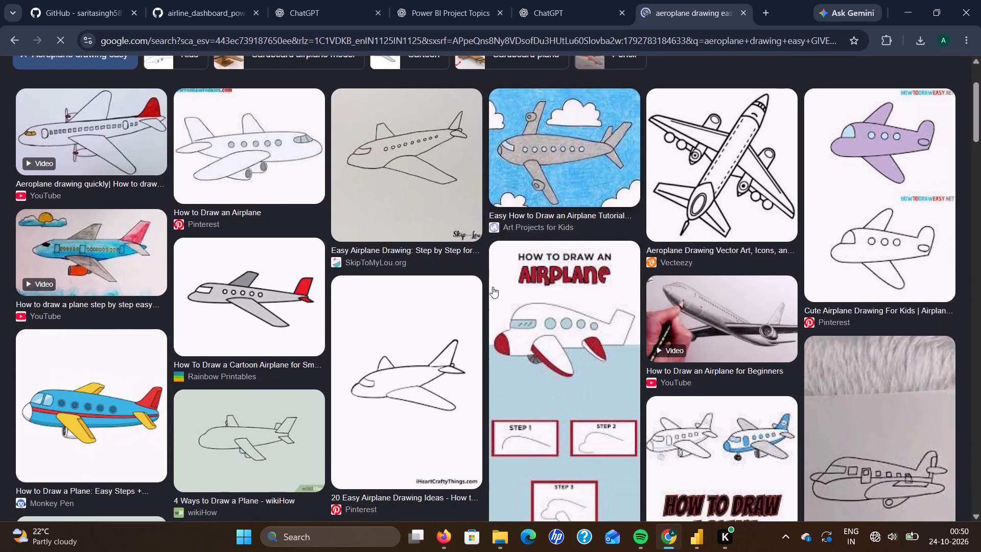
{"action": "scroll", "coordinate": [493, 287], "scroll_direction": "down", "scroll_amount": 7}
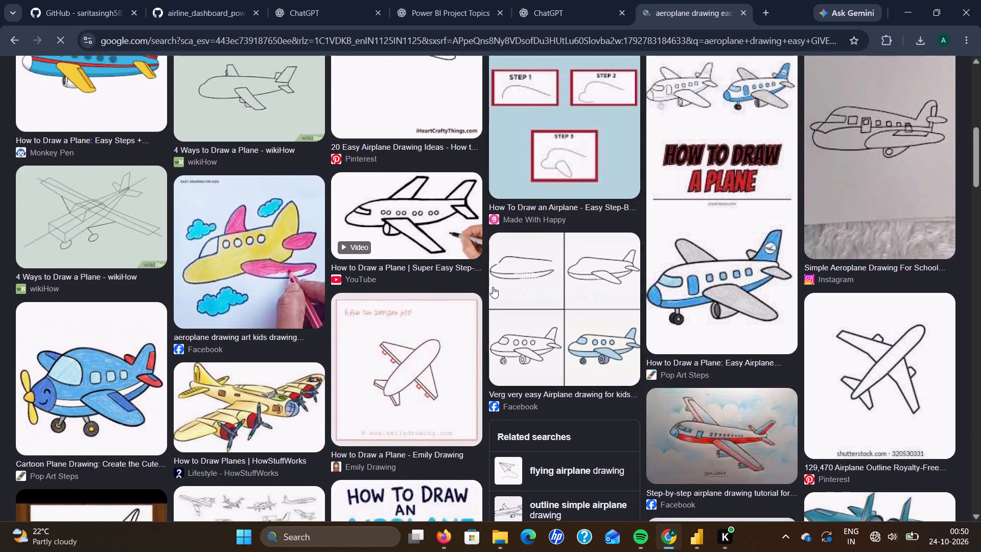
{"action": "scroll", "coordinate": [493, 287], "scroll_direction": "down", "scroll_amount": 7}
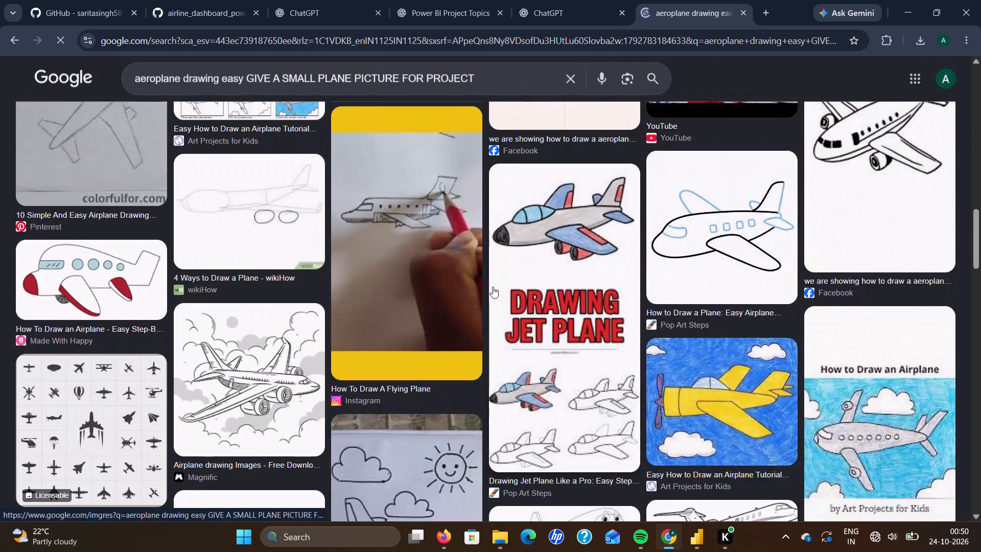
{"action": "scroll", "coordinate": [493, 287], "scroll_direction": "down", "scroll_amount": 4}
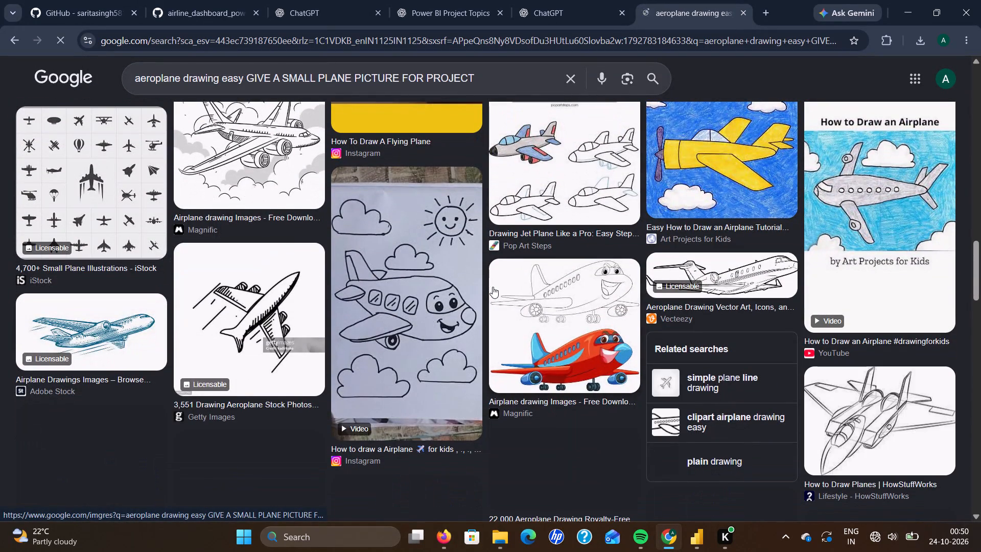
{"action": "scroll", "coordinate": [493, 287], "scroll_direction": "down", "scroll_amount": 1}
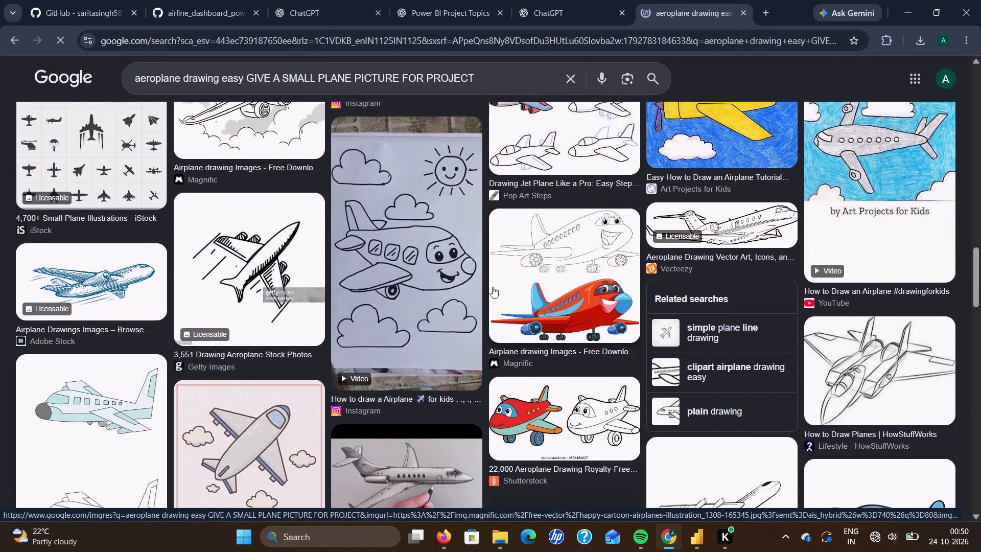
{"action": "scroll", "coordinate": [493, 287], "scroll_direction": "down", "scroll_amount": 5}
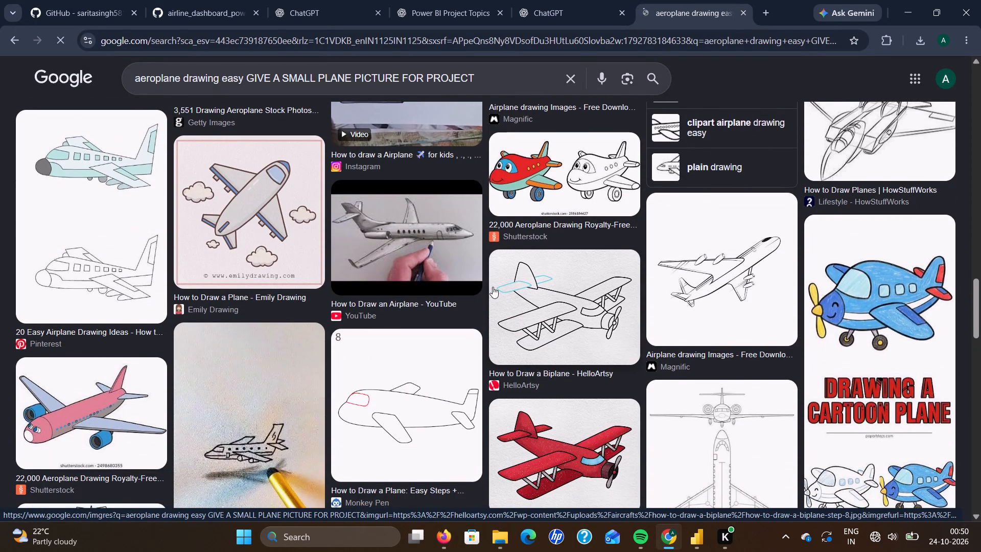
{"action": "scroll", "coordinate": [493, 287], "scroll_direction": "down", "scroll_amount": 8}
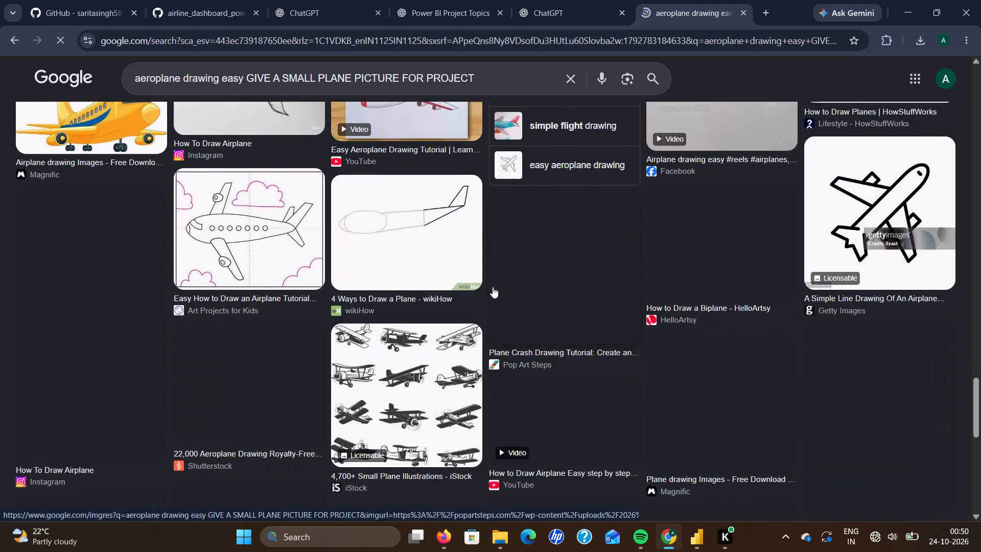
{"action": "scroll", "coordinate": [493, 287], "scroll_direction": "up", "scroll_amount": 2}
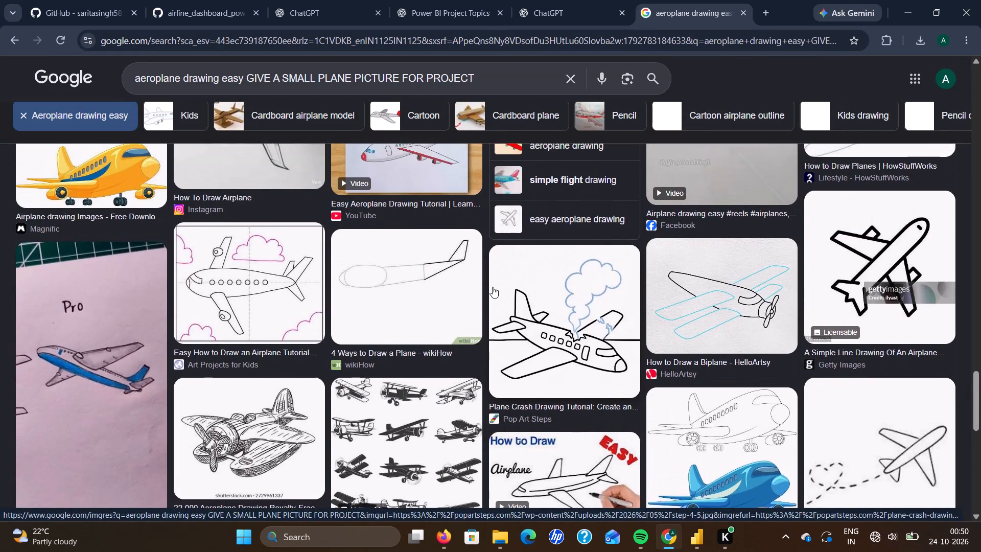
{"action": "scroll", "coordinate": [493, 287], "scroll_direction": "up", "scroll_amount": 3}
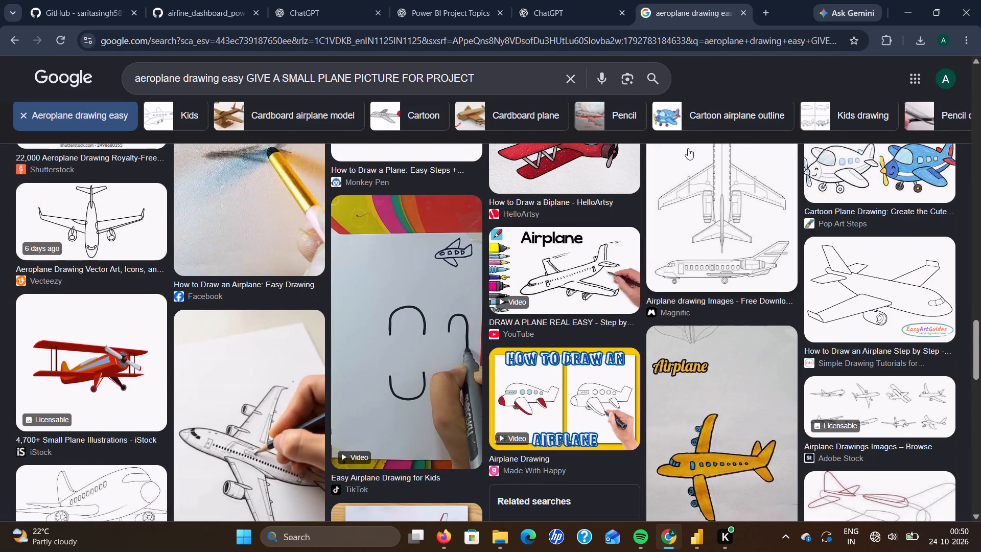
Look through the suggested search refinements and remove the "Aeroplane drawing easy" filter.
{"action": "scroll", "coordinate": [718, 121], "scroll_direction": "left", "scroll_amount": 5}
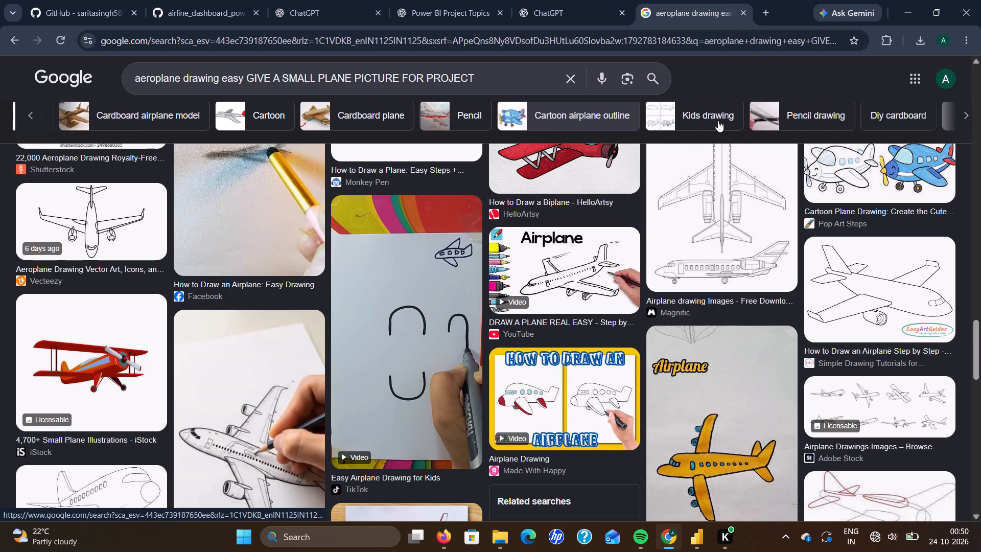
{"action": "scroll", "coordinate": [718, 121], "scroll_direction": "left", "scroll_amount": 4}
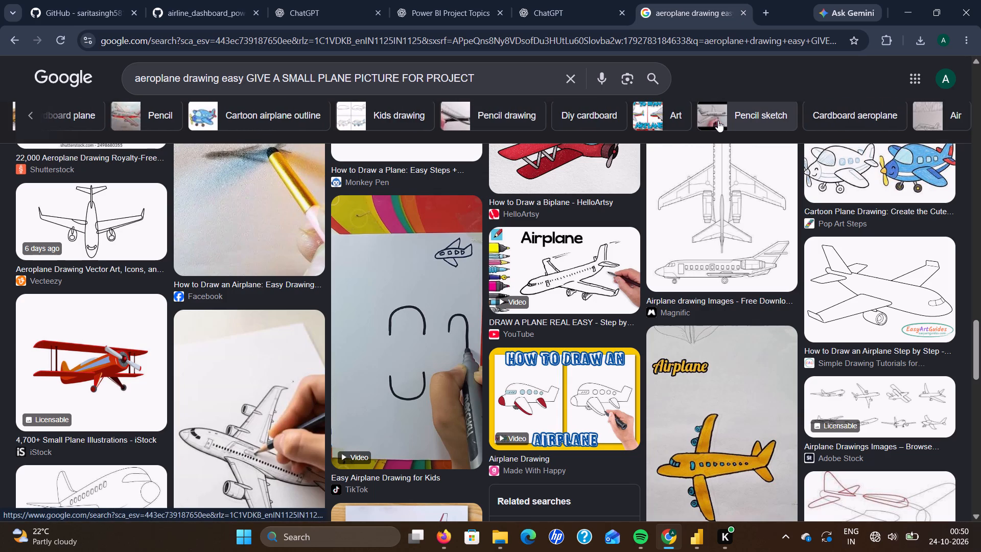
{"action": "scroll", "coordinate": [588, 110], "scroll_direction": "right", "scroll_amount": 5}
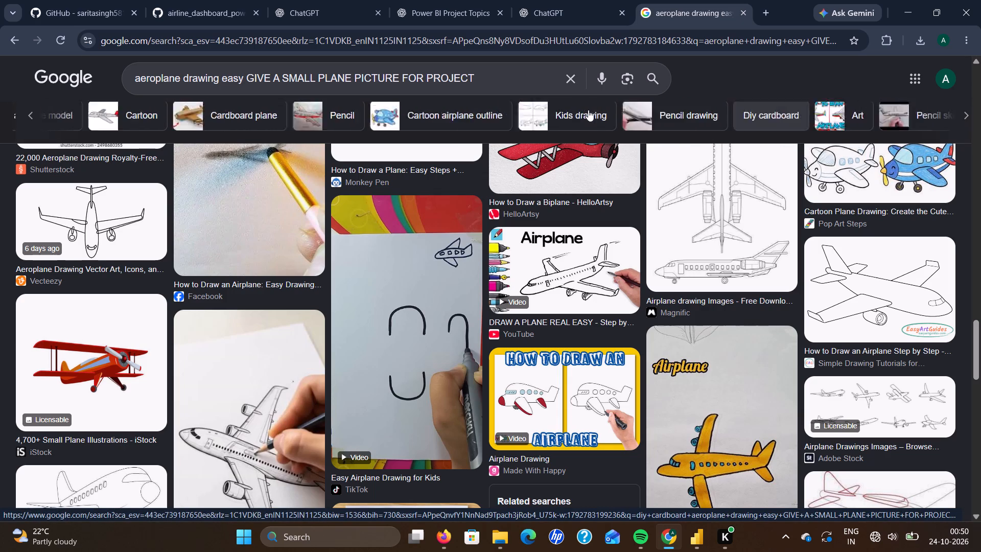
{"action": "scroll", "coordinate": [588, 110], "scroll_direction": "right", "scroll_amount": 3}
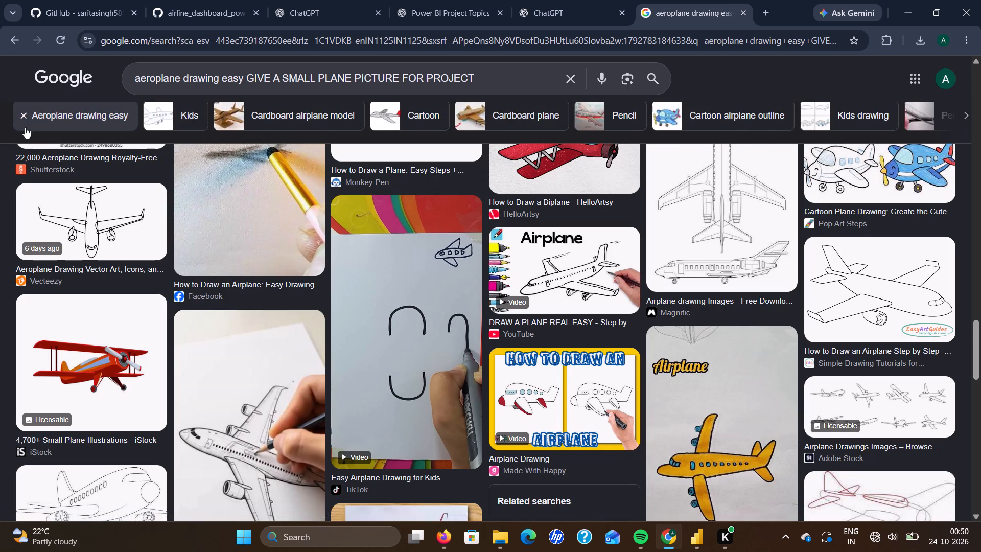
{"action": "left_click", "coordinate": [25, 124]}
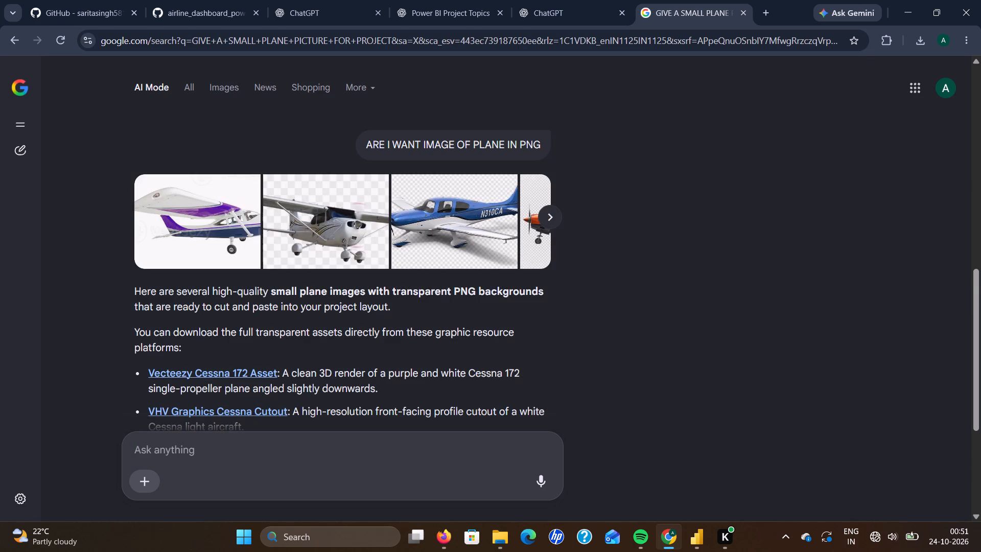
Check the PNG suggestions in the reply and send AI Mode the follow-up "SMALL PLANE LIKE ON TICKETS WE SEE".
{"action": "scroll", "coordinate": [343, 448], "scroll_direction": "down", "scroll_amount": 4}
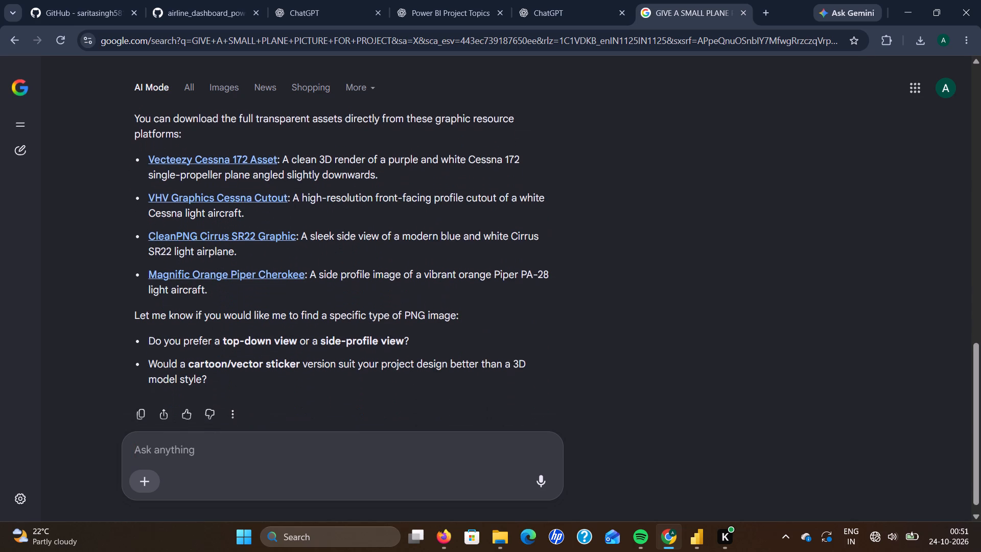
{"action": "scroll", "coordinate": [343, 448], "scroll_direction": "down", "scroll_amount": 2}
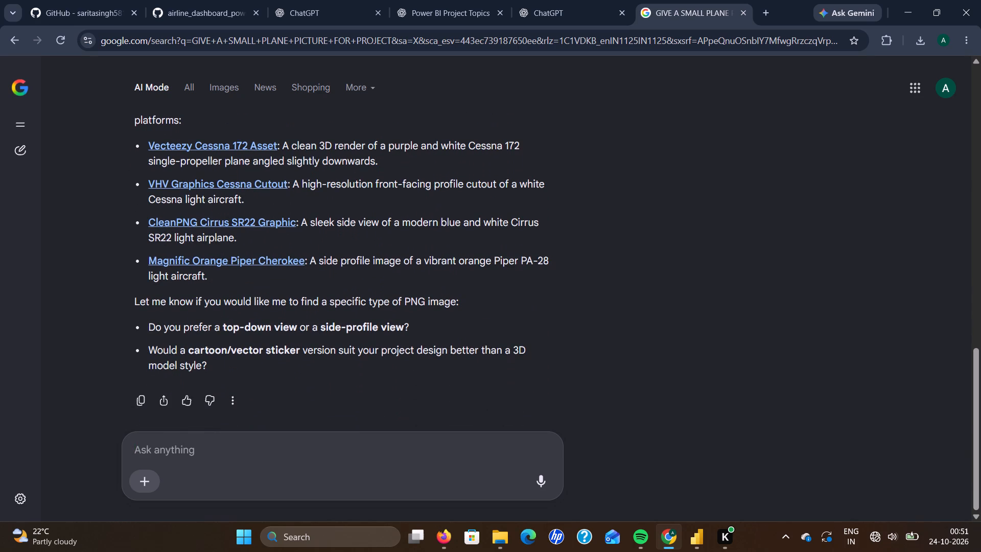
{"action": "left_click", "coordinate": [176, 455]}
{"action": "type", "text": "SMALL"}
{"action": "key", "text": "space"}
{"action": "type", "text": "PALNE"}
{"action": "key", "text": "space"}
{"action": "key", "text": "BackSpace"}
{"action": "key", "text": "BackSpace"}
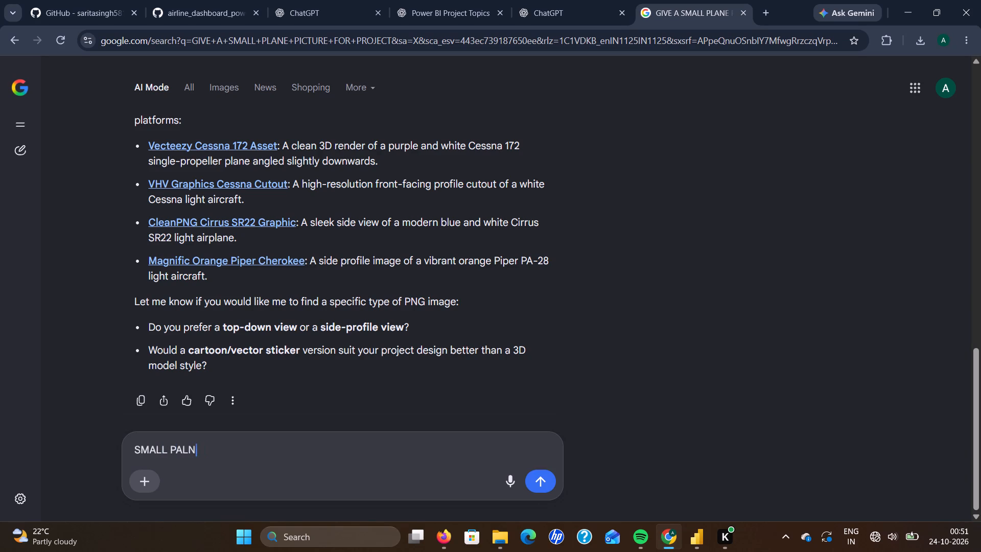
{"action": "key", "text": "BackSpace"}
{"action": "key", "text": "BackSpace"}
{"action": "key", "text": "BackSpace"}
{"action": "type", "text": "LANE LIKE ON TICKT"}
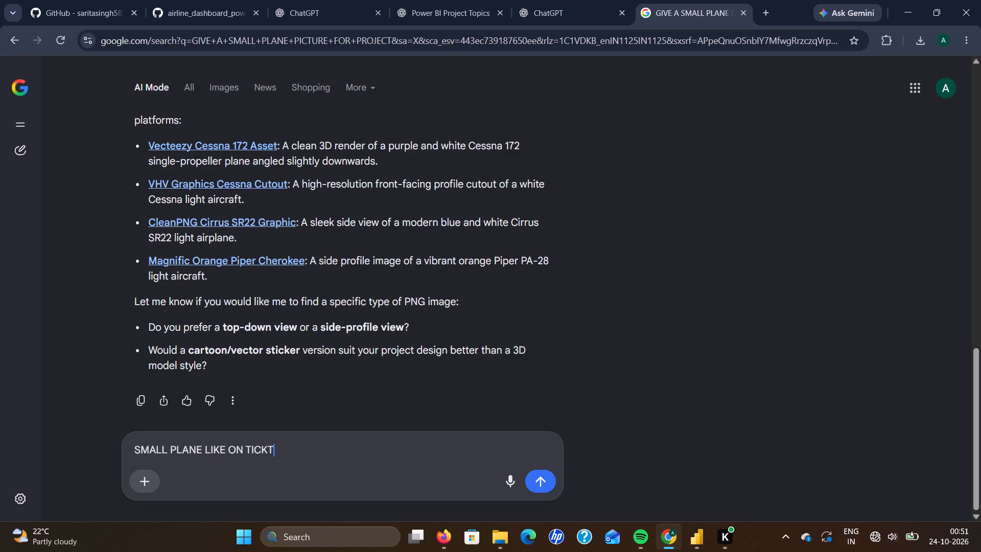
{"action": "key", "text": "BackSpace"}
{"action": "type", "text": "ETS"}
{"action": "key", "text": "space"}
{"action": "type", "text": "WE SEE"}
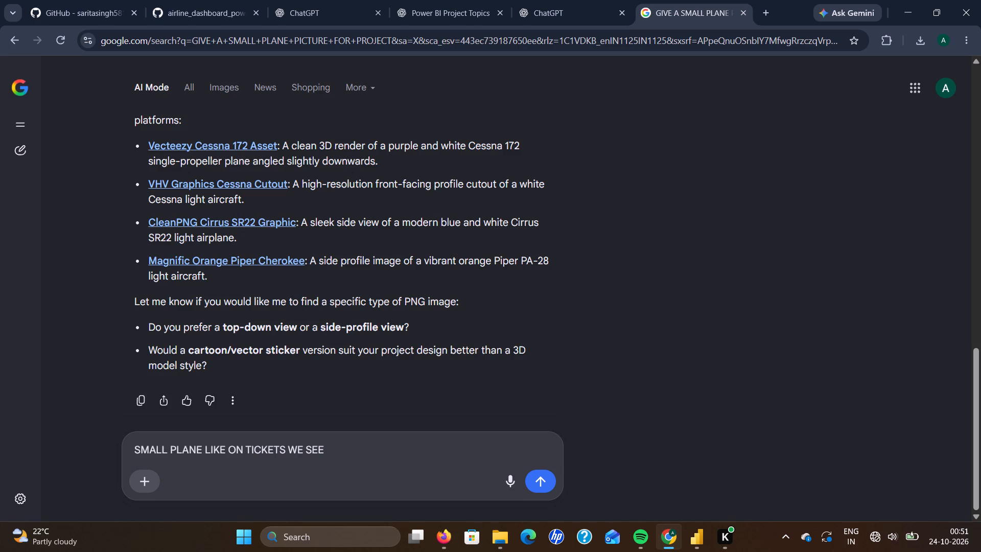
{"action": "key", "text": "Return"}
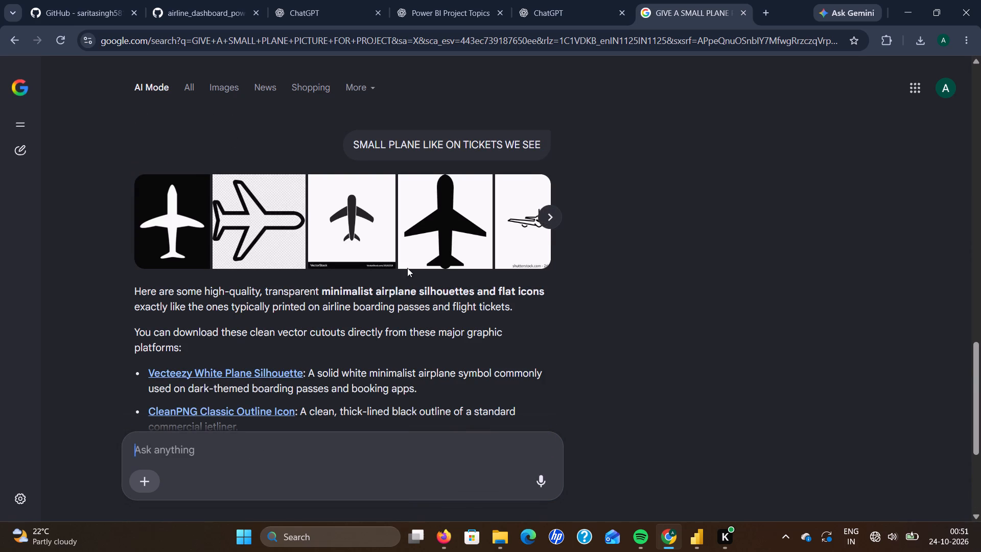
Browse the suggested ticket-style plane images and open the preview of pngtree.com's outlined, tilted airplane icon.
{"action": "left_click", "coordinate": [546, 216]}
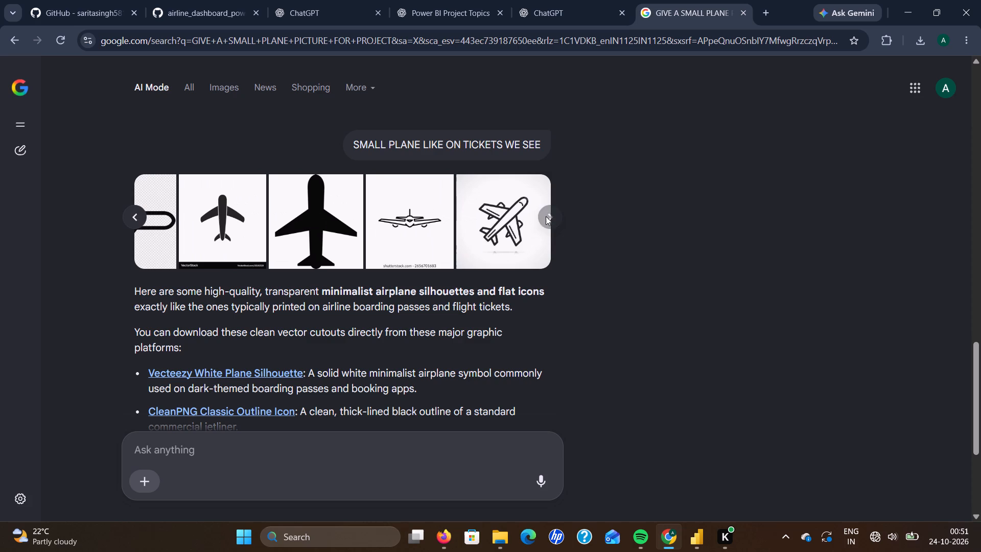
{"action": "left_click", "coordinate": [506, 232]}
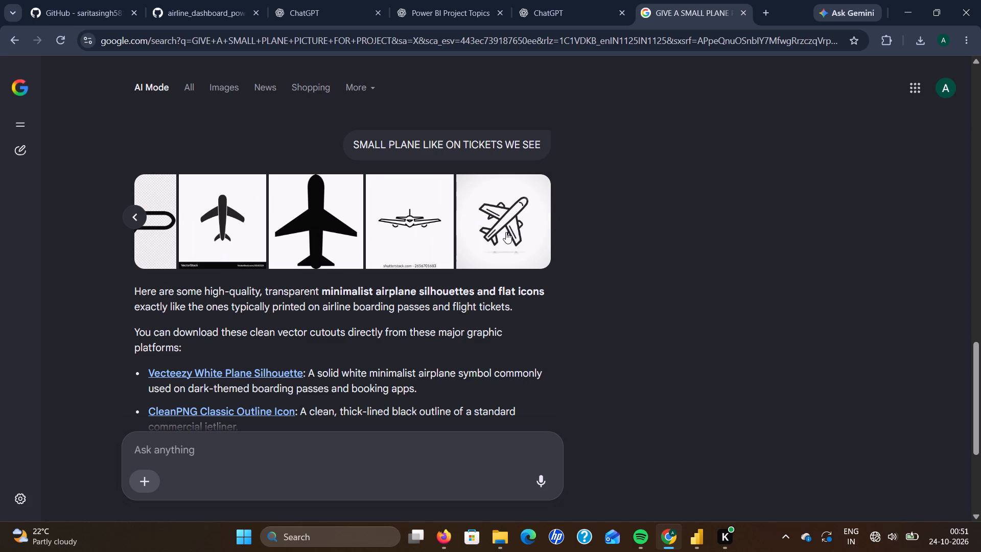
{"action": "left_click", "coordinate": [506, 232]}
{"action": "triple_click", "coordinate": [506, 232]}
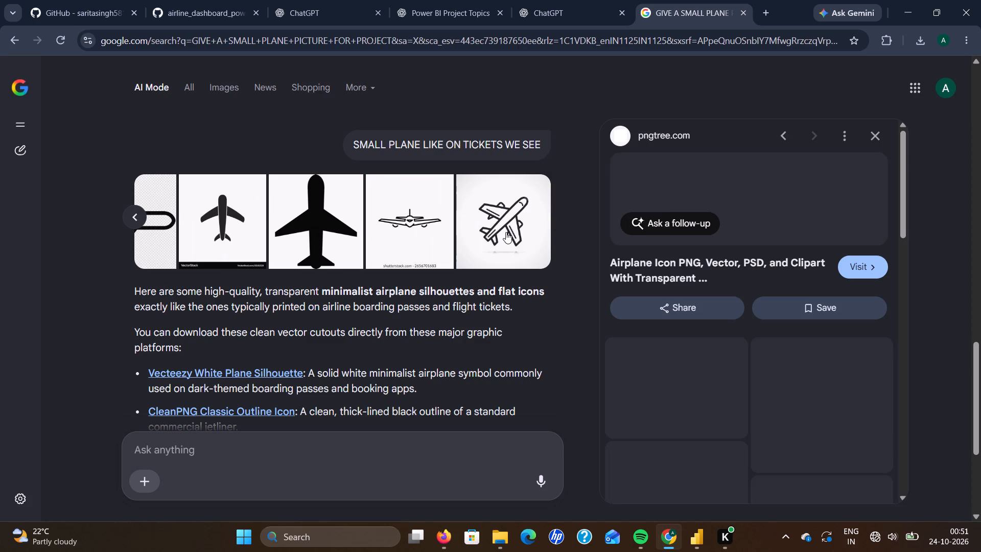
{"action": "scroll", "coordinate": [751, 290], "scroll_direction": "down", "scroll_amount": 1}
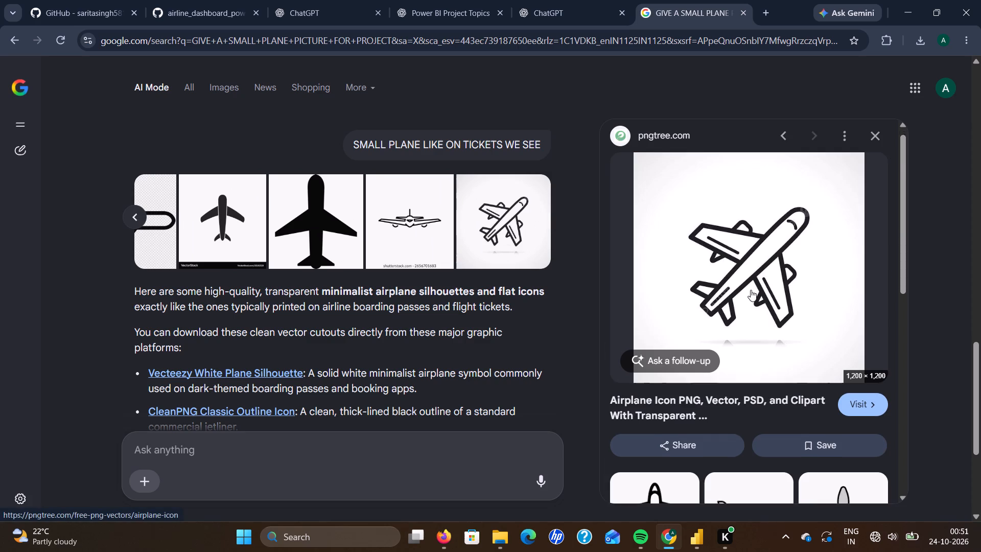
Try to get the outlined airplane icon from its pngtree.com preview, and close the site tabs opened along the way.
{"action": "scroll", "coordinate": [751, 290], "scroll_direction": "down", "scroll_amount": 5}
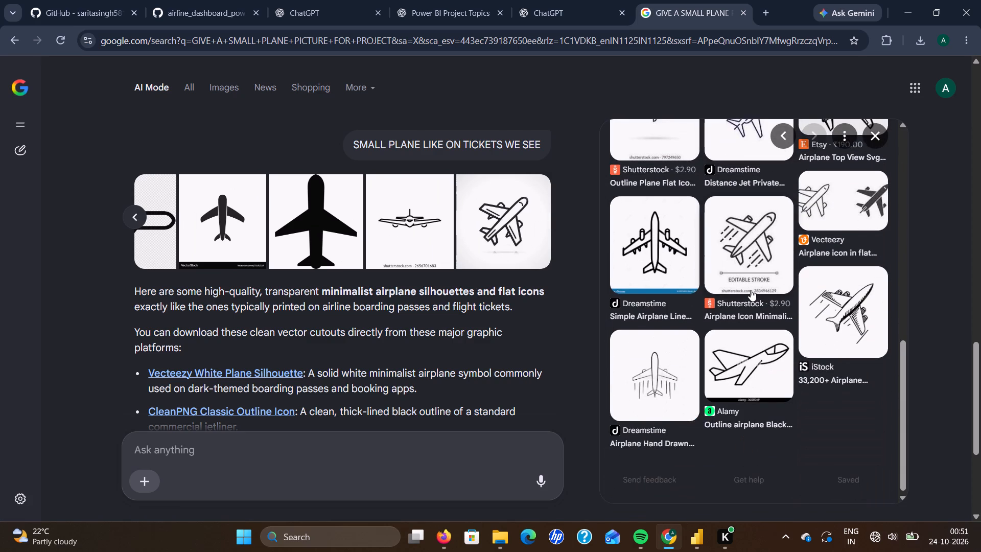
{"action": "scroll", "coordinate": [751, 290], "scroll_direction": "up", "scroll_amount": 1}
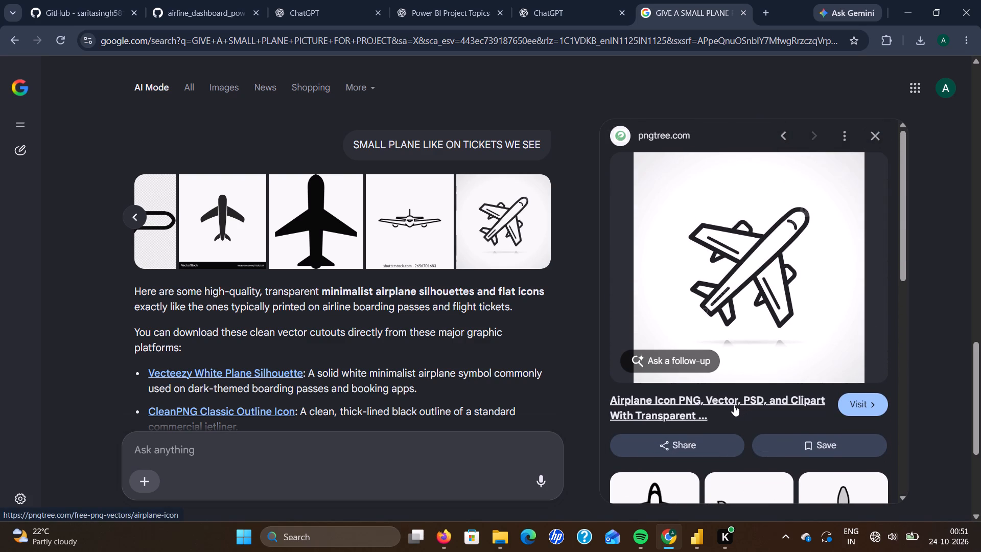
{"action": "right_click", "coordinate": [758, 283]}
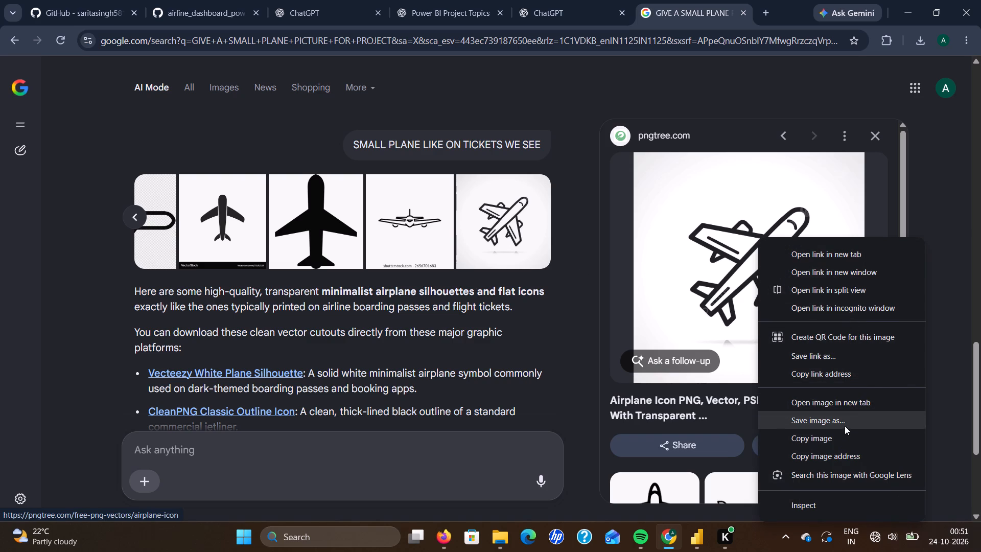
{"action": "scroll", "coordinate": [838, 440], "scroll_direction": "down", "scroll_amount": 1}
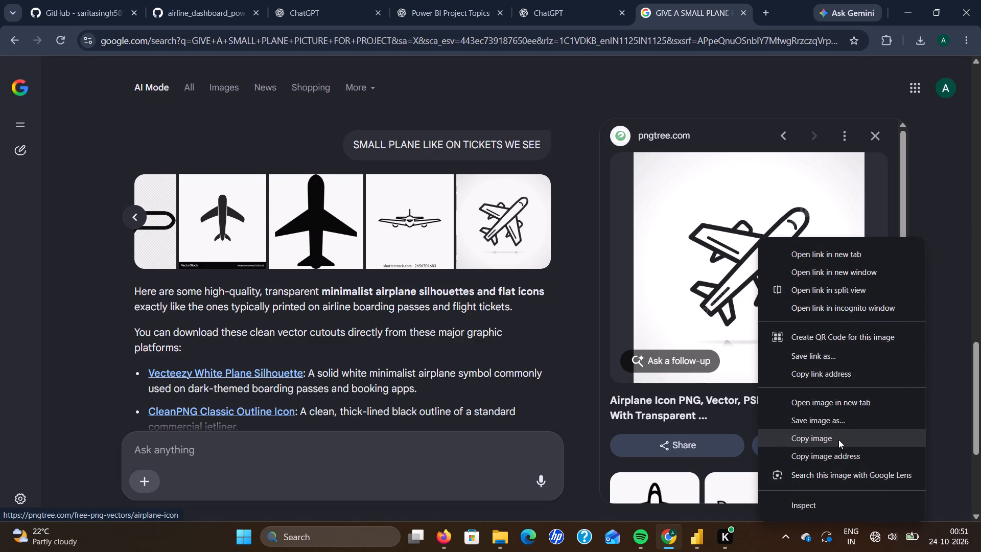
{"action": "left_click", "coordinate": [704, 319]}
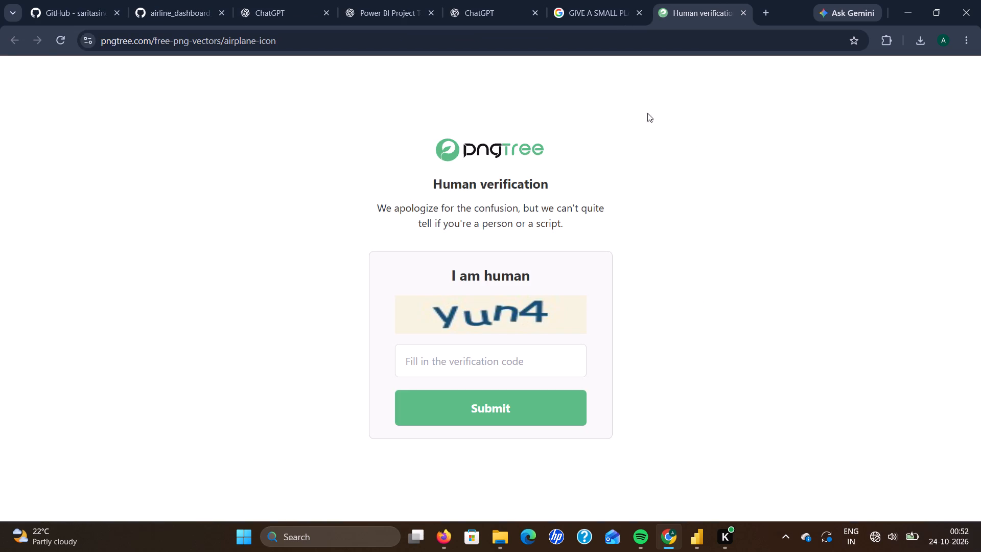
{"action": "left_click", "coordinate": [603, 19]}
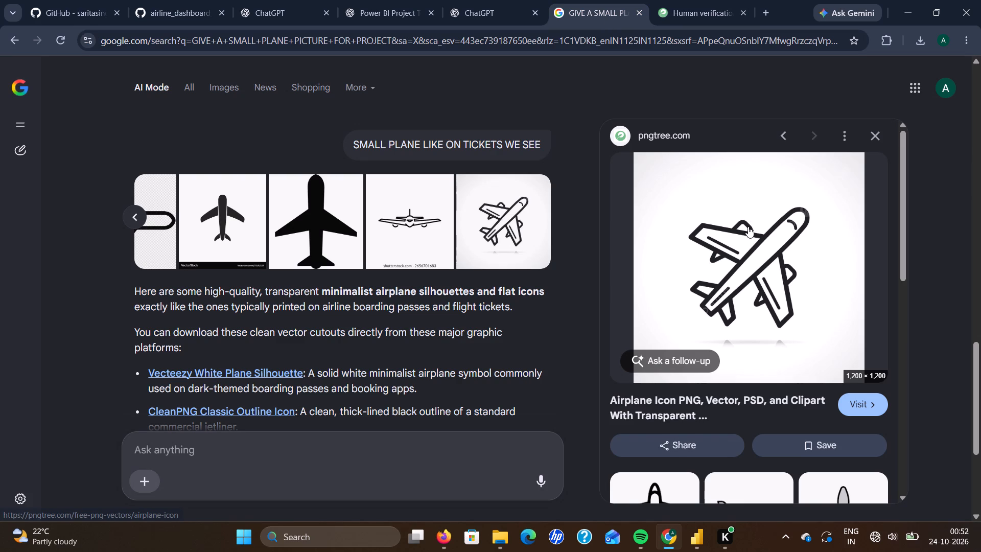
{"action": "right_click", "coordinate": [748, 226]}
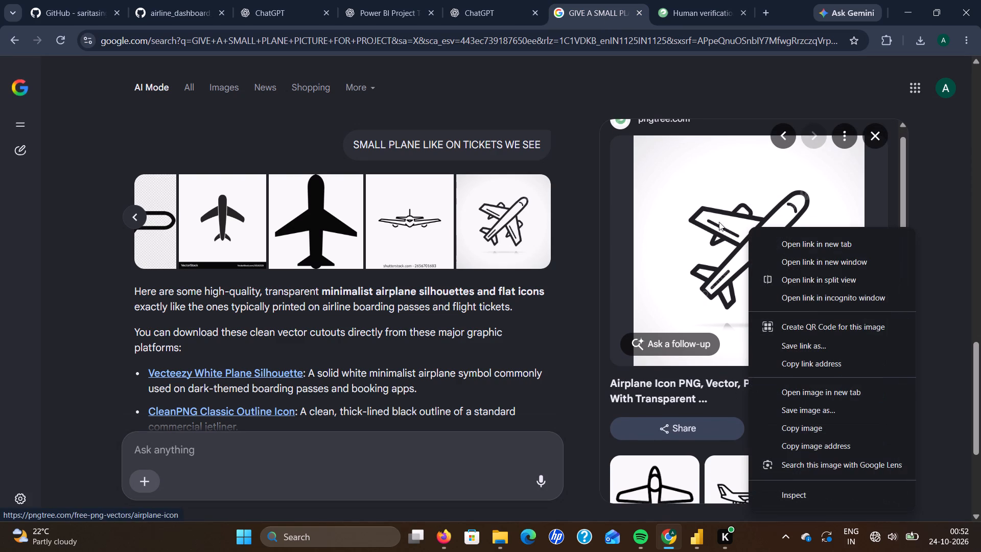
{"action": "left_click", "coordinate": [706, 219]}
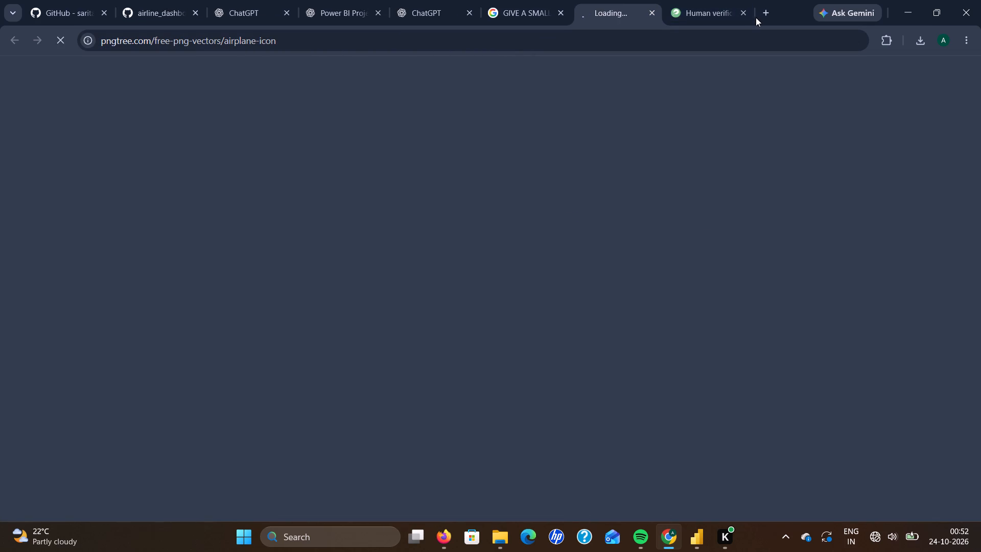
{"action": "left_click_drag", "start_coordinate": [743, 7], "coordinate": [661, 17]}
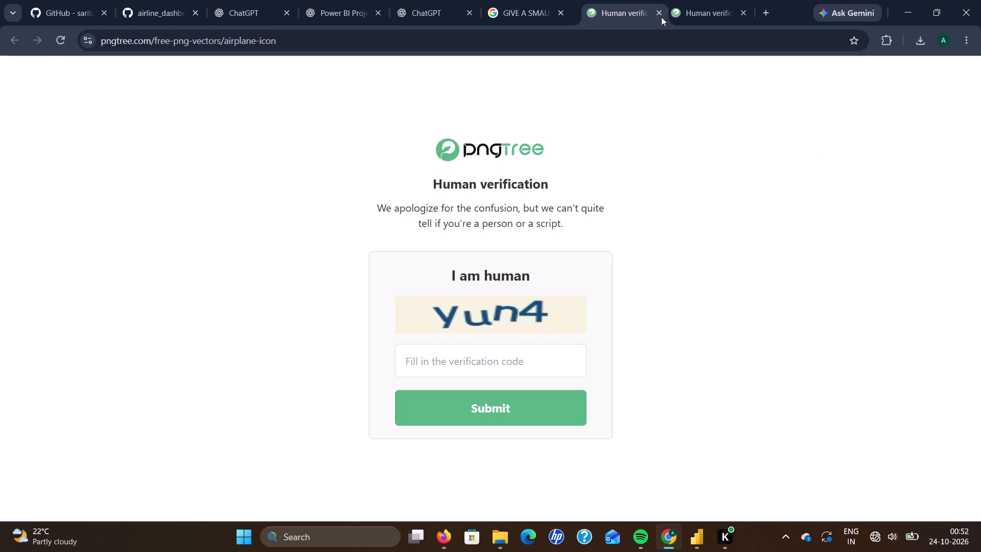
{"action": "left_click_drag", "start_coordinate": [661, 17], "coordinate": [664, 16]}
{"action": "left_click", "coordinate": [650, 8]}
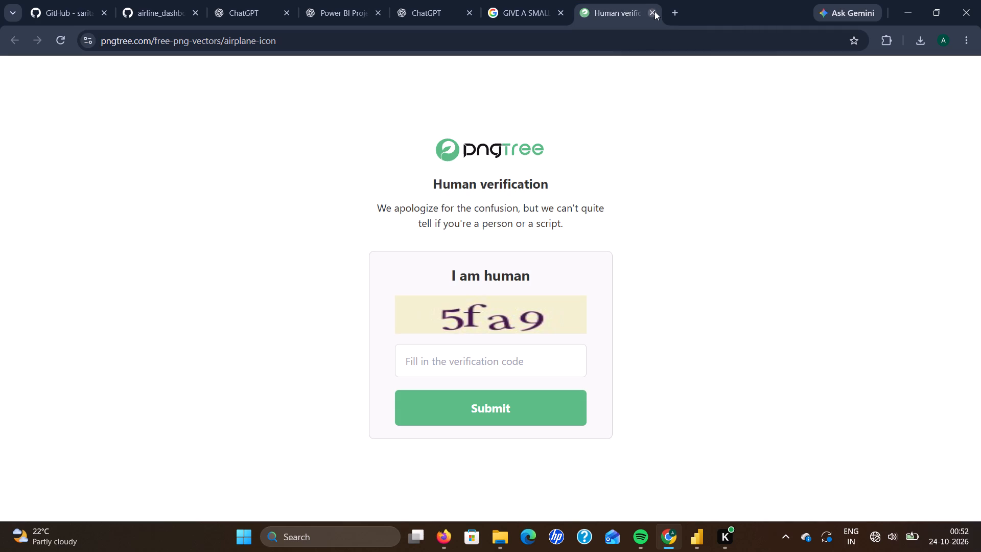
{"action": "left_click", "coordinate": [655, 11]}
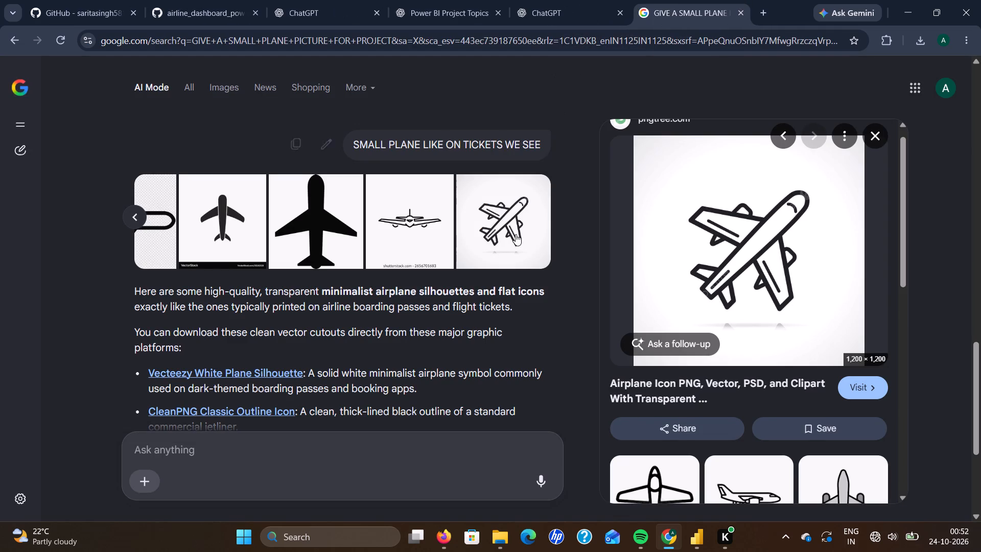
Send AI Mode the follow-up "LAST PICTURE COLOUE IT BLUE".
{"action": "left_click", "coordinate": [411, 458]}
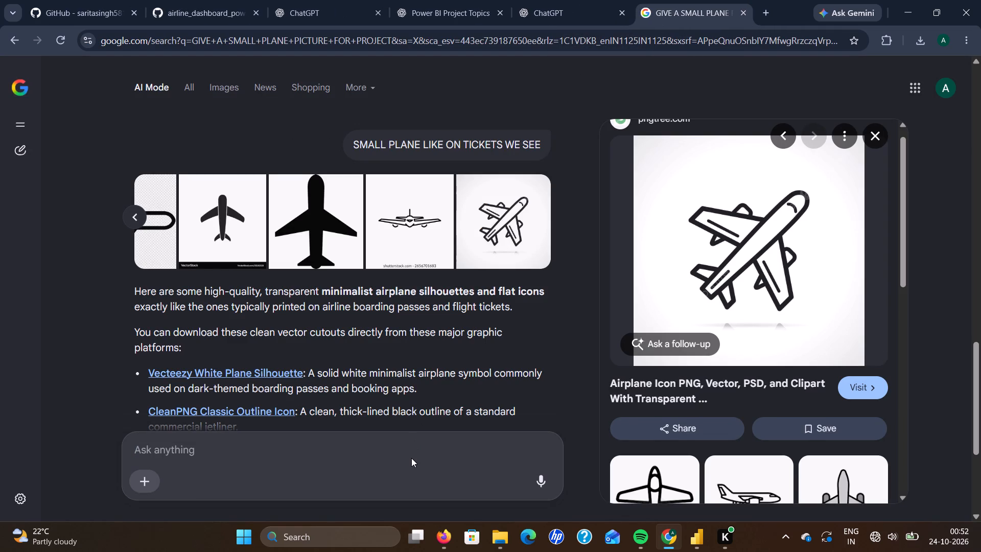
{"action": "type", "text": "LAST PIC"}
{"action": "type", "text": "TUR"}
{"action": "type", "text": "E COL"}
{"action": "key", "text": "BackSpace"}
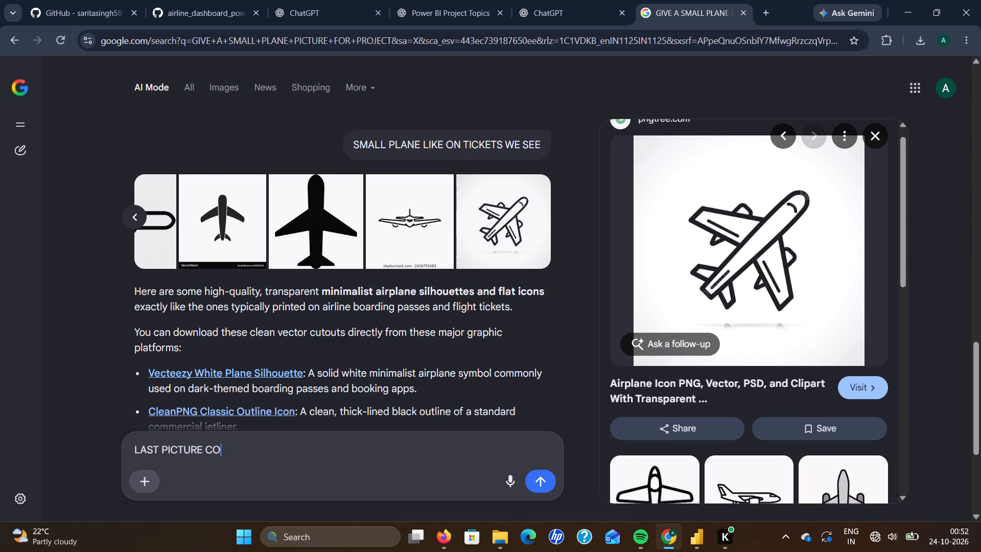
{"action": "type", "text": "LOUE IT"}
{"action": "key", "text": "space"}
{"action": "type", "text": "BLUE"}
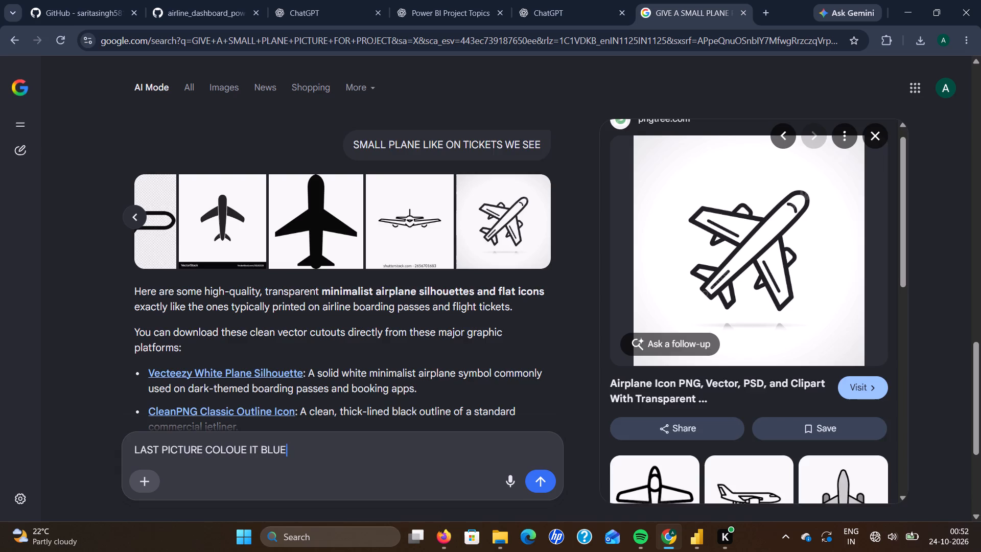
{"action": "key", "text": "Return"}
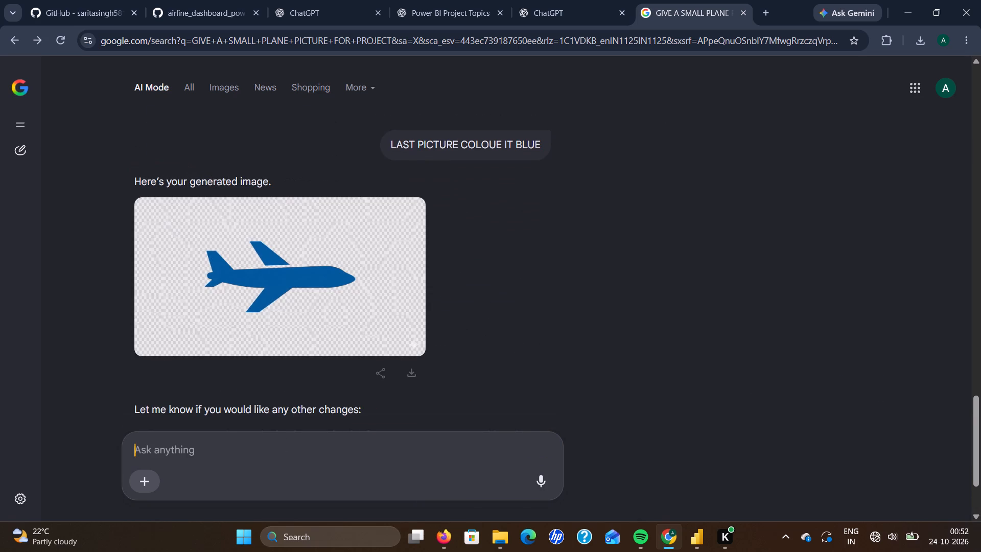
Download the generated image of the blue horizontal plane.
{"action": "scroll", "coordinate": [385, 380], "scroll_direction": "down", "scroll_amount": 1}
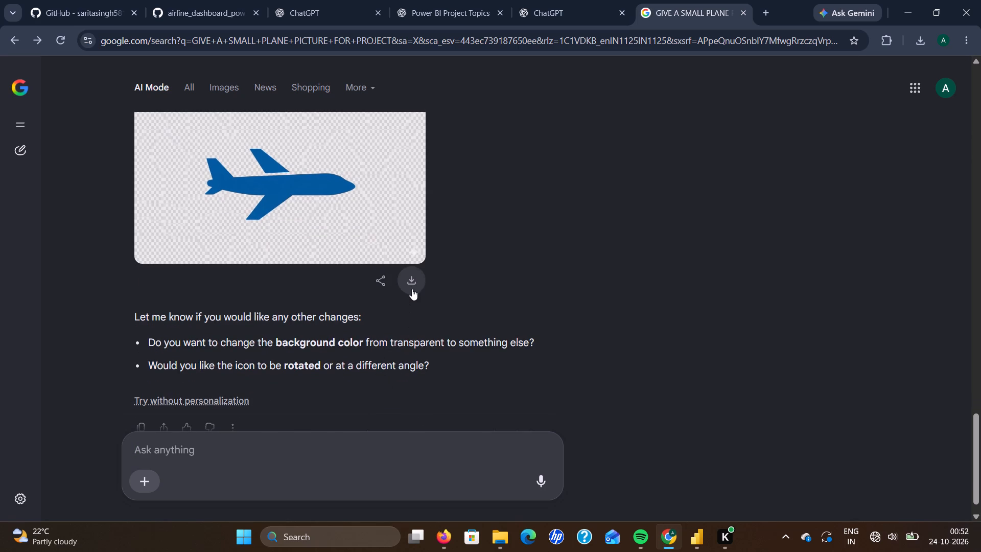
{"action": "left_click", "coordinate": [412, 287]}
Send AI Mode the follow-up "UPAR UDTA HUA" to request the plane flying upward.
{"action": "left_click", "coordinate": [318, 454]}
{"action": "type", "text": "UPAR"}
{"action": "key", "text": "space"}
{"action": "key", "text": "t"}
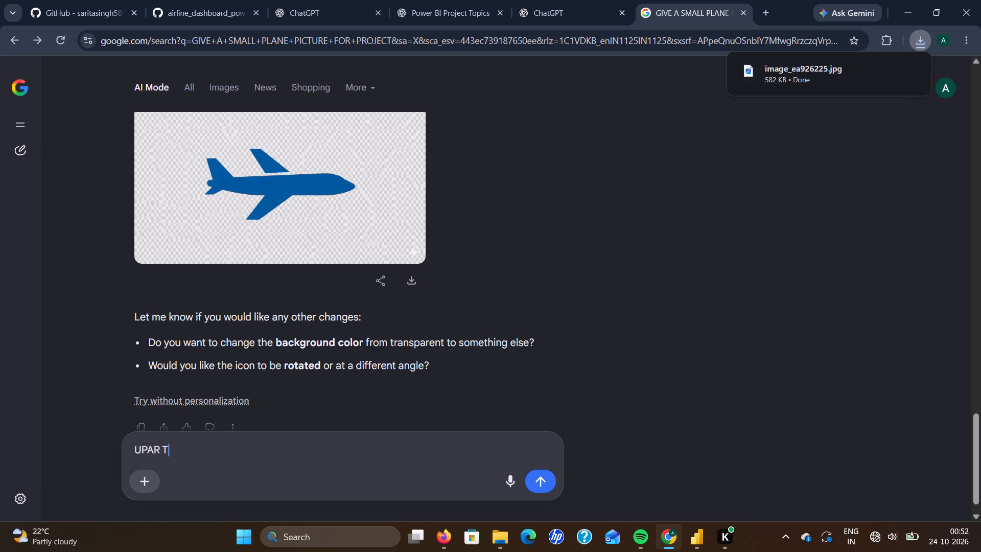
{"action": "key", "text": "BackSpace"}
{"action": "type", "text": "UDTA HUA"}
{"action": "key", "text": "Return"}
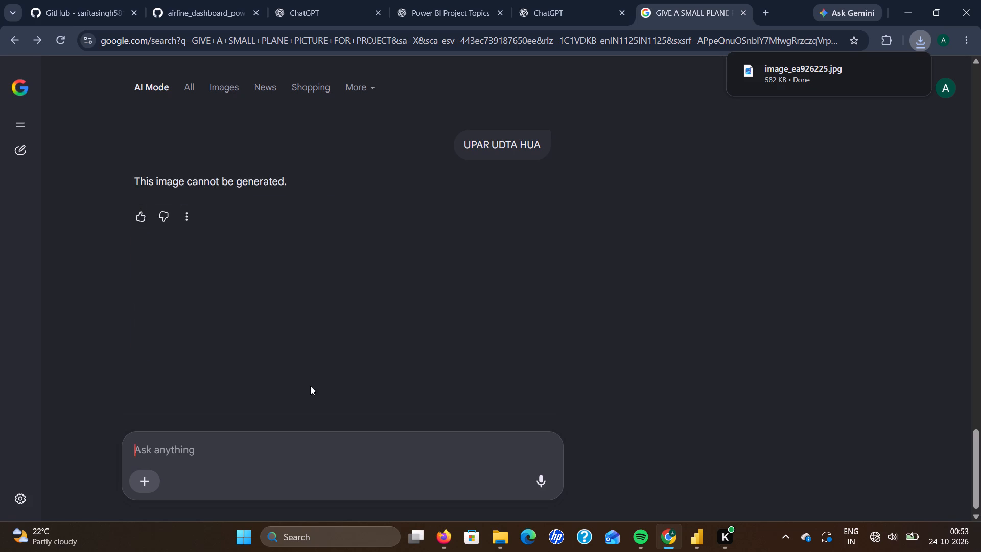
Look back through the conversation's plane images and reopen the preview of pngtree.com's outlined, tilted airplane icon.
{"action": "scroll", "coordinate": [374, 337], "scroll_direction": "up", "scroll_amount": 4}
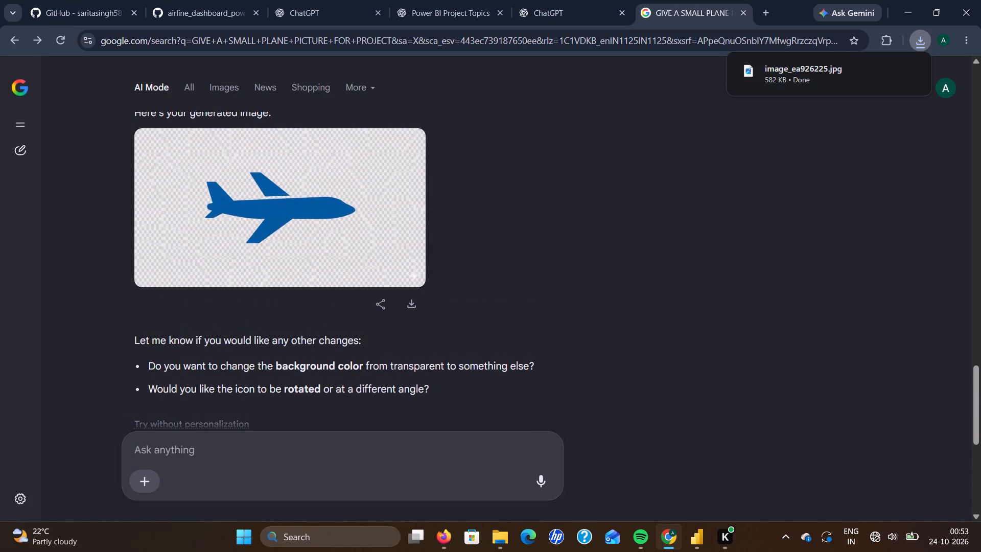
{"action": "scroll", "coordinate": [374, 337], "scroll_direction": "up", "scroll_amount": 1}
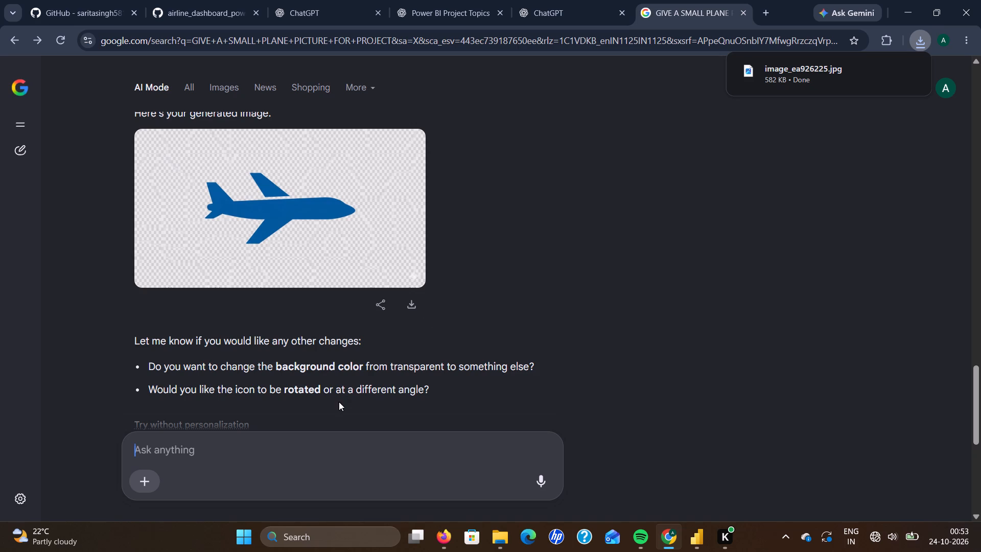
{"action": "scroll", "coordinate": [355, 364], "scroll_direction": "up", "scroll_amount": 5}
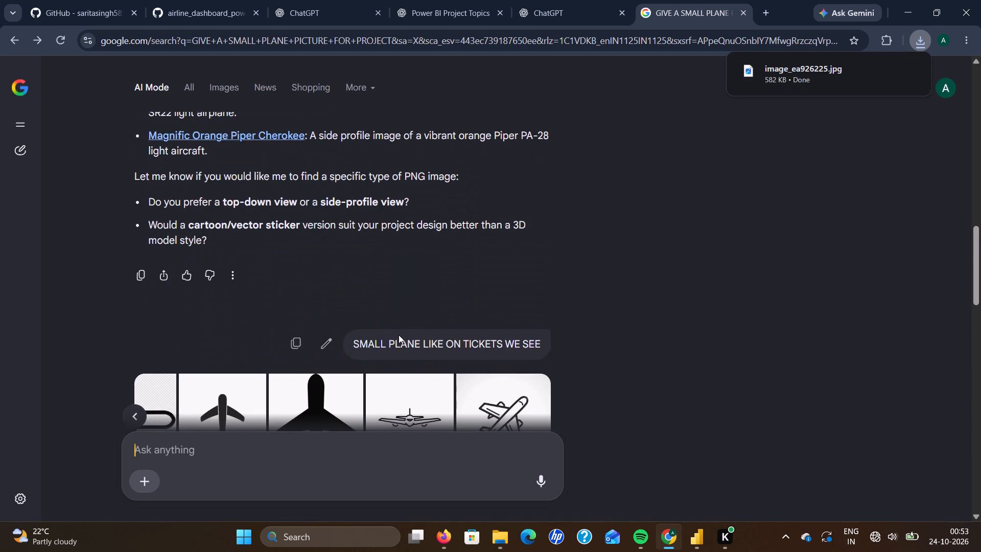
{"action": "scroll", "coordinate": [399, 335], "scroll_direction": "down", "scroll_amount": 1}
{"action": "left_click", "coordinate": [498, 327]}
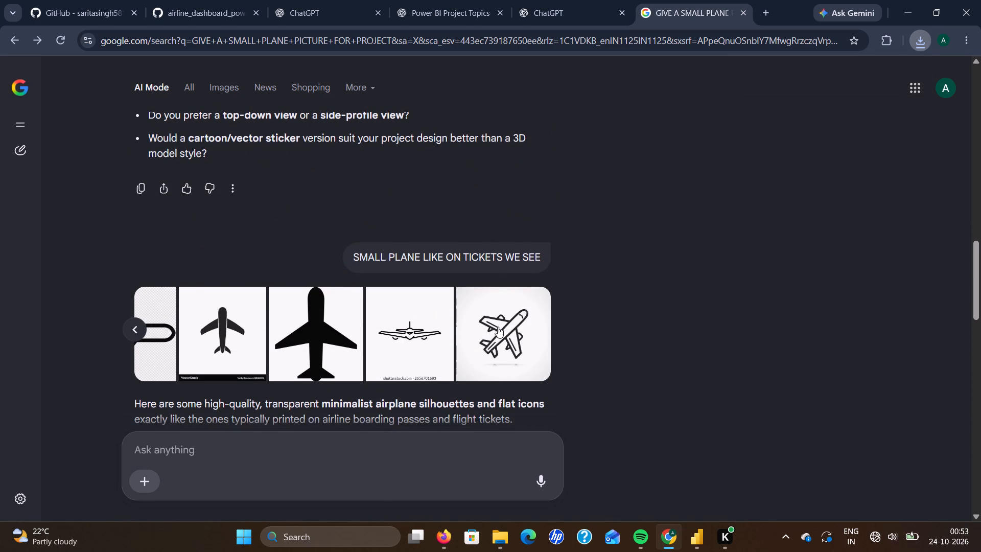
{"action": "right_click", "coordinate": [510, 327]}
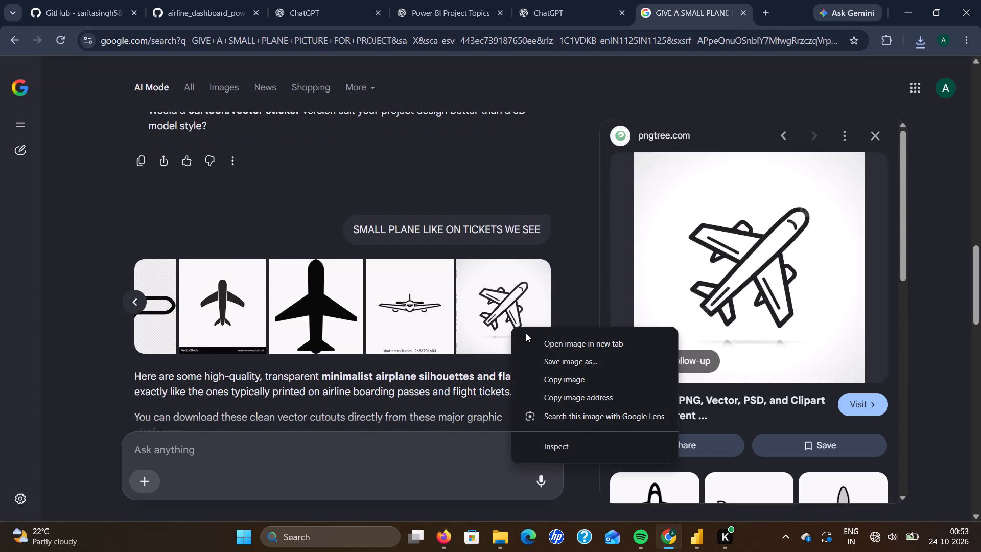
{"action": "left_click", "coordinate": [522, 330]}
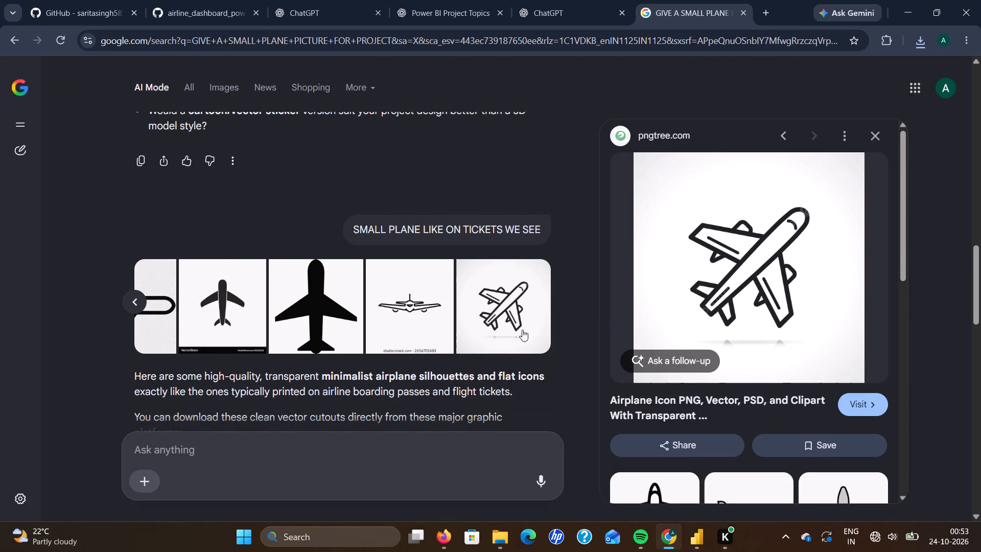
{"action": "scroll", "coordinate": [522, 330], "scroll_direction": "down", "scroll_amount": 3}
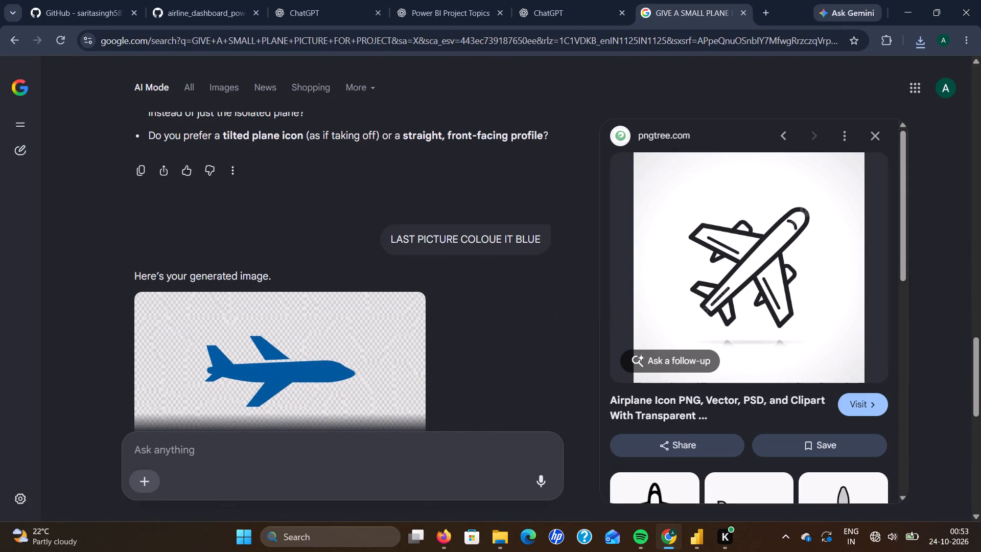
Send AI Mode the follow-up "PLEASE MAKE IT".
{"action": "left_click", "coordinate": [407, 450]}
{"action": "scroll", "coordinate": [401, 359], "scroll_direction": "down", "scroll_amount": 5}
{"action": "left_click", "coordinate": [369, 454]}
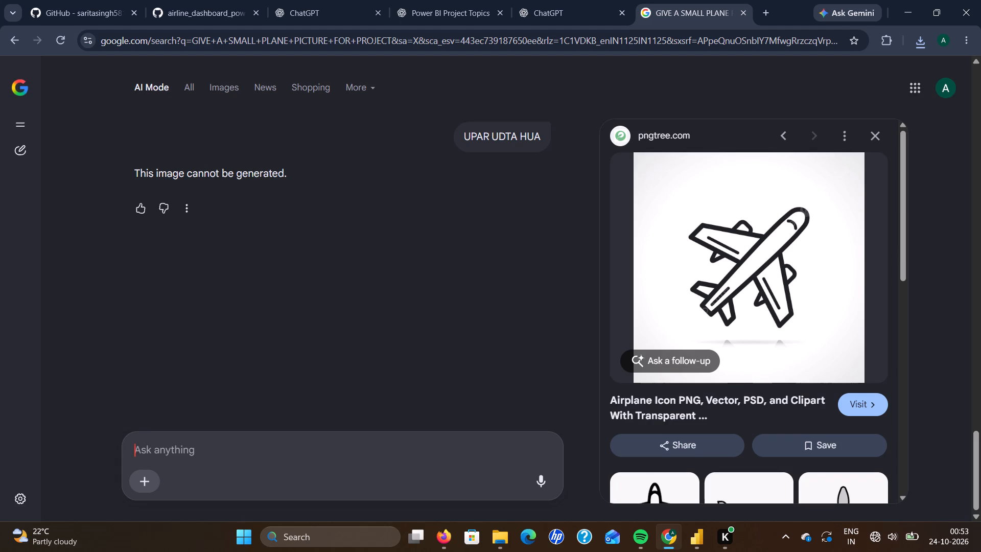
{"action": "type", "text": "PLEASE MAKE IT"}
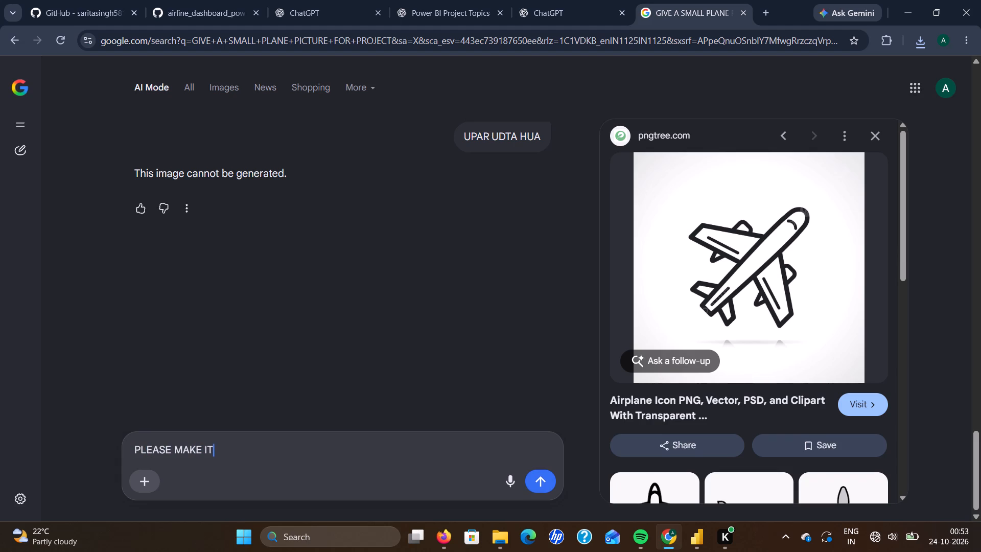
{"action": "key", "text": "space"}
{"action": "key", "text": "Return"}
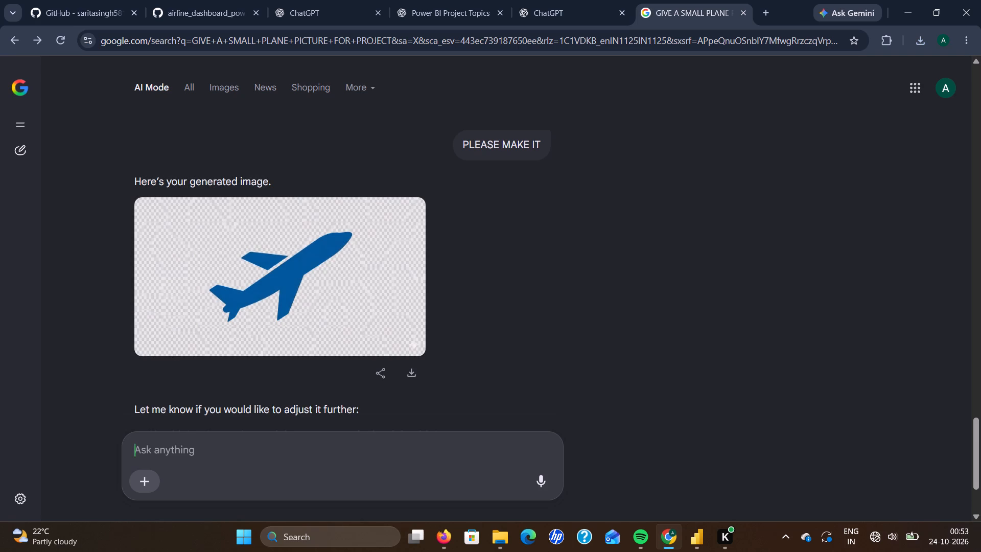
Download the generated image of the blue plane tilted upward as if taking off.
{"action": "left_click", "coordinate": [412, 372]}
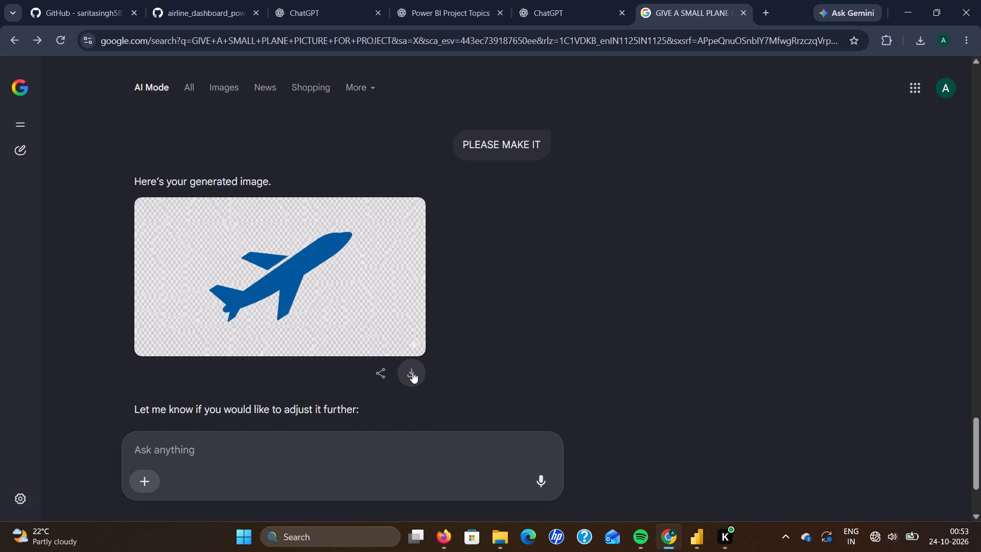
{"action": "left_click", "coordinate": [412, 372]}
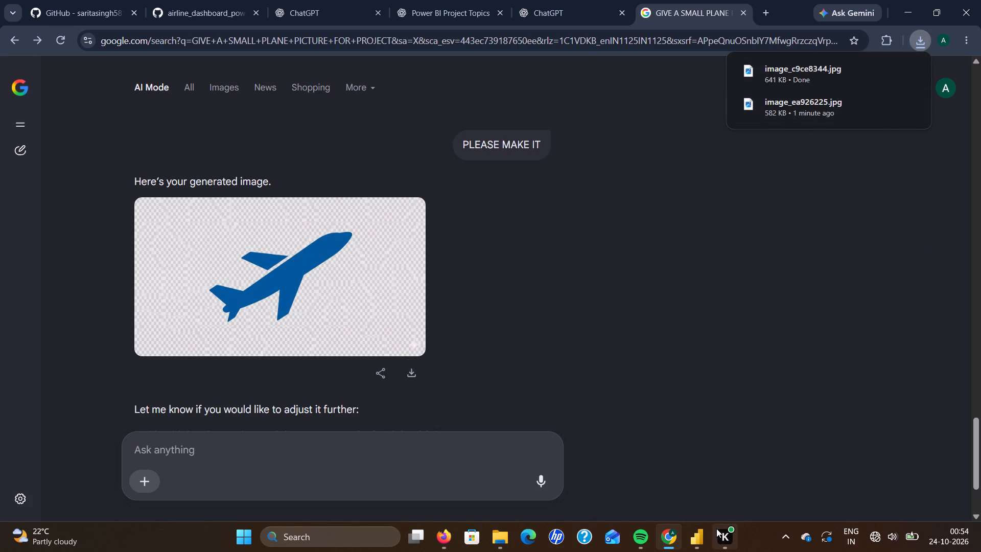
{"action": "left_click", "coordinate": [698, 531]}
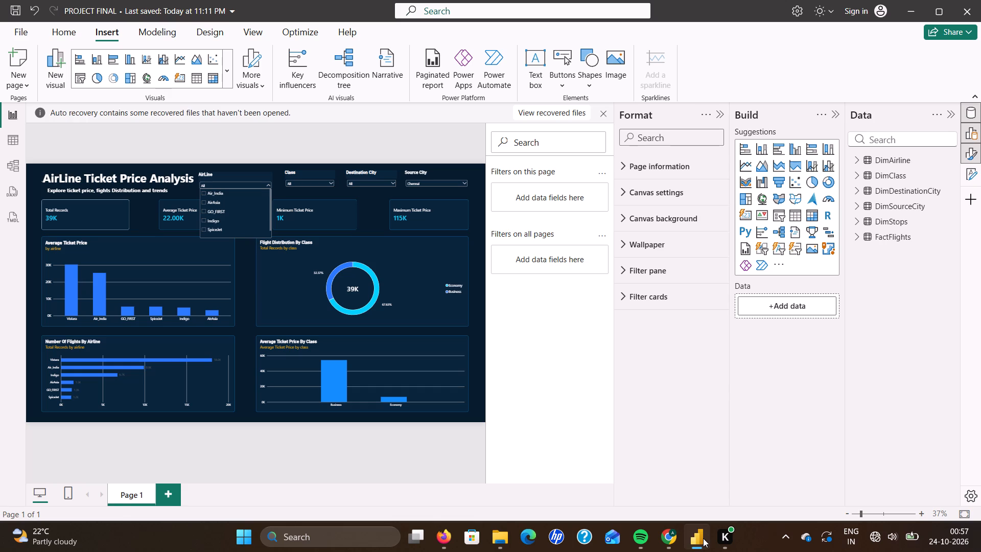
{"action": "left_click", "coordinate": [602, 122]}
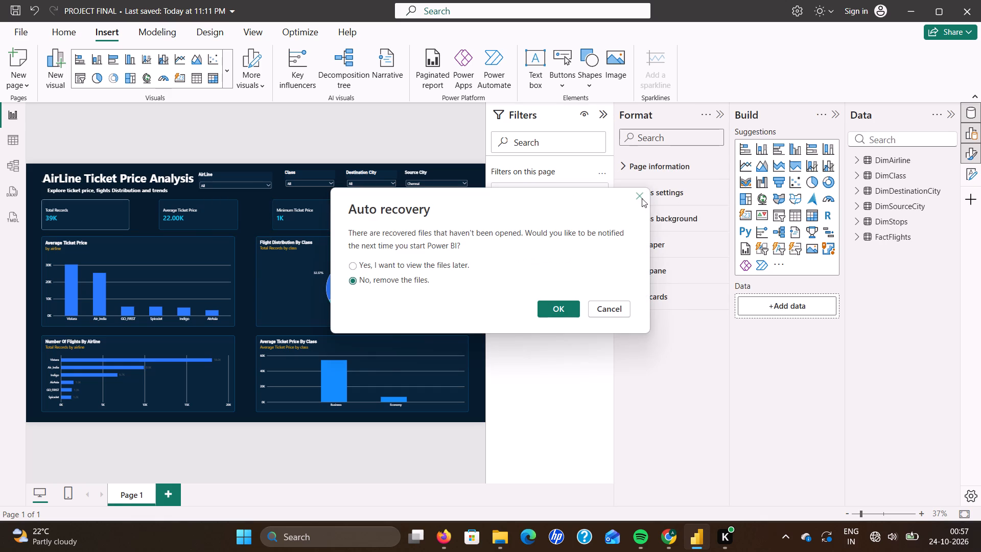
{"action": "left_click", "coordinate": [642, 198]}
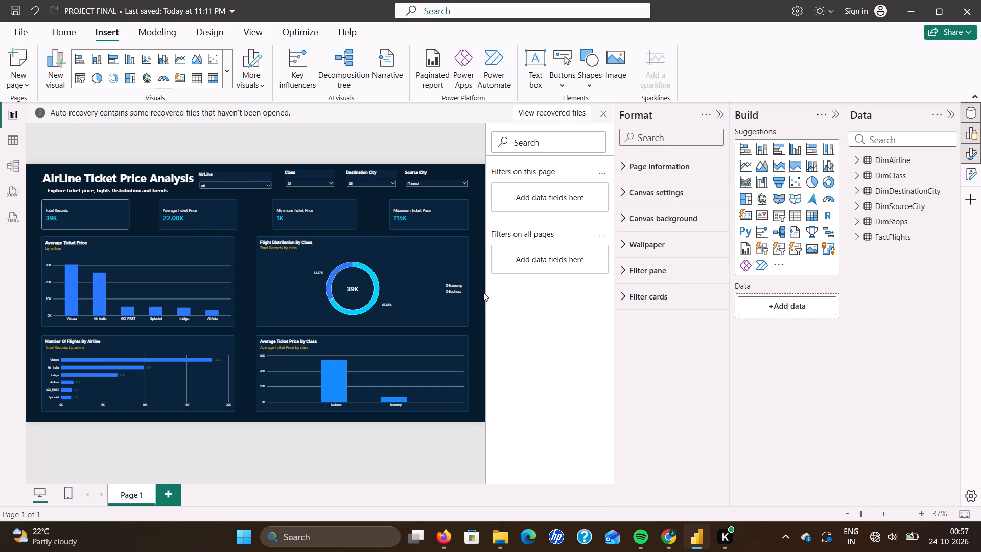
Try to narrow the Filters pane beside the report canvas to give the dashboard more width.
{"action": "left_click_drag", "start_coordinate": [487, 292], "coordinate": [571, 301]}
{"action": "left_click_drag", "start_coordinate": [571, 301], "coordinate": [613, 304]}
{"action": "left_click_drag", "start_coordinate": [487, 449], "coordinate": [589, 442]}
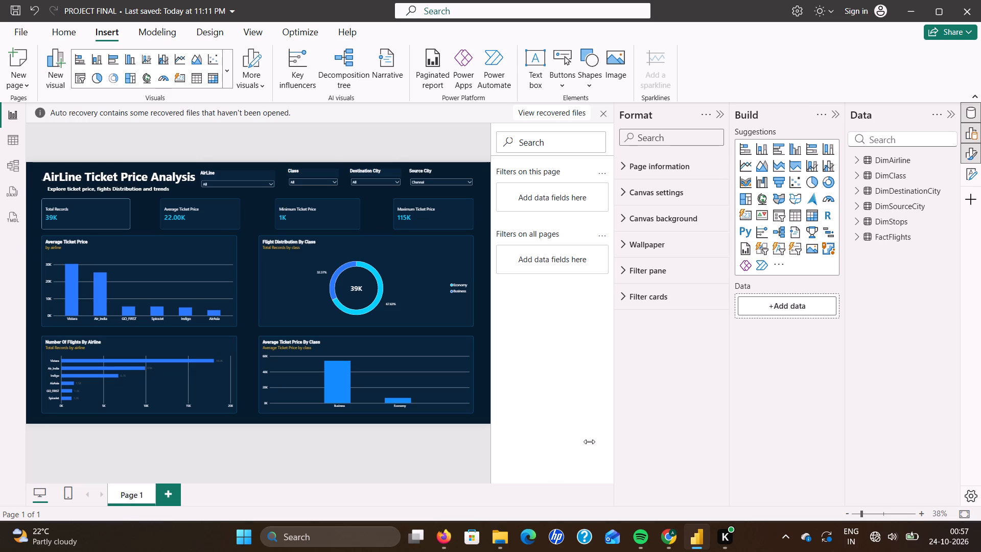
{"action": "left_click_drag", "start_coordinate": [589, 442], "coordinate": [600, 439]}
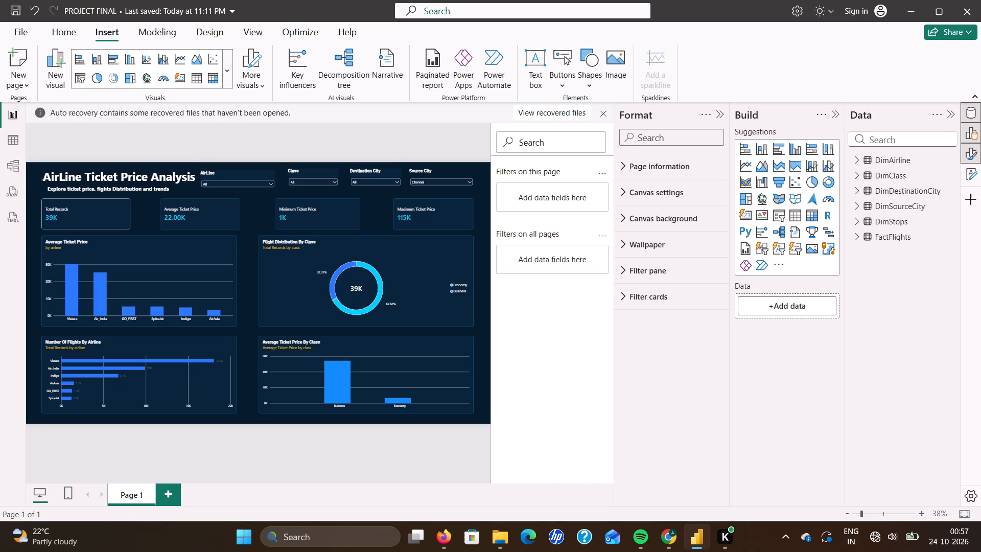
{"action": "left_click", "coordinate": [492, 452]}
{"action": "left_click_drag", "start_coordinate": [492, 452], "coordinate": [581, 446]}
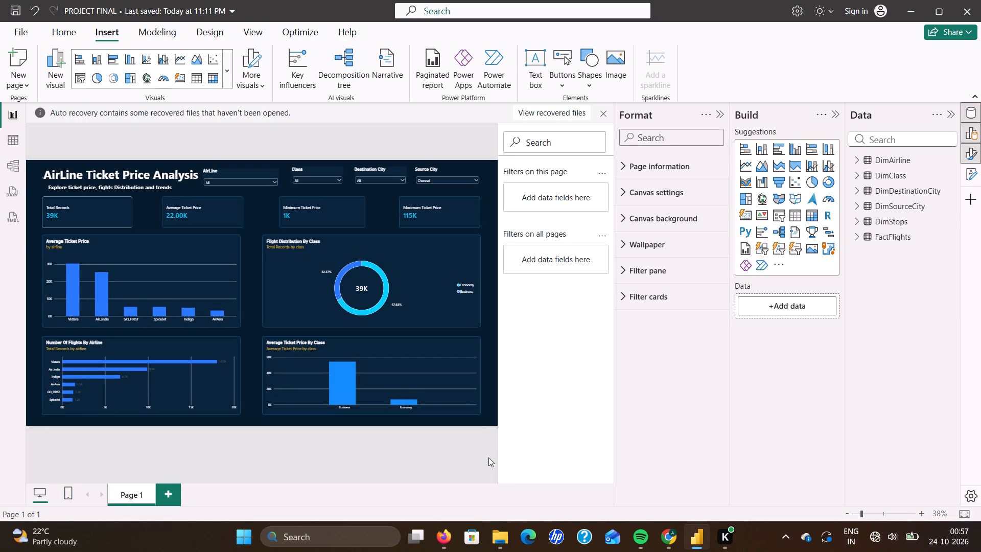
{"action": "left_click_drag", "start_coordinate": [499, 454], "coordinate": [498, 449]}
{"action": "left_click_drag", "start_coordinate": [498, 449], "coordinate": [485, 449]}
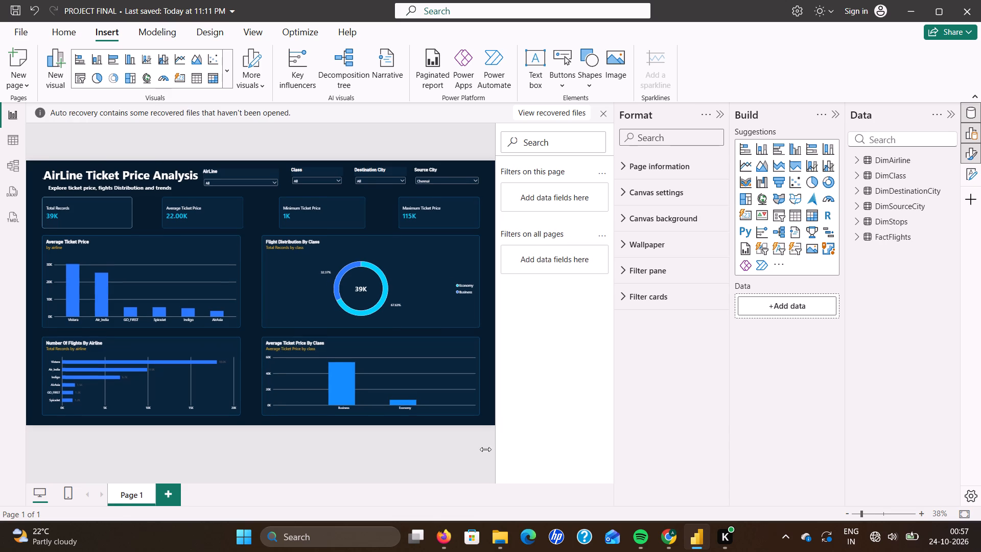
{"action": "left_click_drag", "start_coordinate": [485, 449], "coordinate": [565, 452]}
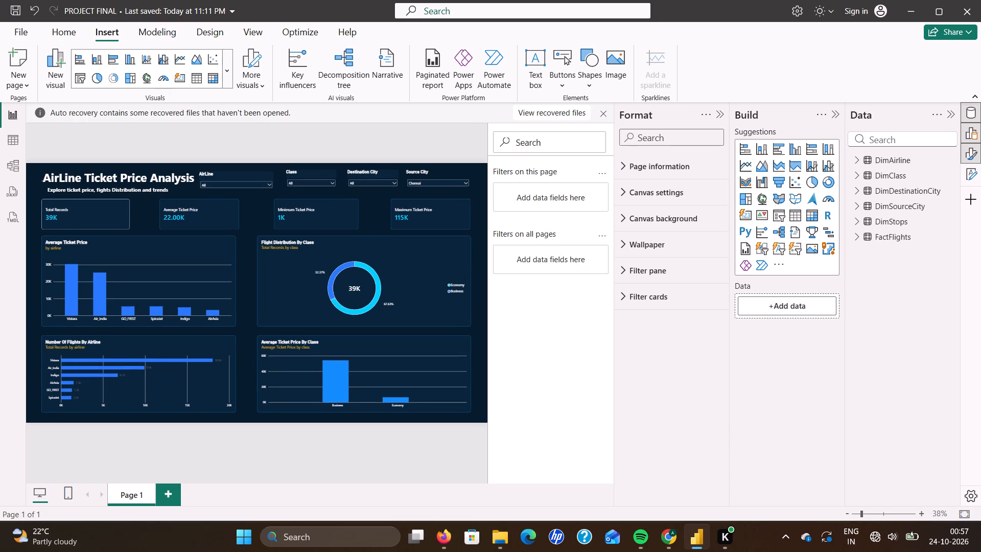
{"action": "left_click_drag", "start_coordinate": [489, 460], "coordinate": [507, 465]}
{"action": "left_click_drag", "start_coordinate": [507, 465], "coordinate": [545, 455]}
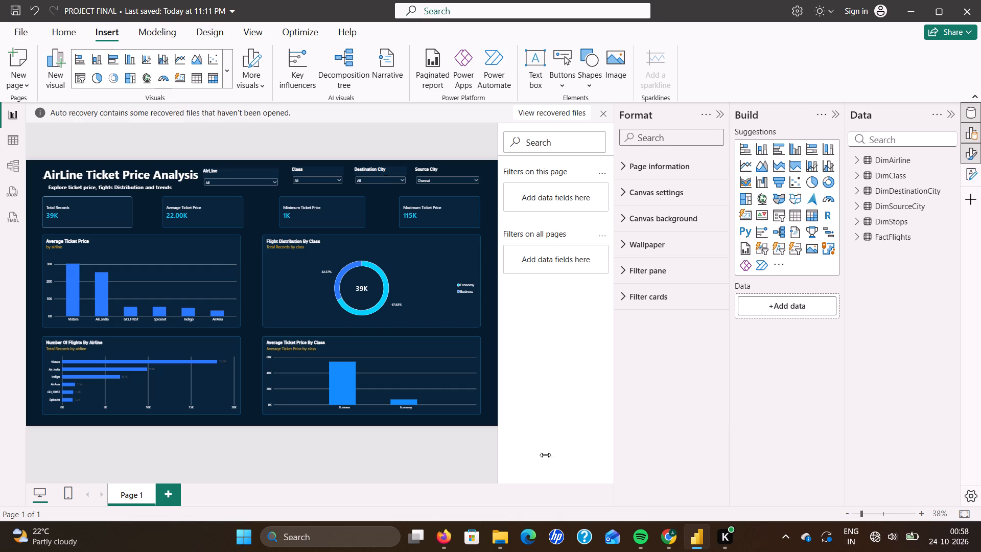
{"action": "left_click_drag", "start_coordinate": [545, 455], "coordinate": [559, 451]}
{"action": "double_click", "coordinate": [499, 467]}
{"action": "left_click_drag", "start_coordinate": [497, 468], "coordinate": [486, 469]}
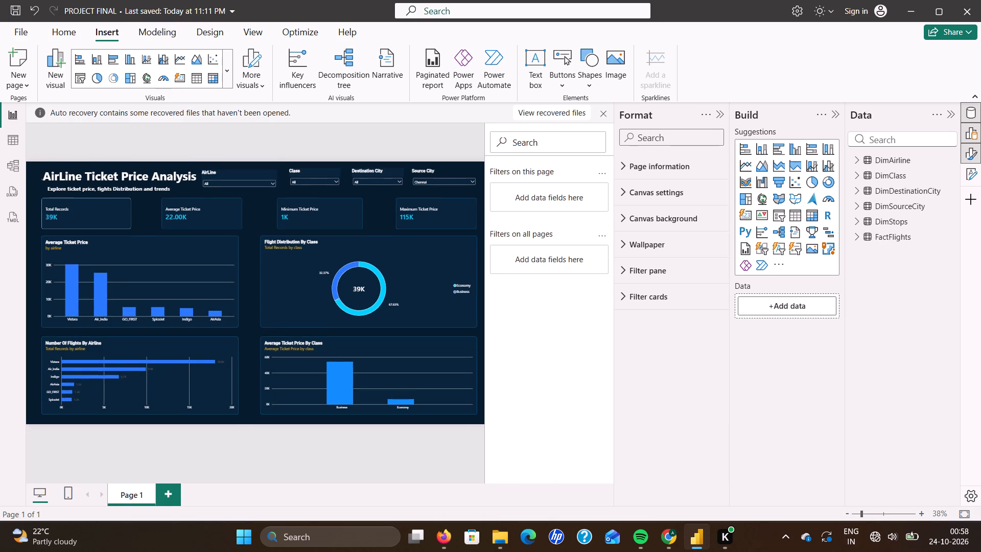
{"action": "left_click_drag", "start_coordinate": [486, 469], "coordinate": [597, 473]}
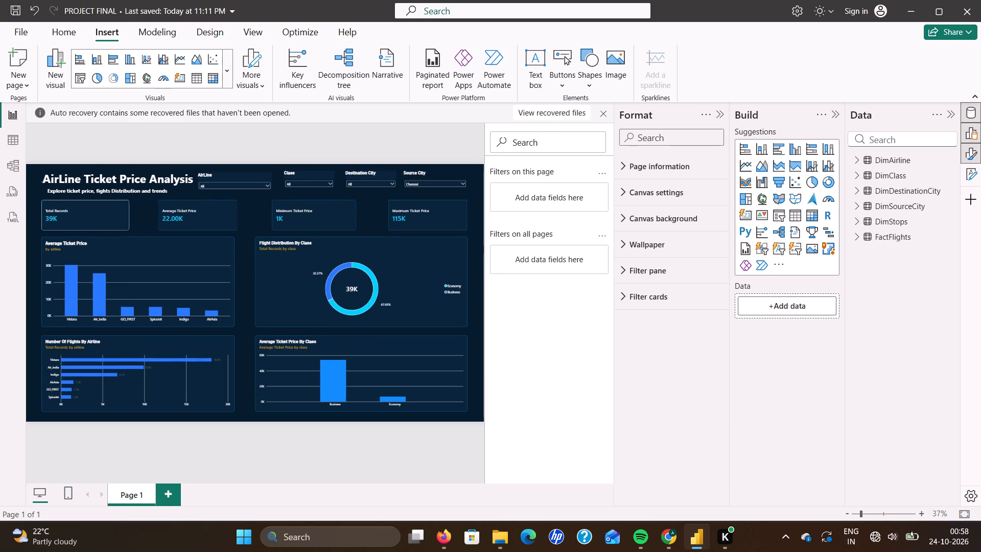
{"action": "left_click", "coordinate": [485, 134]}
{"action": "left_click_drag", "start_coordinate": [485, 134], "coordinate": [530, 137]}
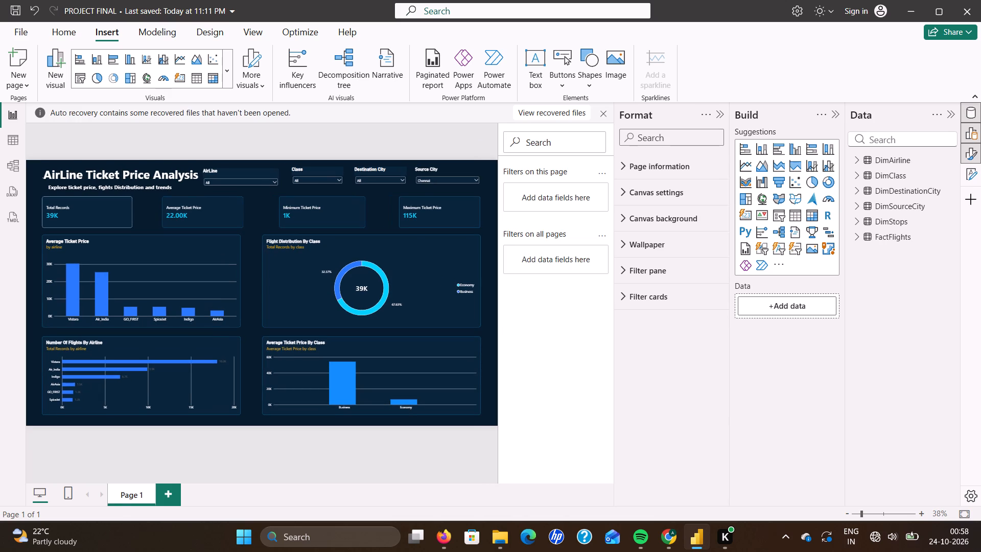
{"action": "left_click", "coordinate": [498, 138]}
{"action": "left_click_drag", "start_coordinate": [498, 138], "coordinate": [499, 139]}
{"action": "left_click_drag", "start_coordinate": [499, 139], "coordinate": [548, 141]}
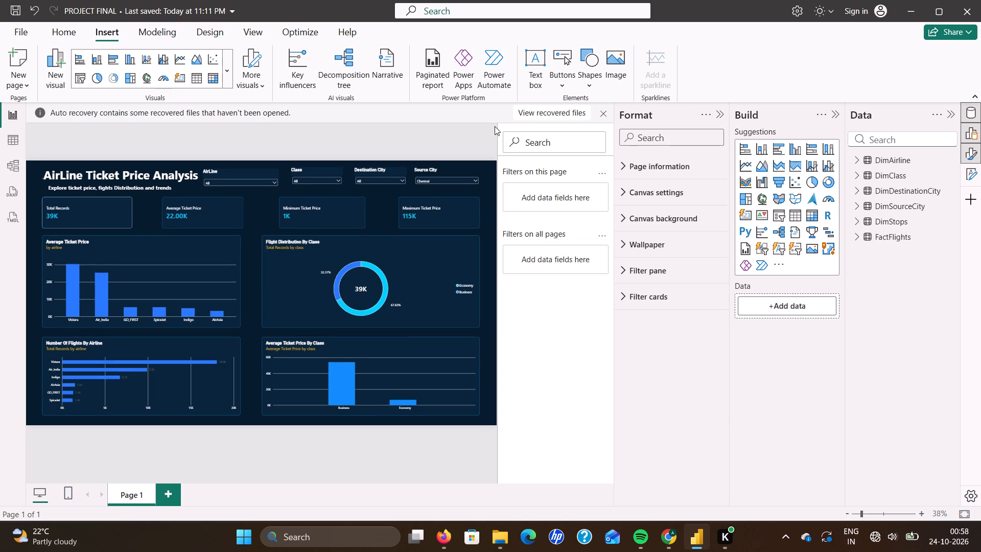
{"action": "left_click_drag", "start_coordinate": [499, 128], "coordinate": [495, 127]}
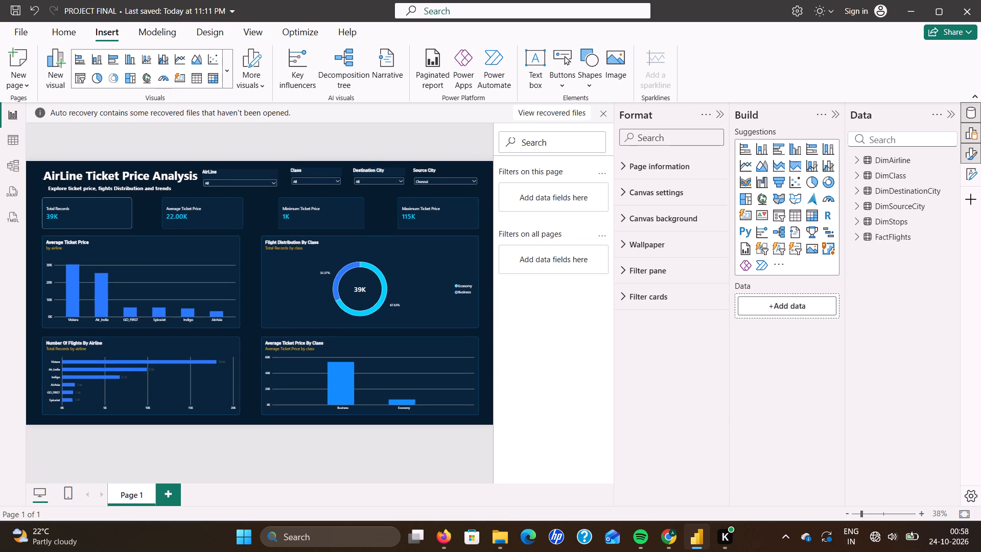
{"action": "left_click_drag", "start_coordinate": [495, 127], "coordinate": [537, 136]}
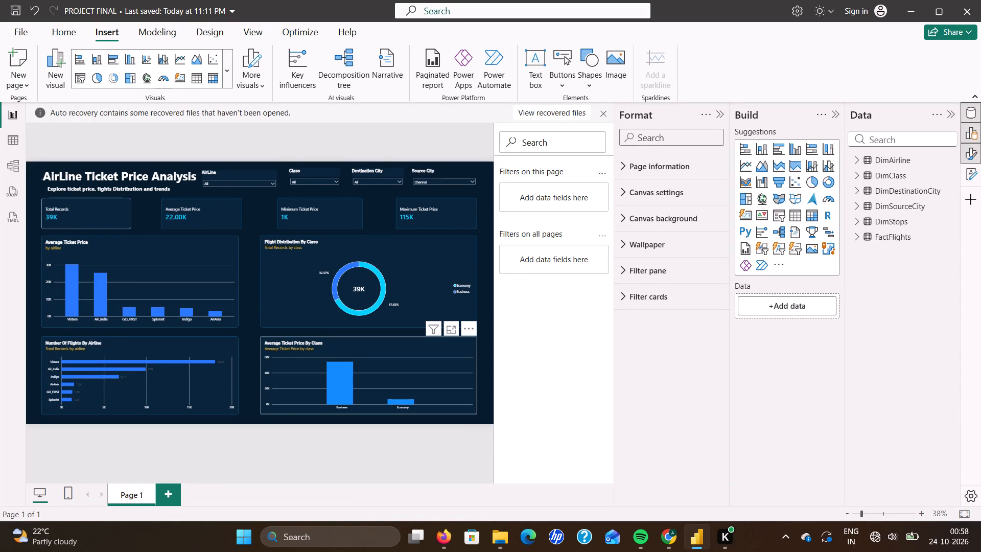
{"action": "left_click_drag", "start_coordinate": [495, 441], "coordinate": [558, 440]}
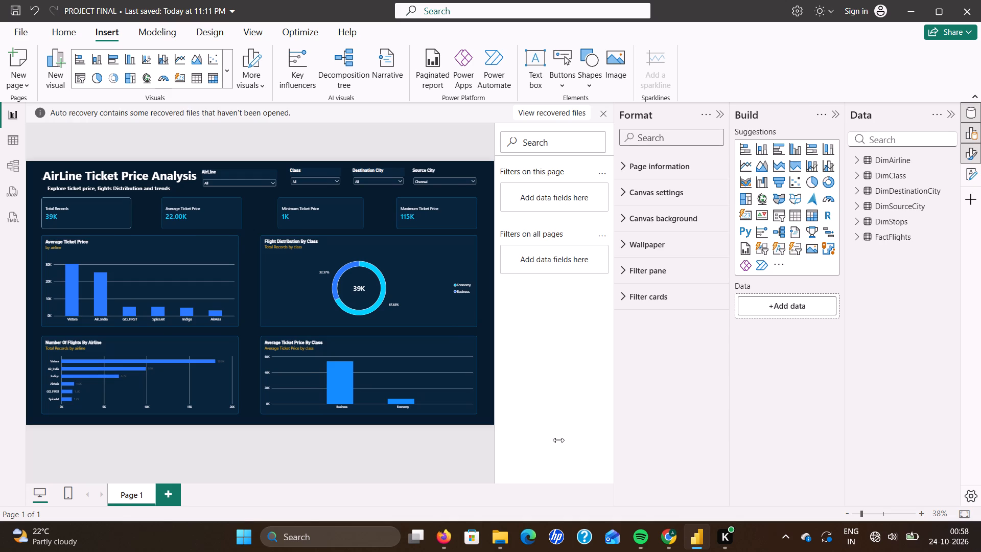
{"action": "left_click_drag", "start_coordinate": [558, 440], "coordinate": [562, 440]}
{"action": "left_click_drag", "start_coordinate": [496, 460], "coordinate": [580, 459]}
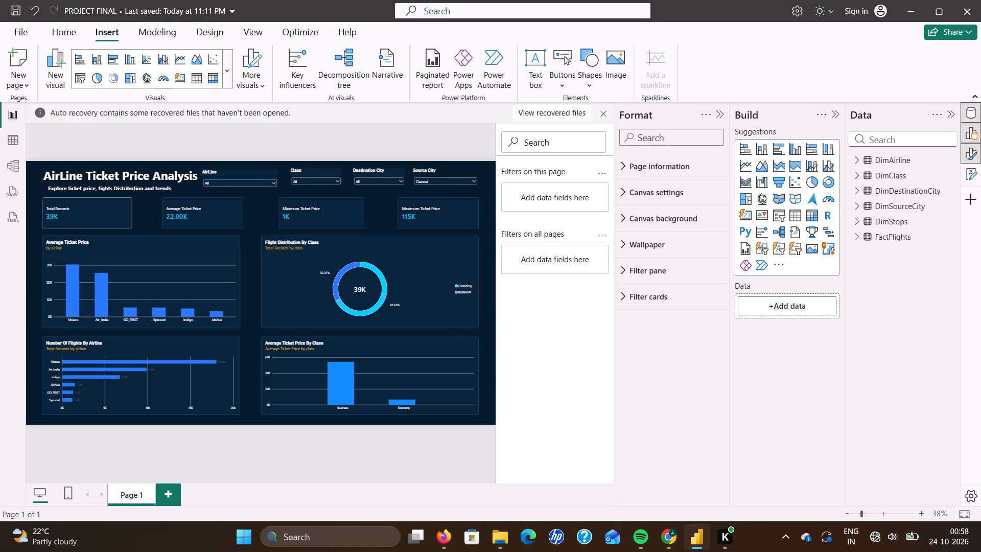
{"action": "left_click", "coordinate": [496, 464]}
{"action": "left_click_drag", "start_coordinate": [497, 461], "coordinate": [512, 461]}
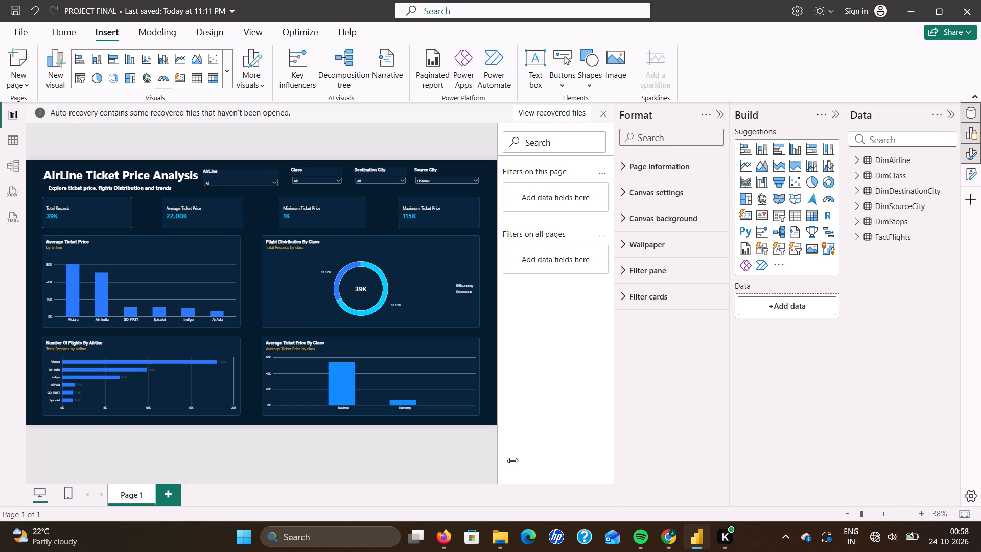
{"action": "left_click_drag", "start_coordinate": [512, 461], "coordinate": [562, 452]}
{"action": "left_click_drag", "start_coordinate": [498, 460], "coordinate": [538, 461]}
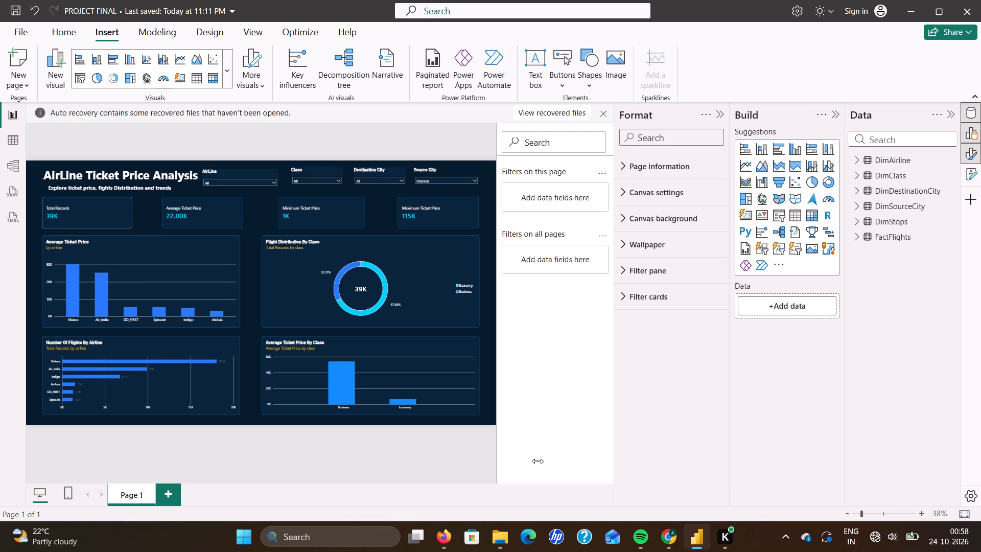
{"action": "left_click_drag", "start_coordinate": [538, 461], "coordinate": [555, 453]}
{"action": "left_click_drag", "start_coordinate": [498, 471], "coordinate": [523, 466]}
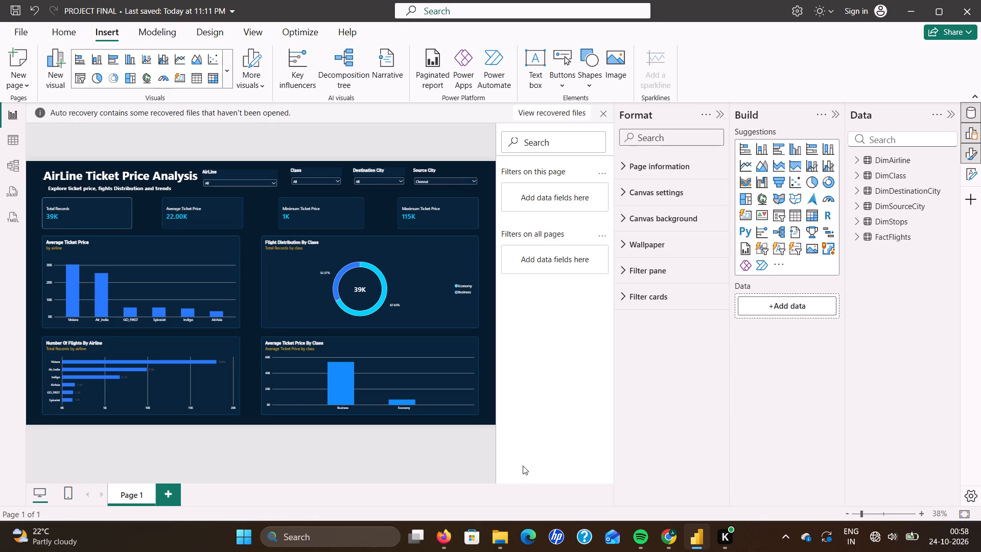
Collapse the Format, Build and Data panes to enlarge the dashboard canvas.
{"action": "left_click", "coordinate": [723, 113]}
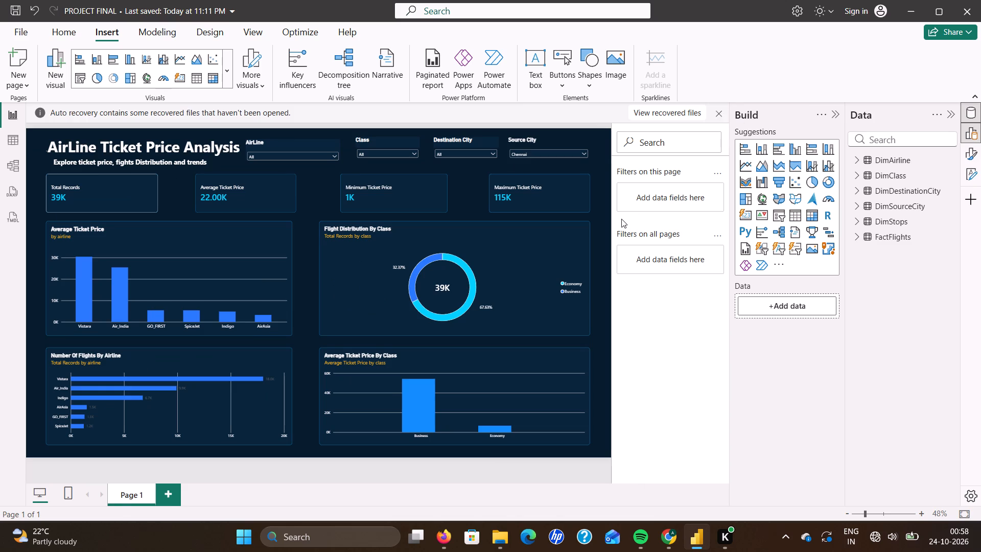
{"action": "left_click", "coordinate": [837, 114]}
{"action": "left_click", "coordinate": [950, 119]}
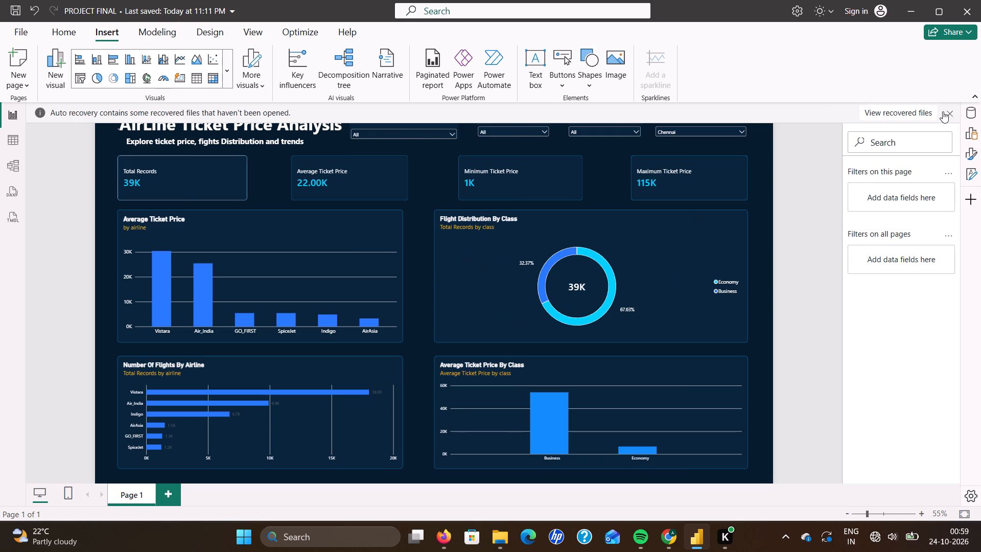
Save the PROJECT FINAL report.
{"action": "scroll", "coordinate": [705, 176], "scroll_direction": "up", "scroll_amount": 1}
{"action": "key", "text": "ctrl+s"}
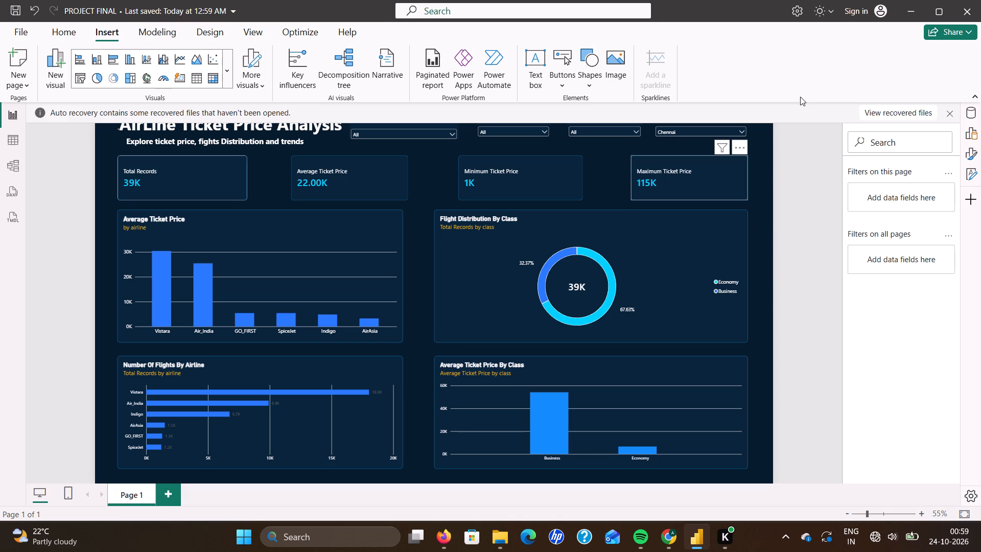
Dismiss the auto recovery notification with the option "Yes, I want to view the files later".
{"action": "left_click", "coordinate": [956, 114]}
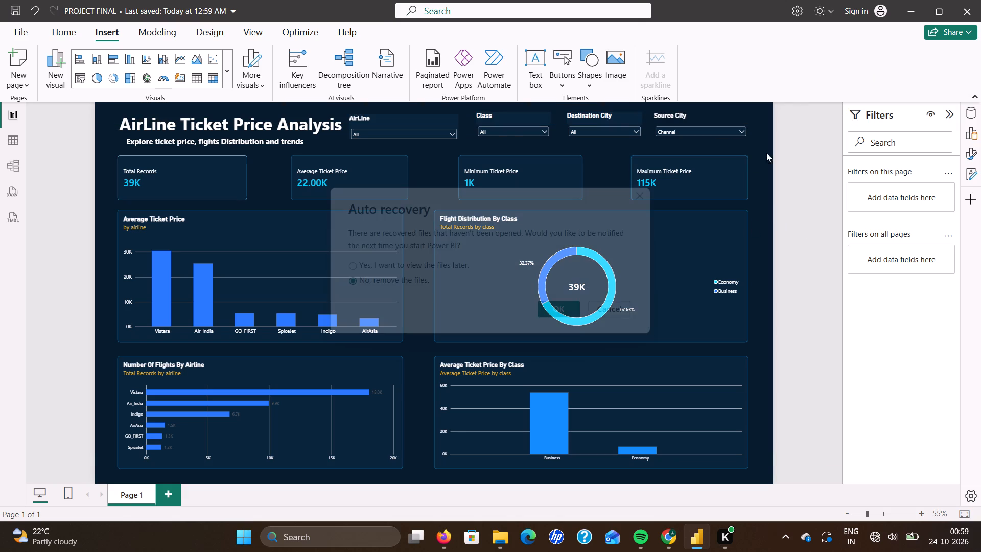
{"action": "left_click", "coordinate": [463, 264]}
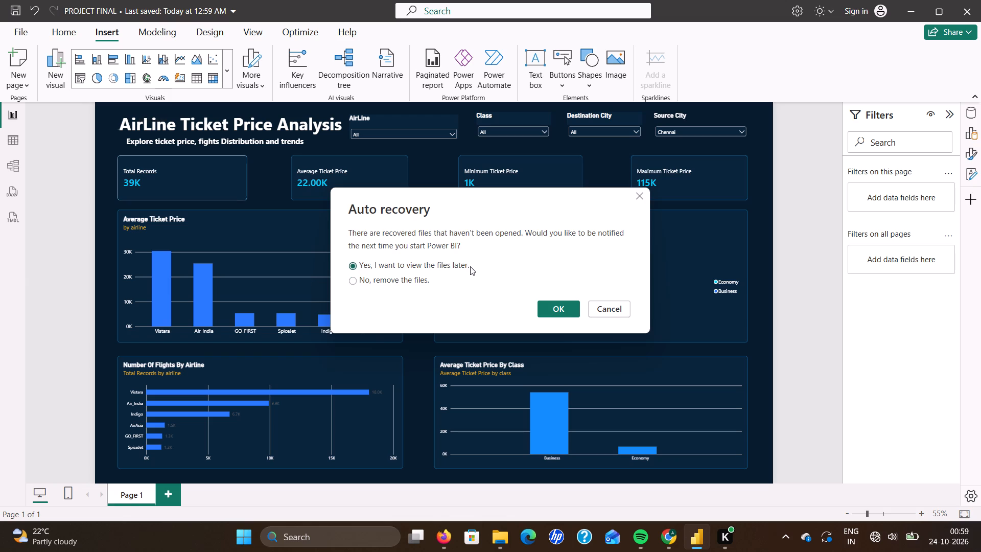
{"action": "left_click", "coordinate": [550, 305]}
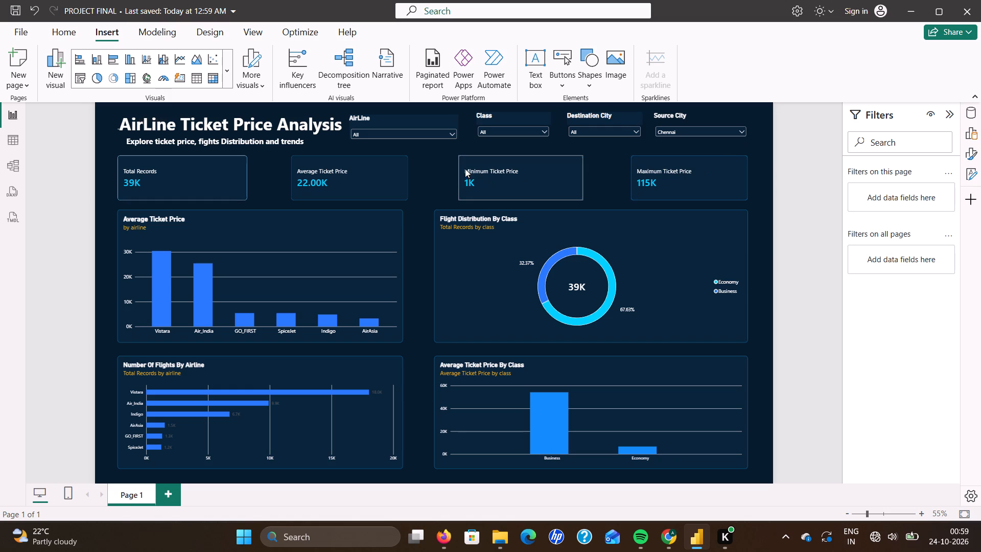
Check the airline choices offered by the AirLine slicer and close its list without selecting any.
{"action": "left_click", "coordinate": [452, 135]}
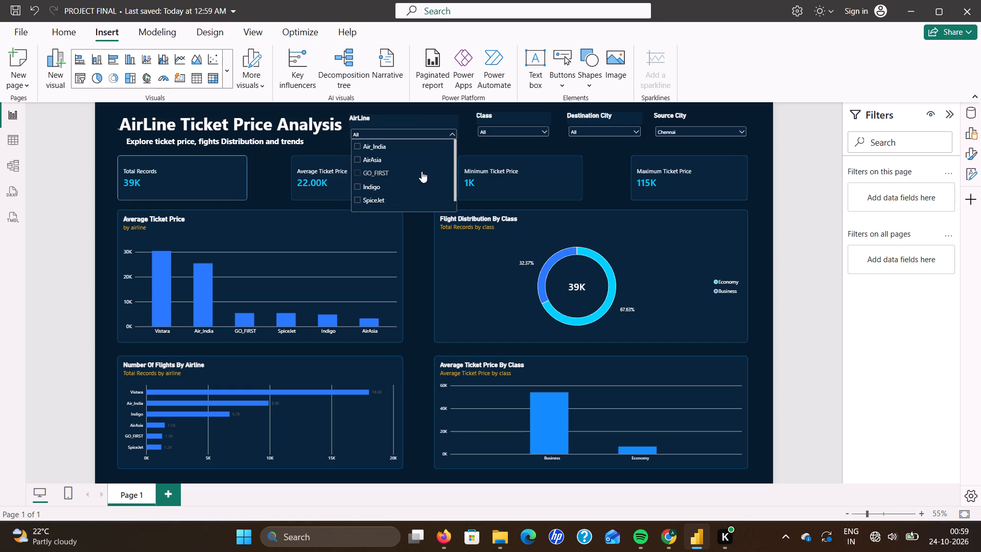
{"action": "left_click", "coordinate": [802, 152]}
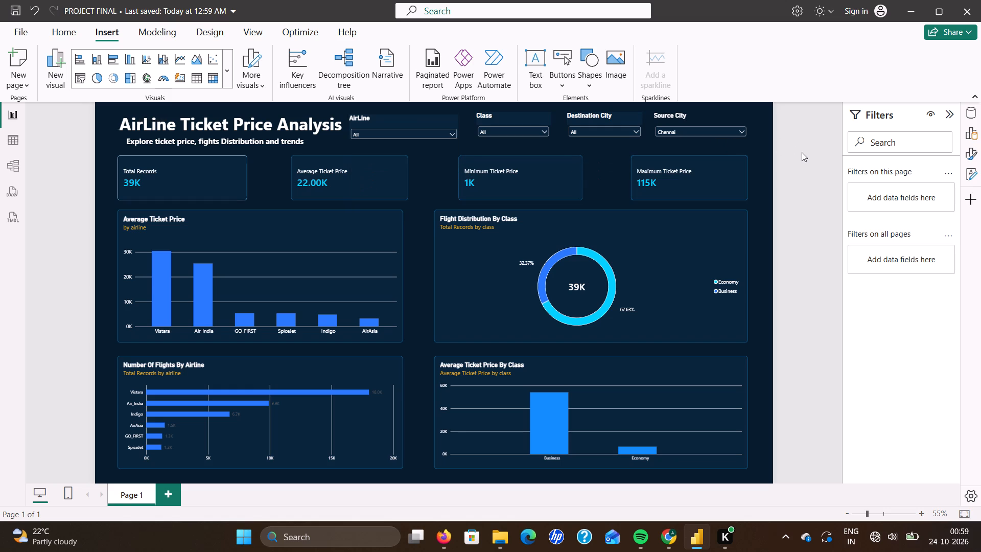
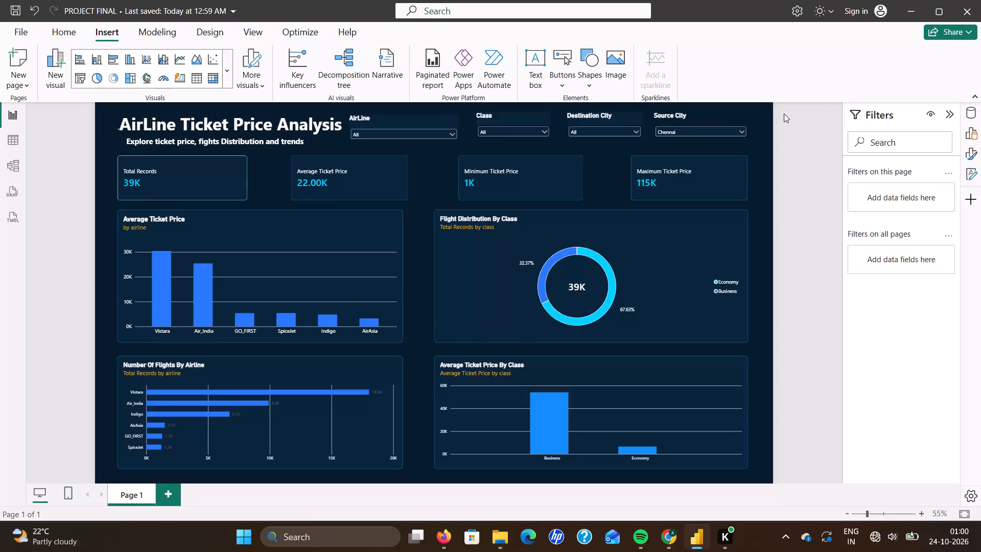
Set the title background color of the Source City slicer to #09243A.
{"action": "right_click", "coordinate": [723, 118]}
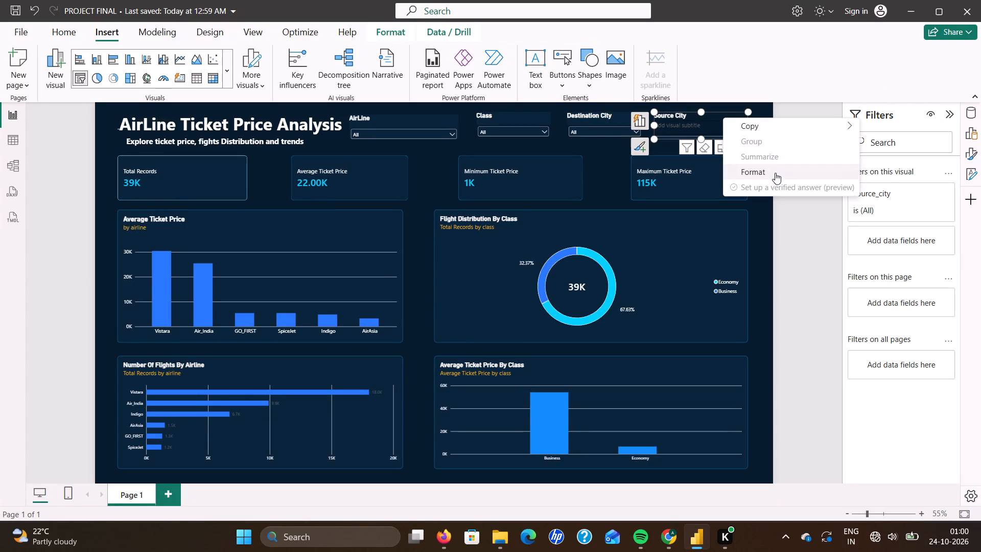
{"action": "left_click", "coordinate": [775, 173]}
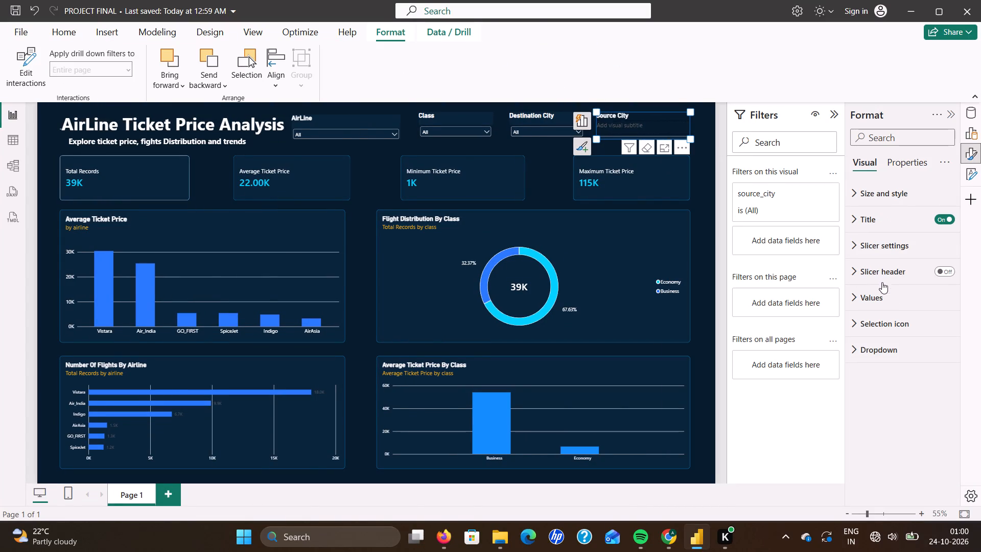
{"action": "left_click", "coordinate": [855, 221]}
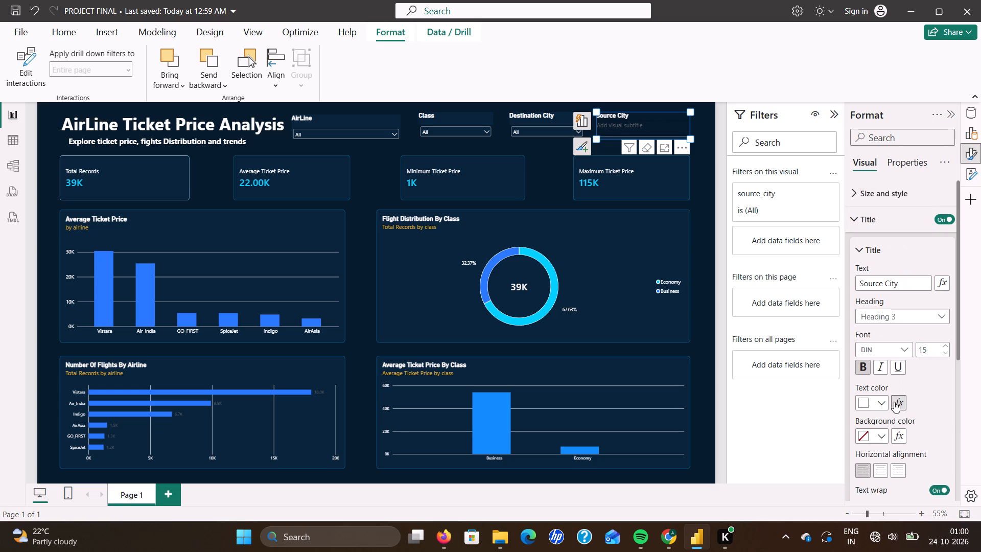
{"action": "left_click", "coordinate": [879, 441]}
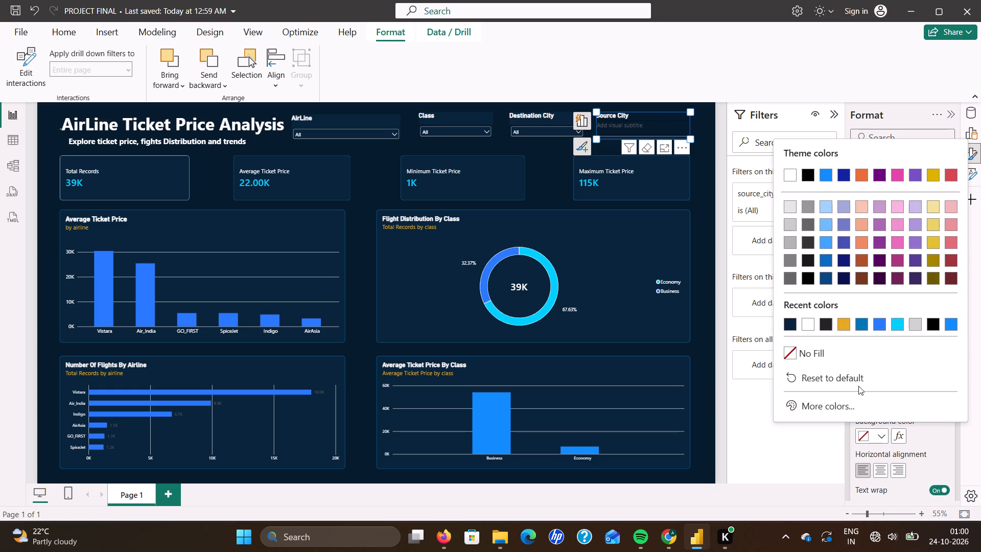
{"action": "left_click", "coordinate": [844, 406]}
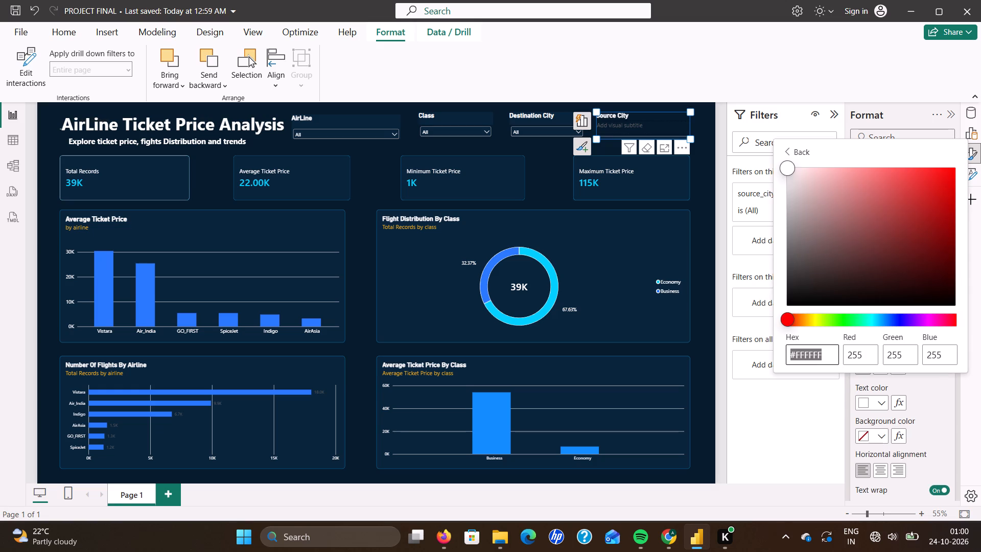
{"action": "left_click", "coordinate": [832, 359]}
{"action": "key", "text": "BackSpace"}
{"action": "key", "text": "BackSpace"}
{"action": "key", "text": "BackSpace"}
{"action": "key", "text": "BackSpace"}
{"action": "key", "text": "BackSpace"}
{"action": "key", "text": "BackSpace"}
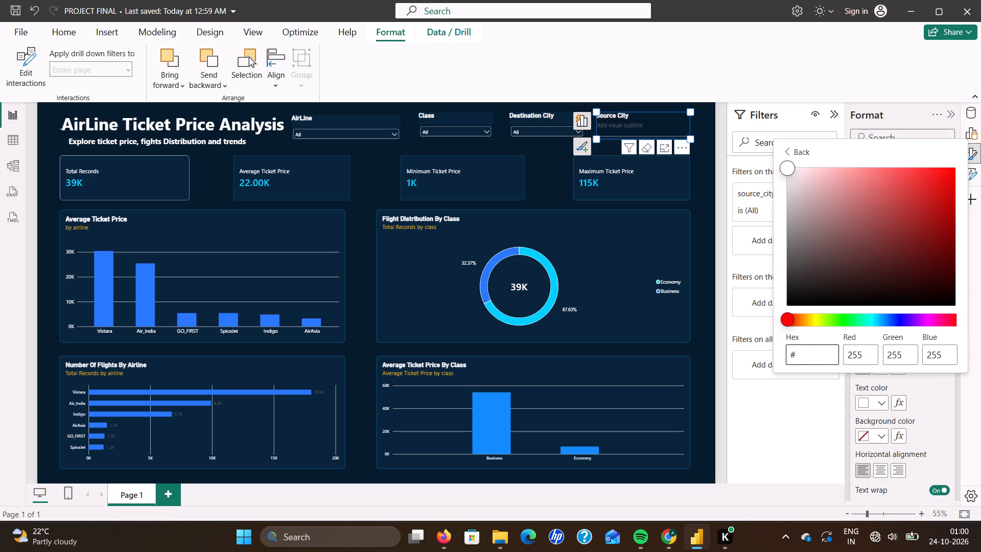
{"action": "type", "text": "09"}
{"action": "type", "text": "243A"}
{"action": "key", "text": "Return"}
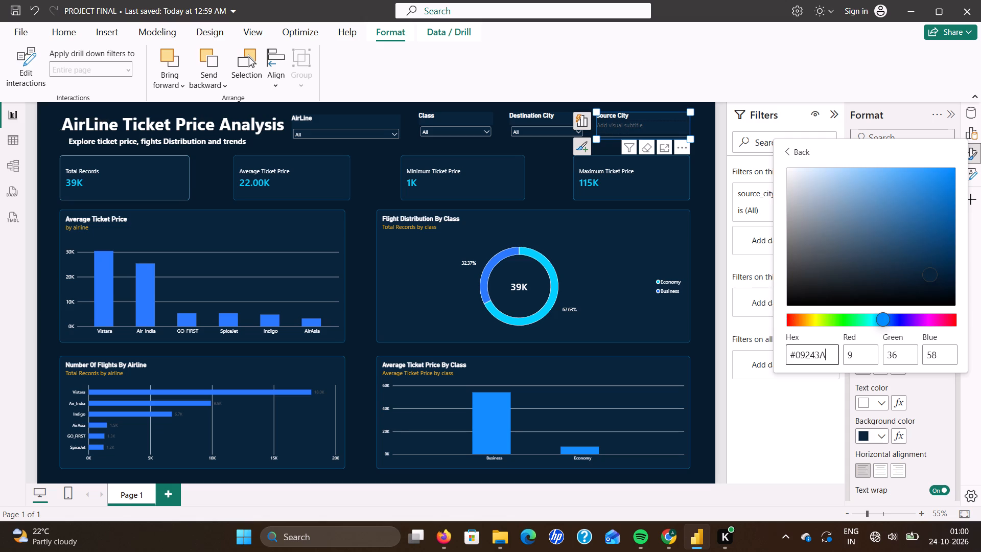
{"action": "left_click", "coordinate": [787, 153]}
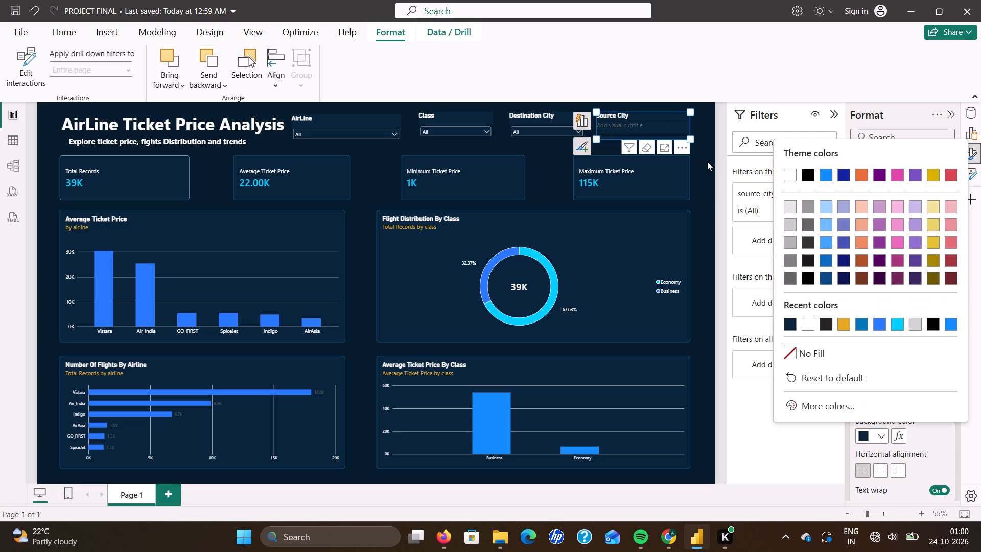
{"action": "left_click", "coordinate": [706, 162]}
{"action": "left_click", "coordinate": [699, 171]}
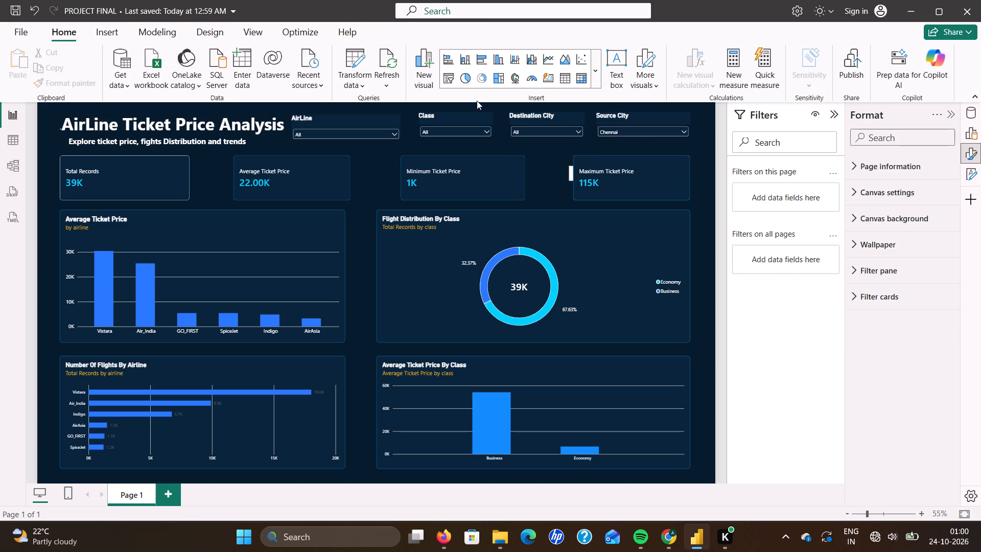
Move the AirLine slicer slightly toward the Class slicer, level with the other slicers, and narrow it from its right edge.
{"action": "left_click_drag", "start_coordinate": [361, 119], "coordinate": [368, 119]}
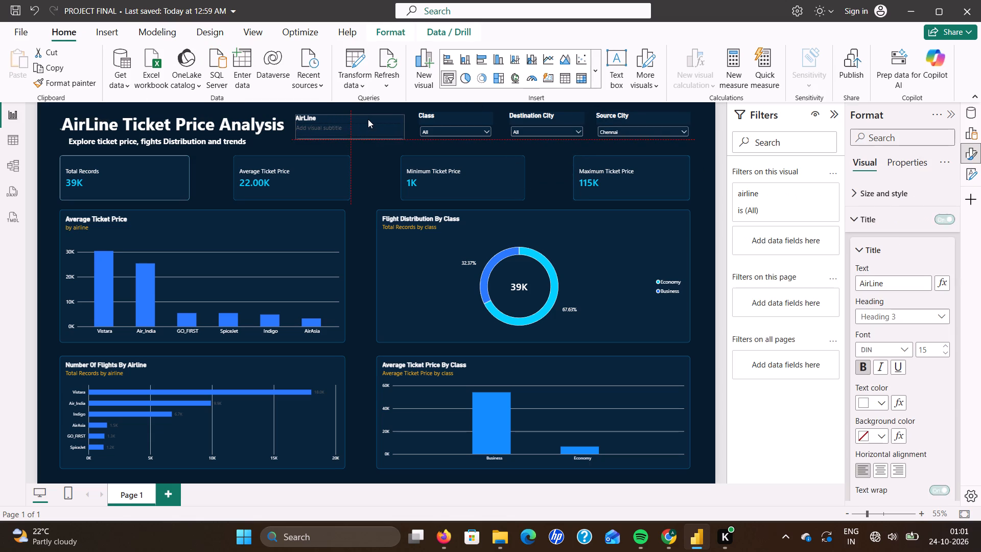
{"action": "left_click_drag", "start_coordinate": [368, 119], "coordinate": [369, 118]}
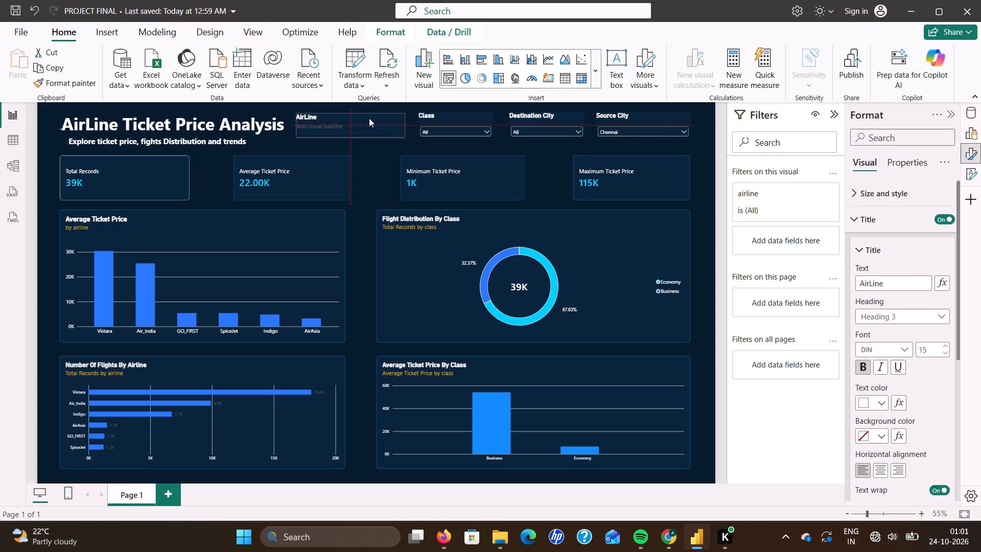
{"action": "left_click_drag", "start_coordinate": [369, 118], "coordinate": [370, 117]}
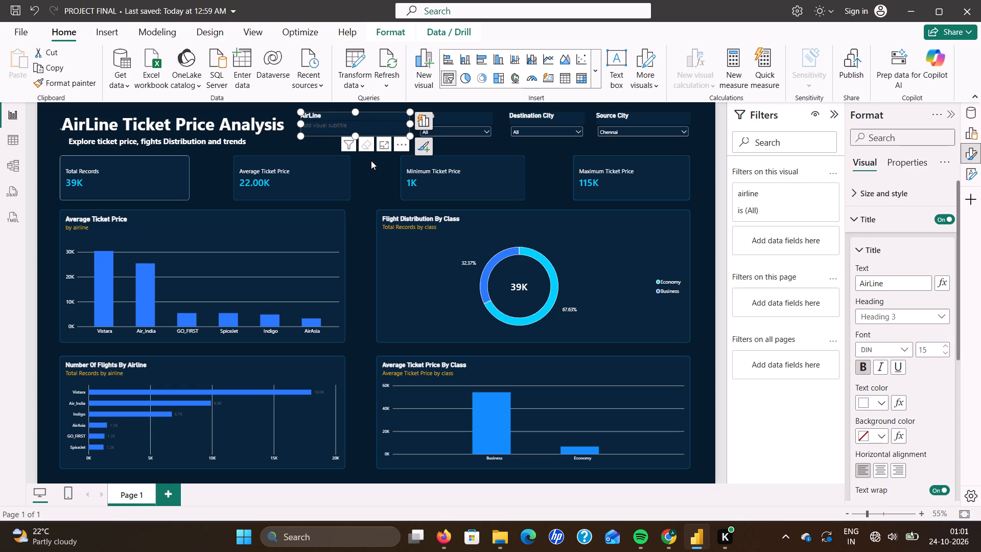
{"action": "left_click", "coordinate": [371, 160]}
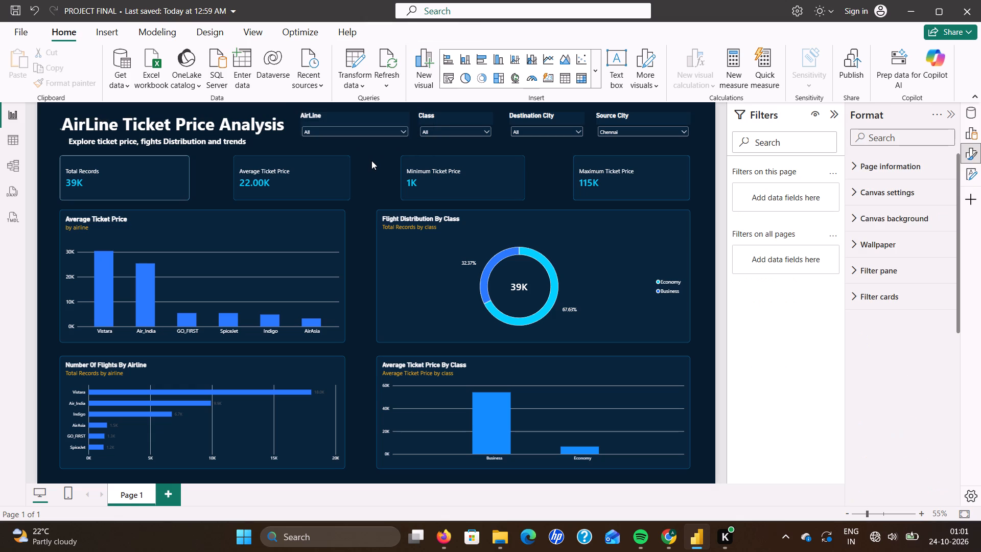
{"action": "left_click", "coordinate": [399, 120]}
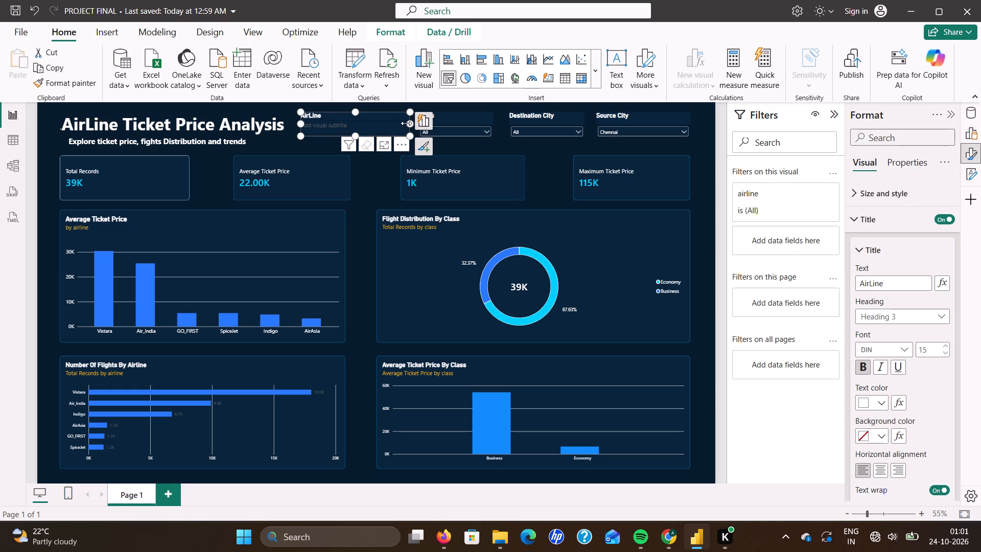
{"action": "left_click_drag", "start_coordinate": [406, 123], "coordinate": [393, 123]}
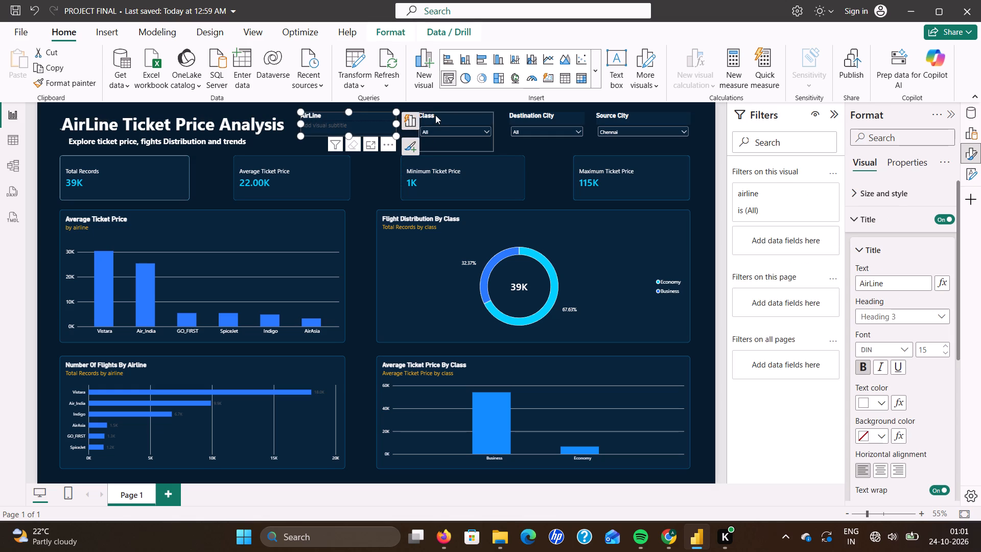
Widen the Class slicer slightly by extending its left edge toward the AirLine slicer.
{"action": "left_click", "coordinate": [435, 115]}
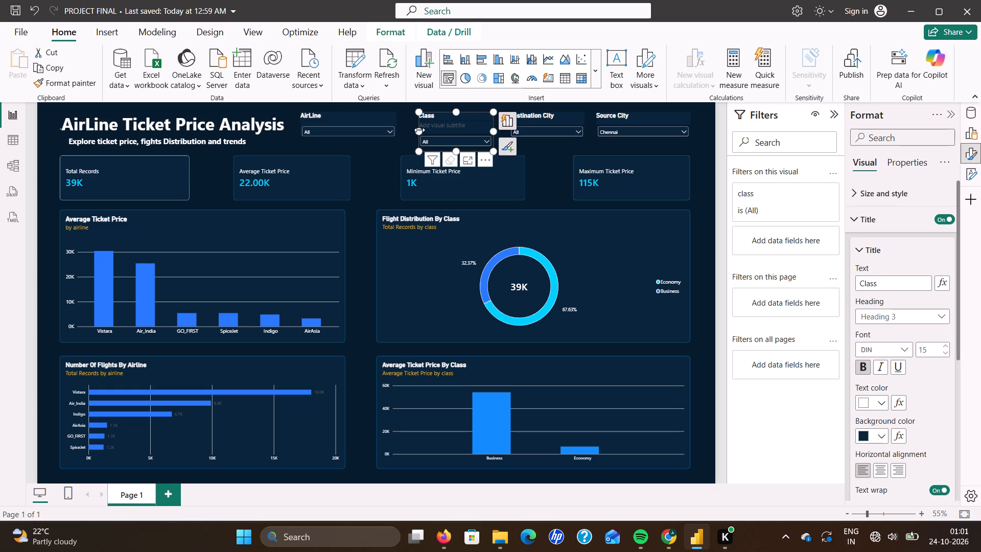
{"action": "left_click_drag", "start_coordinate": [417, 130], "coordinate": [415, 130]}
{"action": "left_click_drag", "start_coordinate": [415, 130], "coordinate": [407, 130]}
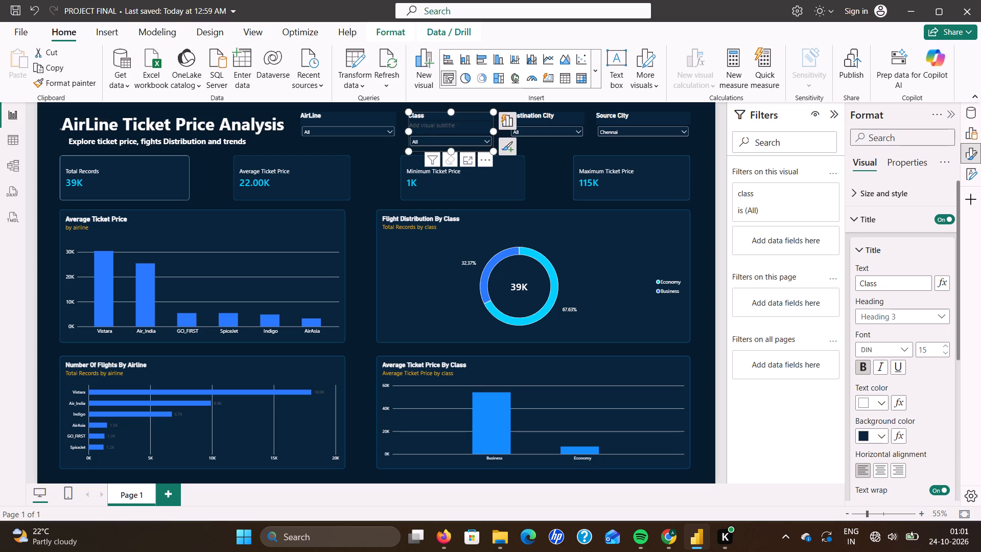
{"action": "left_click", "coordinate": [377, 147]}
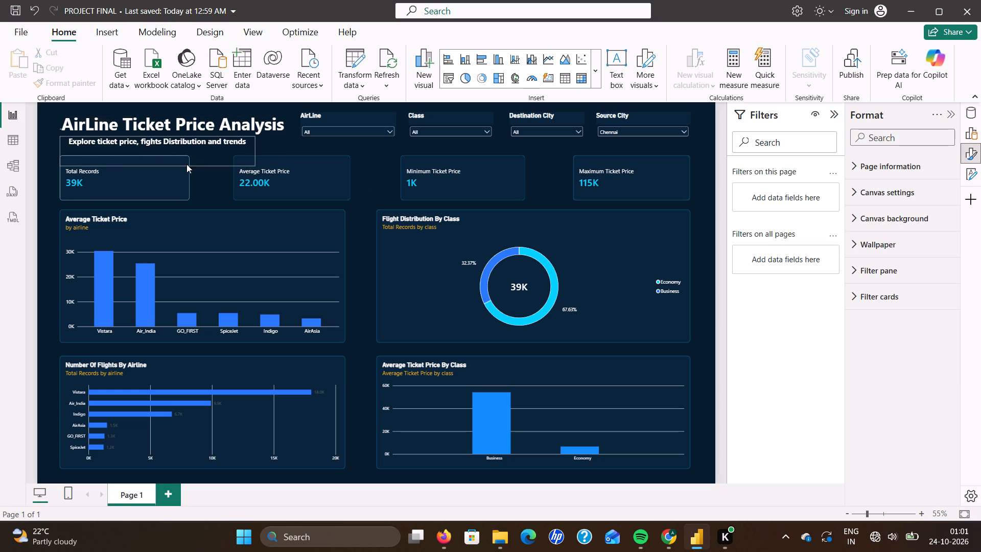
Replace the first letter of the AirLine Ticket Price Analysis title with a capital A at font size 32.
{"action": "left_click", "coordinate": [70, 125]}
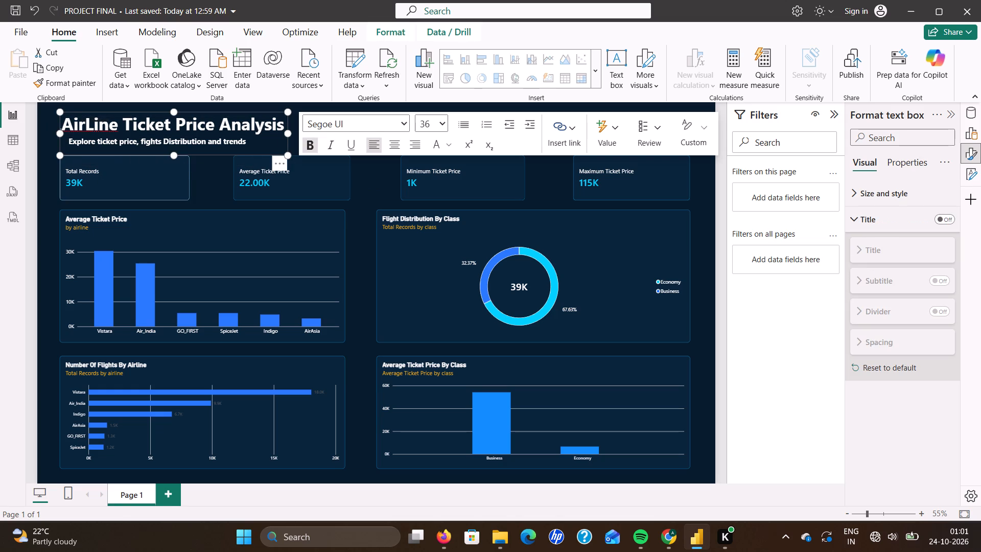
{"action": "key", "text": "BackSpace"}
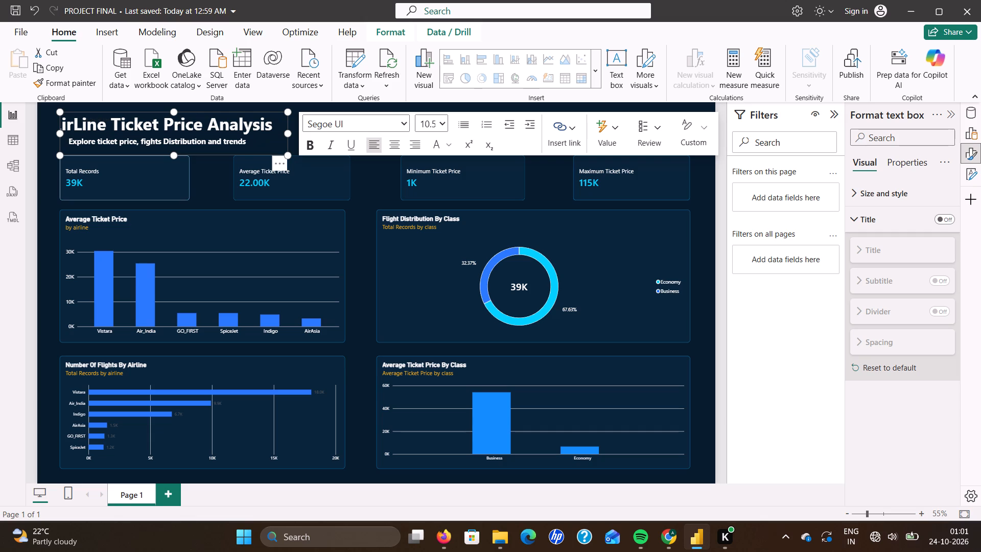
{"action": "key", "text": "a"}
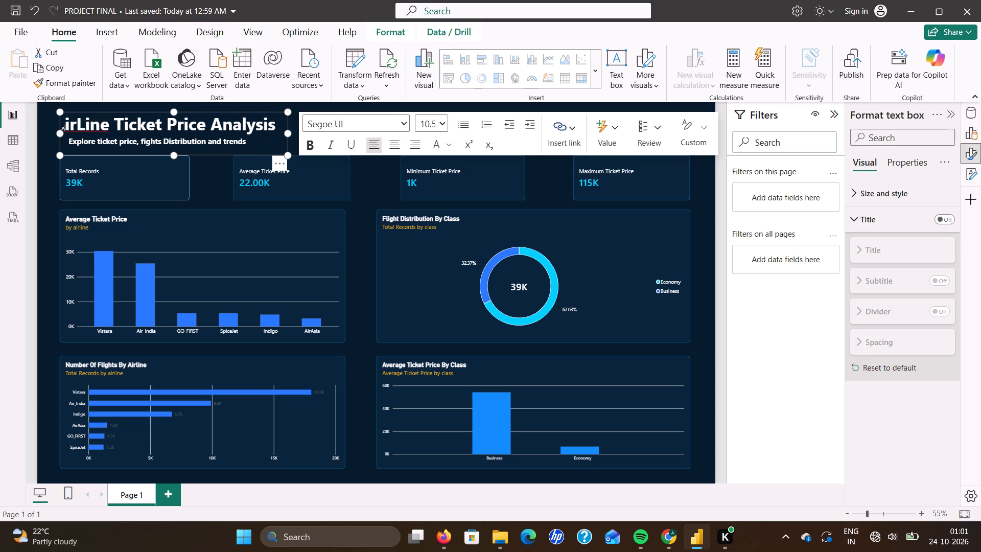
{"action": "key", "text": "BackSpace"}
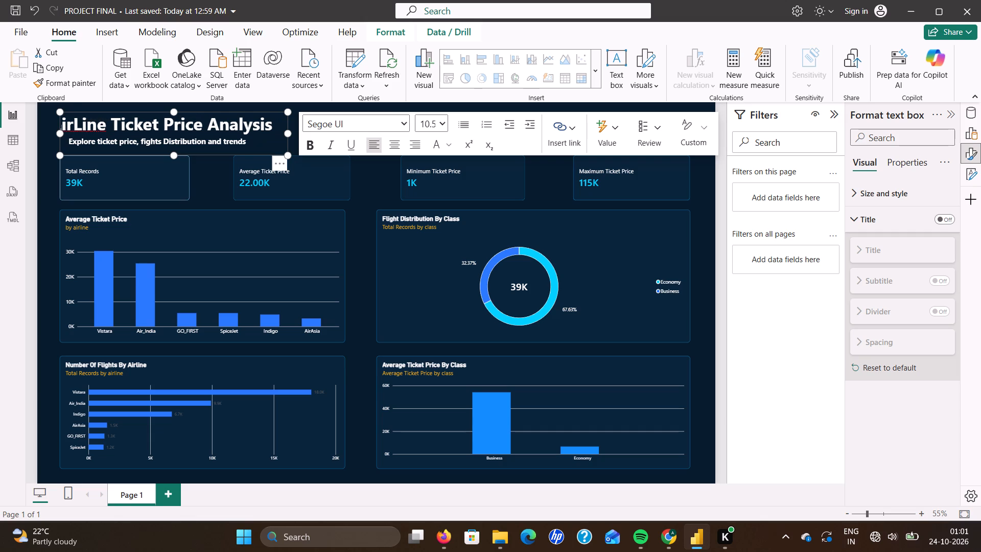
{"action": "left_click", "coordinate": [441, 124]}
{"action": "left_click", "coordinate": [424, 357]}
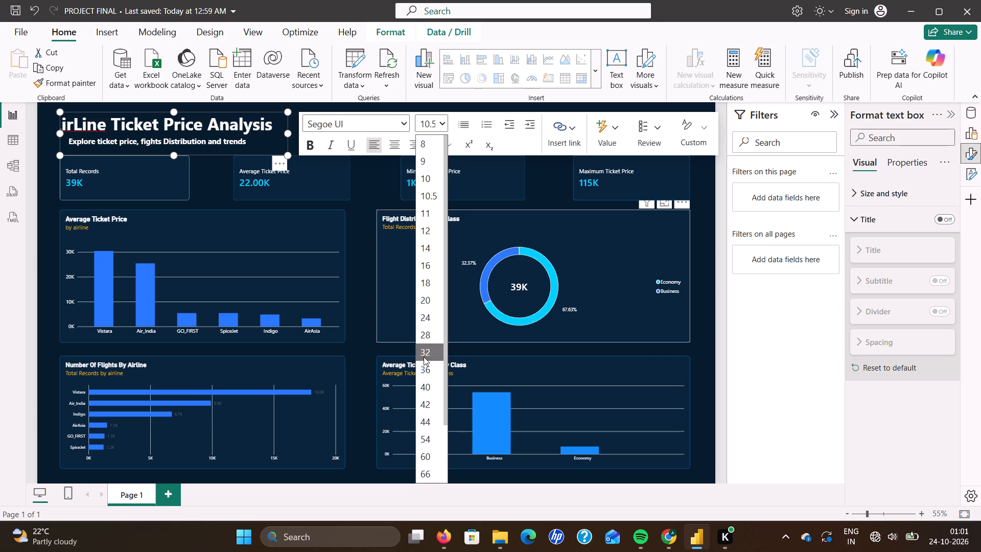
{"action": "key", "text": "a"}
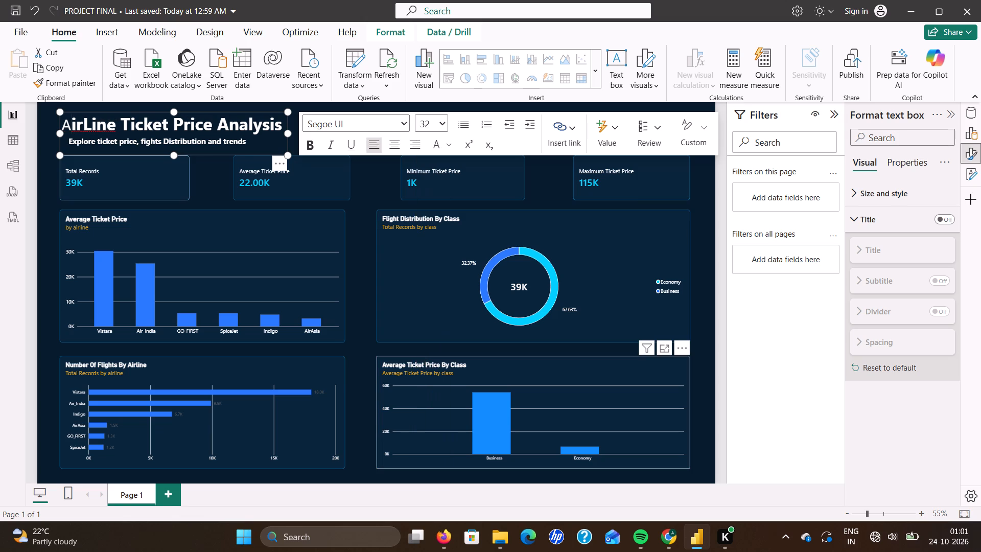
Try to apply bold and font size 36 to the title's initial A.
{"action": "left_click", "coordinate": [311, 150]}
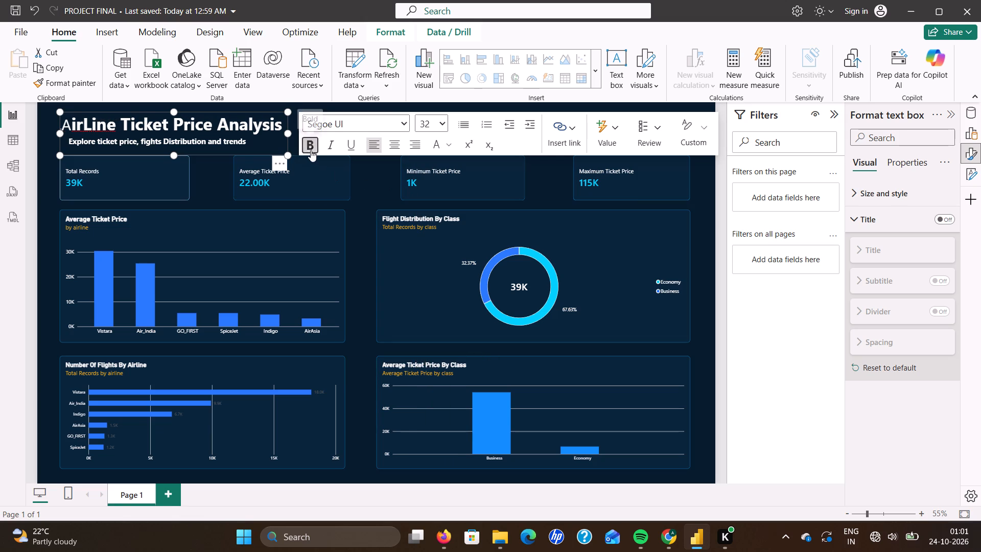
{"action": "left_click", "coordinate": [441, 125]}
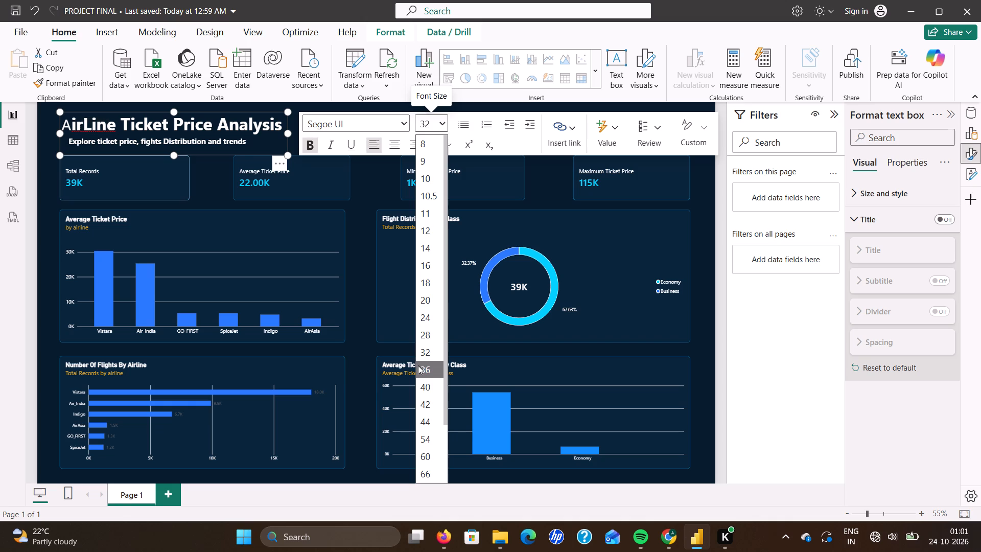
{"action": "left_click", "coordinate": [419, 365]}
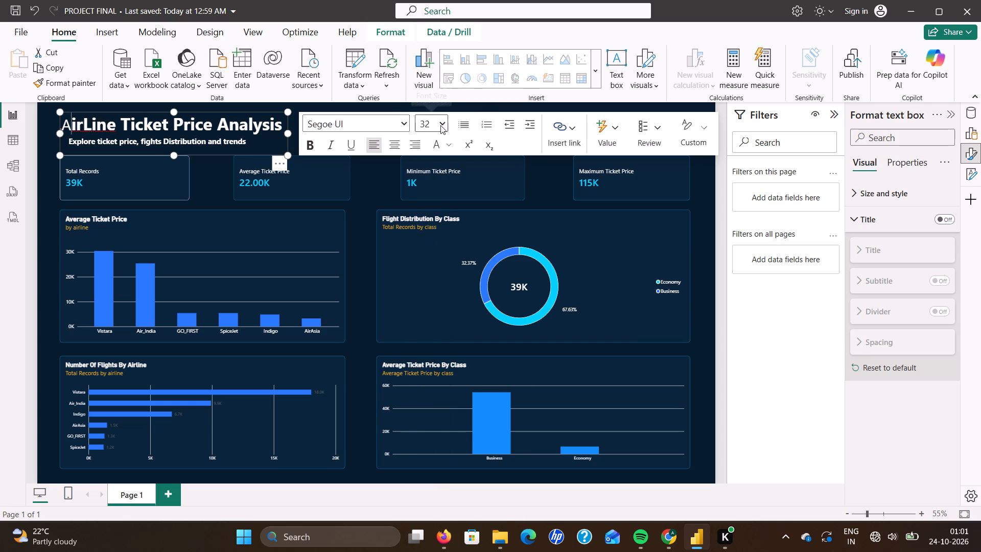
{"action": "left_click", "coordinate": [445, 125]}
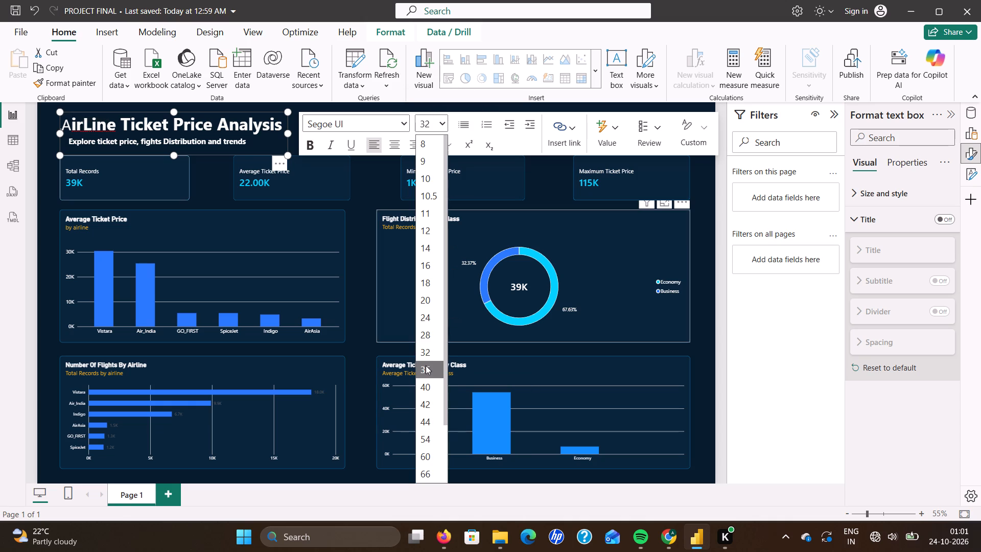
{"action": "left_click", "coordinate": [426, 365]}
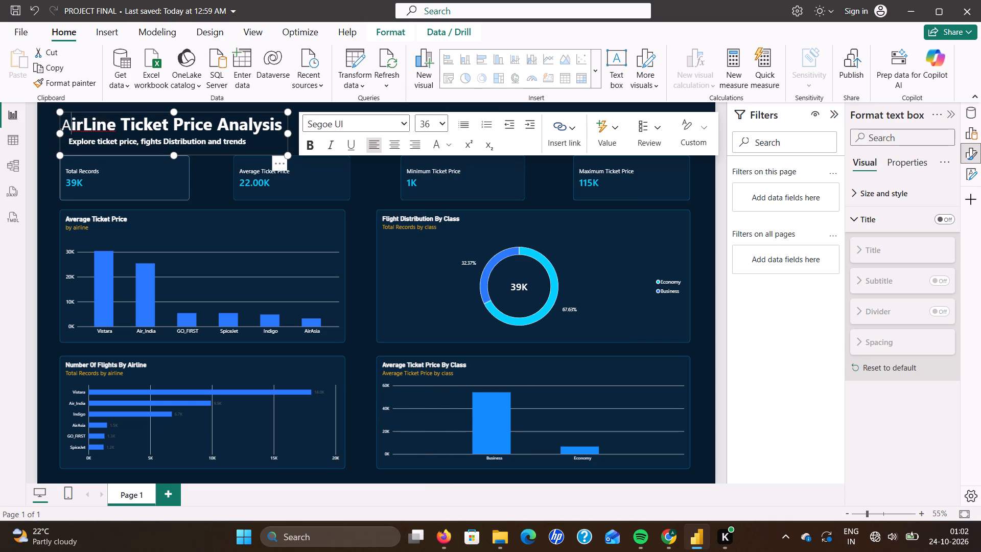
Set the font size of the initial A in the dashboard title to 36.
{"action": "left_click_drag", "start_coordinate": [63, 120], "coordinate": [71, 120]}
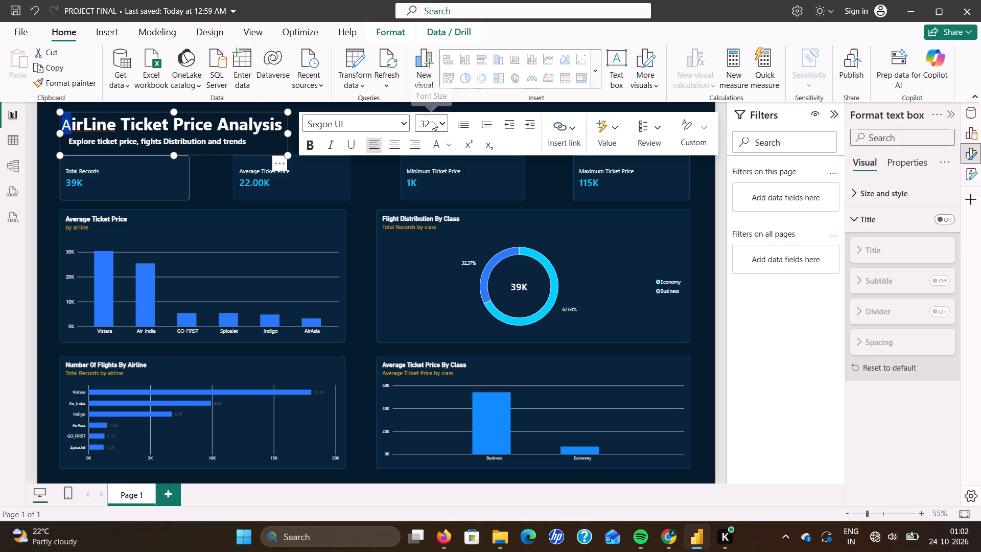
{"action": "left_click", "coordinate": [441, 122]}
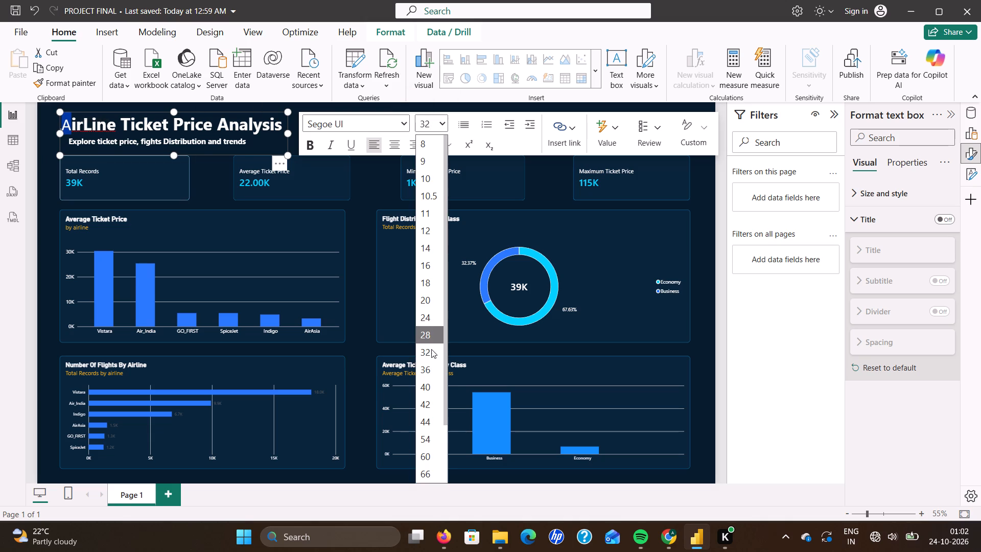
{"action": "left_click", "coordinate": [431, 349]}
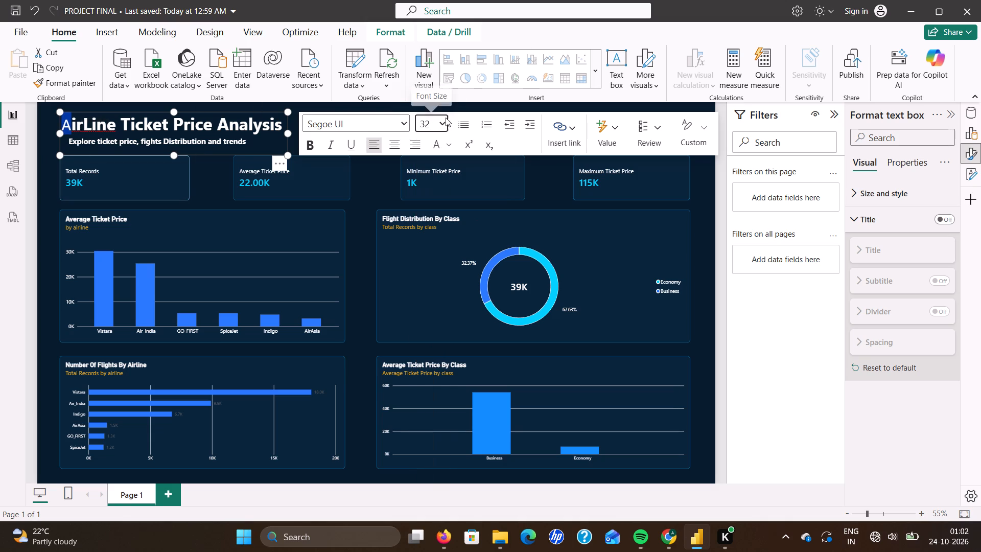
{"action": "left_click", "coordinate": [442, 121]}
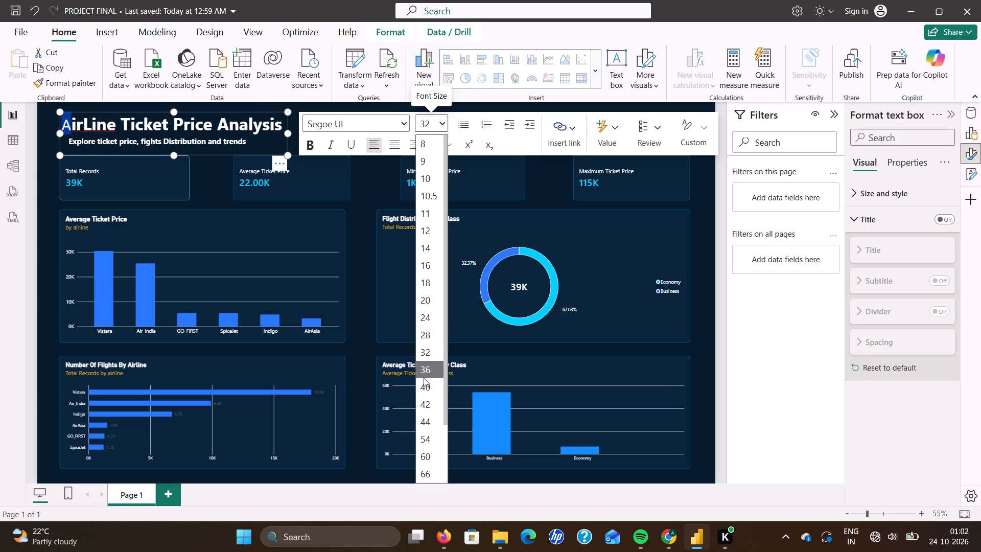
{"action": "left_click", "coordinate": [427, 369]}
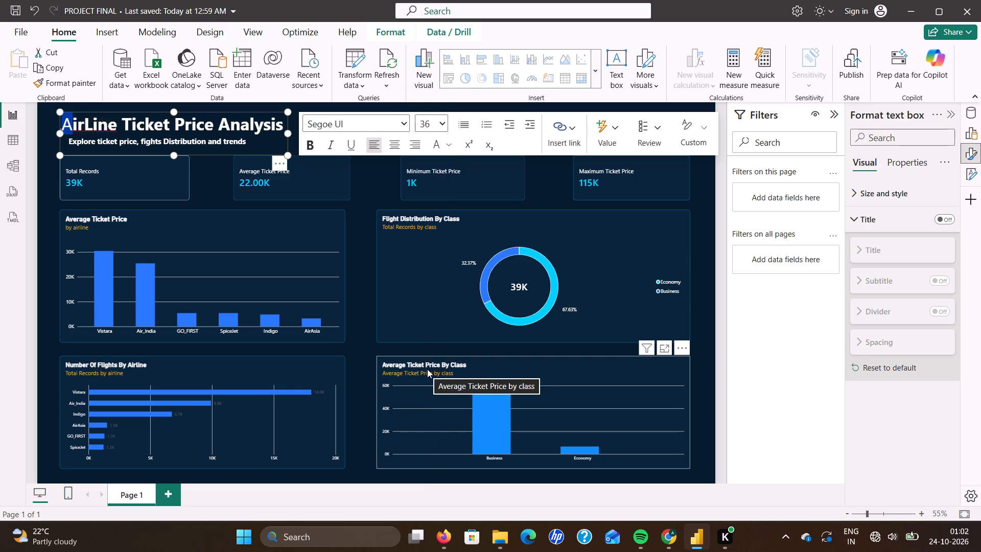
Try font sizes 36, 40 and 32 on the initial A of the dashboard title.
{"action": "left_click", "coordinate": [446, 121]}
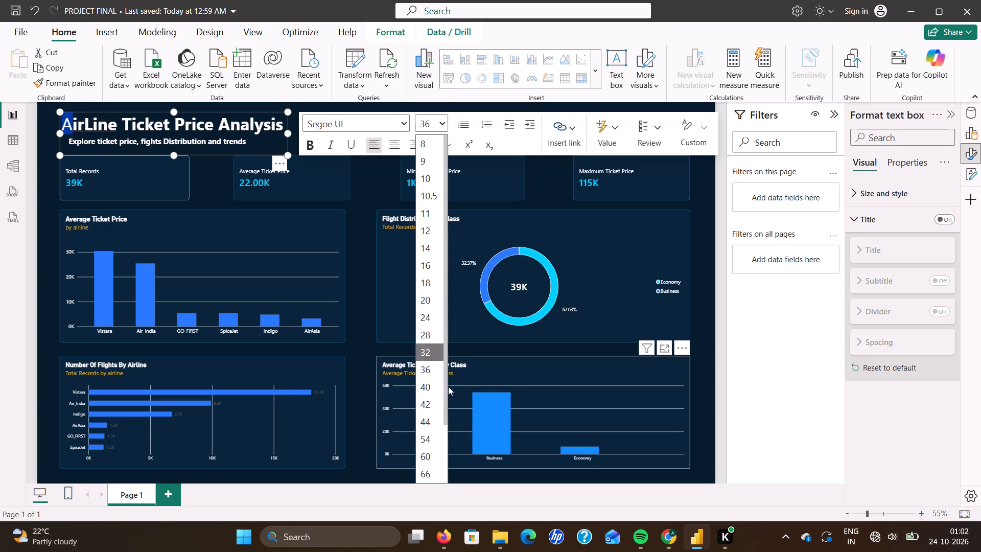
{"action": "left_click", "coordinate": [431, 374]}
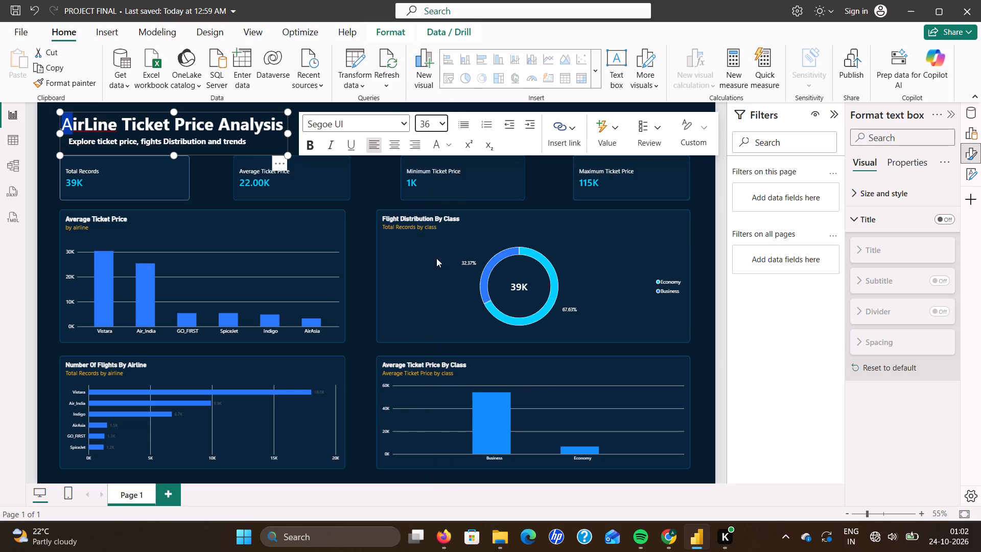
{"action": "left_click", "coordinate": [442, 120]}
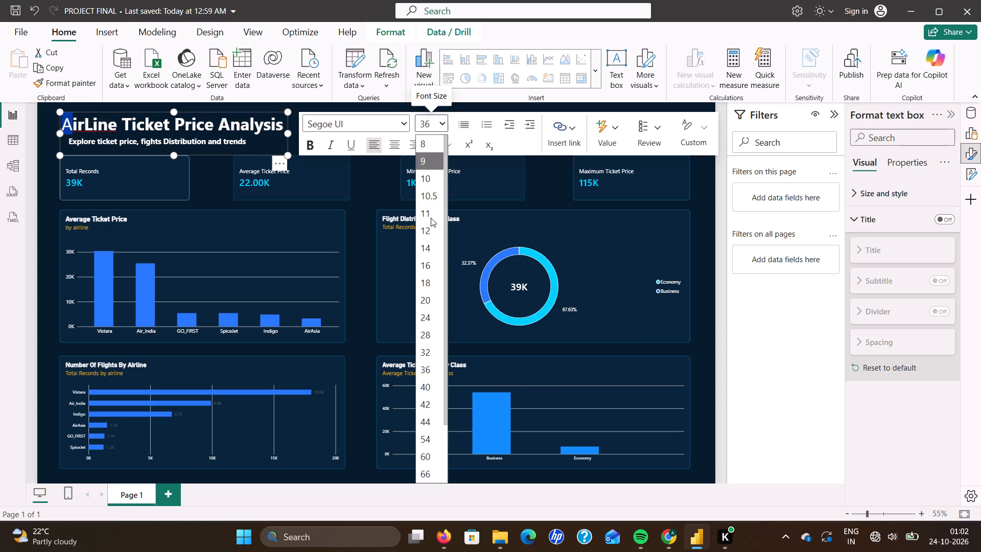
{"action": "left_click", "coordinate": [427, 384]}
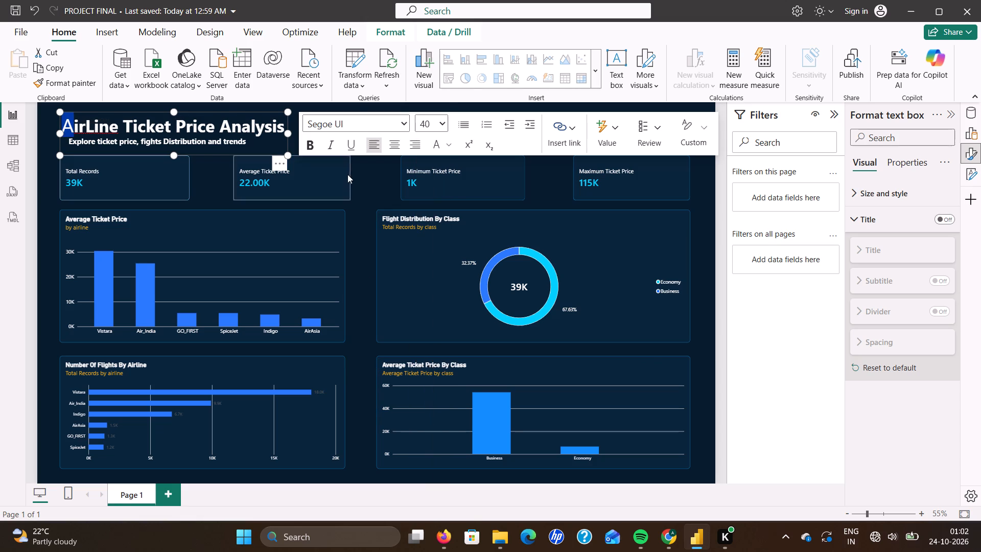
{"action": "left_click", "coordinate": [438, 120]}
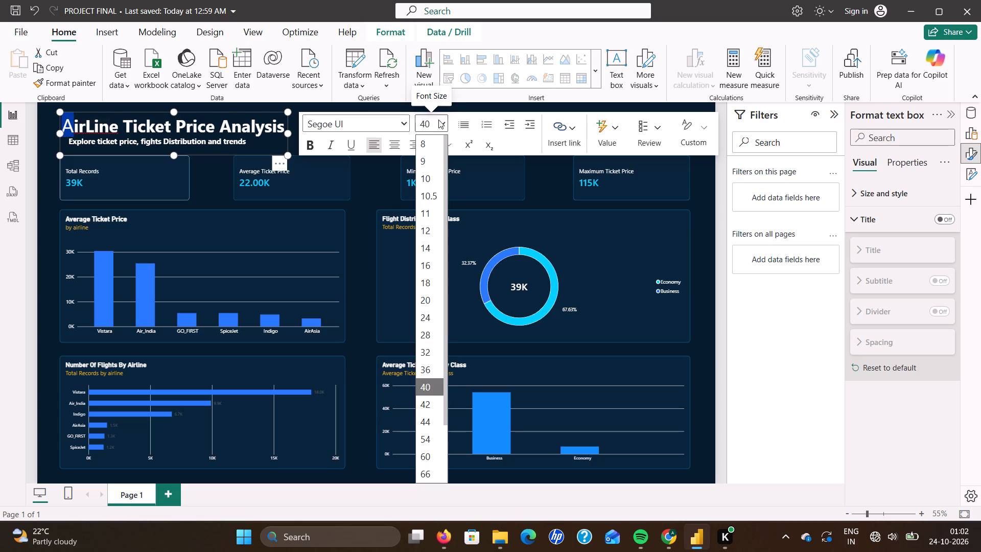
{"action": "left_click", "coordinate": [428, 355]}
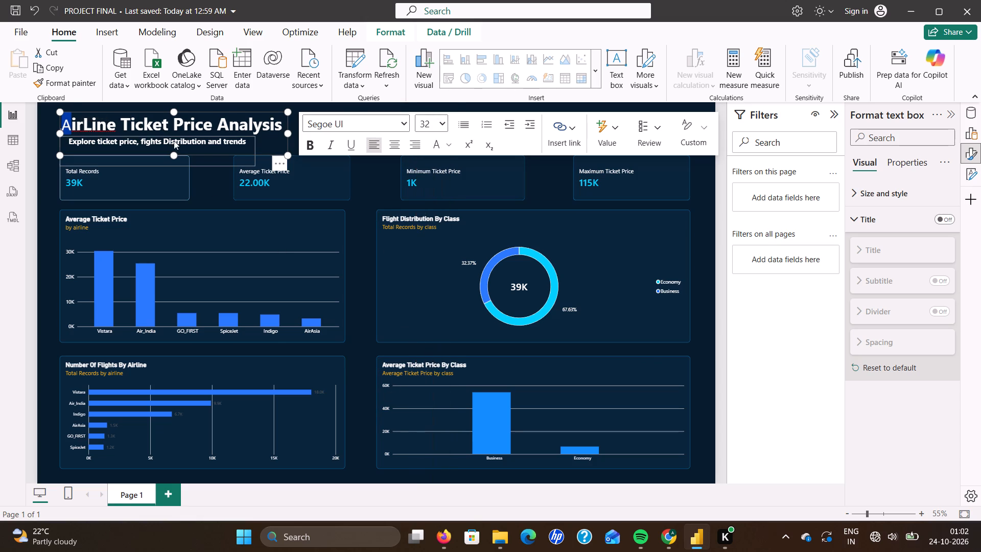
Make the initial A of the AirLine Ticket Price Analysis title bold at font size 36, and deselect the text box.
{"action": "left_click", "coordinate": [155, 124]}
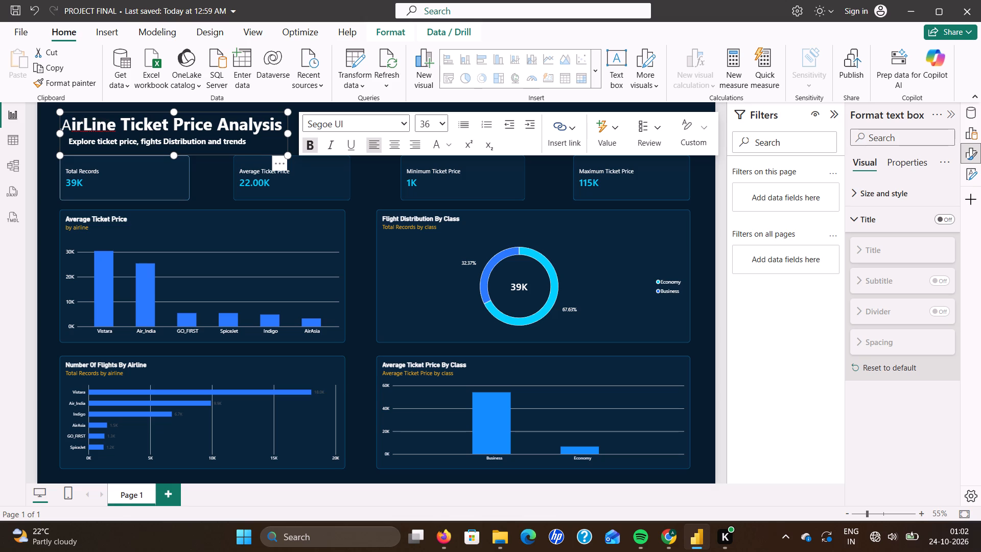
{"action": "left_click", "coordinate": [131, 124]}
{"action": "left_click_drag", "start_coordinate": [71, 125], "coordinate": [64, 125]}
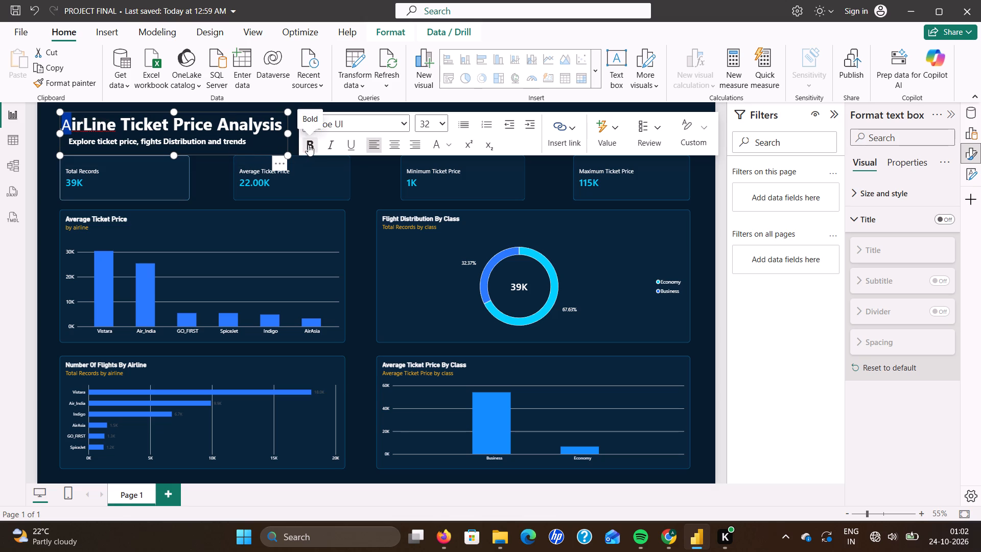
{"action": "left_click", "coordinate": [308, 145]}
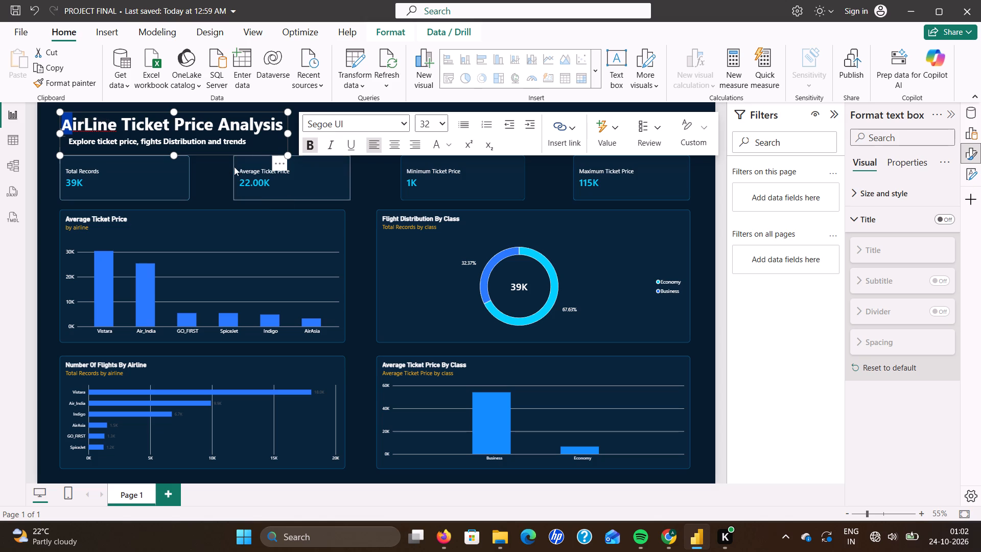
{"action": "left_click", "coordinate": [441, 125]}
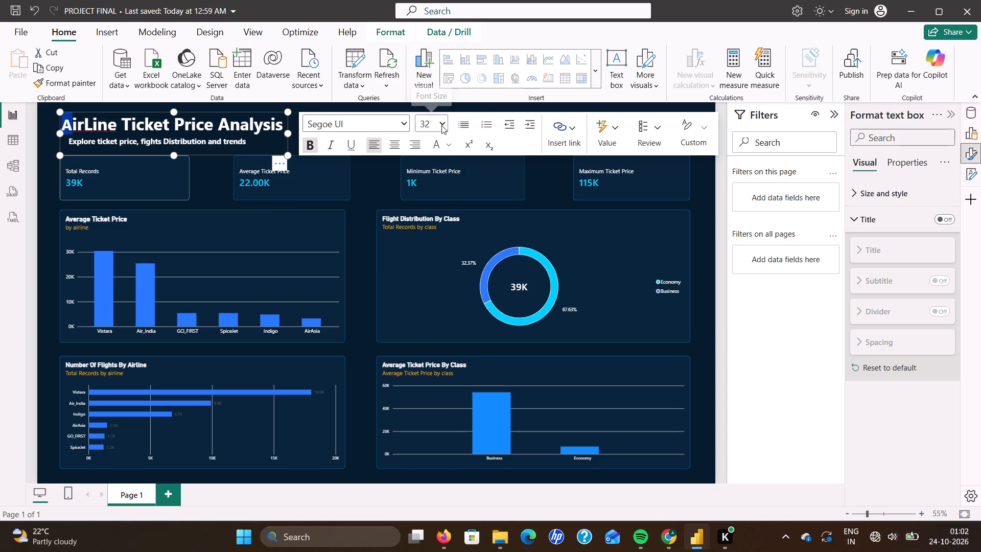
{"action": "left_click", "coordinate": [424, 372]}
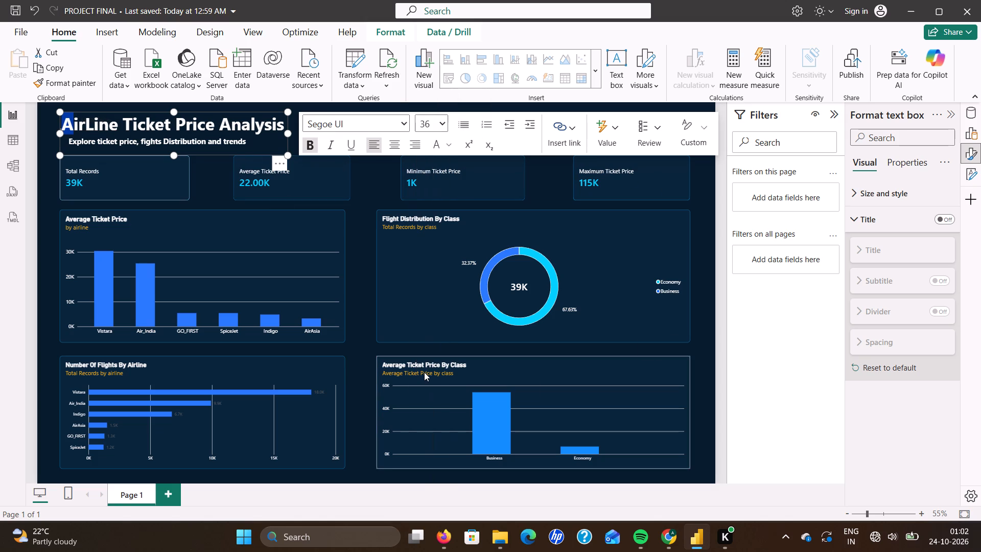
{"action": "left_click", "coordinate": [698, 257]}
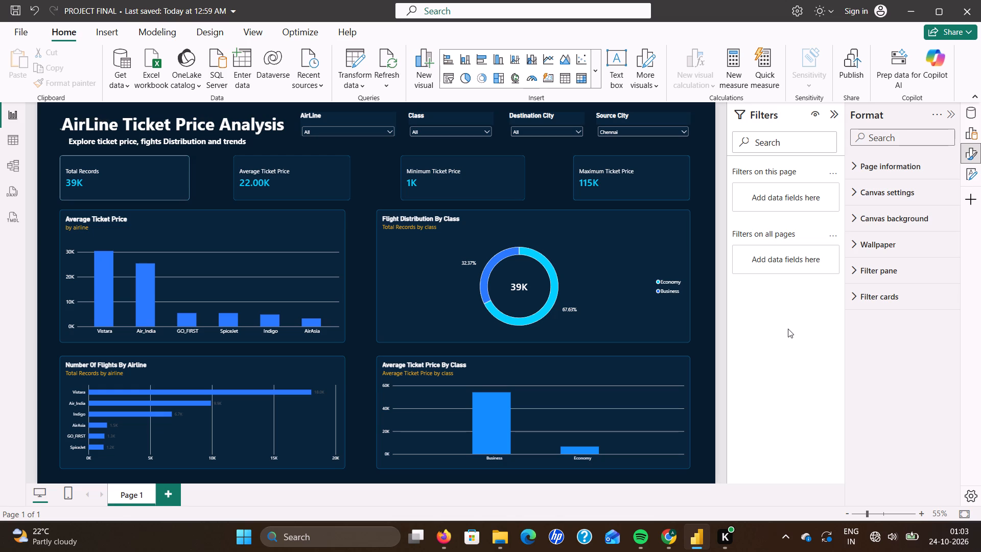
Open the Snipping Tool in screen-recording mode and mark a capture area of about 1350 by 760 pixels around the whole dashboard.
{"action": "key", "text": "Print"}
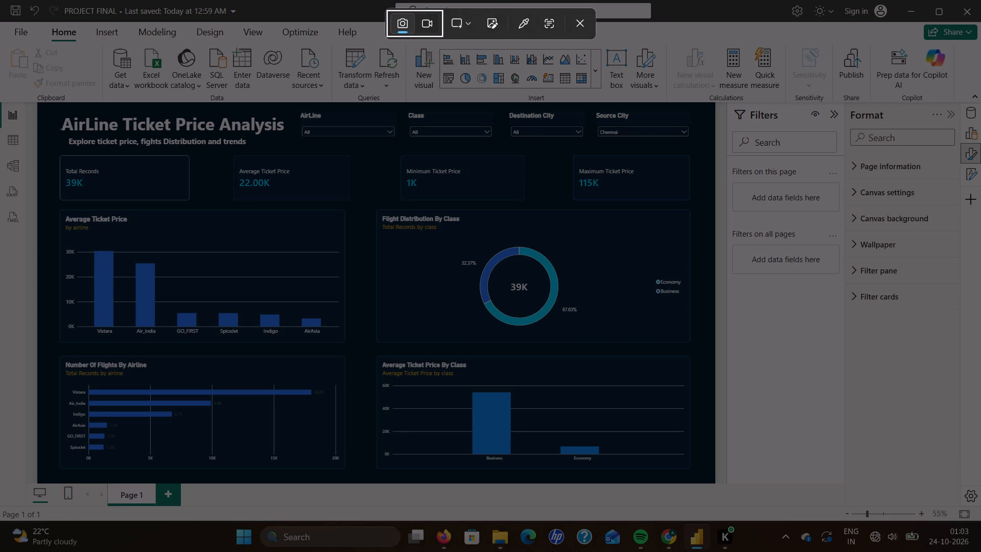
{"action": "left_click", "coordinate": [584, 21]}
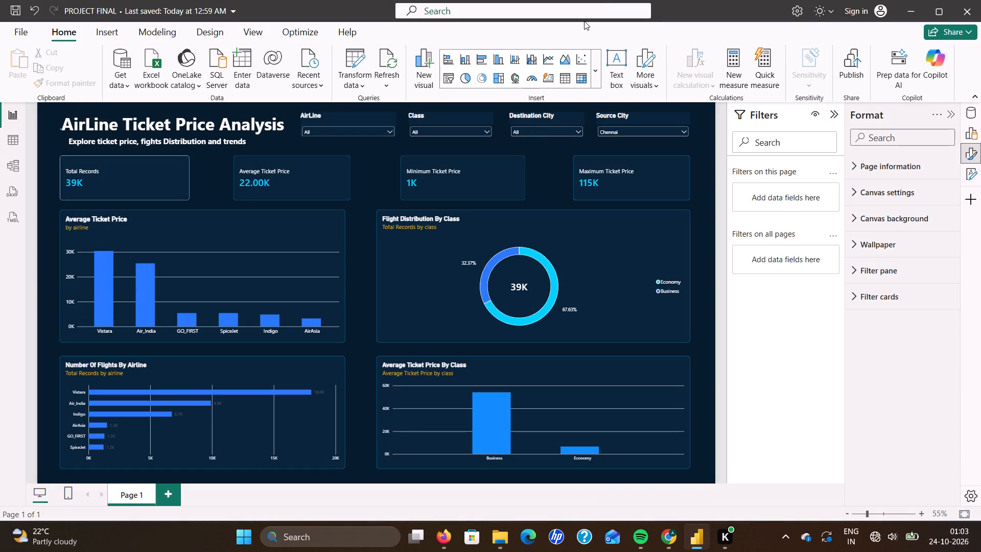
{"action": "key", "text": "Print"}
{"action": "key", "text": "BackSpace"}
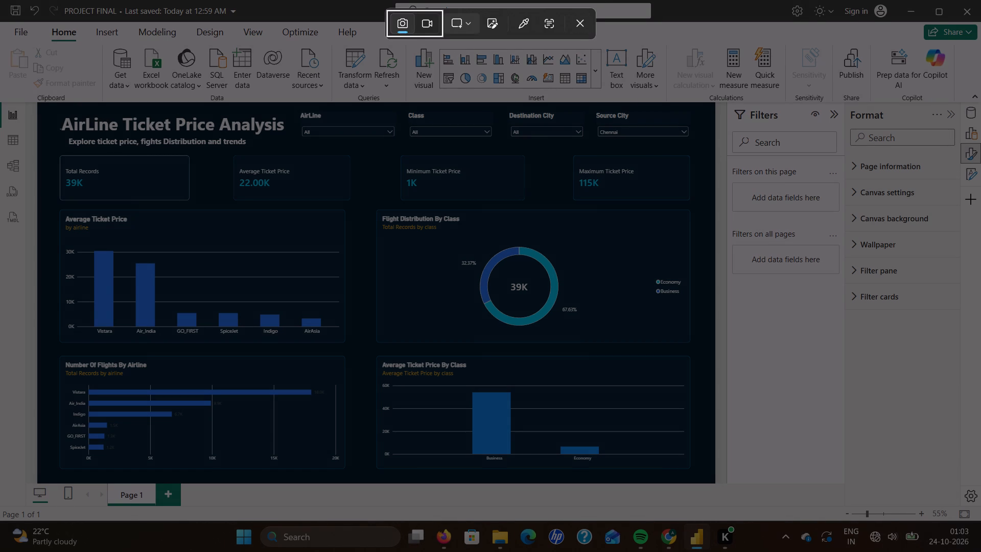
{"action": "left_click", "coordinate": [429, 27]}
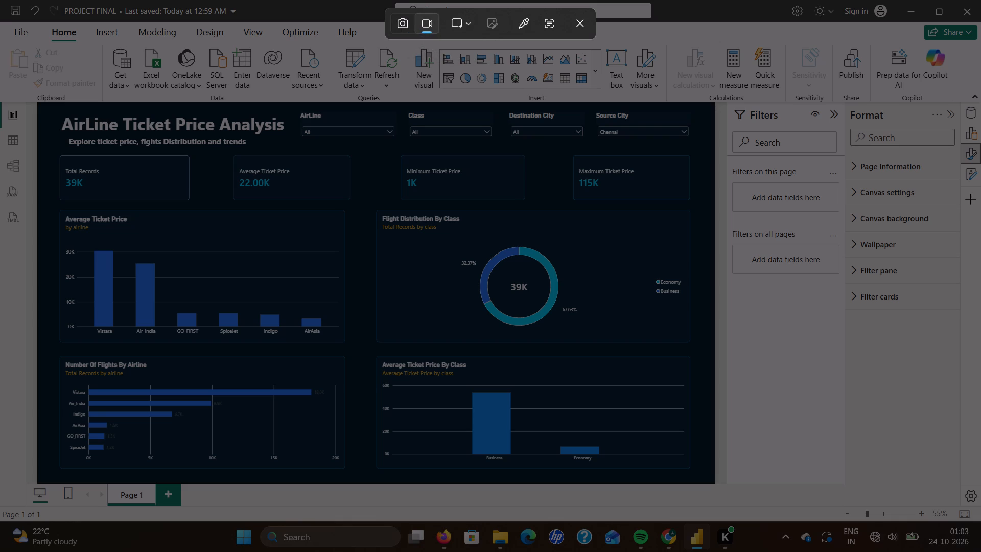
{"action": "left_click_drag", "start_coordinate": [32, 97], "coordinate": [178, 252]}
{"action": "scroll", "coordinate": [162, 239], "scroll_direction": "up", "scroll_amount": 1}
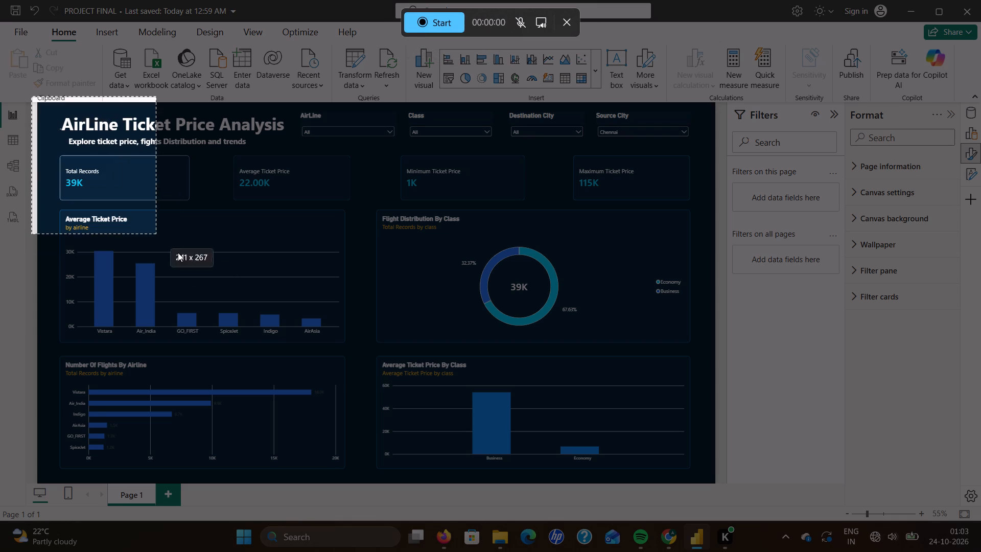
{"action": "scroll", "coordinate": [178, 252], "scroll_direction": "up", "scroll_amount": 1}
{"action": "left_click_drag", "start_coordinate": [178, 252], "coordinate": [617, 457]}
{"action": "scroll", "coordinate": [443, 436], "scroll_direction": "right", "scroll_amount": 1}
{"action": "scroll", "coordinate": [607, 451], "scroll_direction": "right", "scroll_amount": 1}
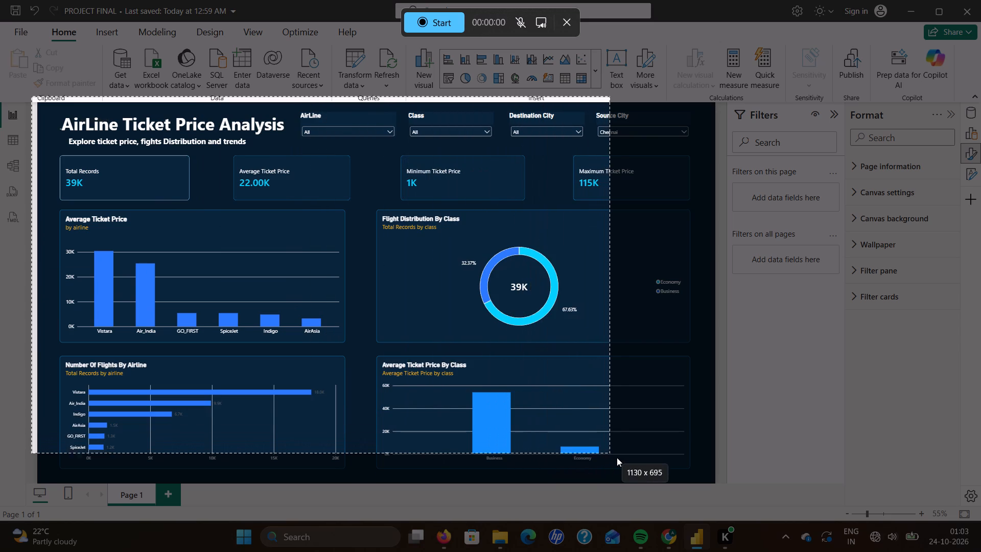
{"action": "scroll", "coordinate": [617, 457], "scroll_direction": "right", "scroll_amount": 1}
{"action": "left_click_drag", "start_coordinate": [617, 457], "coordinate": [720, 492]}
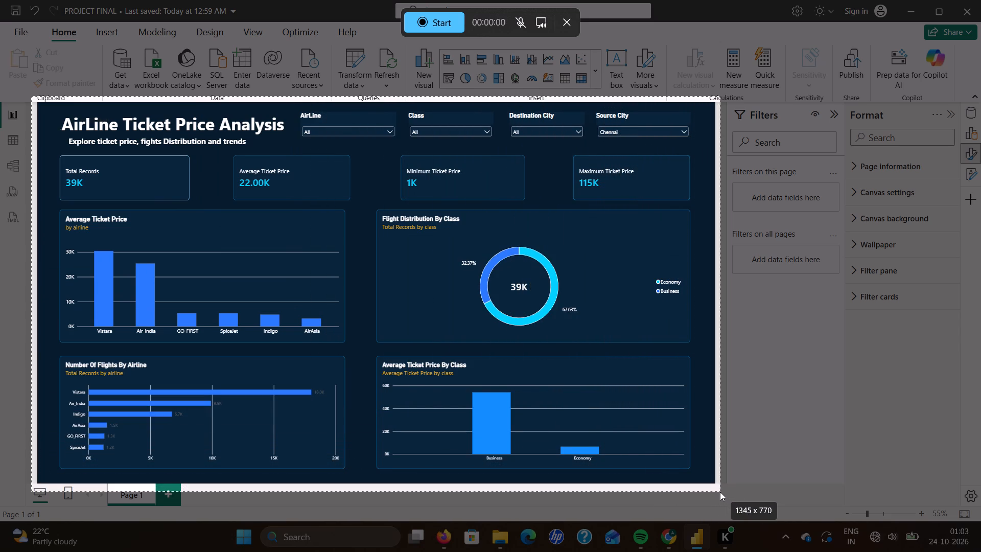
{"action": "left_click_drag", "start_coordinate": [720, 492], "coordinate": [722, 487]}
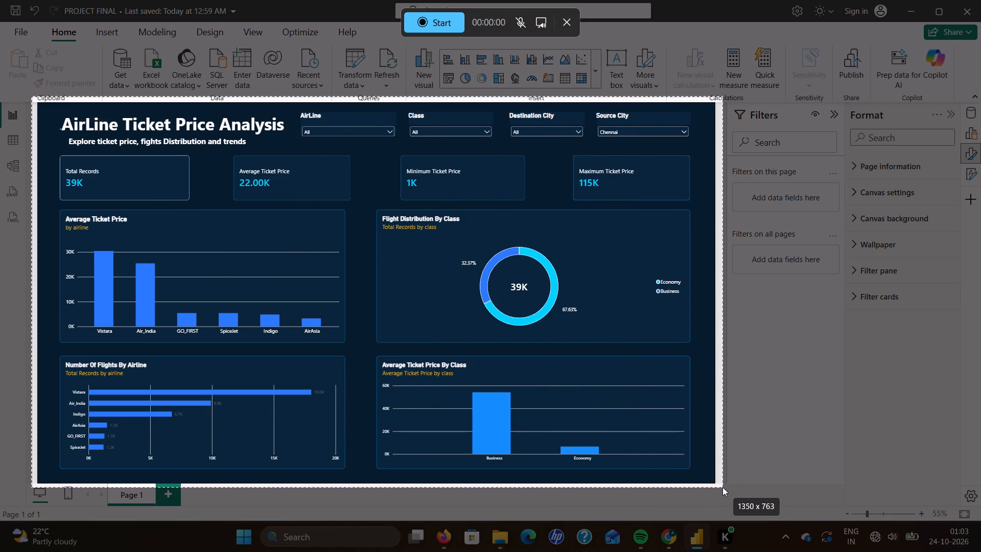
{"action": "left_click_drag", "start_coordinate": [722, 487], "coordinate": [718, 494]}
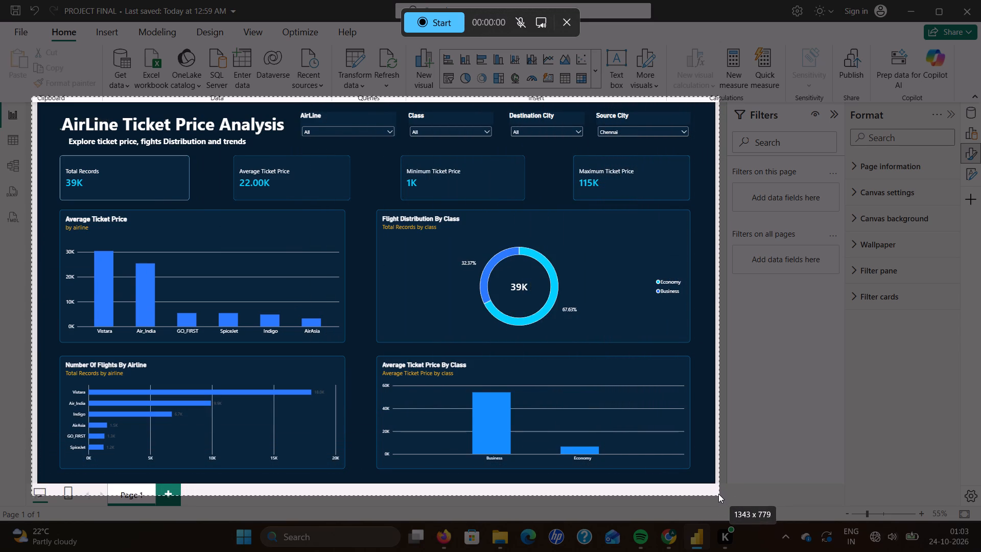
{"action": "left_click_drag", "start_coordinate": [718, 494], "coordinate": [718, 487]}
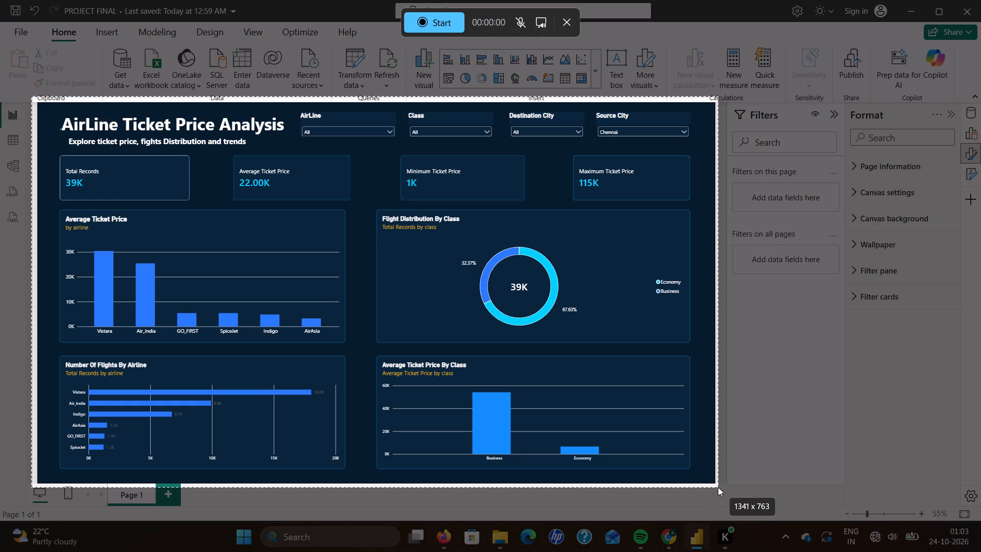
{"action": "left_click_drag", "start_coordinate": [718, 487], "coordinate": [718, 484]}
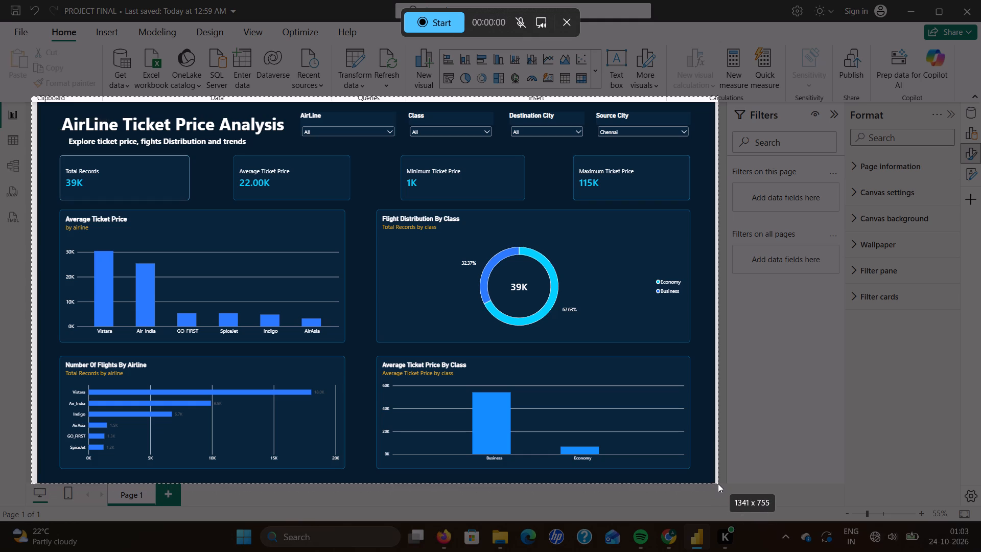
{"action": "left_click_drag", "start_coordinate": [718, 484], "coordinate": [714, 484]}
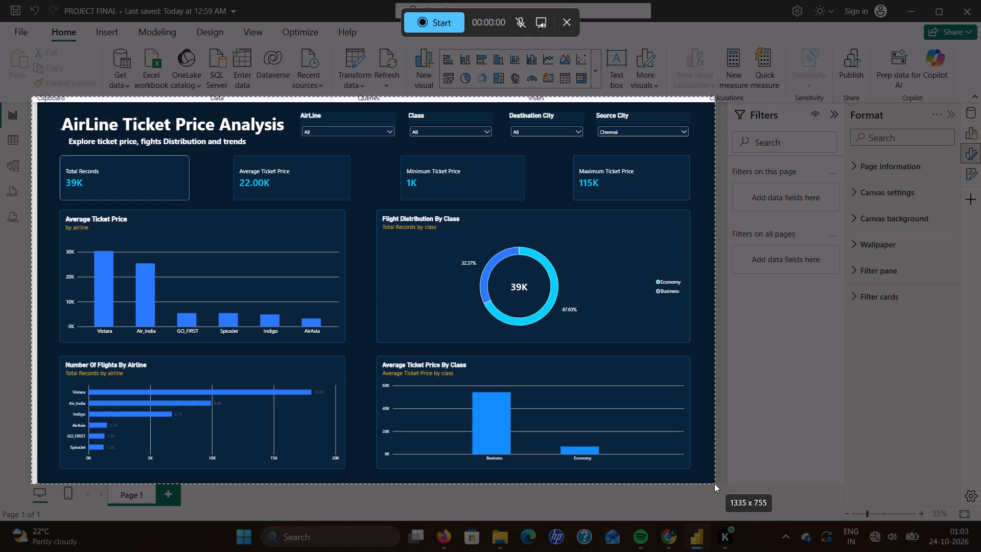
{"action": "left_click_drag", "start_coordinate": [714, 484], "coordinate": [721, 486]}
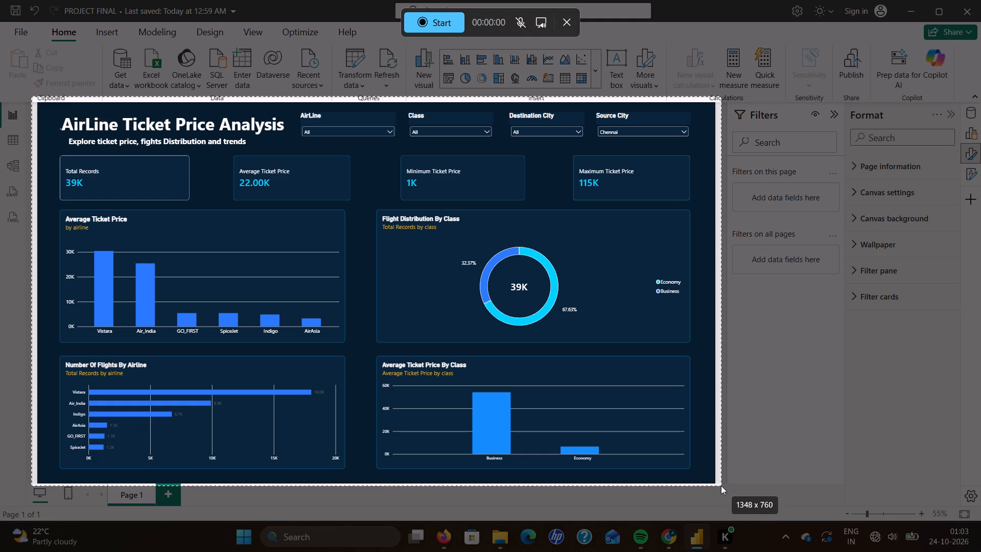
{"action": "left_click_drag", "start_coordinate": [721, 486], "coordinate": [722, 489]}
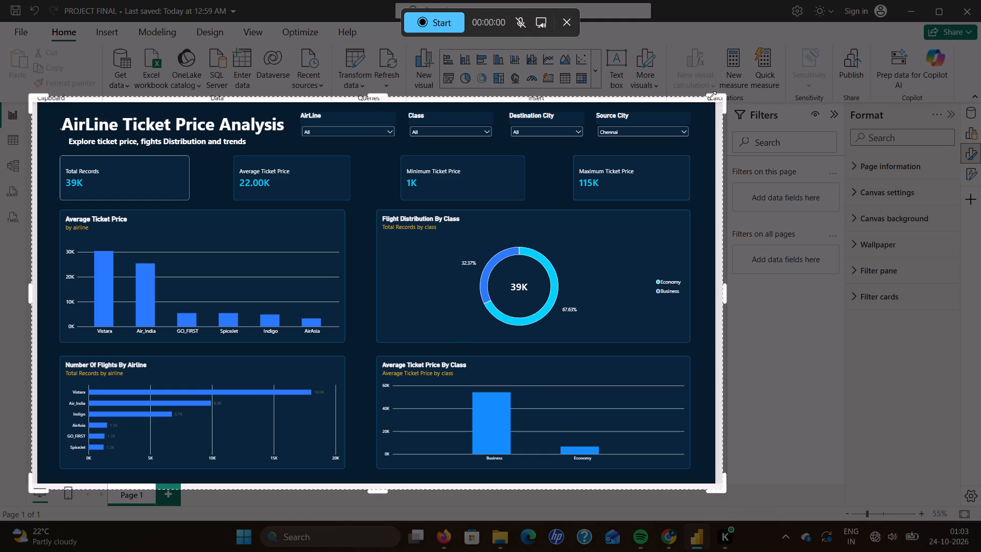
Adjust the top, side and bottom edges of the recording area to fit tightly around the dashboard canvas.
{"action": "left_click_drag", "start_coordinate": [711, 95], "coordinate": [712, 99]}
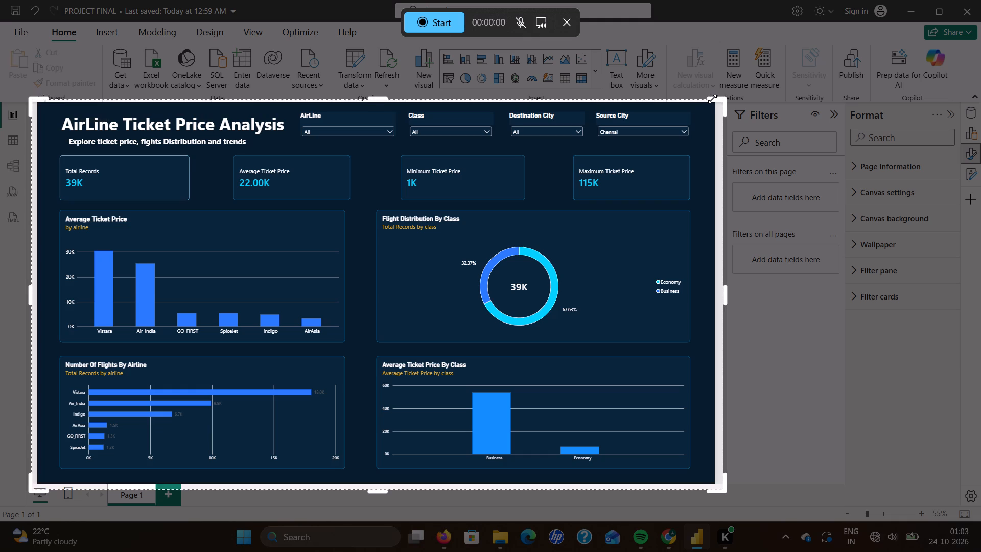
{"action": "left_click_drag", "start_coordinate": [712, 99], "coordinate": [714, 101]}
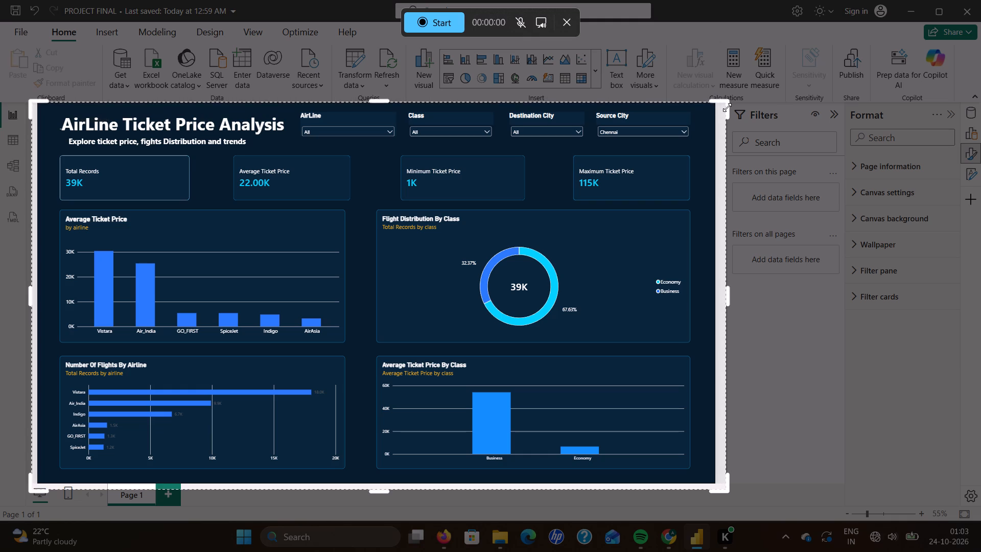
{"action": "left_click_drag", "start_coordinate": [724, 101], "coordinate": [715, 103]}
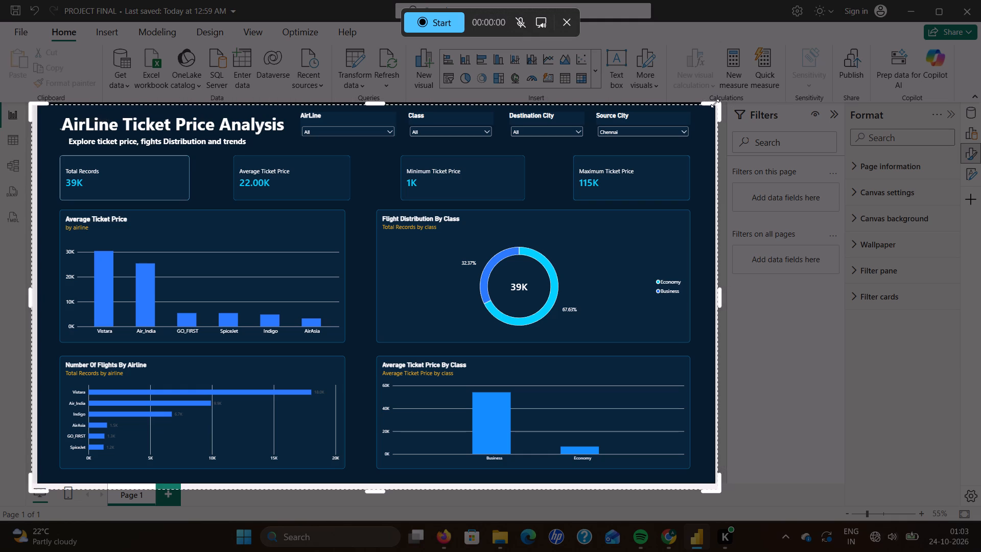
{"action": "left_click_drag", "start_coordinate": [715, 103], "coordinate": [712, 104]}
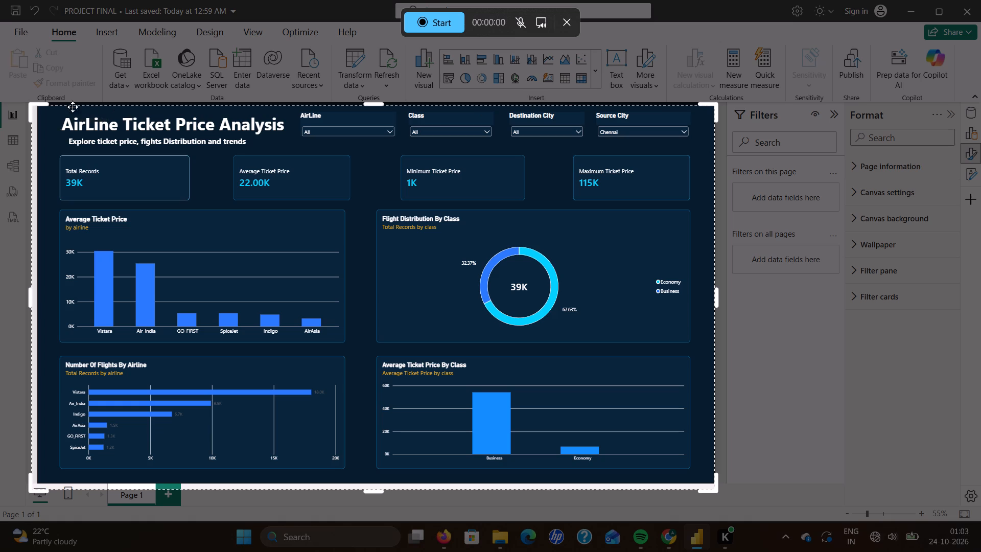
{"action": "left_click_drag", "start_coordinate": [33, 104], "coordinate": [38, 104]}
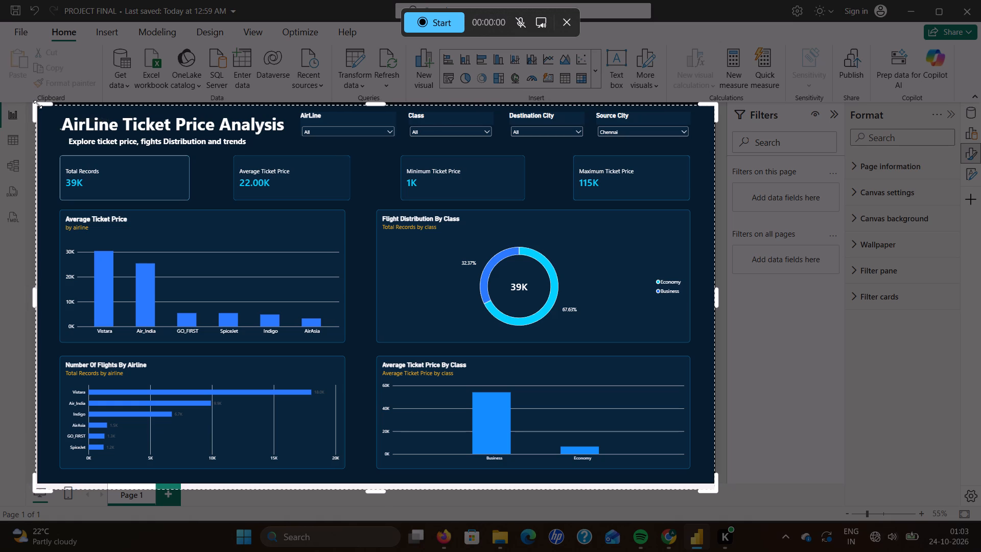
{"action": "left_click_drag", "start_coordinate": [38, 104], "coordinate": [39, 104]}
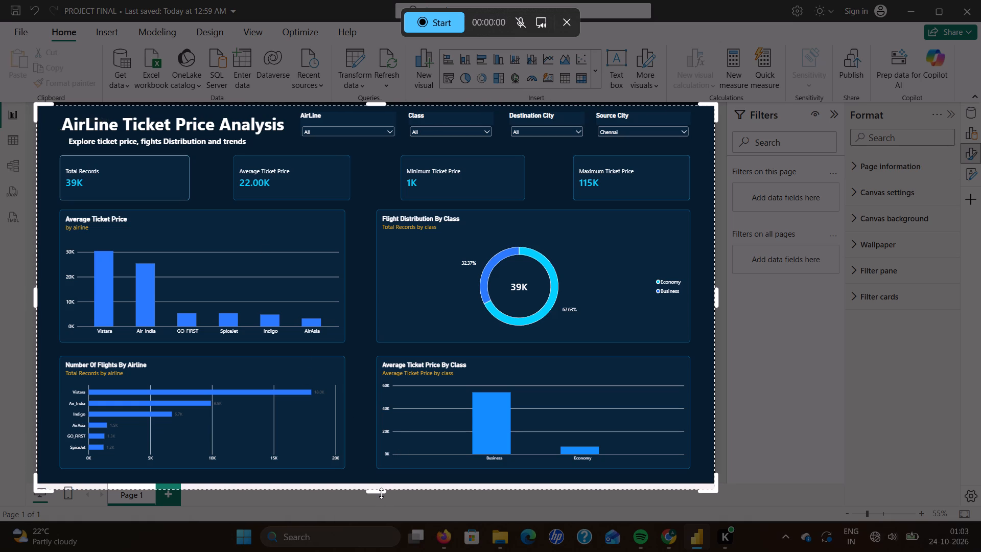
{"action": "left_click_drag", "start_coordinate": [381, 493], "coordinate": [383, 487]}
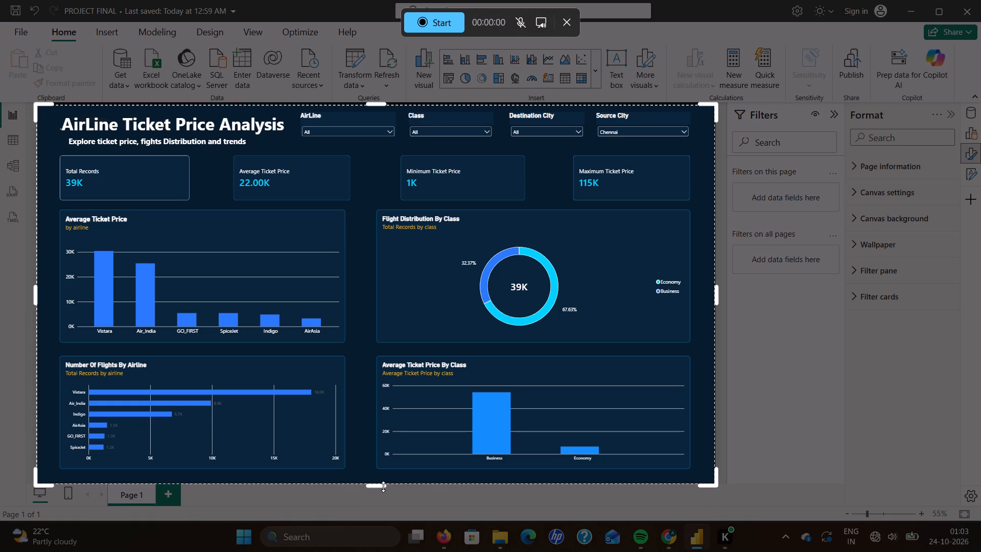
{"action": "left_click_drag", "start_coordinate": [383, 487], "coordinate": [383, 486]}
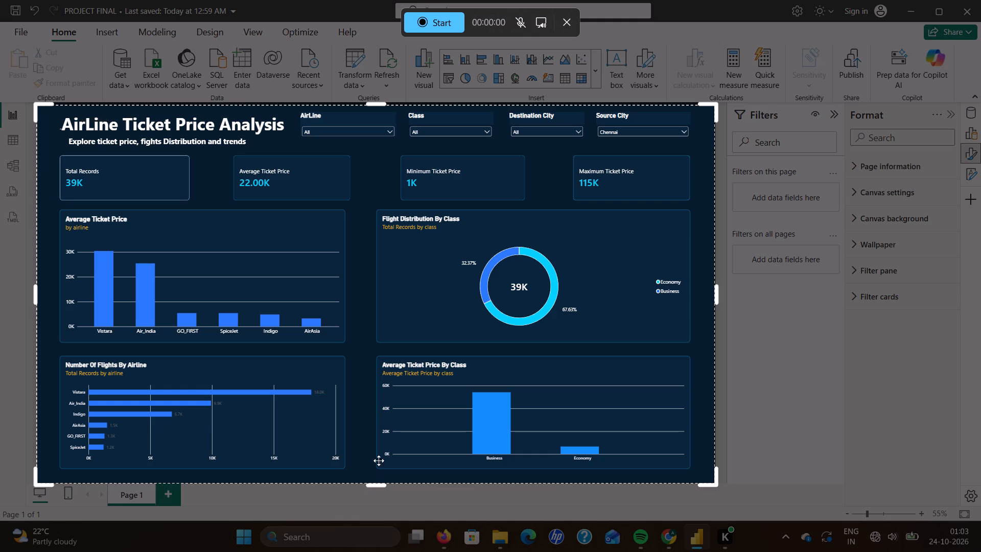
Re-mark the recording area several times, ending with a small square in the empty Filters pane, and start the screen recording.
{"action": "left_click", "coordinate": [372, 100]}
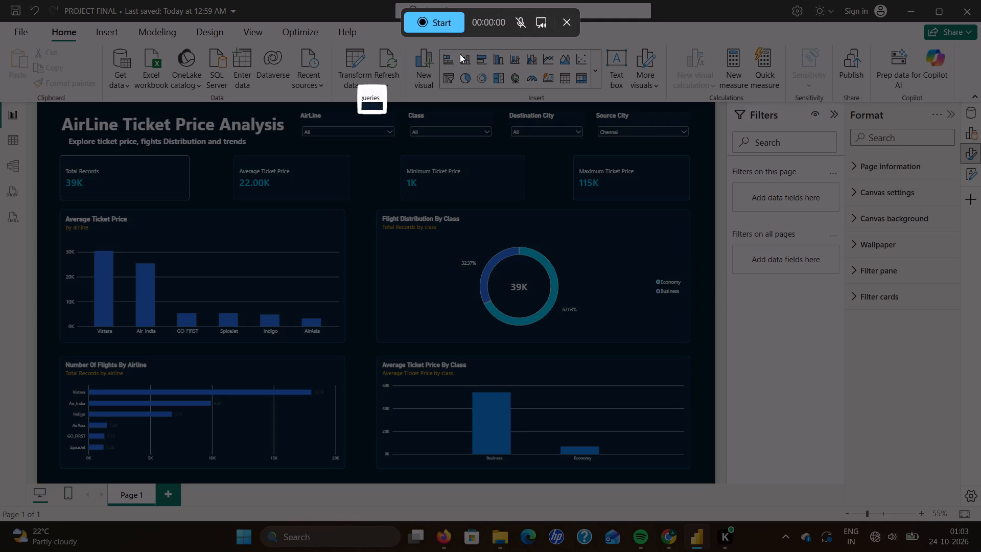
{"action": "left_click", "coordinate": [427, 104]}
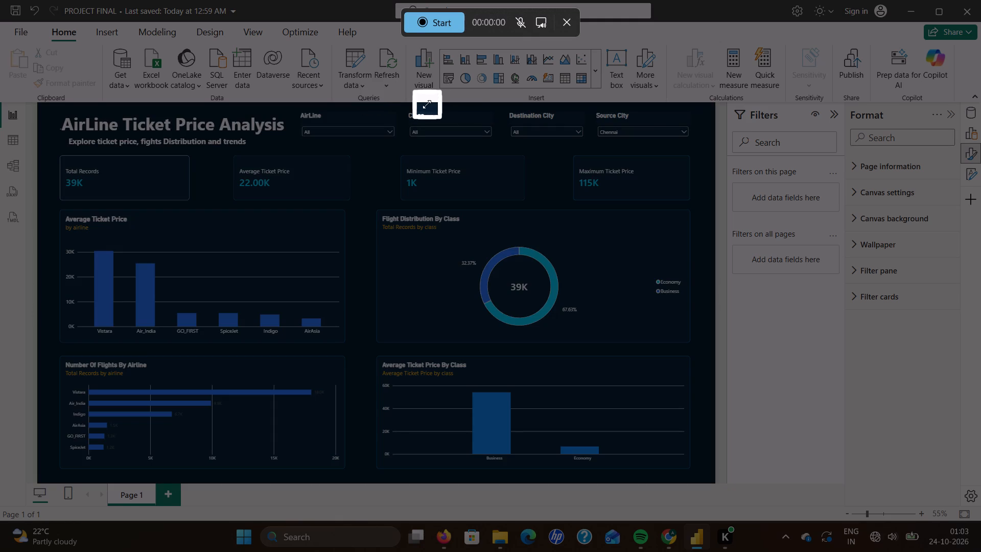
{"action": "left_click", "coordinate": [371, 158]}
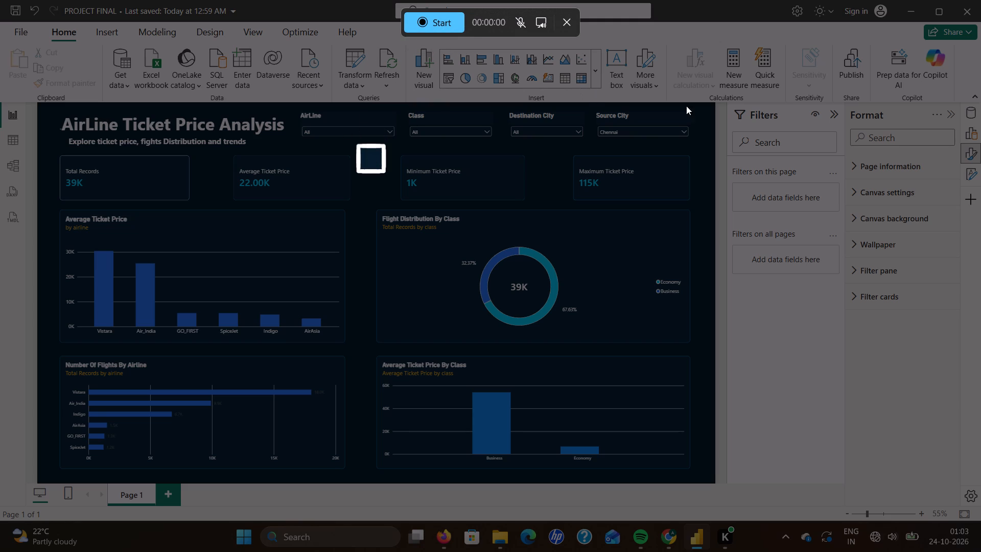
{"action": "left_click", "coordinate": [783, 325]}
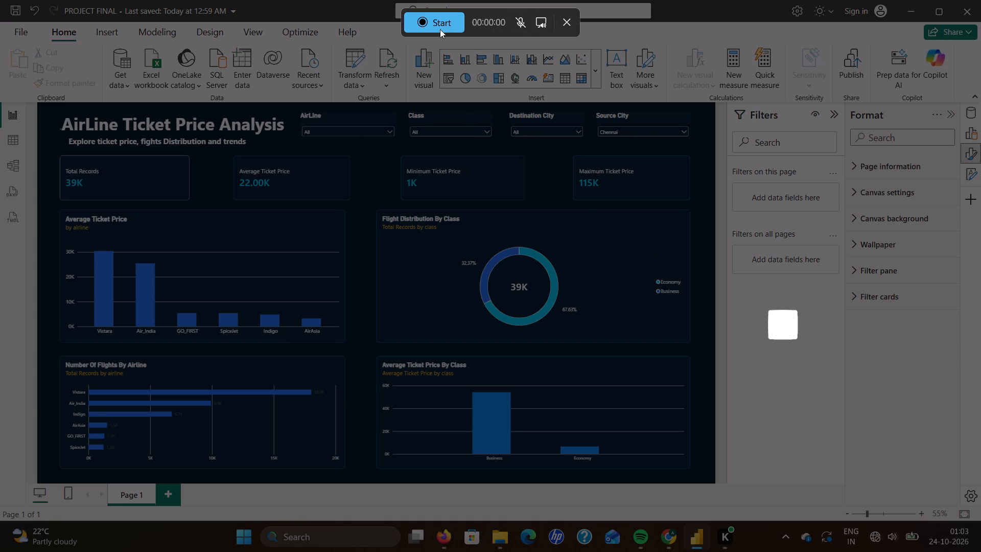
{"action": "left_click", "coordinate": [422, 23]}
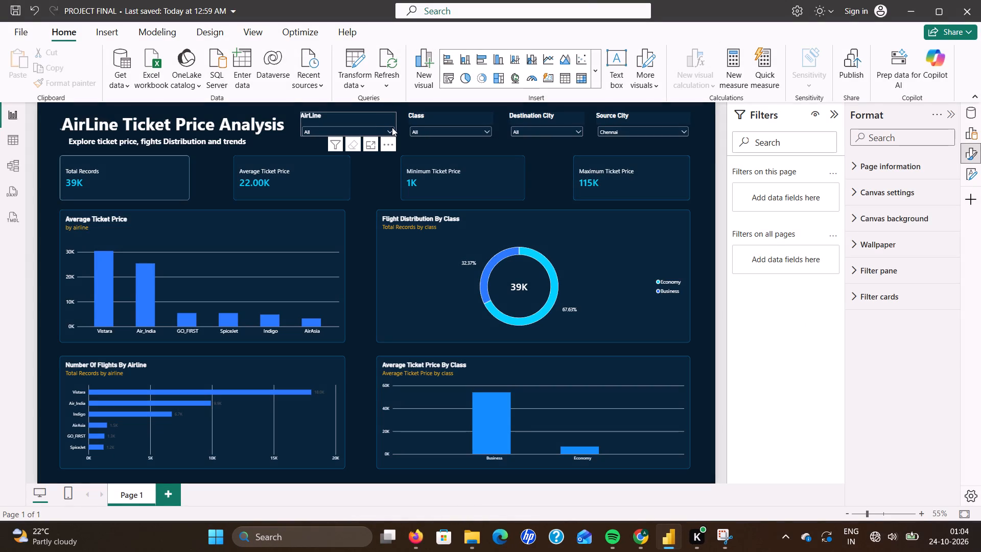
Filter the dashboard to airline Air_India, class Business and destination city Bangalore with the slicers.
{"action": "left_click", "coordinate": [392, 127]}
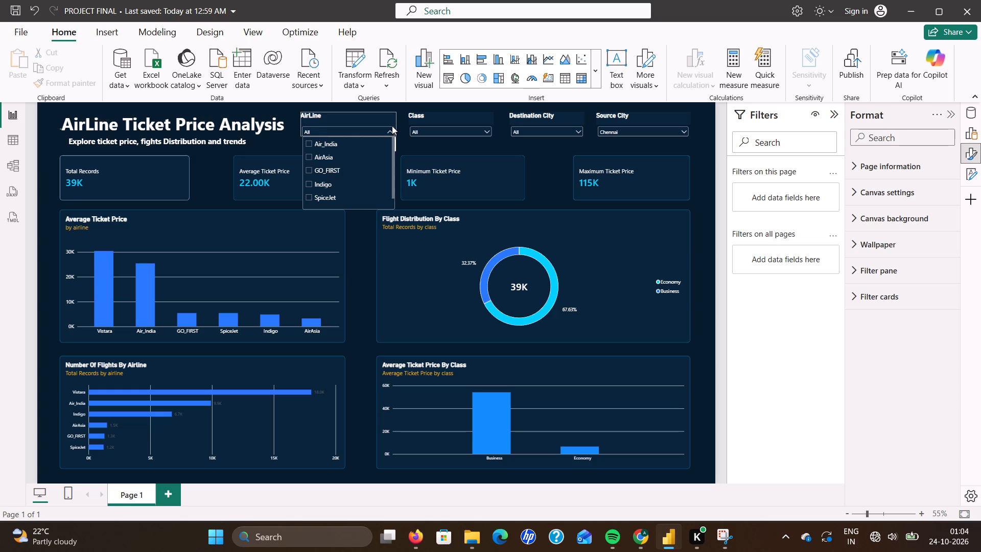
{"action": "left_click", "coordinate": [391, 126]}
{"action": "left_click", "coordinate": [391, 126]}
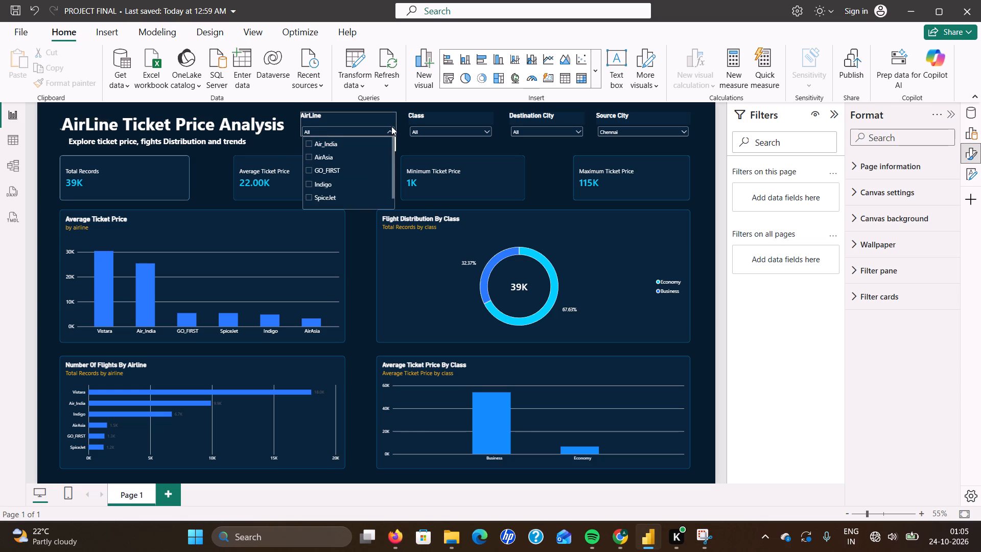
{"action": "left_click", "coordinate": [368, 148]}
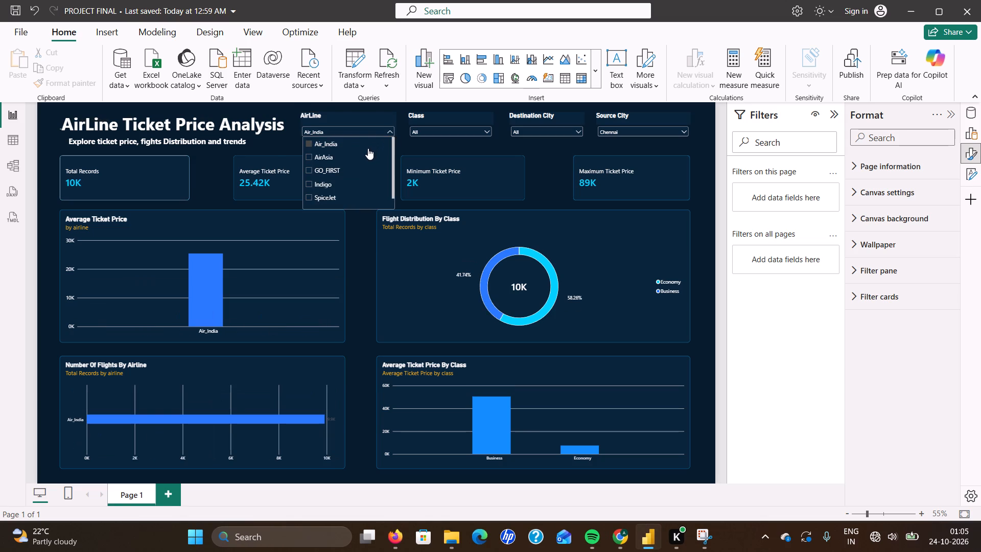
{"action": "left_click", "coordinate": [447, 130]}
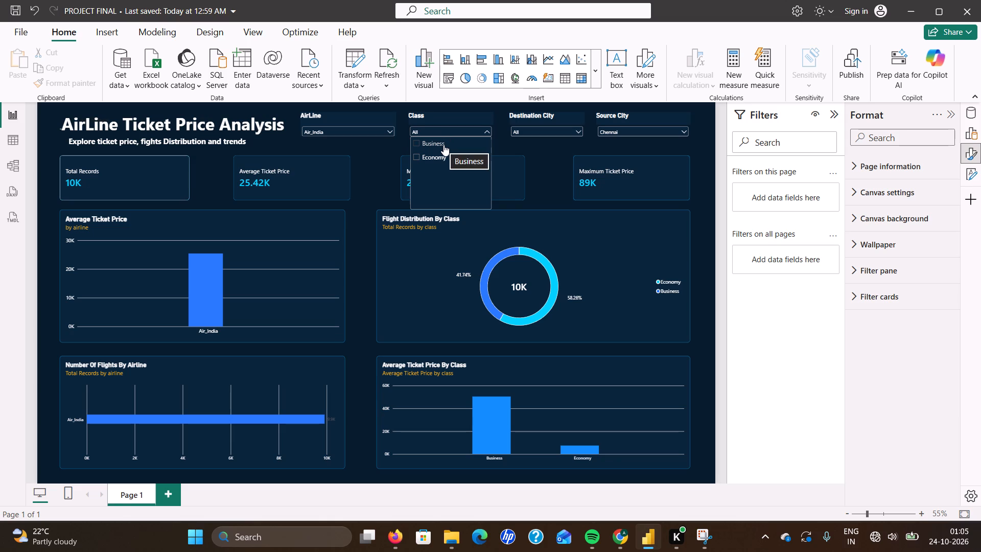
{"action": "left_click", "coordinate": [443, 145]}
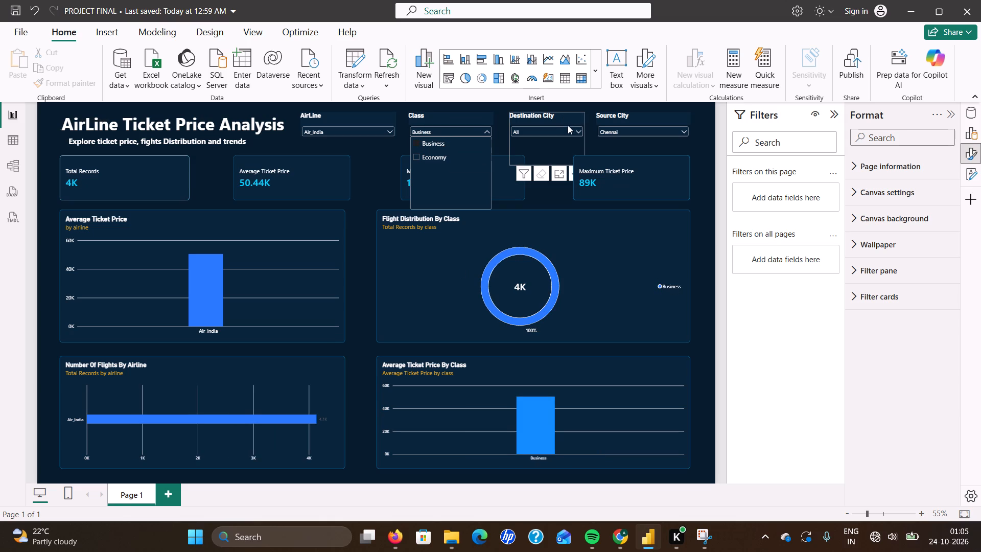
{"action": "left_click", "coordinate": [568, 128]}
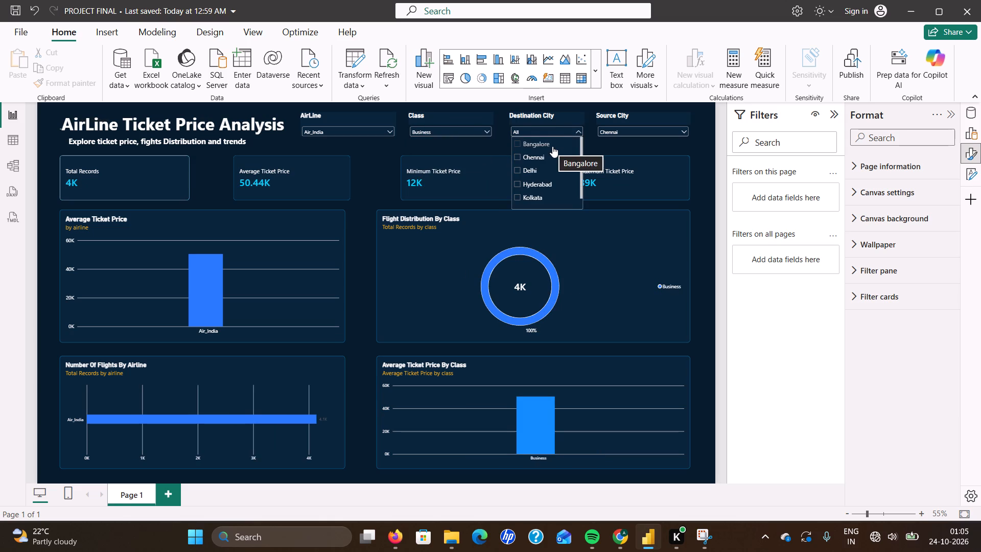
{"action": "left_click", "coordinate": [552, 146]}
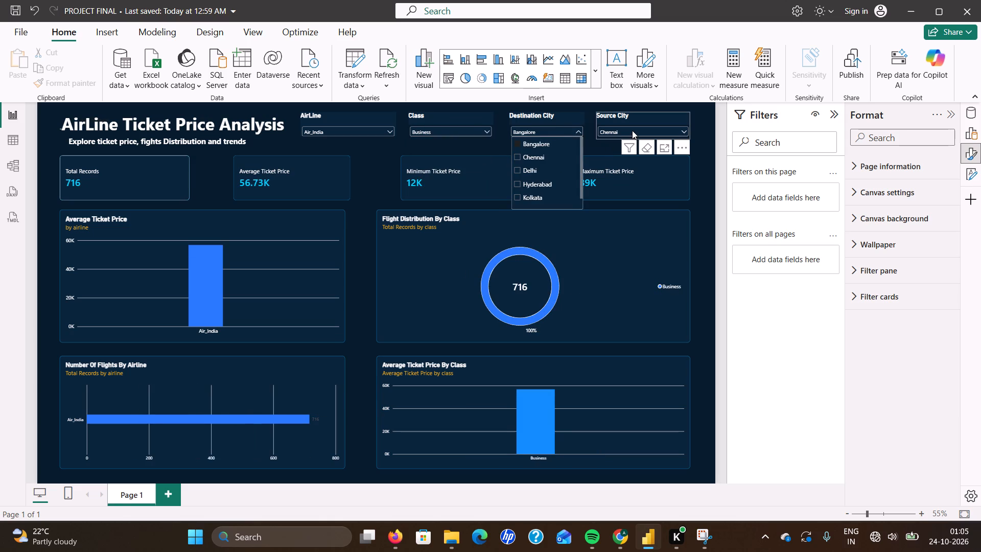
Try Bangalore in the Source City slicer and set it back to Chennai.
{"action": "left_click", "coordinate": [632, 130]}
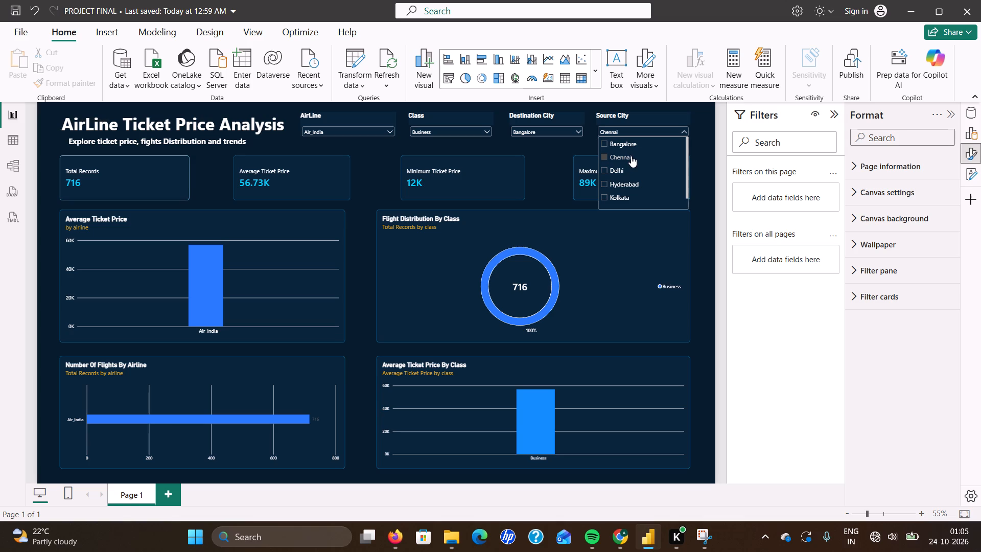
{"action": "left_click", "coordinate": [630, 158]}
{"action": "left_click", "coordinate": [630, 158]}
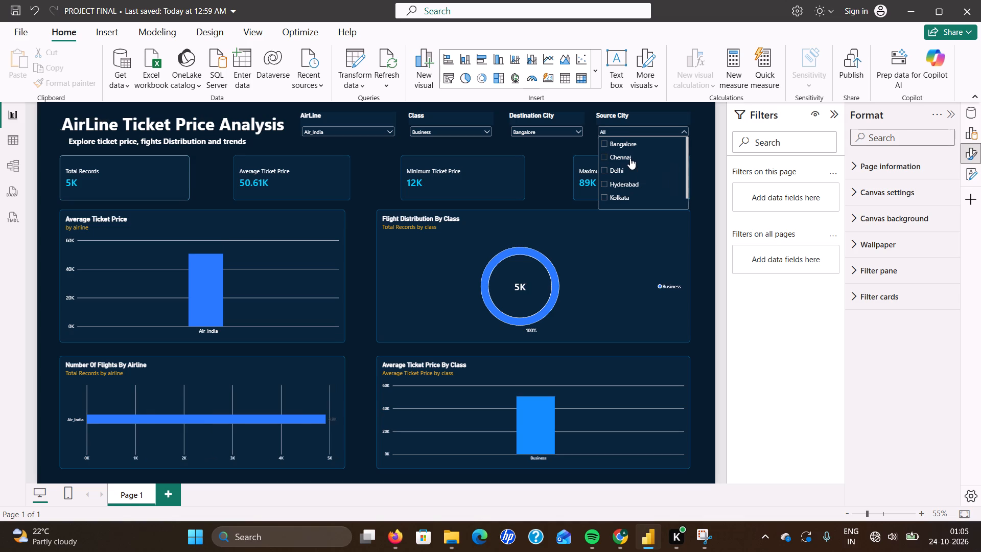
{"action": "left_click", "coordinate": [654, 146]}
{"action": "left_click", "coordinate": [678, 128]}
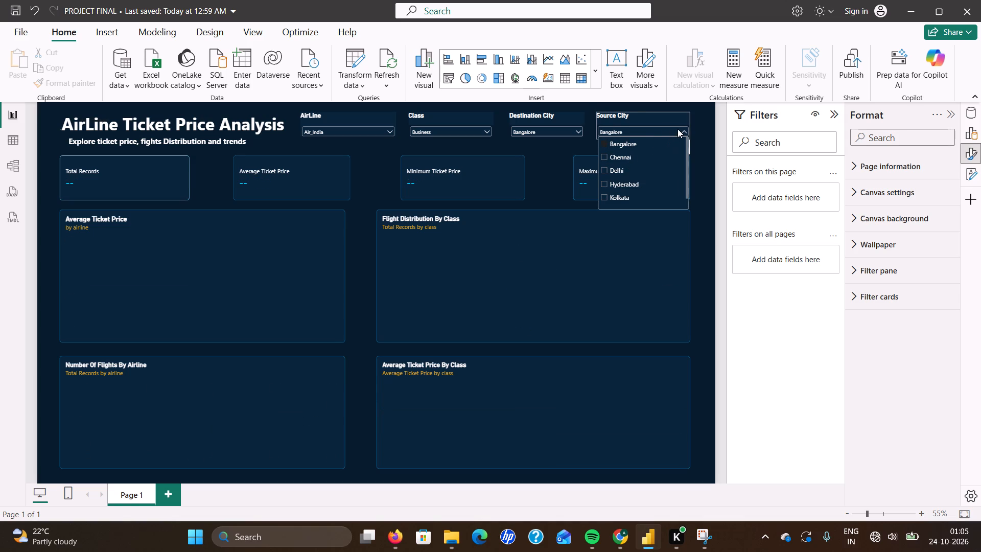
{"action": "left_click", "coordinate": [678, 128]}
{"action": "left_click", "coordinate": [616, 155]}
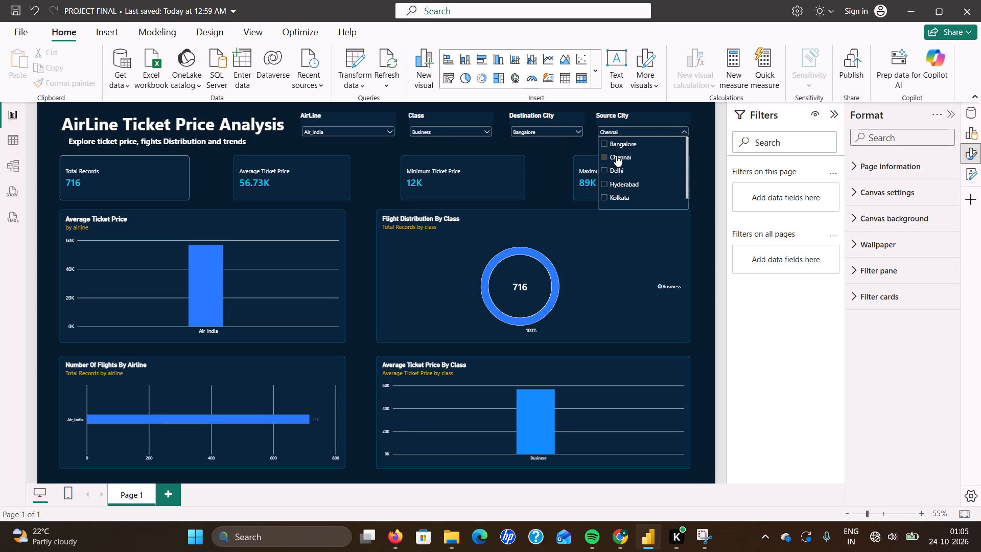
Change the slicers to airline Indigo, class Economy, destination city Delhi and source city Hyderabad.
{"action": "left_click", "coordinate": [388, 132]}
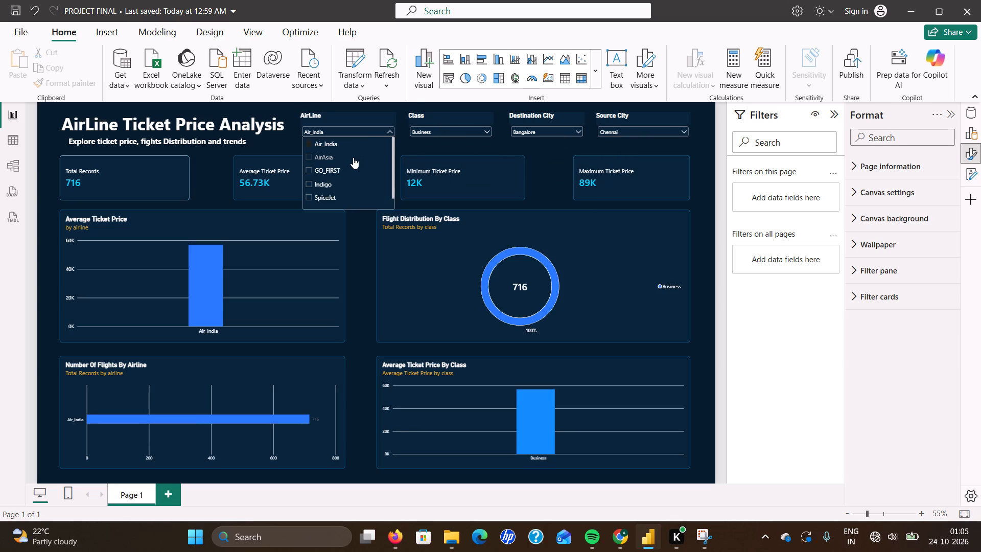
{"action": "left_click", "coordinate": [344, 181]}
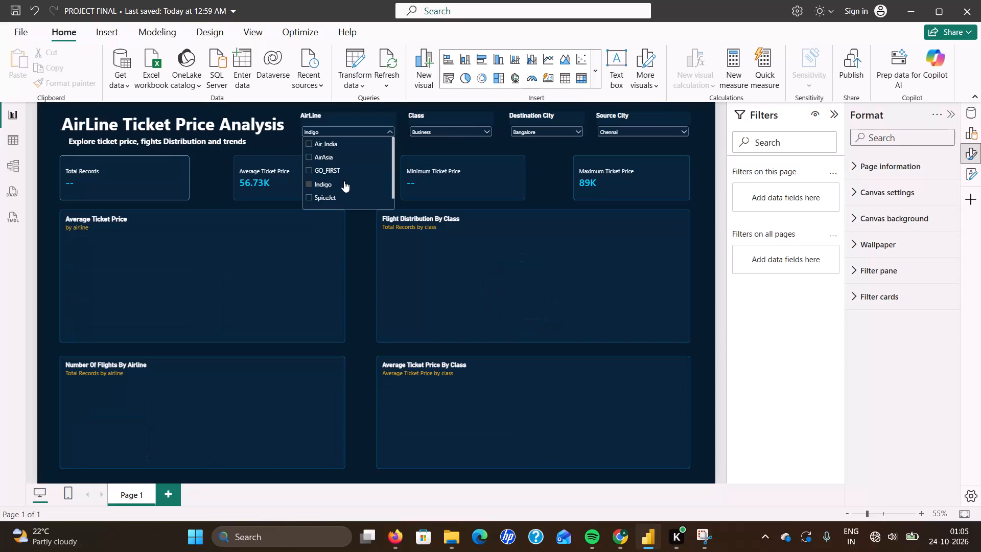
{"action": "left_click", "coordinate": [450, 133]}
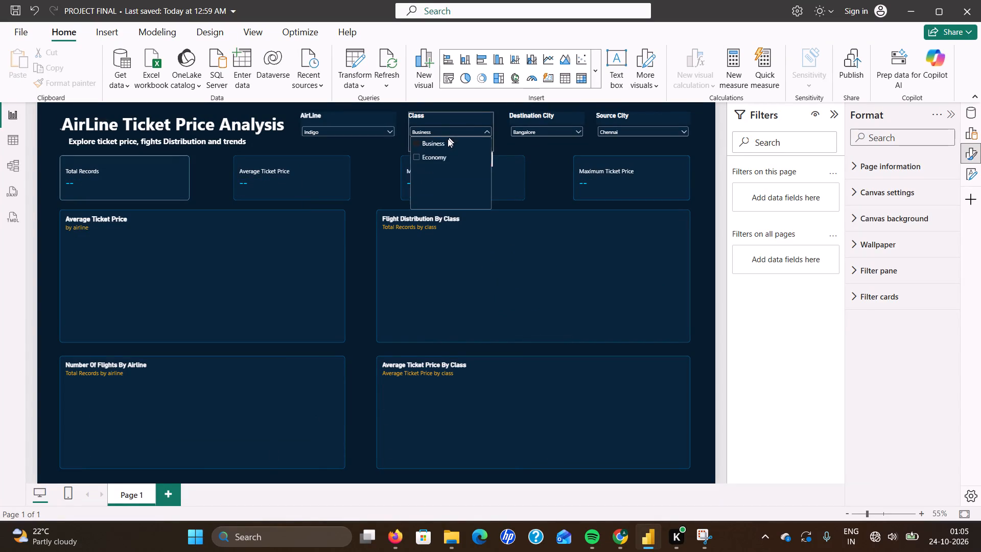
{"action": "left_click", "coordinate": [444, 154]}
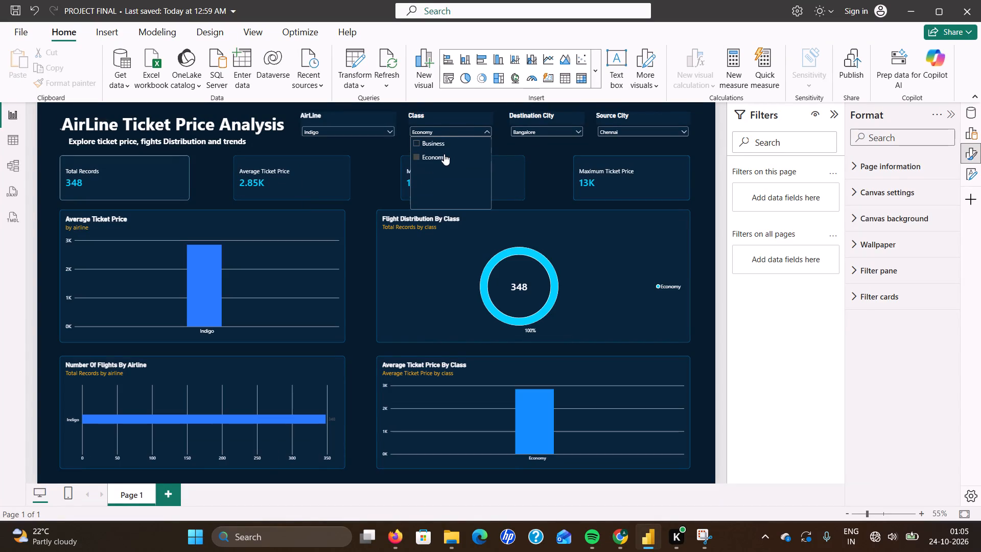
{"action": "left_click", "coordinate": [567, 129]}
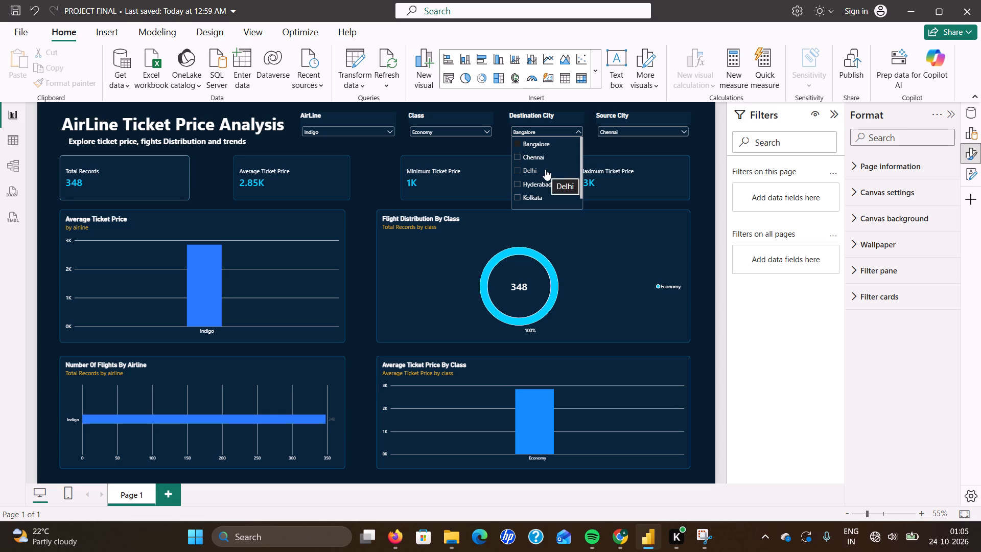
{"action": "left_click", "coordinate": [545, 169]}
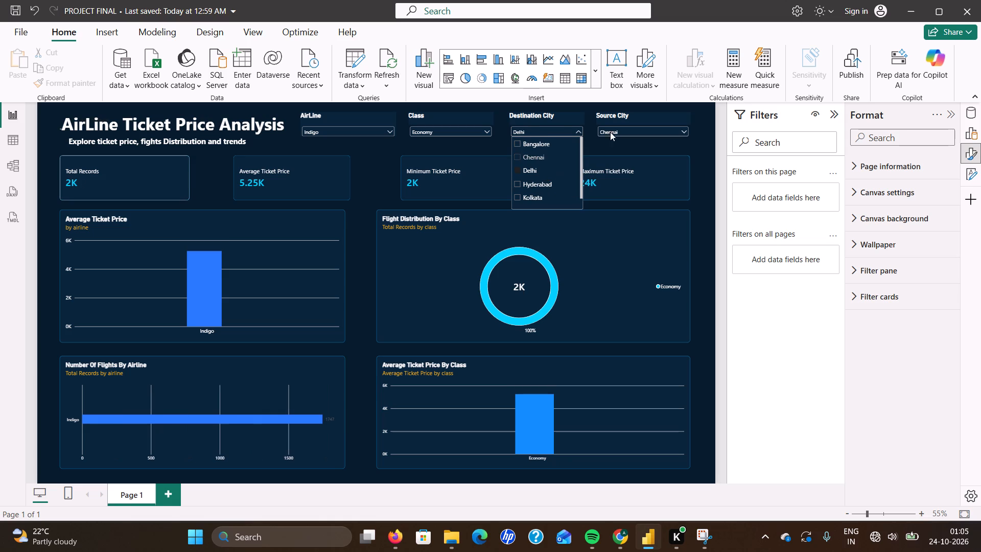
{"action": "left_click", "coordinate": [635, 126]}
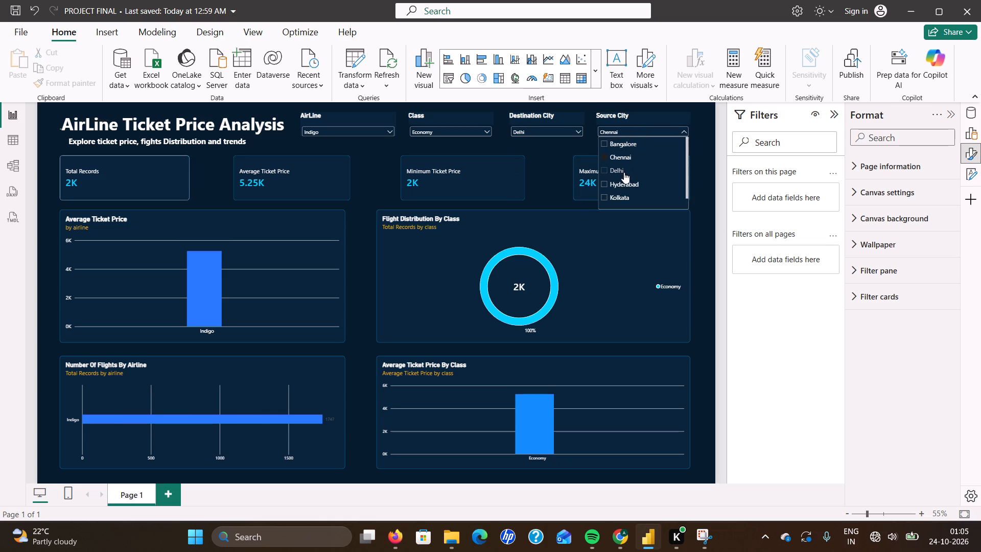
{"action": "left_click", "coordinate": [623, 182]}
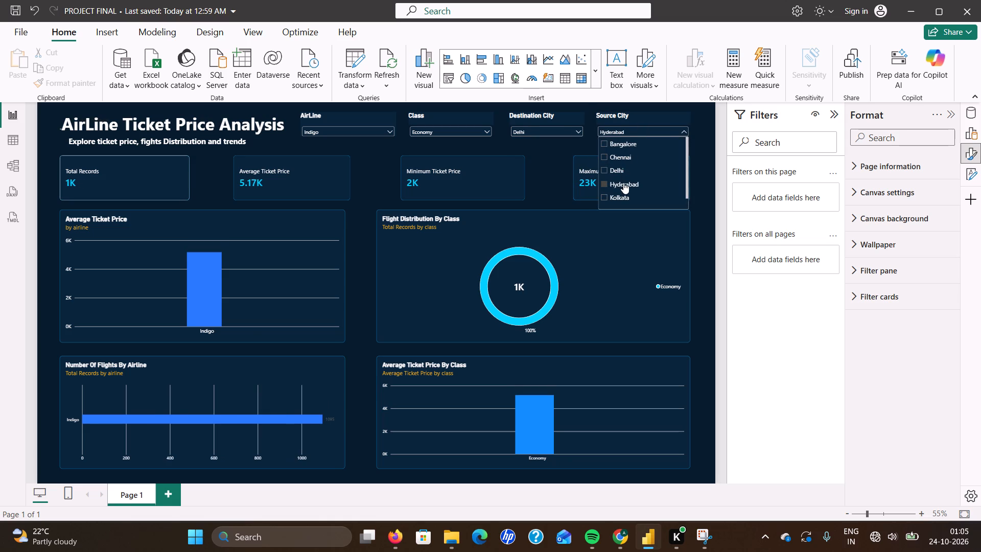
{"action": "left_click", "coordinate": [548, 175]}
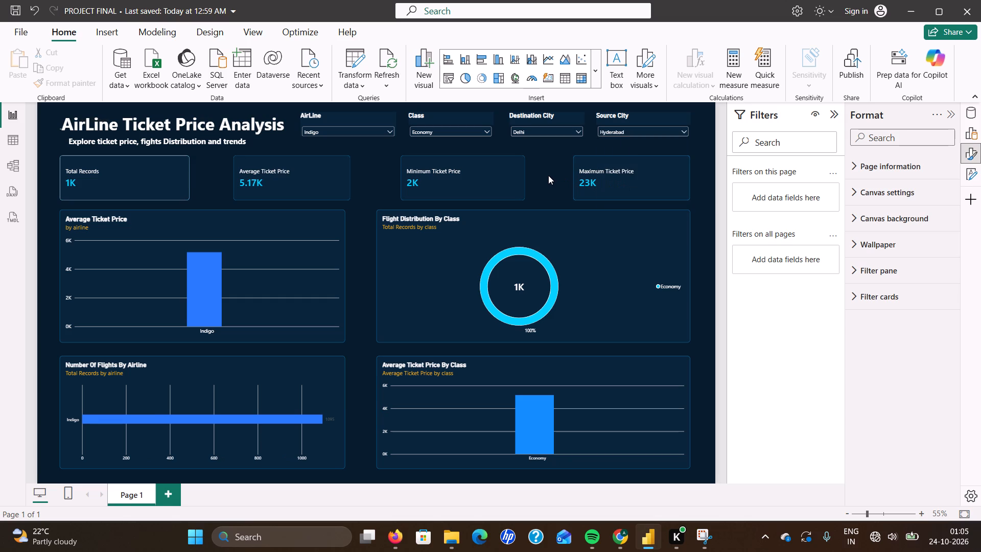
Stop the screen recording.
{"action": "left_click", "coordinate": [442, 20]}
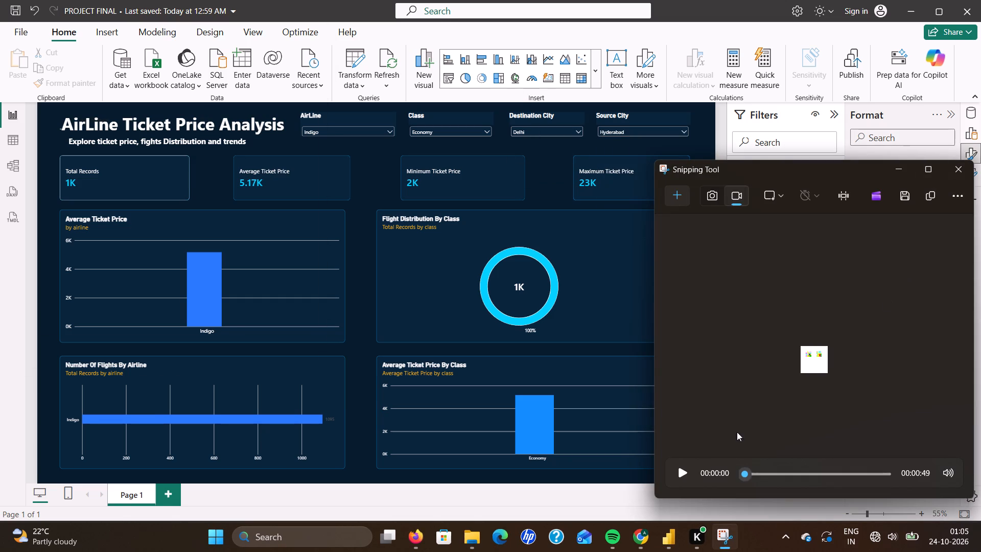
Play back the finished recording in the Snipping Tool, skipping forward to its end.
{"action": "left_click", "coordinate": [684, 472]}
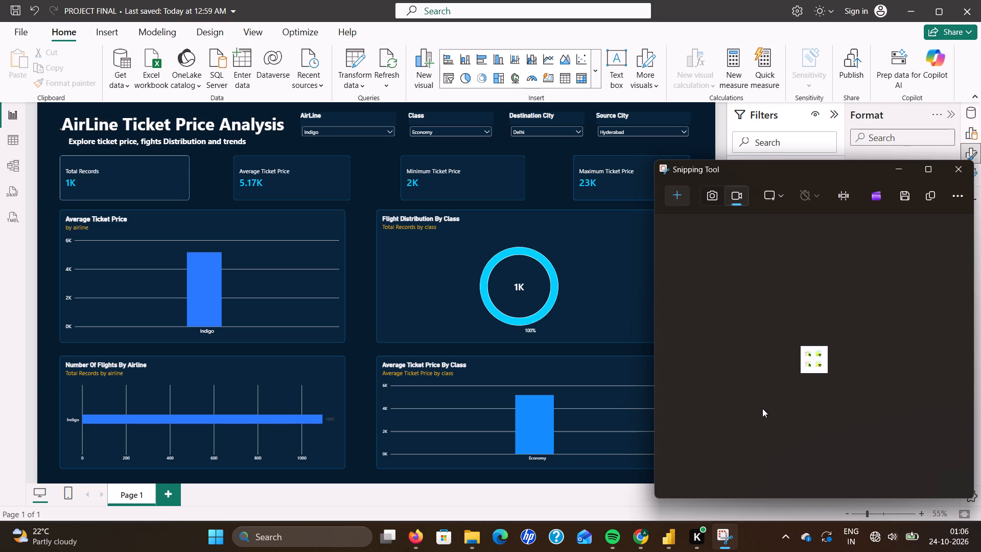
{"action": "left_click_drag", "start_coordinate": [800, 475], "coordinate": [816, 468]}
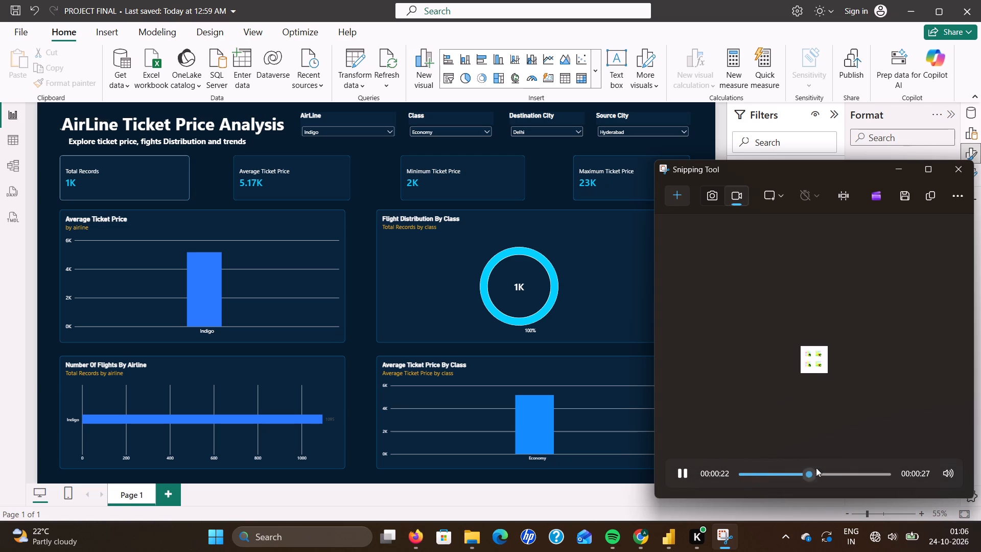
{"action": "left_click_drag", "start_coordinate": [816, 468], "coordinate": [922, 463]}
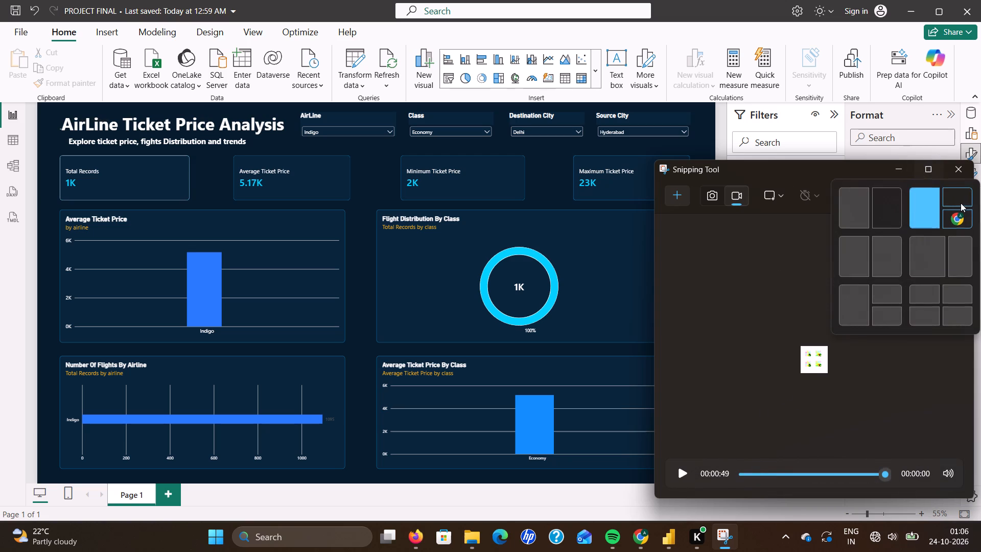
{"action": "left_click", "coordinate": [873, 377]}
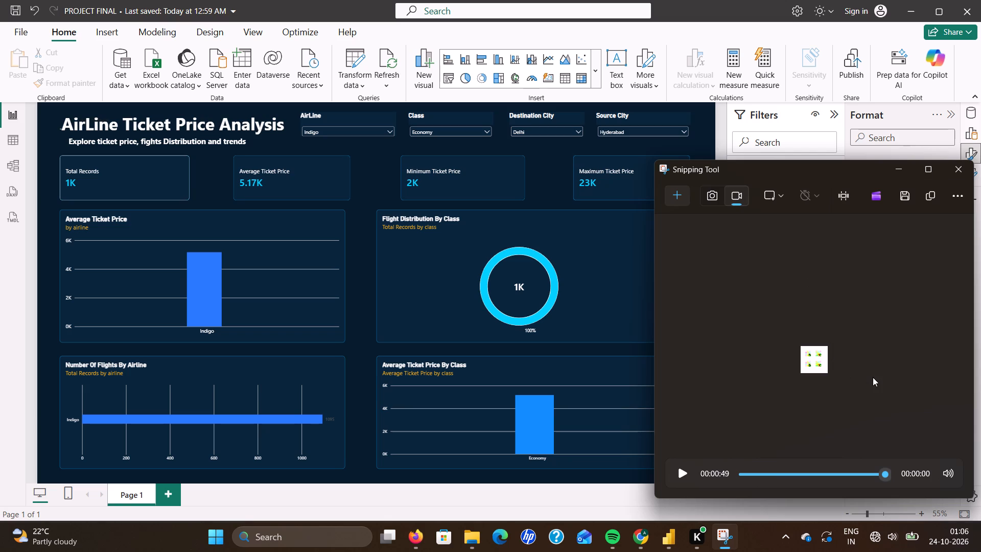
Check the Snipping Tool settings, and close the recording window.
{"action": "left_click", "coordinate": [957, 201]}
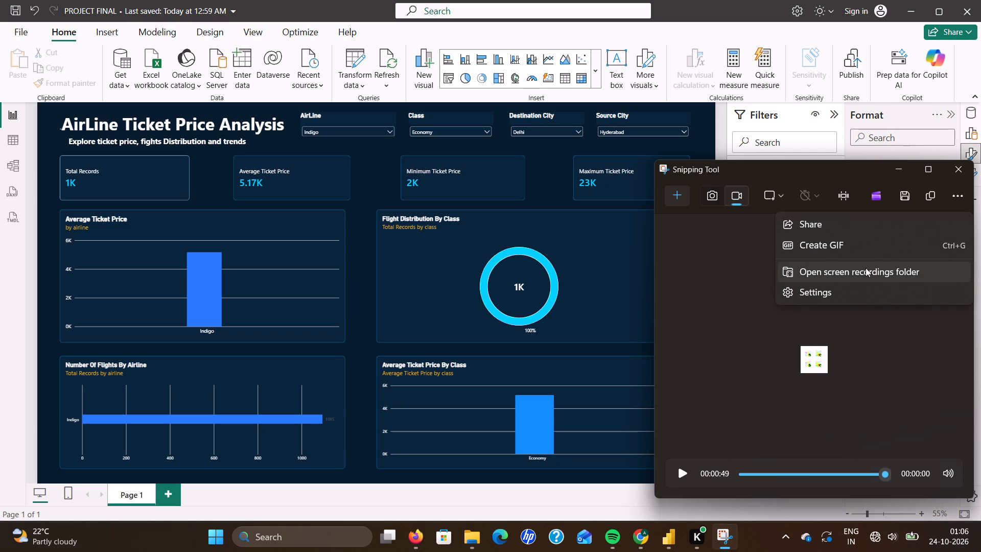
{"action": "left_click", "coordinate": [841, 295]}
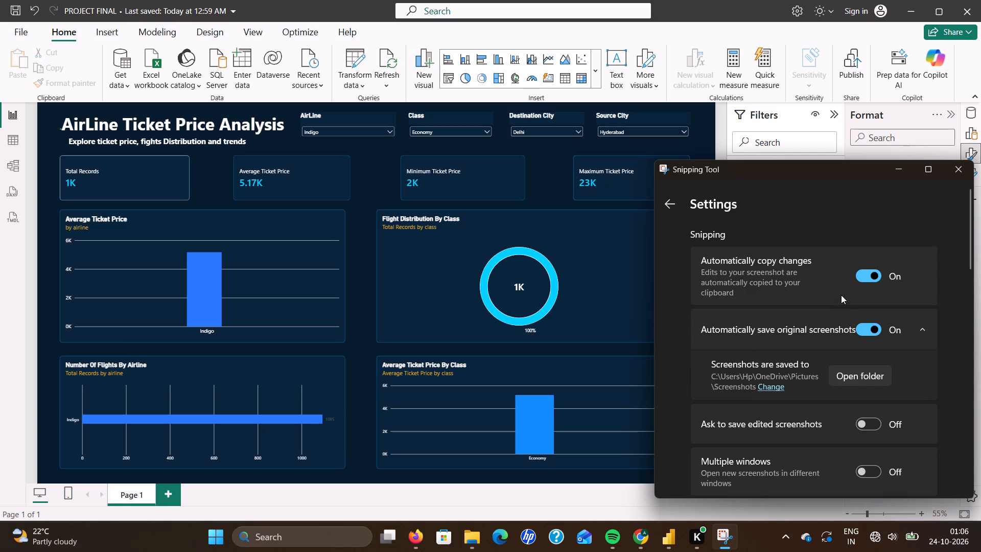
{"action": "left_click", "coordinate": [674, 203]}
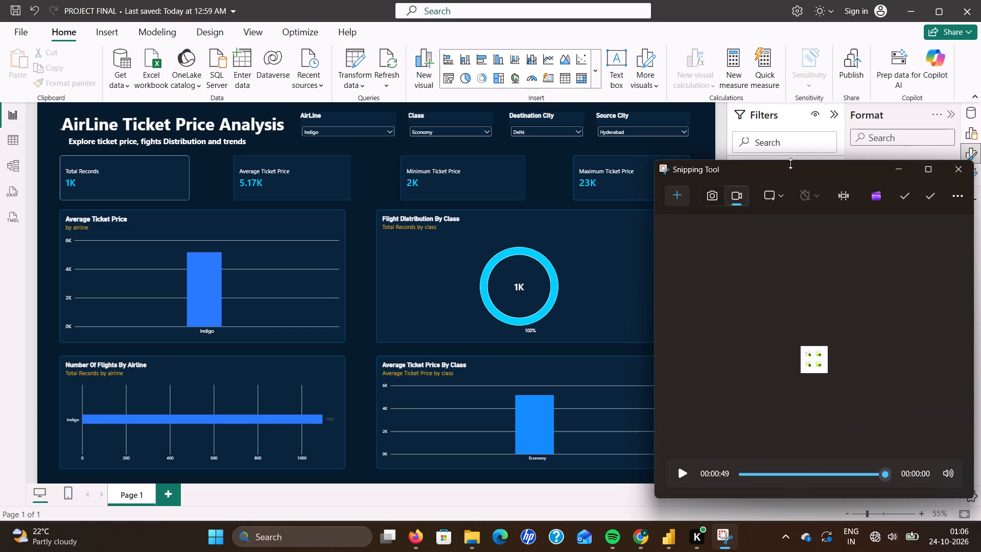
{"action": "left_click", "coordinate": [959, 169]}
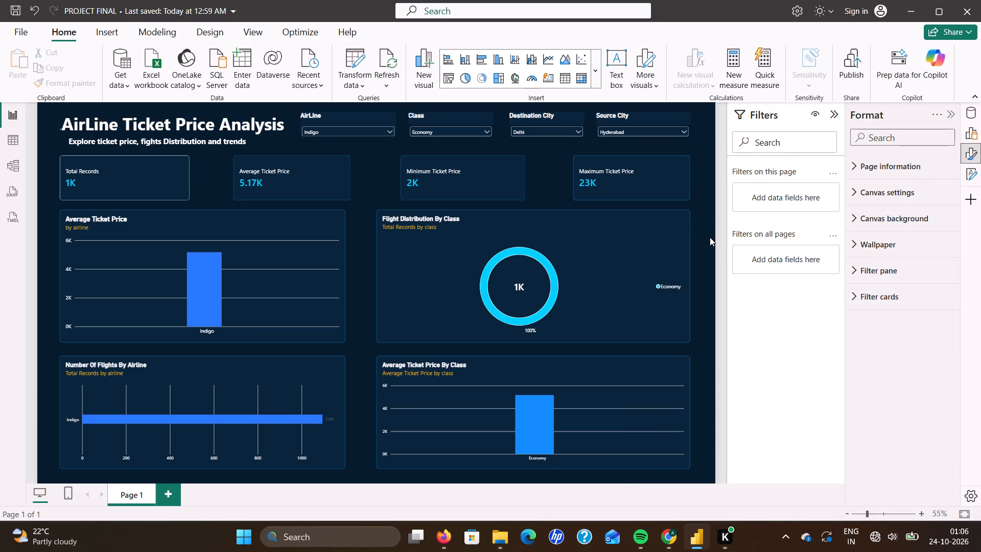
Start a new Snipping Tool screen recording framed around the whole dashboard page, from its title to the bottom charts.
{"action": "key", "text": "Print"}
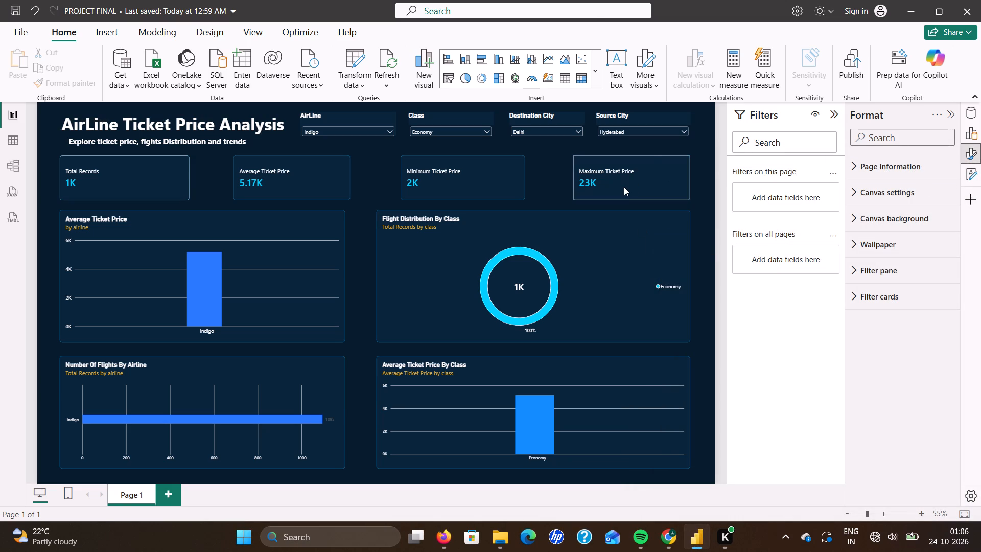
{"action": "left_click", "coordinate": [429, 25]}
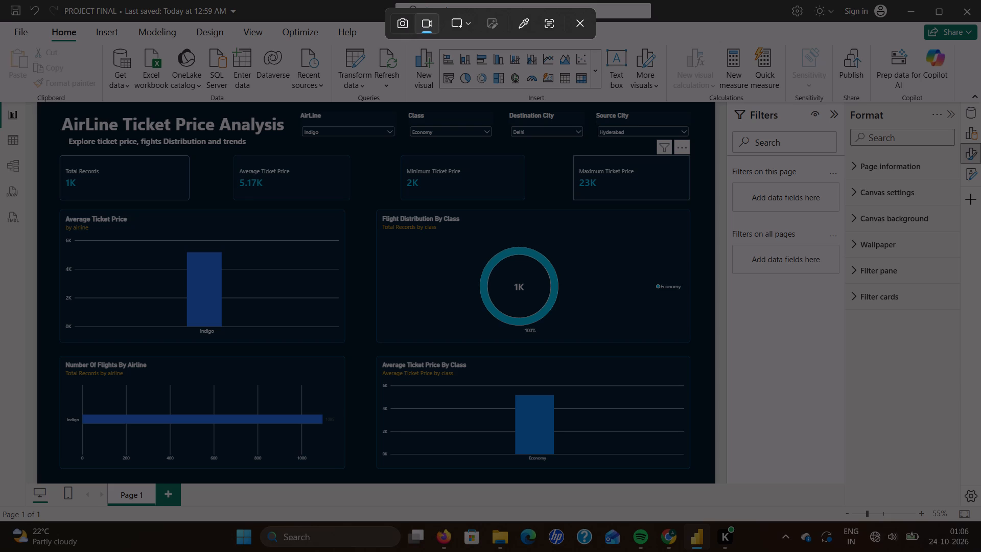
{"action": "left_click_drag", "start_coordinate": [37, 104], "coordinate": [145, 188]}
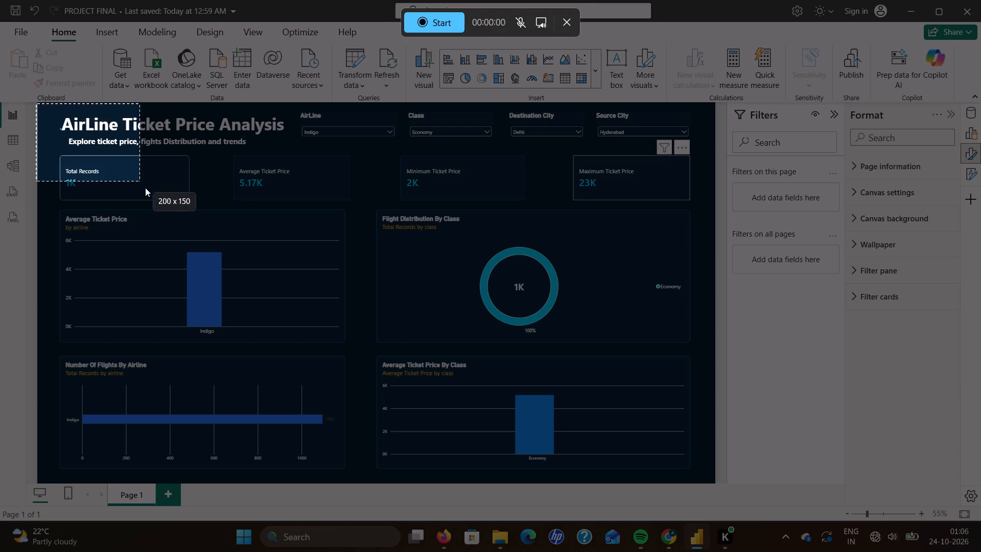
{"action": "left_click_drag", "start_coordinate": [145, 188], "coordinate": [679, 426]}
{"action": "scroll", "coordinate": [160, 198], "scroll_direction": "right", "scroll_amount": 1}
{"action": "scroll", "coordinate": [343, 314], "scroll_direction": "right", "scroll_amount": 2}
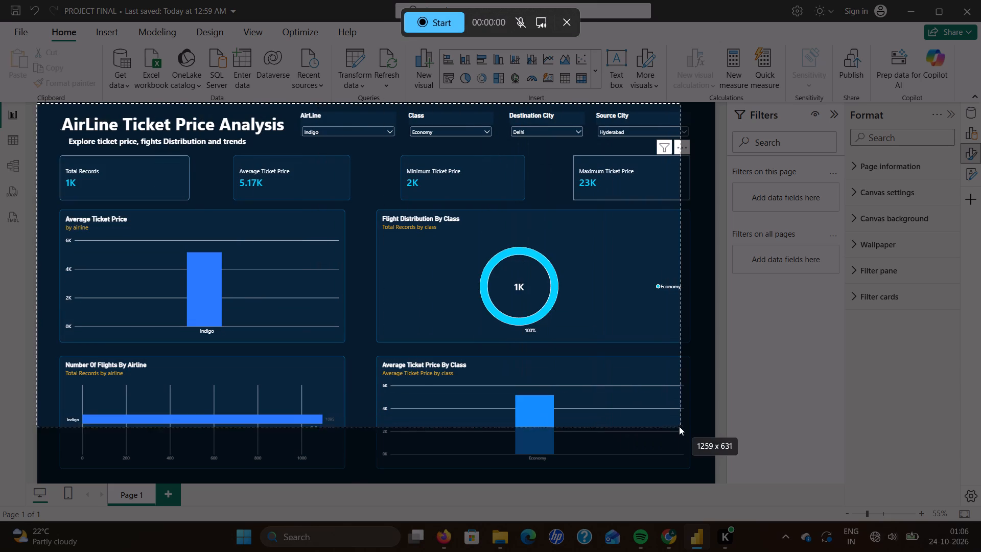
{"action": "left_click_drag", "start_coordinate": [679, 426], "coordinate": [715, 483]}
{"action": "scroll", "coordinate": [679, 425], "scroll_direction": "up", "scroll_amount": 1}
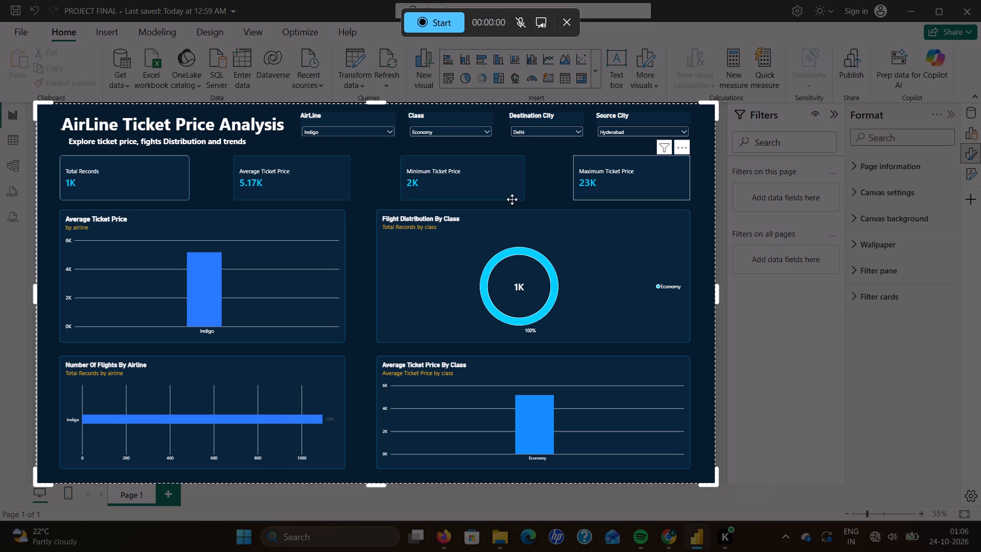
{"action": "left_click", "coordinate": [445, 24]}
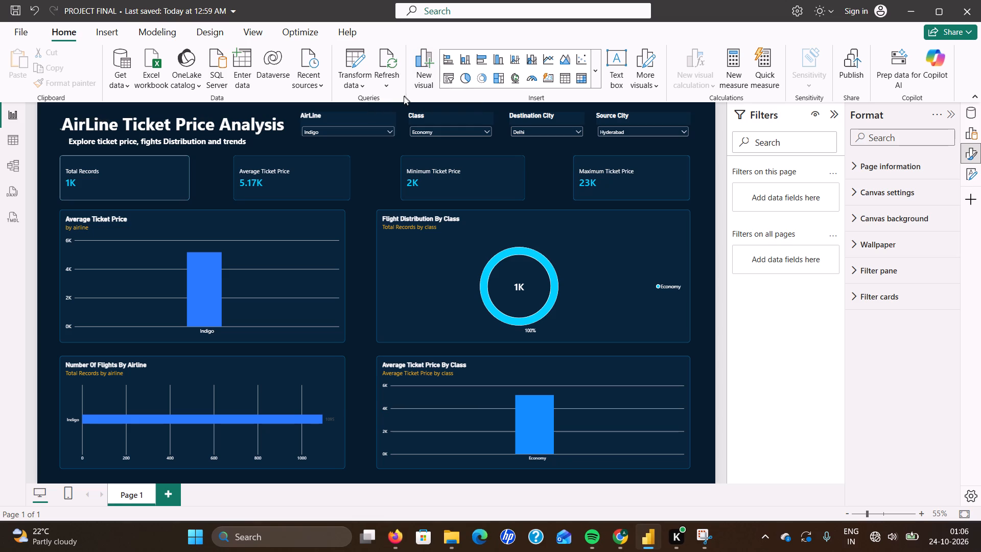
Change the slicers to airline Air_India, class Economy, destination city Bangalore and source city Delhi.
{"action": "left_click", "coordinate": [391, 128]}
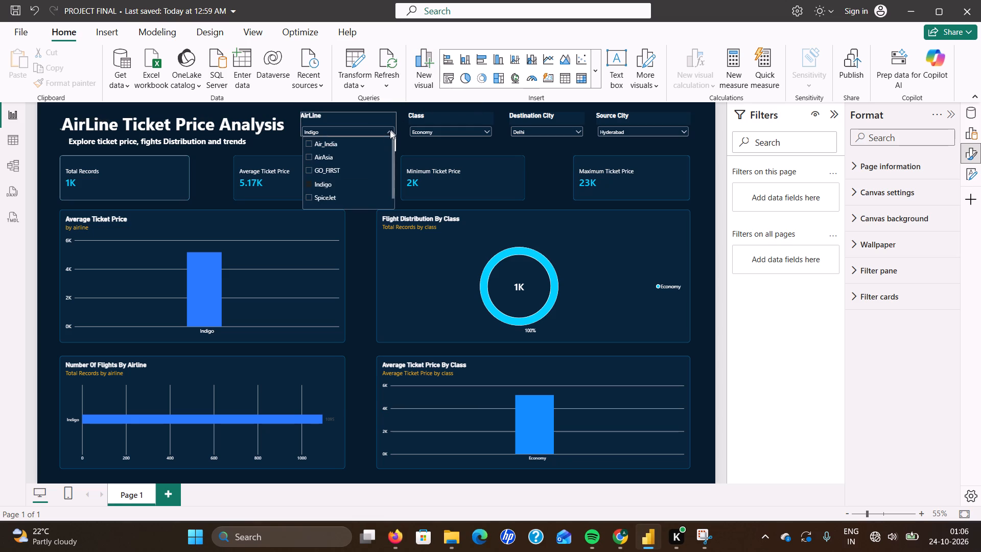
{"action": "left_click", "coordinate": [369, 146]}
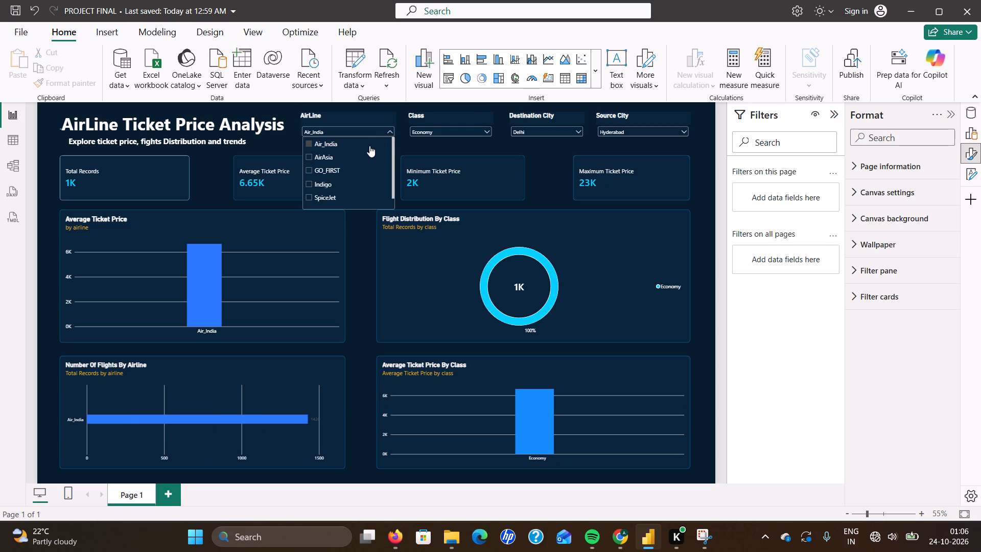
{"action": "left_click", "coordinate": [440, 131]}
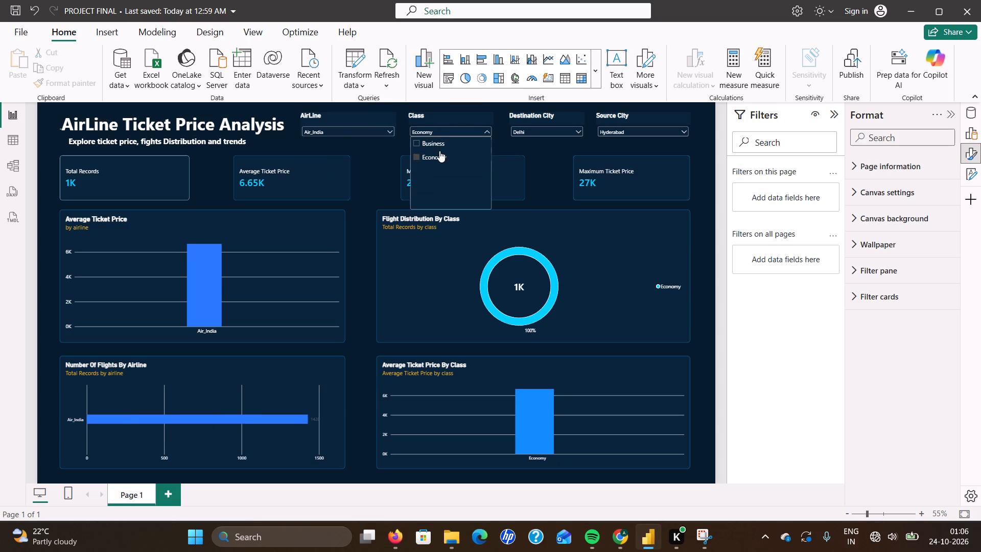
{"action": "left_click", "coordinate": [439, 153]}
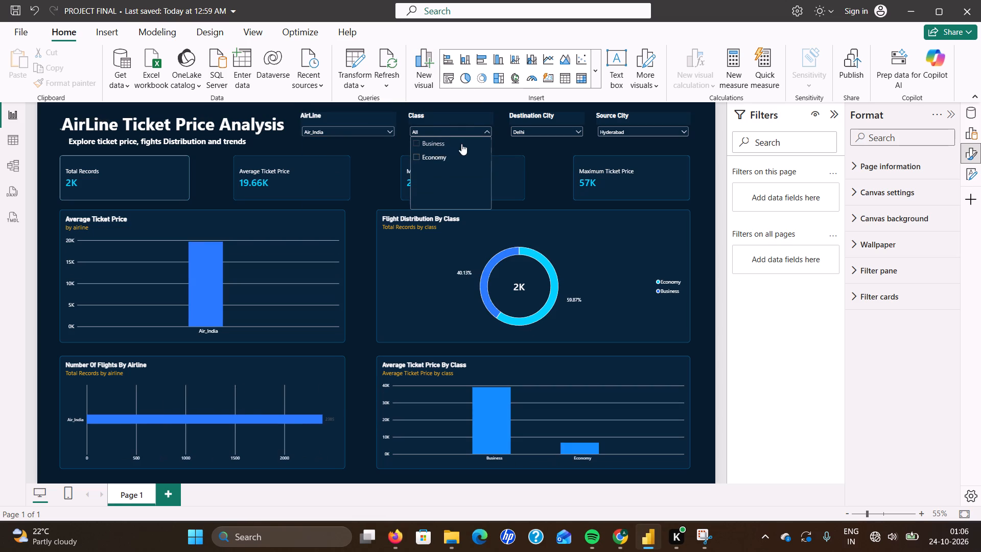
{"action": "left_click", "coordinate": [432, 155]}
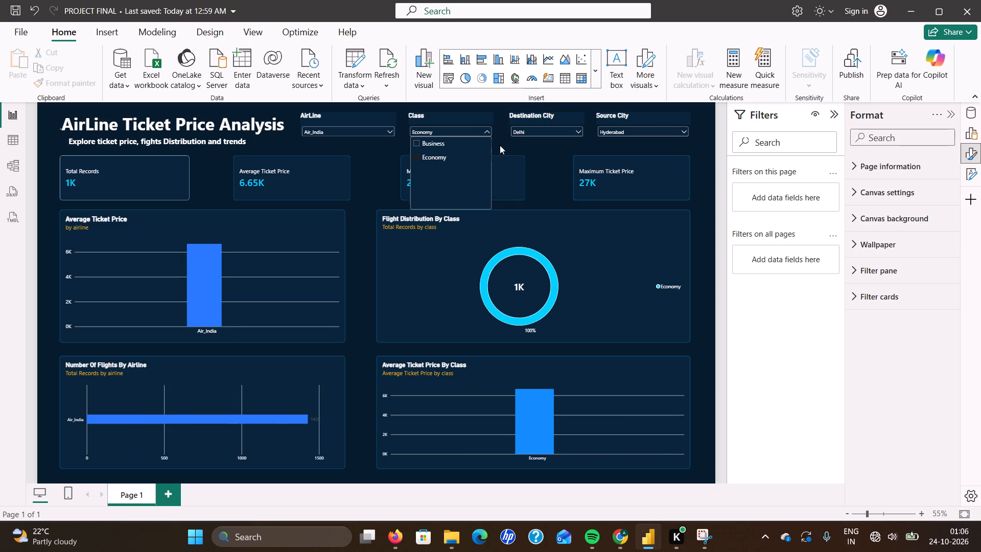
{"action": "left_click", "coordinate": [534, 131]}
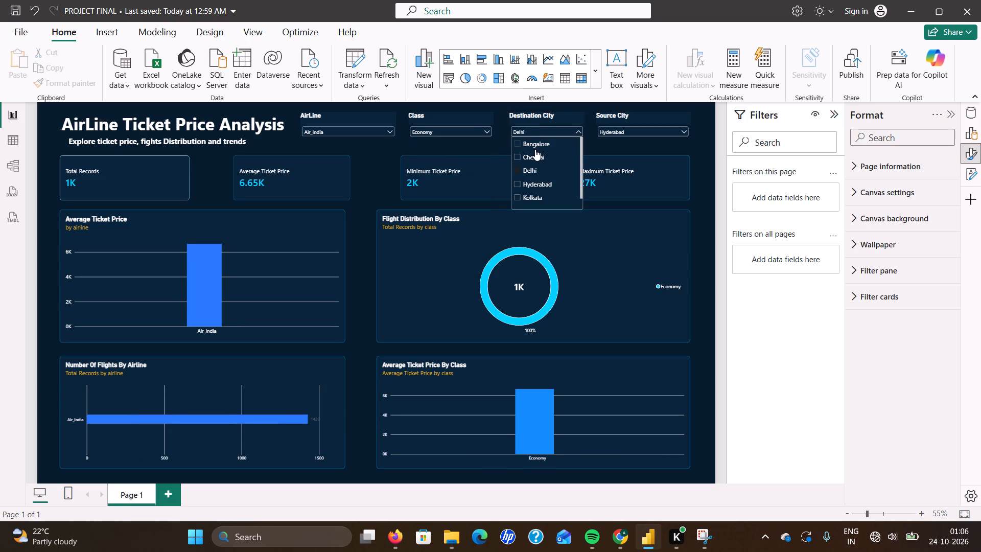
{"action": "left_click", "coordinate": [535, 149]}
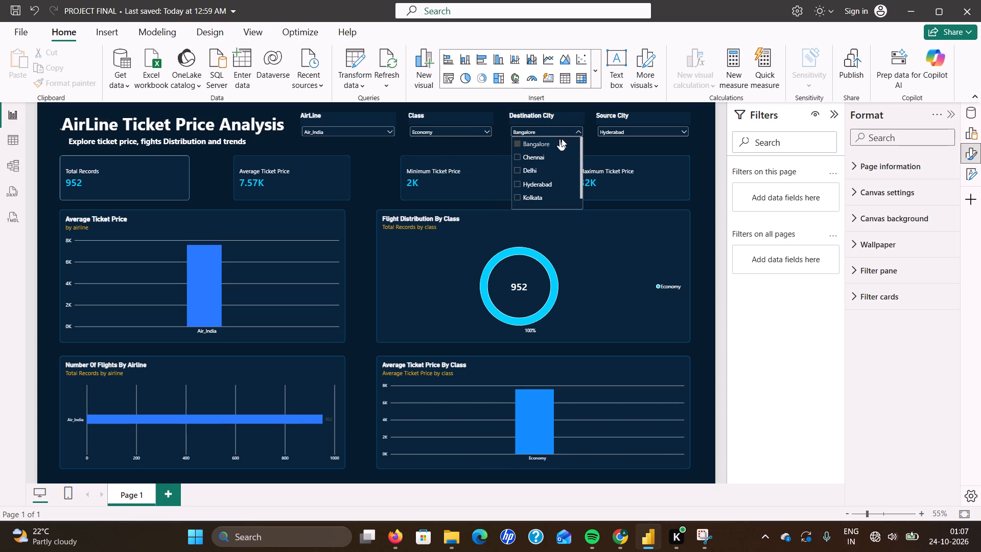
{"action": "left_click", "coordinate": [620, 129]}
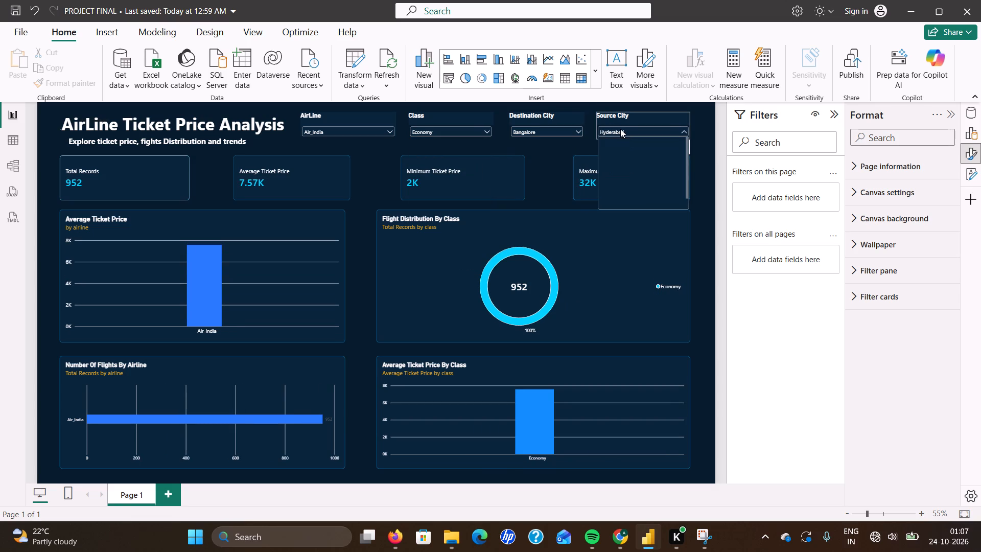
{"action": "left_click", "coordinate": [620, 171]}
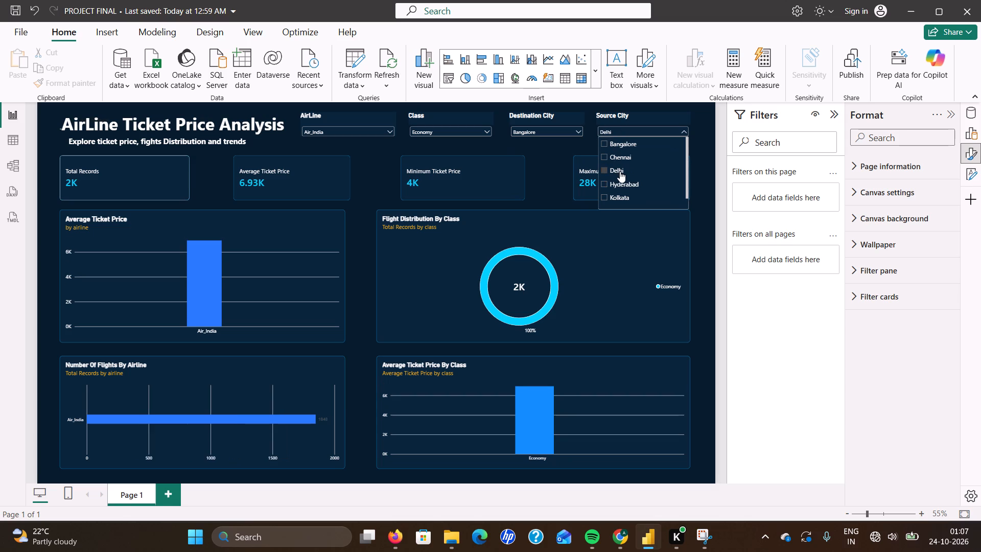
{"action": "left_click", "coordinate": [554, 171]}
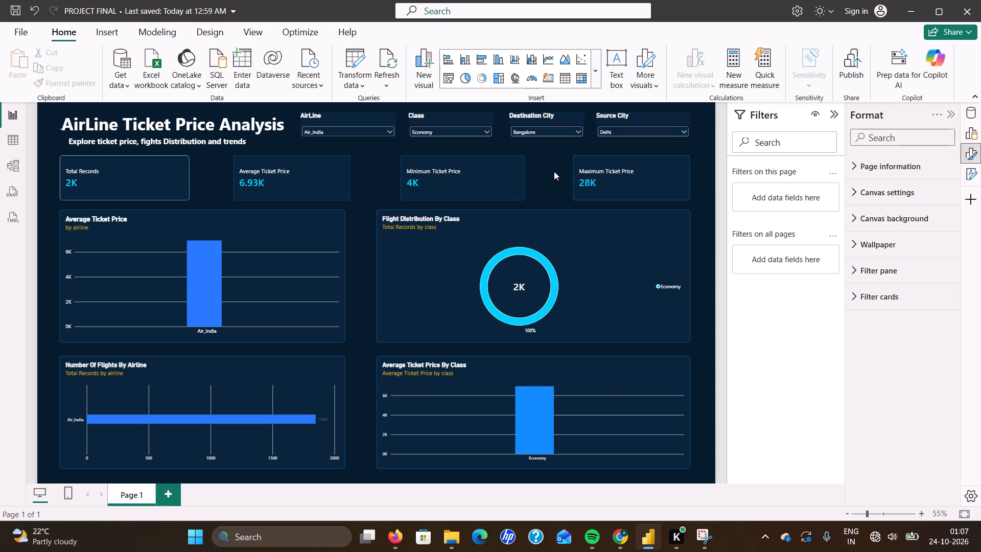
Change the slicers to Indigo and Business, cycling destination cities Chennai, Delhi and Hyderabad before Kolkata, and source city Chennai before Delhi.
{"action": "left_click", "coordinate": [392, 131]}
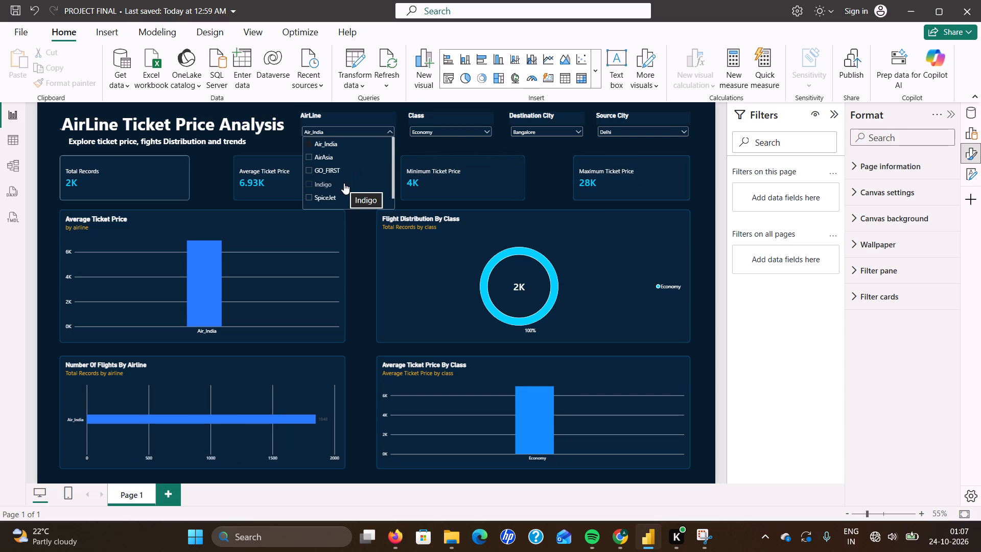
{"action": "left_click", "coordinate": [344, 183]}
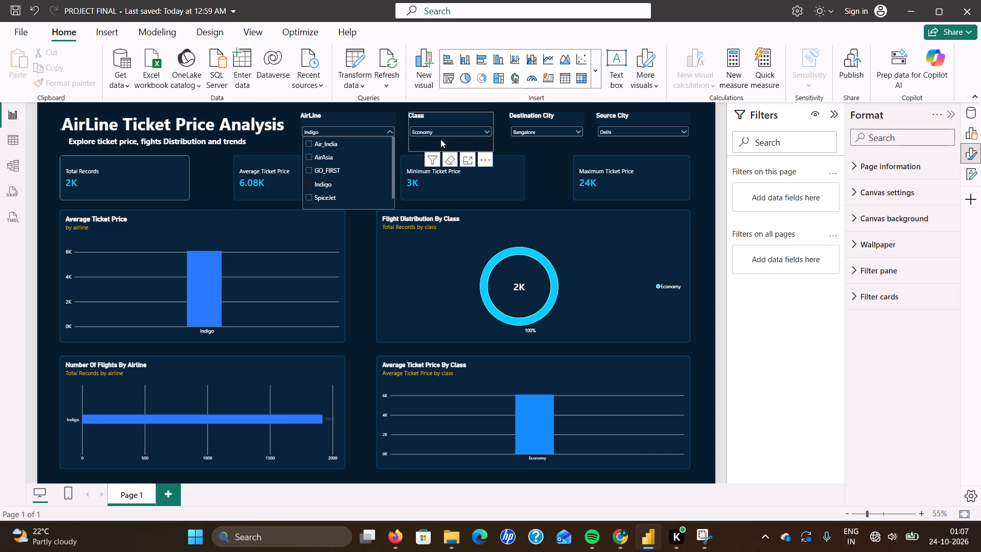
{"action": "left_click", "coordinate": [451, 130]}
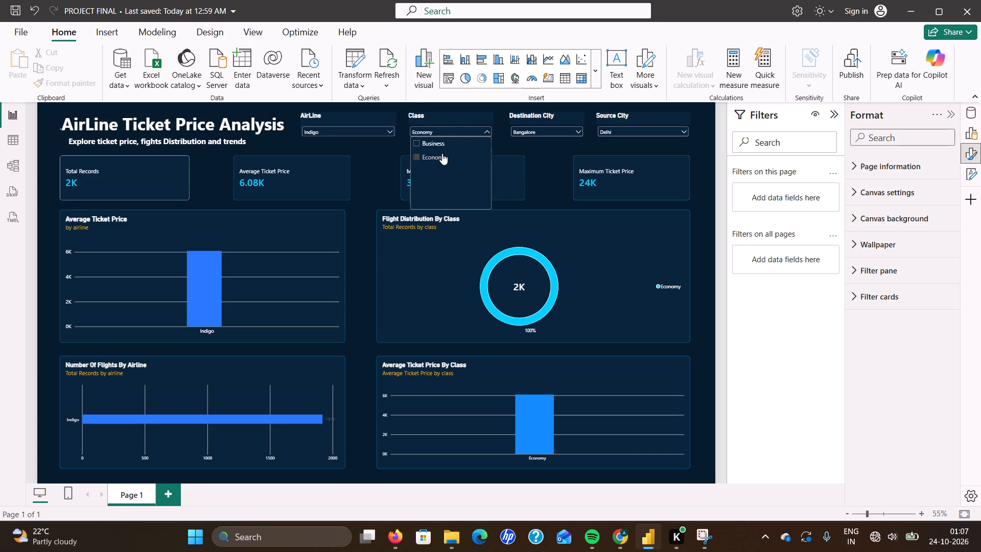
{"action": "left_click", "coordinate": [442, 154]}
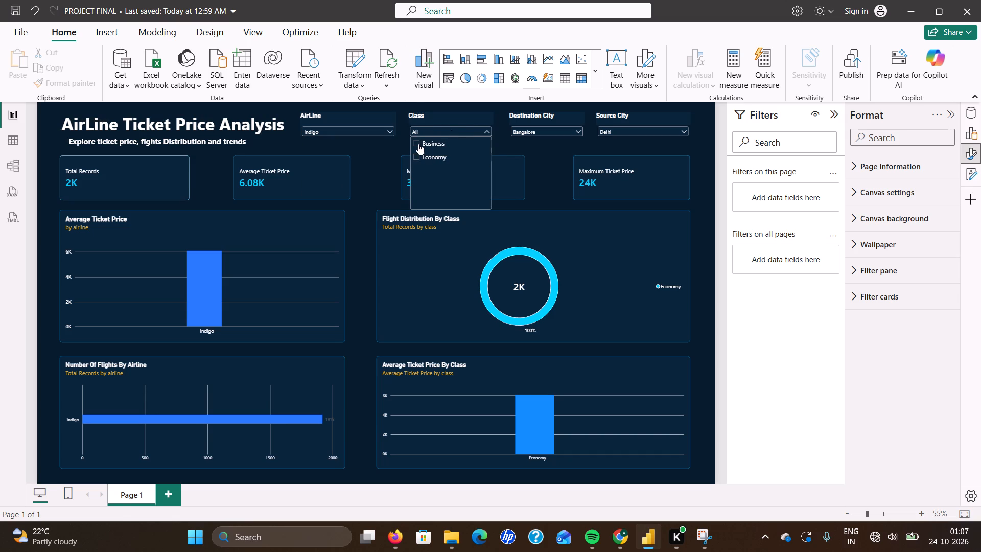
{"action": "left_click", "coordinate": [418, 144]}
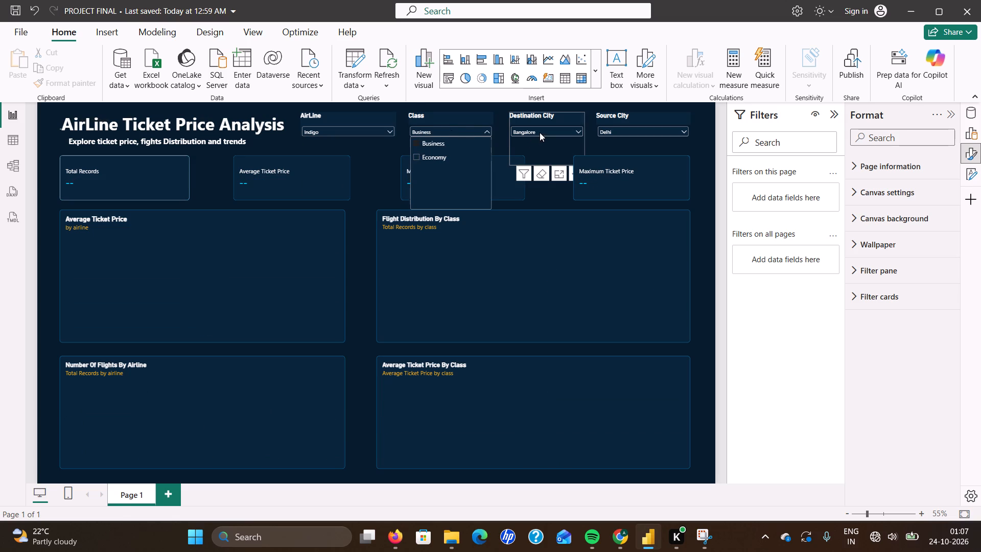
{"action": "left_click", "coordinate": [540, 132]}
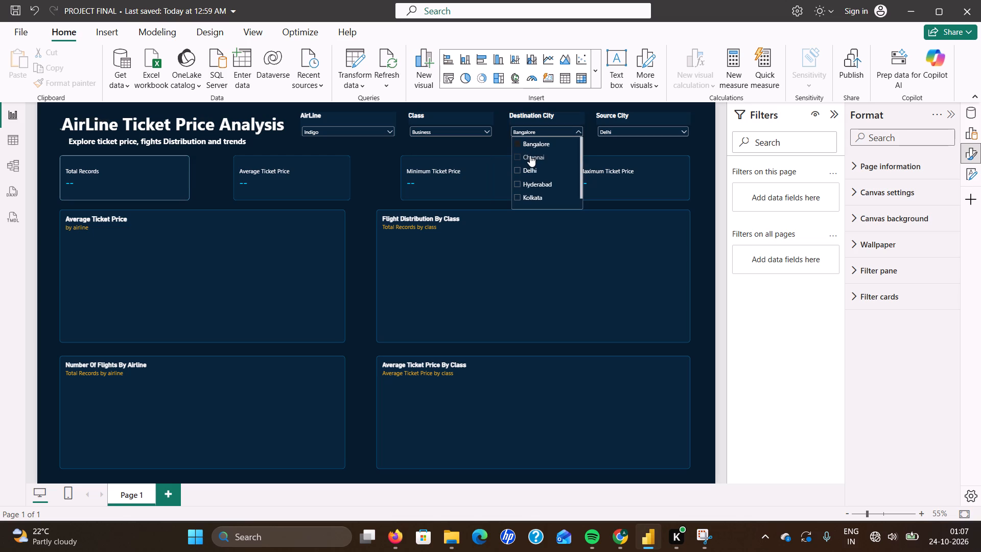
{"action": "left_click", "coordinate": [530, 155]}
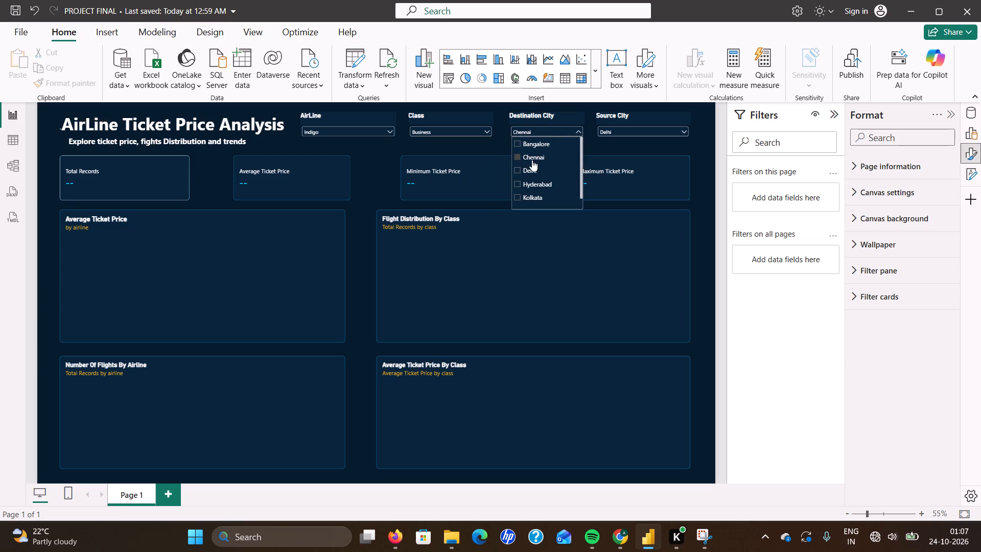
{"action": "left_click", "coordinate": [530, 167]}
{"action": "left_click", "coordinate": [531, 184]}
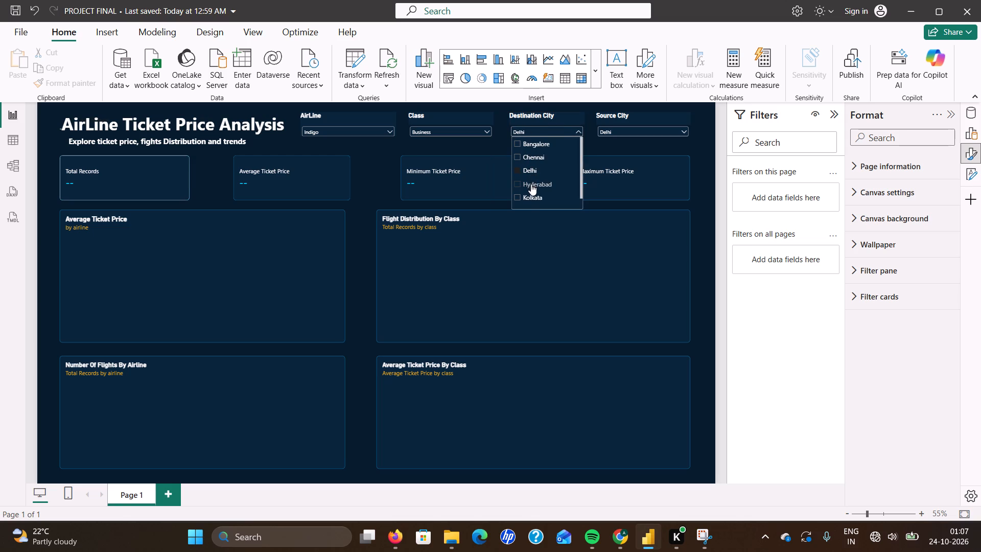
{"action": "left_click", "coordinate": [531, 197]}
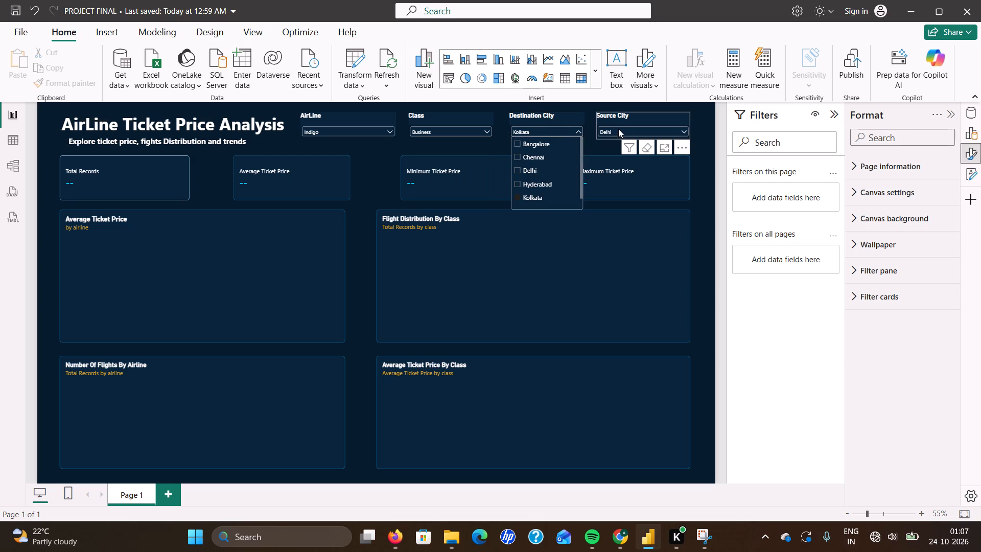
{"action": "left_click", "coordinate": [622, 131]}
{"action": "left_click", "coordinate": [619, 158]}
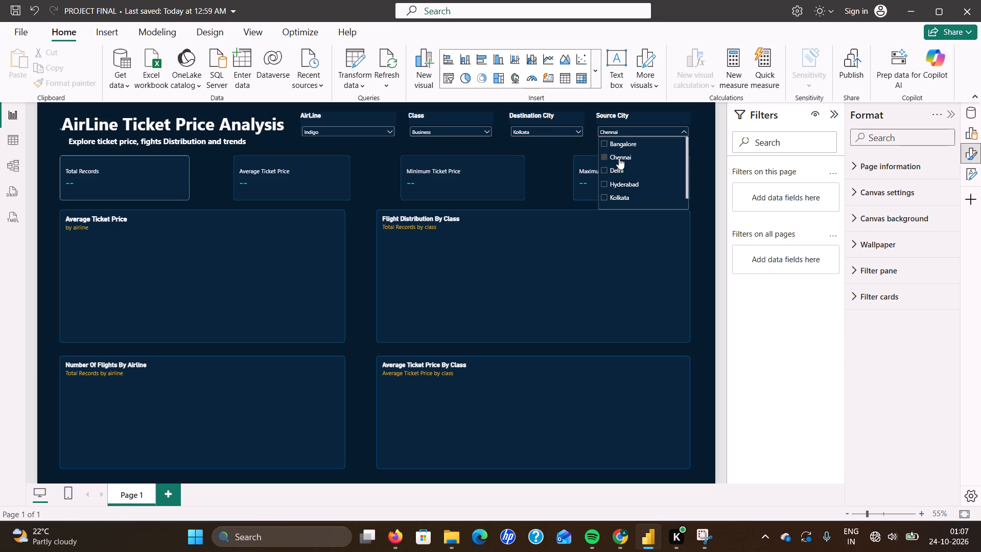
{"action": "left_click", "coordinate": [615, 170]}
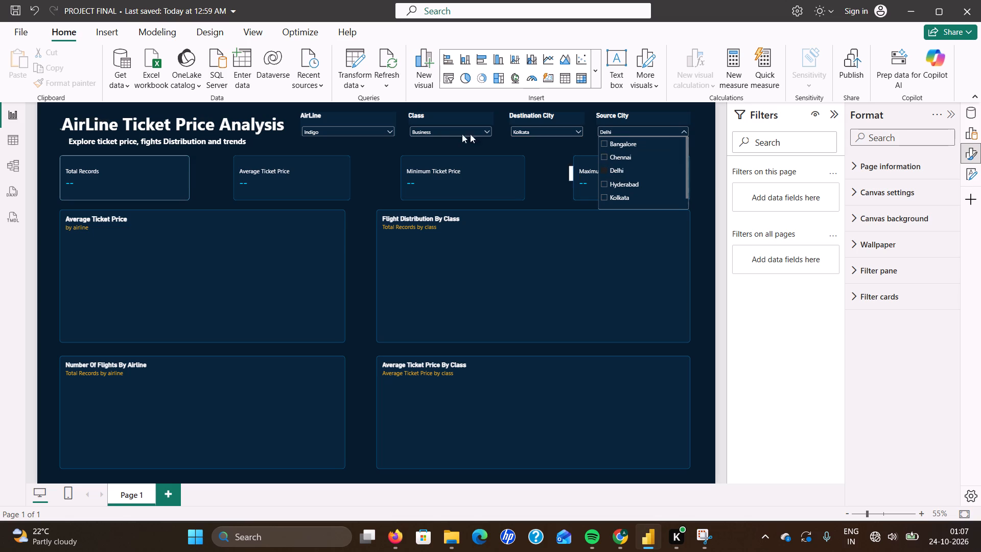
Change the slicers to airline AirAsia, class Economy, destination city Delhi and source city Chennai.
{"action": "left_click", "coordinate": [371, 131]}
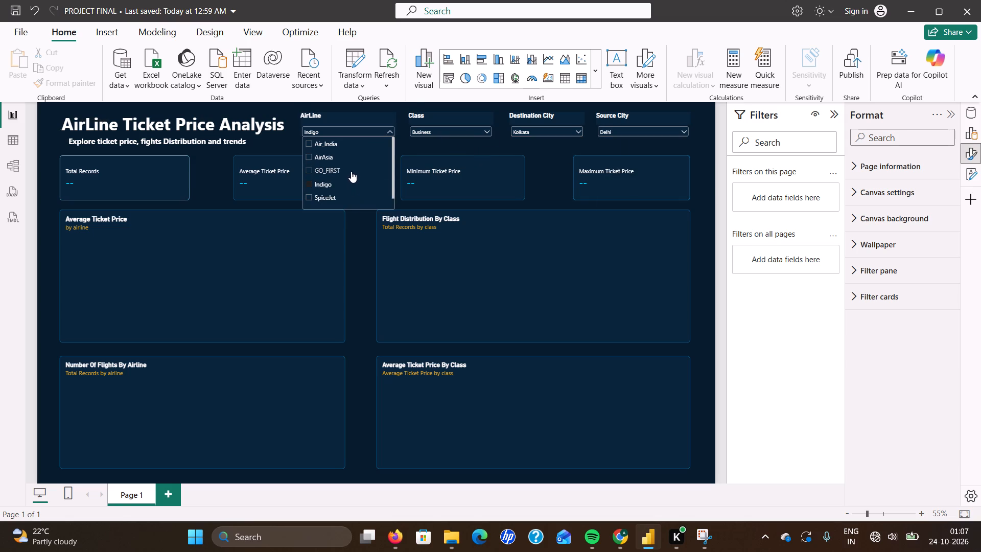
{"action": "left_click", "coordinate": [353, 157]}
{"action": "left_click", "coordinate": [436, 133]}
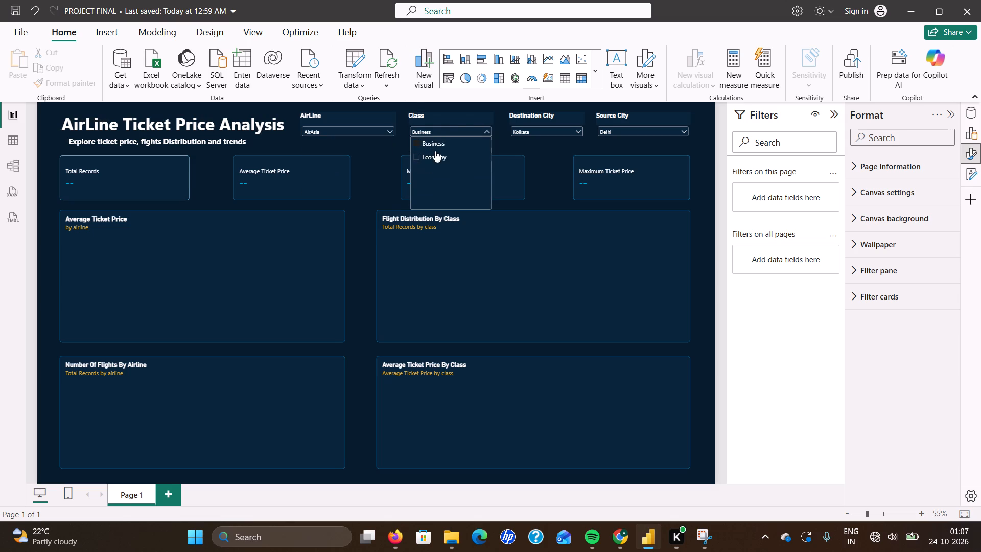
{"action": "left_click", "coordinate": [435, 151]}
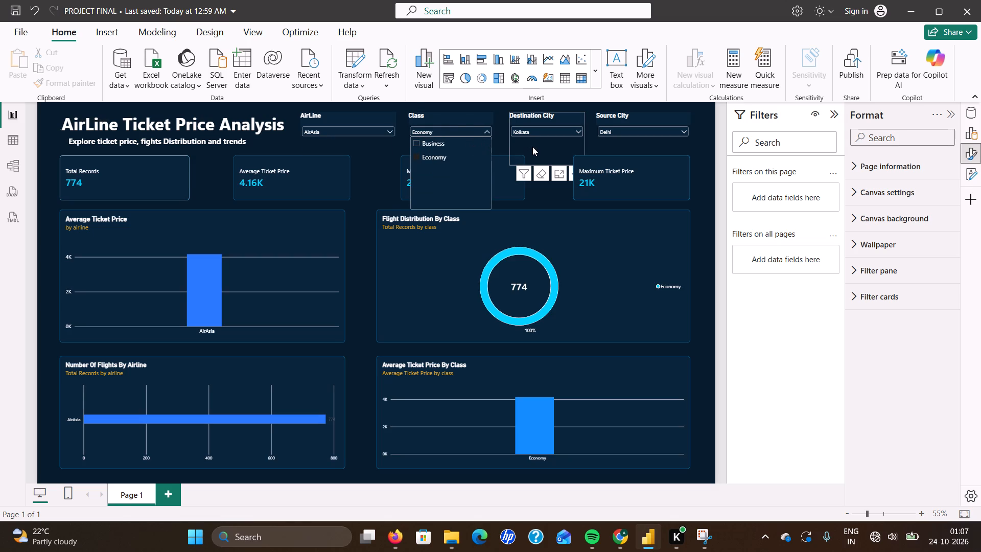
{"action": "left_click", "coordinate": [561, 131]}
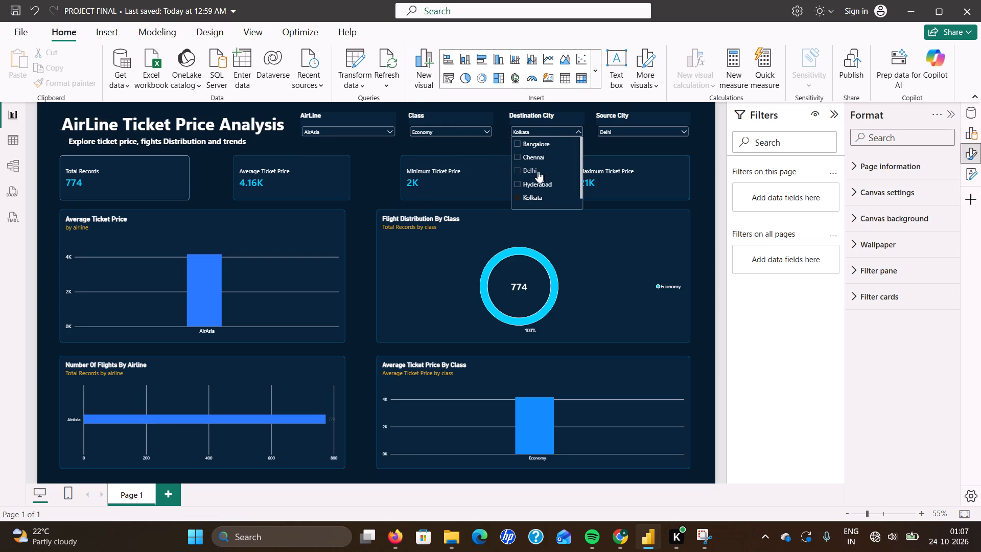
{"action": "left_click", "coordinate": [534, 170]}
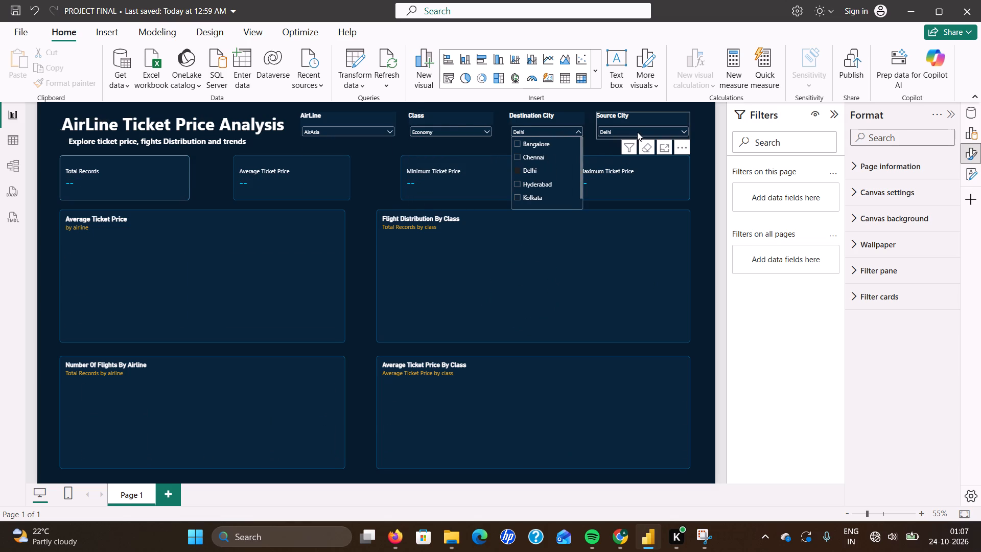
{"action": "left_click", "coordinate": [637, 131]}
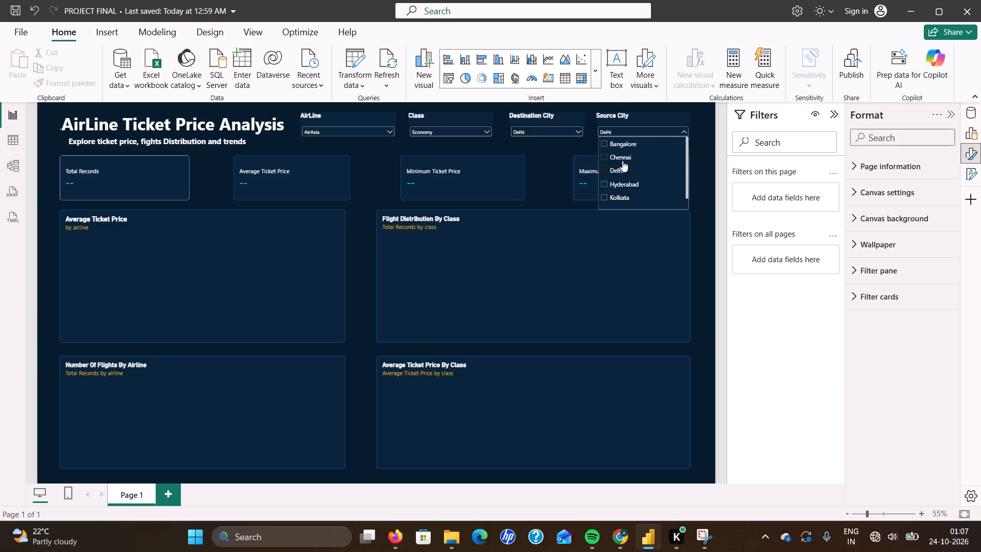
{"action": "left_click", "coordinate": [622, 160]}
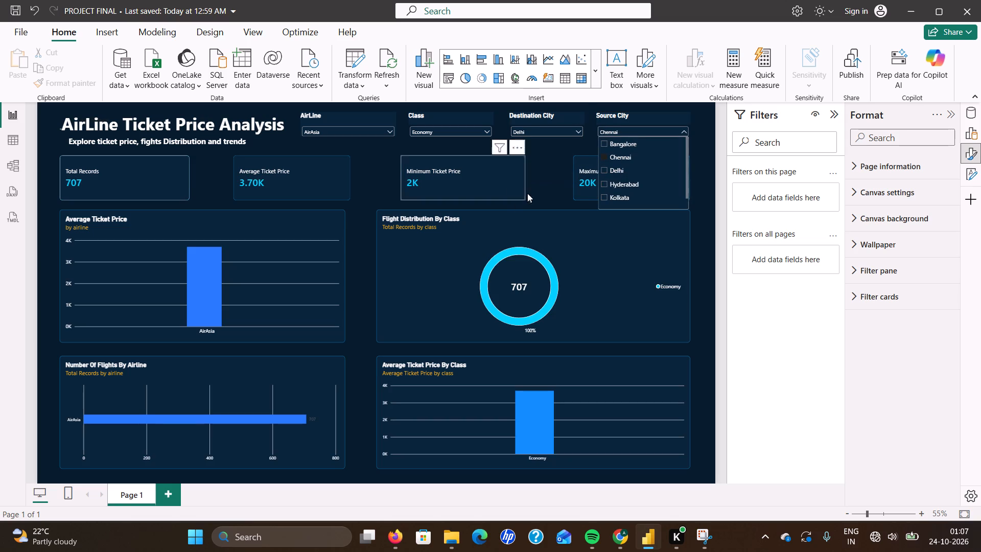
{"action": "left_click", "coordinate": [546, 200]}
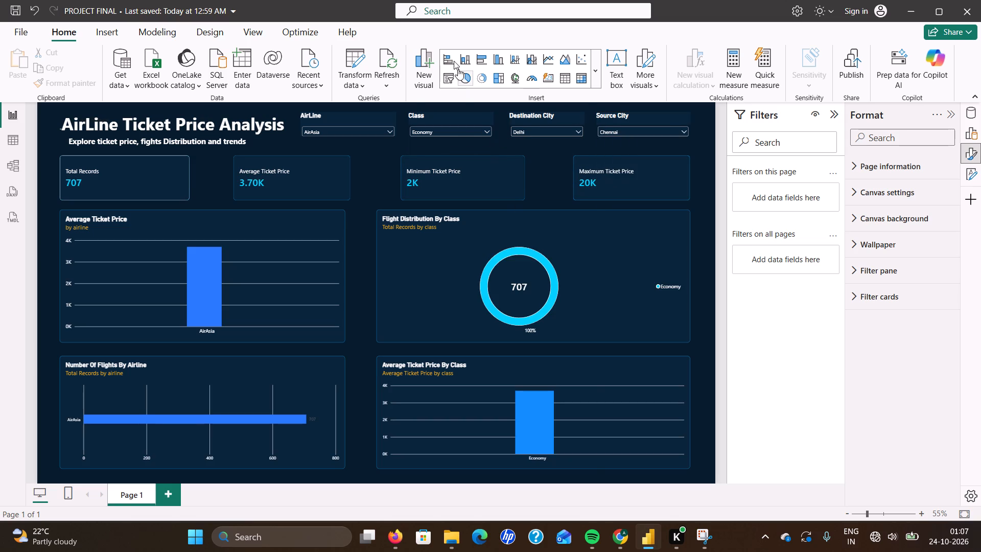
Stop the screen recording.
{"action": "left_click", "coordinate": [426, 24]}
{"action": "left_click", "coordinate": [448, 23]}
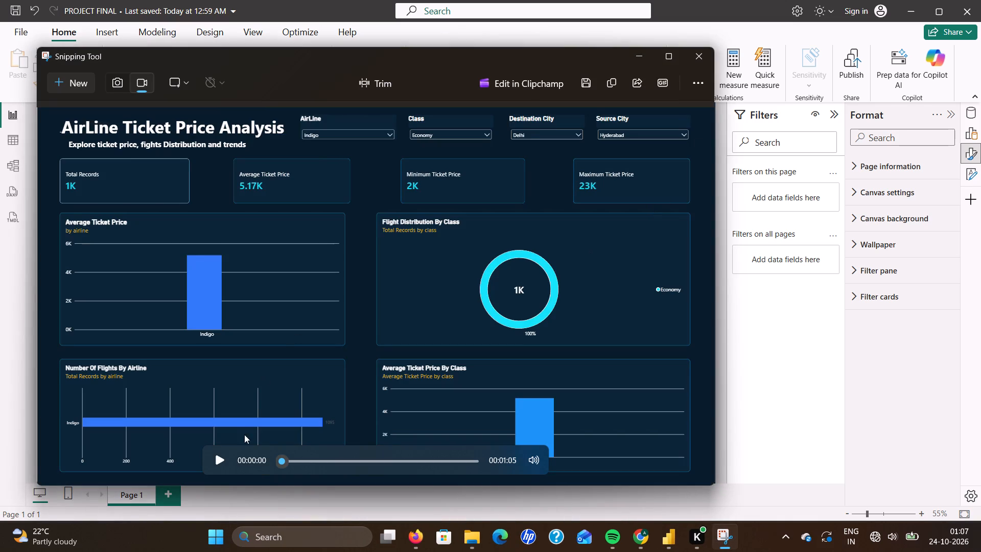
Play back the new recording in the Snipping Tool, skipping forward through it.
{"action": "left_click", "coordinate": [219, 459]}
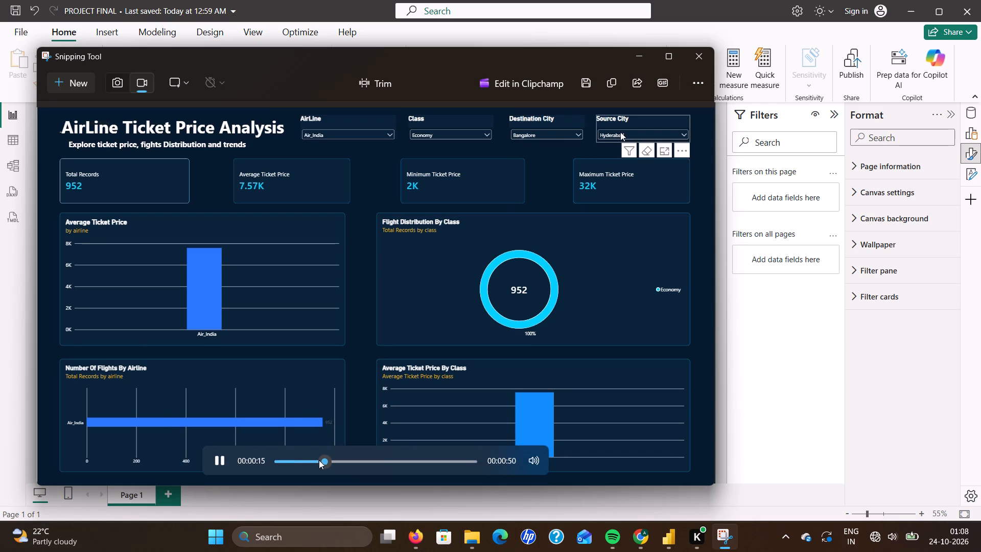
{"action": "left_click_drag", "start_coordinate": [328, 463], "coordinate": [351, 463]}
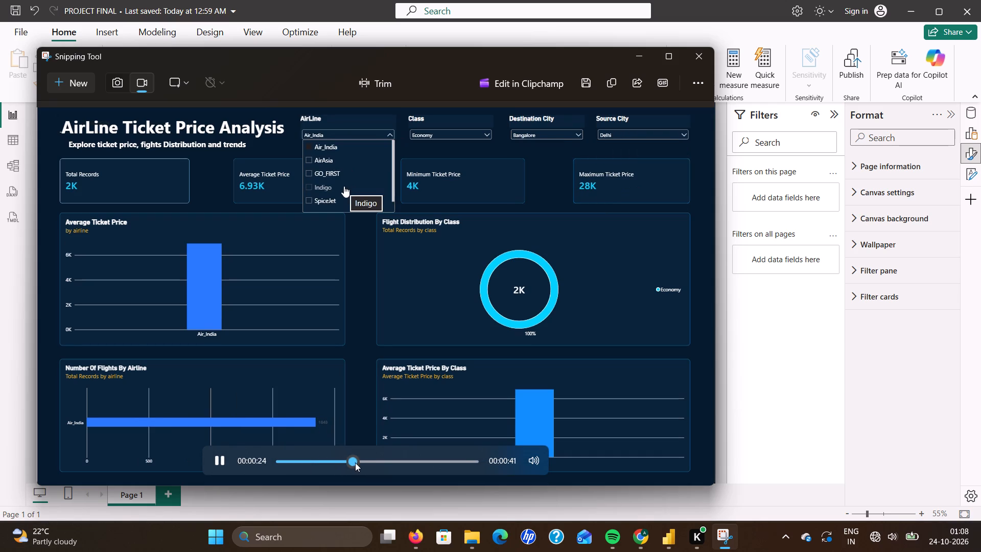
{"action": "left_click_drag", "start_coordinate": [351, 463], "coordinate": [379, 467]}
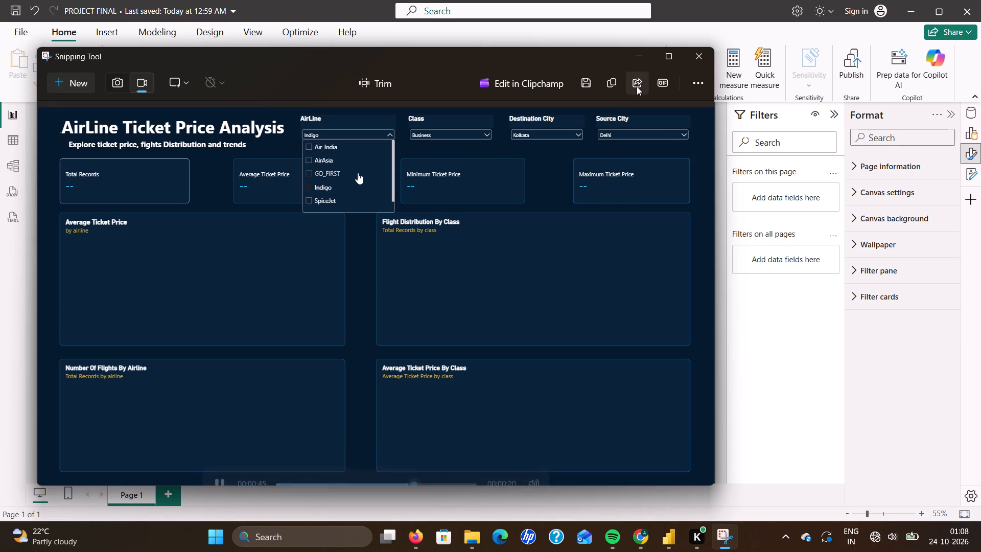
Minimize the Snipping Tool's recording preview to get back to the dashboard.
{"action": "left_click", "coordinate": [699, 85]}
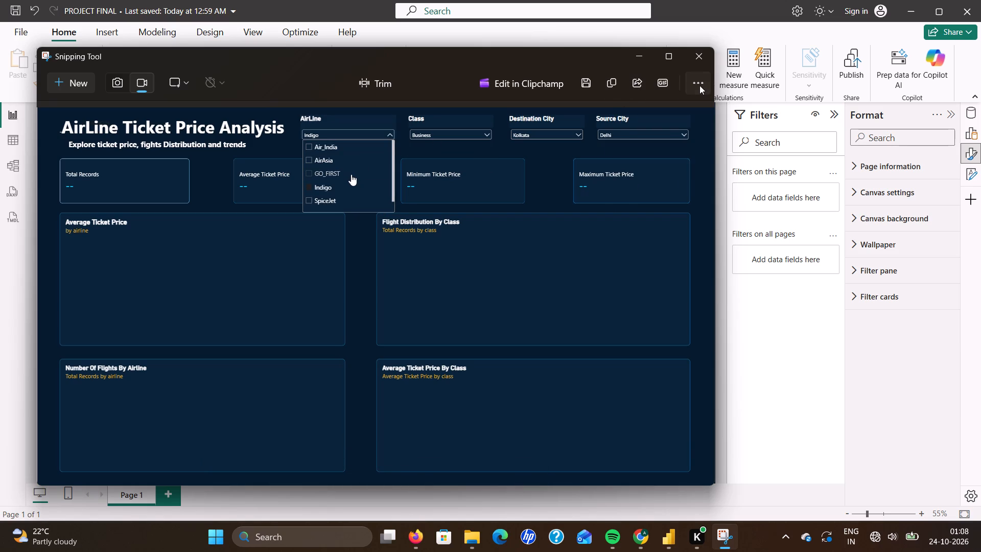
{"action": "left_click", "coordinate": [643, 55]}
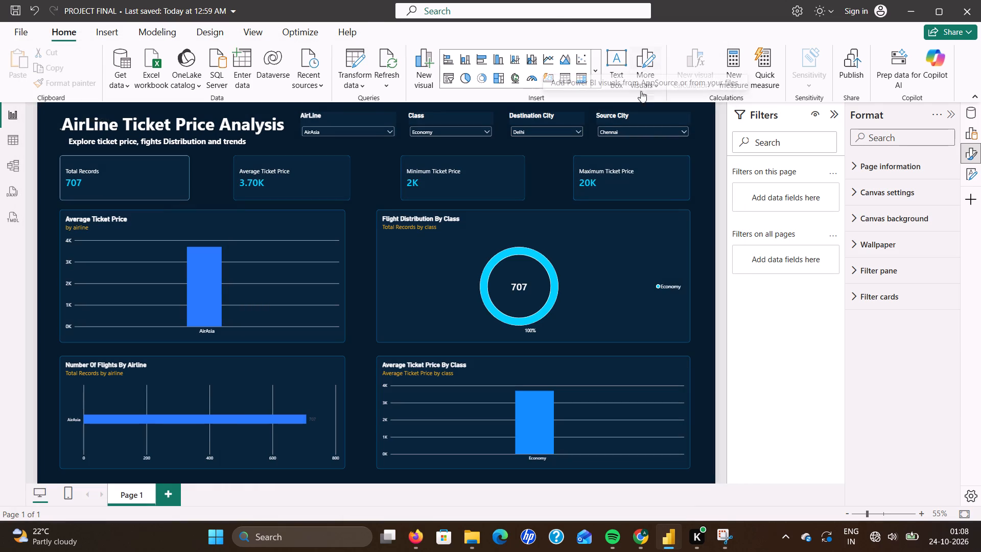
Switch to File Explorer to view the Downloads folder.
{"action": "left_click", "coordinate": [469, 533]}
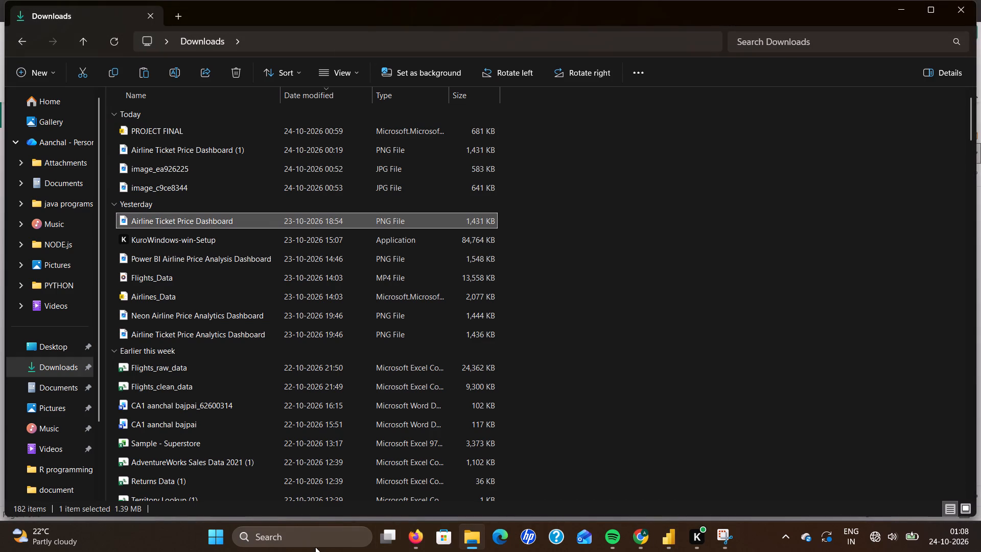
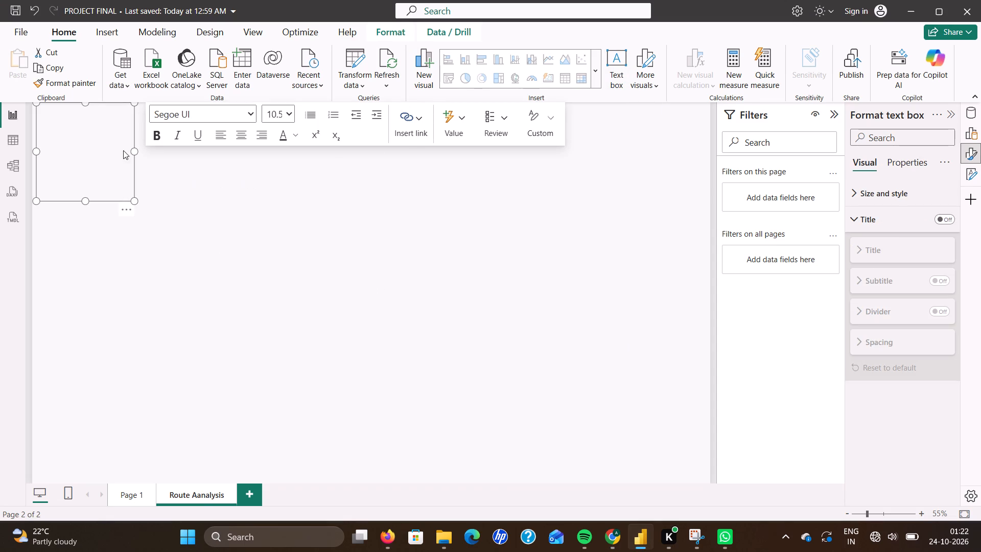
{"action": "left_click_drag", "start_coordinate": [135, 152], "coordinate": [242, 154]}
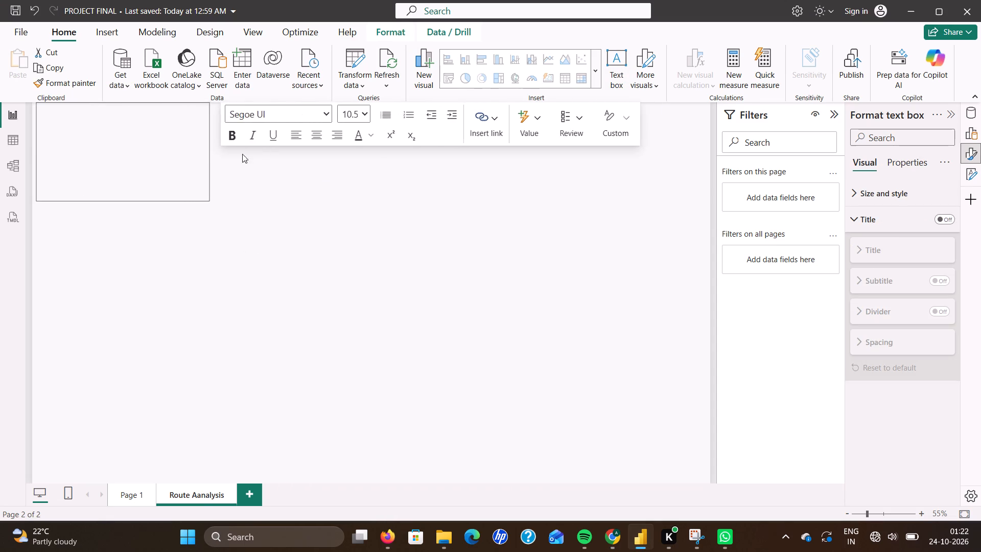
{"action": "left_click_drag", "start_coordinate": [242, 154], "coordinate": [282, 154]}
{"action": "left_click_drag", "start_coordinate": [159, 201], "coordinate": [177, 157]}
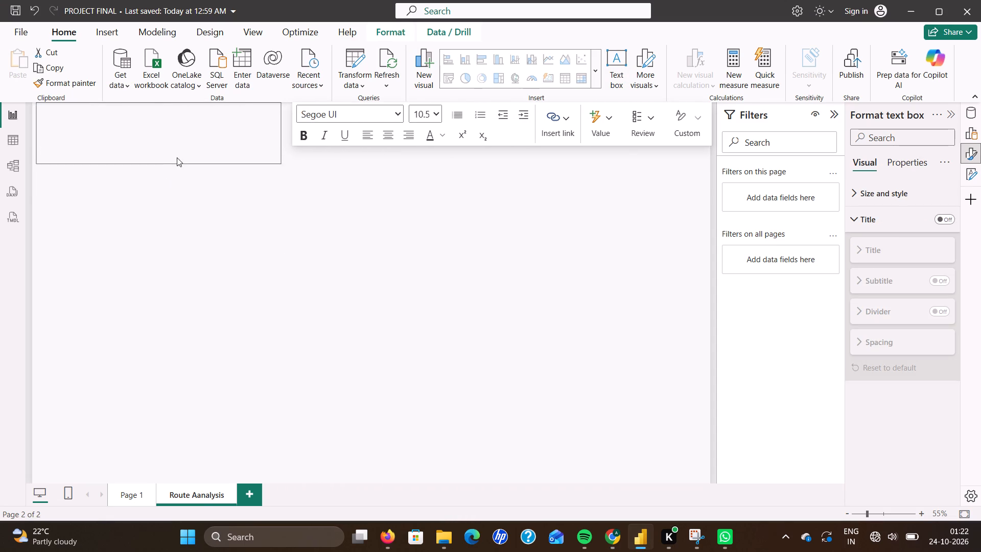
{"action": "left_click_drag", "start_coordinate": [177, 157], "coordinate": [186, 151]}
{"action": "left_click_drag", "start_coordinate": [220, 140], "coordinate": [238, 147]}
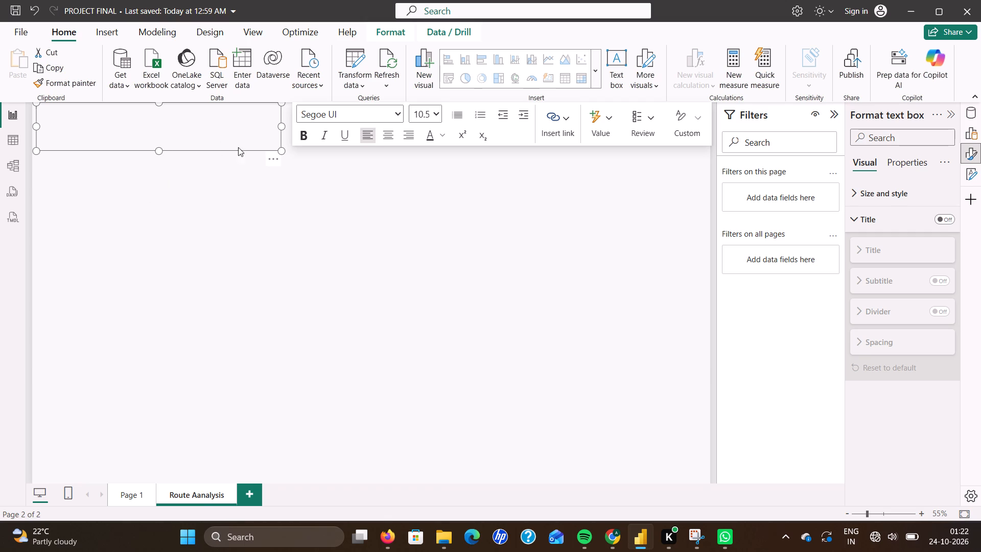
{"action": "left_click_drag", "start_coordinate": [238, 147], "coordinate": [242, 136]}
{"action": "left_click_drag", "start_coordinate": [242, 136], "coordinate": [185, 121]}
{"action": "left_click_drag", "start_coordinate": [160, 105], "coordinate": [160, 115]}
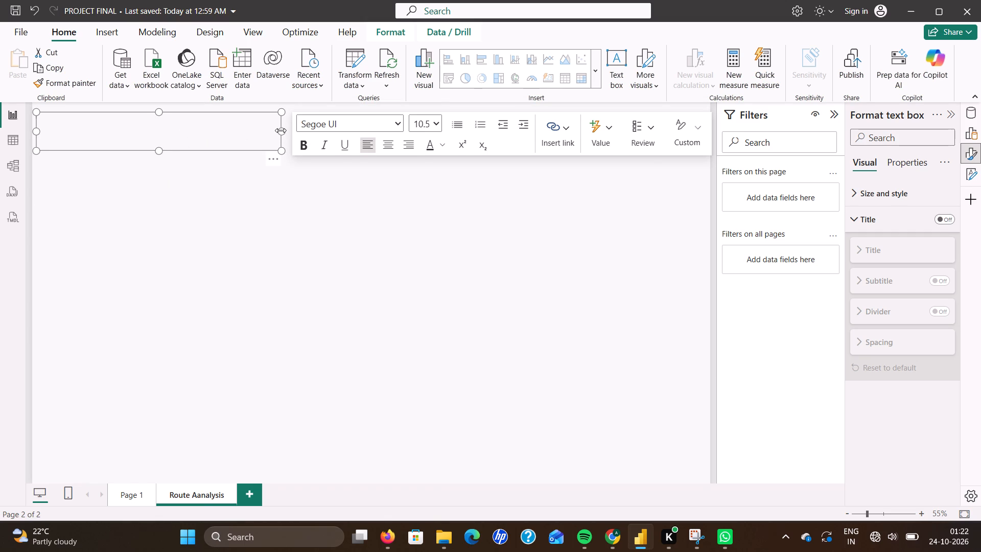
{"action": "left_click_drag", "start_coordinate": [281, 130], "coordinate": [293, 130]}
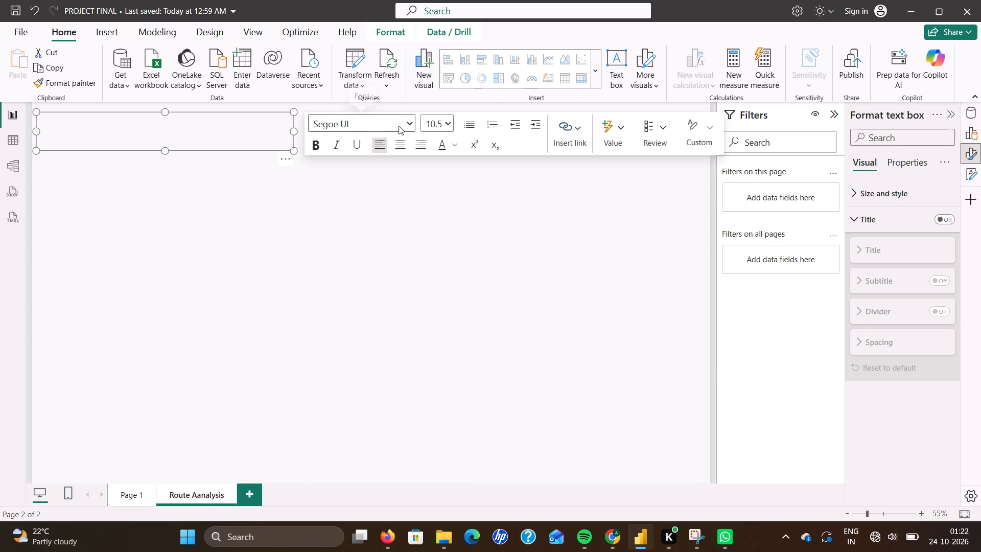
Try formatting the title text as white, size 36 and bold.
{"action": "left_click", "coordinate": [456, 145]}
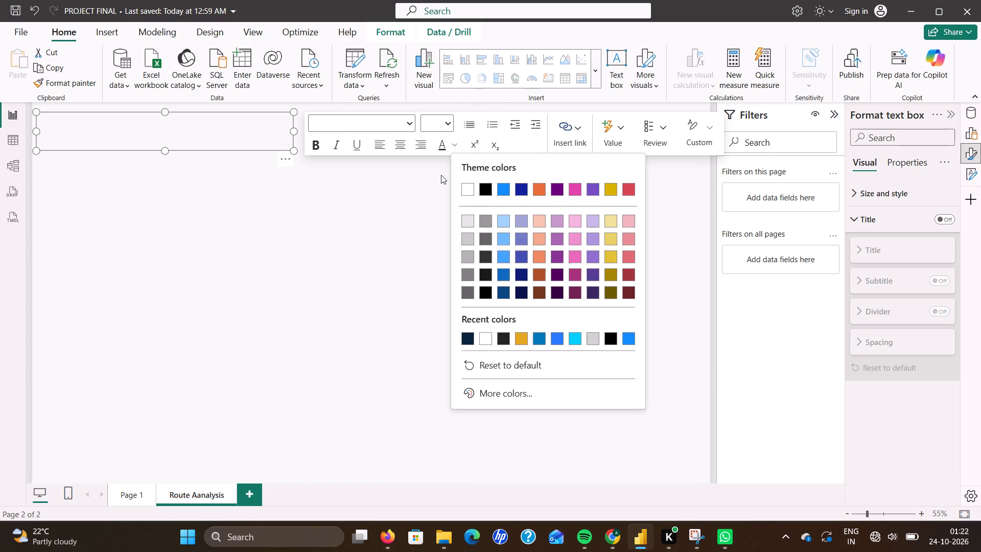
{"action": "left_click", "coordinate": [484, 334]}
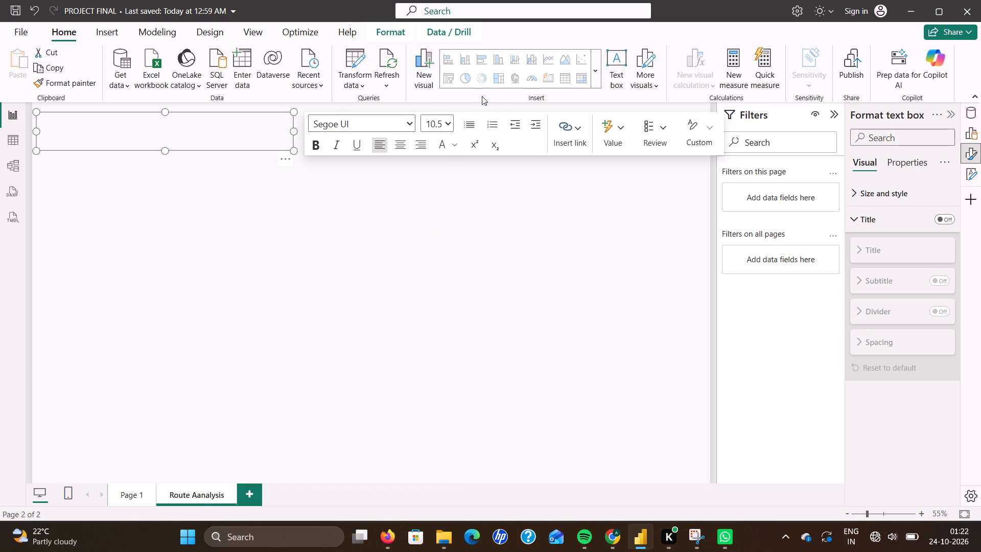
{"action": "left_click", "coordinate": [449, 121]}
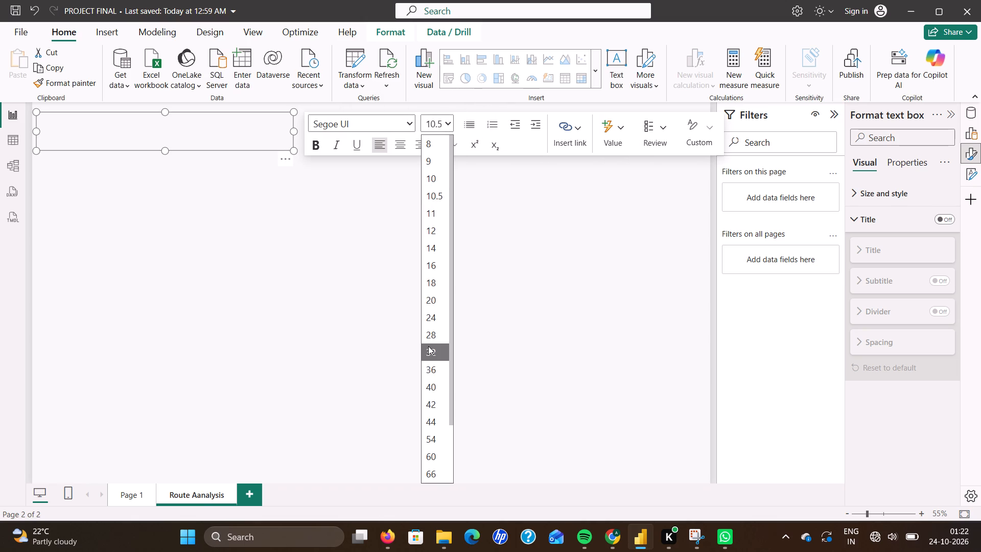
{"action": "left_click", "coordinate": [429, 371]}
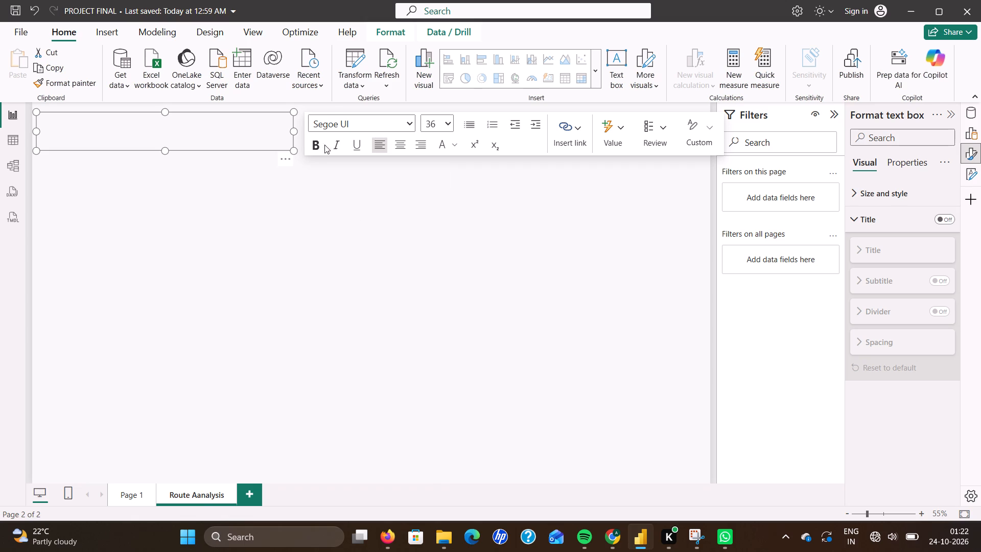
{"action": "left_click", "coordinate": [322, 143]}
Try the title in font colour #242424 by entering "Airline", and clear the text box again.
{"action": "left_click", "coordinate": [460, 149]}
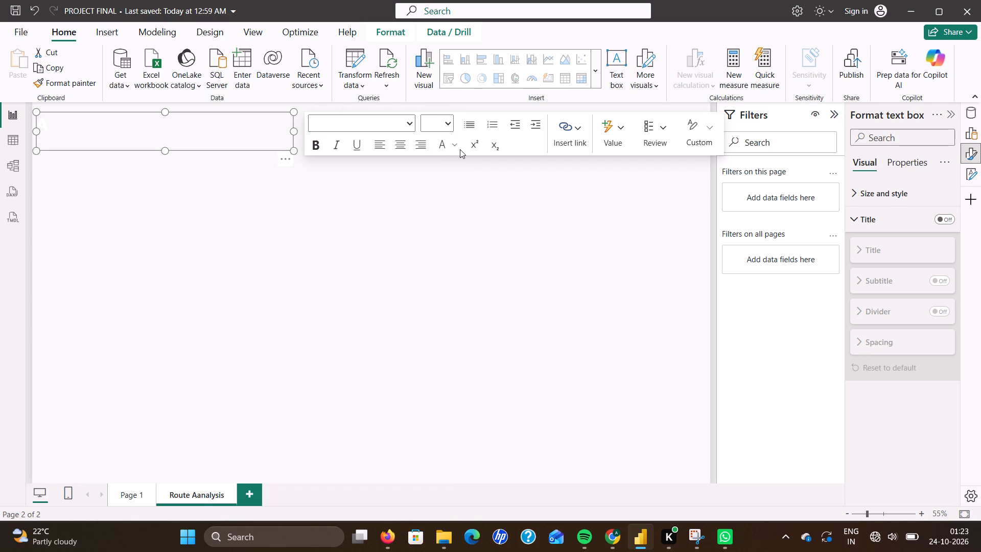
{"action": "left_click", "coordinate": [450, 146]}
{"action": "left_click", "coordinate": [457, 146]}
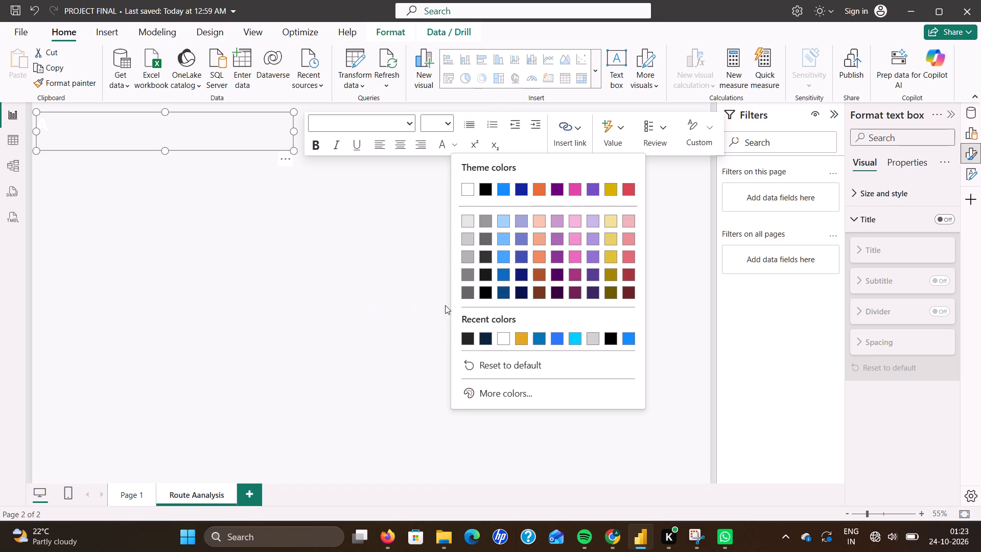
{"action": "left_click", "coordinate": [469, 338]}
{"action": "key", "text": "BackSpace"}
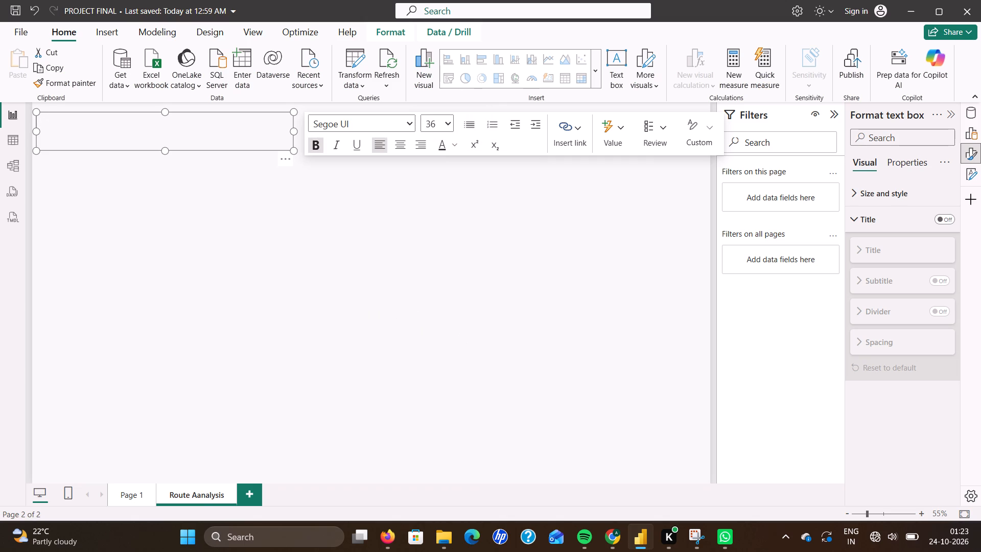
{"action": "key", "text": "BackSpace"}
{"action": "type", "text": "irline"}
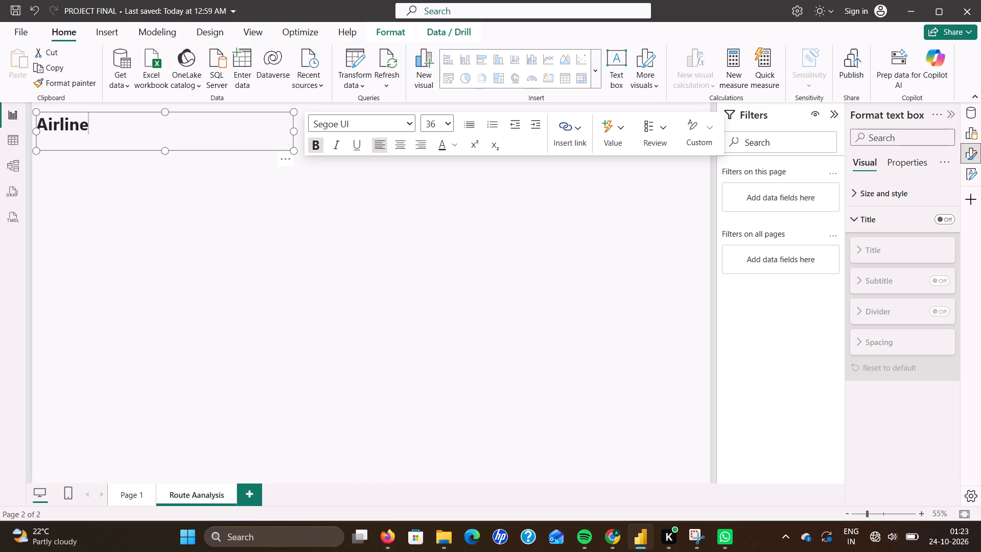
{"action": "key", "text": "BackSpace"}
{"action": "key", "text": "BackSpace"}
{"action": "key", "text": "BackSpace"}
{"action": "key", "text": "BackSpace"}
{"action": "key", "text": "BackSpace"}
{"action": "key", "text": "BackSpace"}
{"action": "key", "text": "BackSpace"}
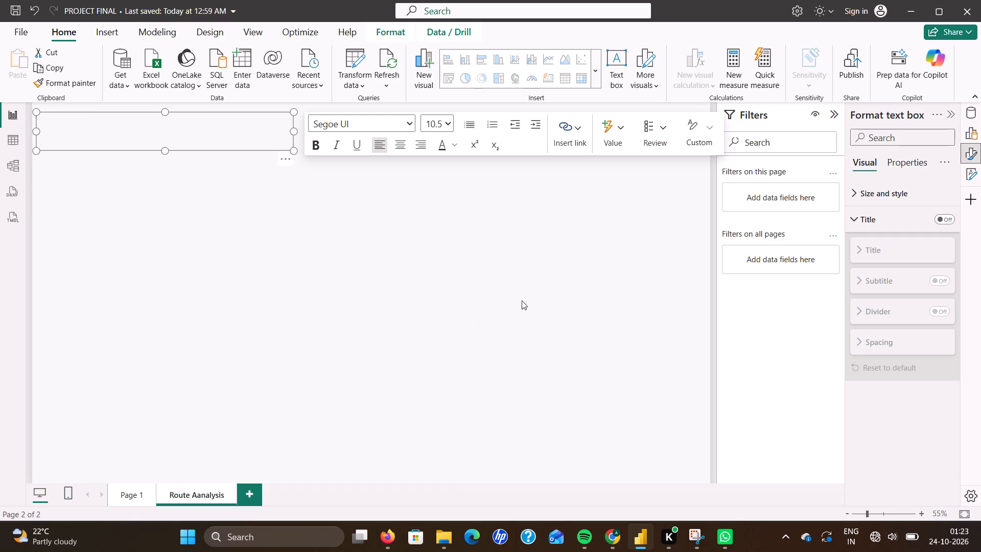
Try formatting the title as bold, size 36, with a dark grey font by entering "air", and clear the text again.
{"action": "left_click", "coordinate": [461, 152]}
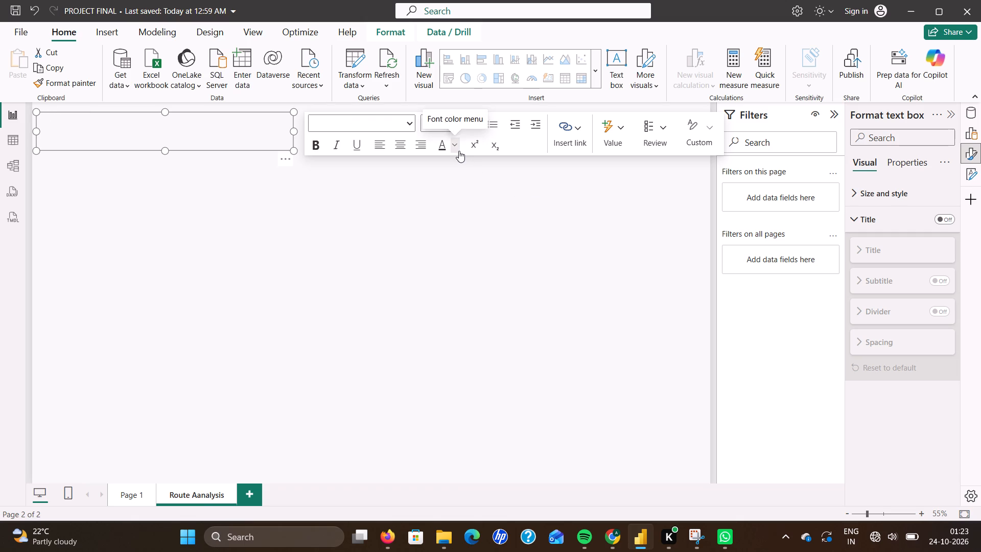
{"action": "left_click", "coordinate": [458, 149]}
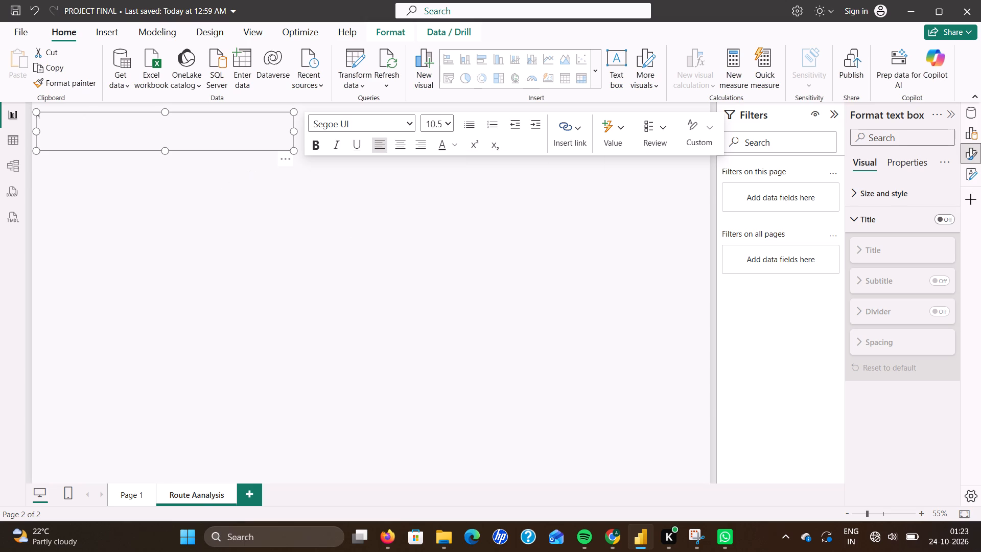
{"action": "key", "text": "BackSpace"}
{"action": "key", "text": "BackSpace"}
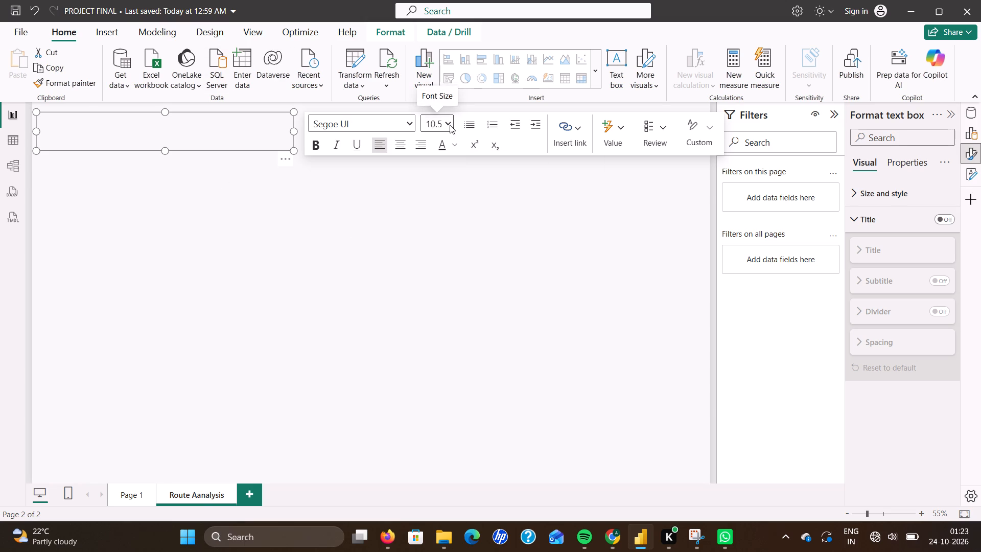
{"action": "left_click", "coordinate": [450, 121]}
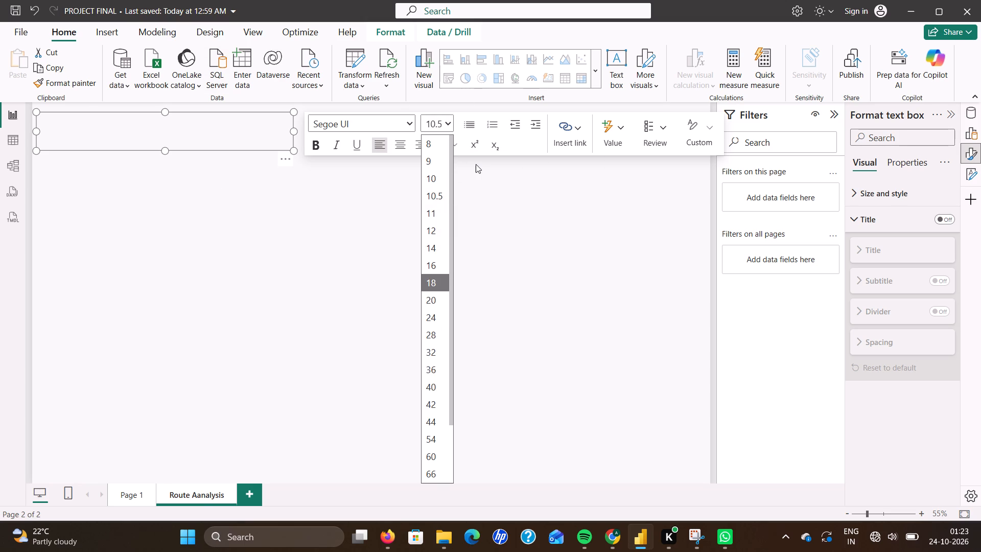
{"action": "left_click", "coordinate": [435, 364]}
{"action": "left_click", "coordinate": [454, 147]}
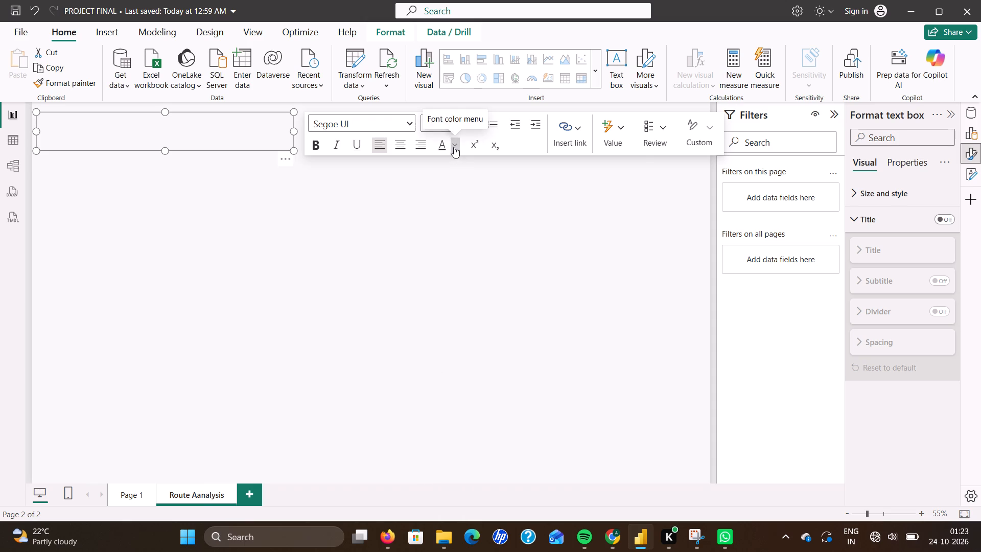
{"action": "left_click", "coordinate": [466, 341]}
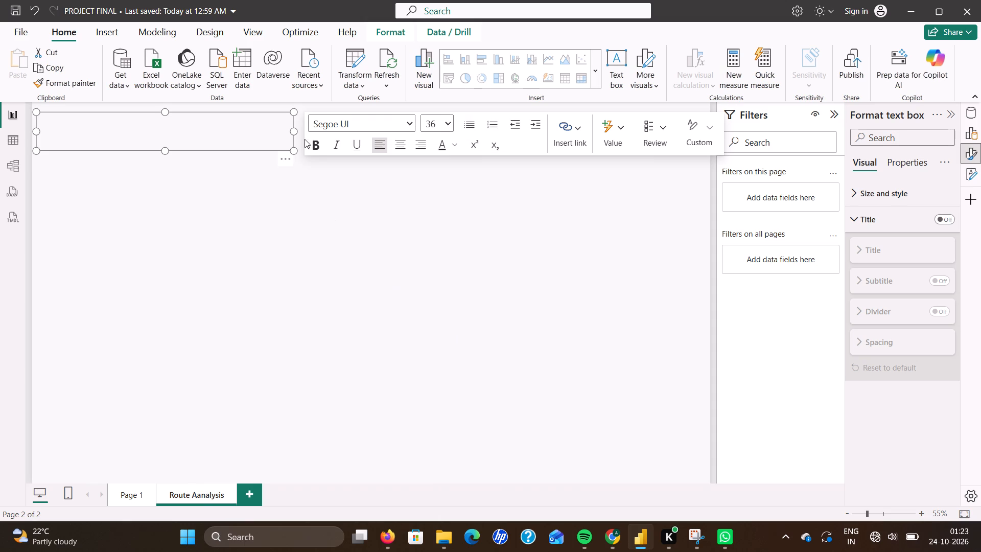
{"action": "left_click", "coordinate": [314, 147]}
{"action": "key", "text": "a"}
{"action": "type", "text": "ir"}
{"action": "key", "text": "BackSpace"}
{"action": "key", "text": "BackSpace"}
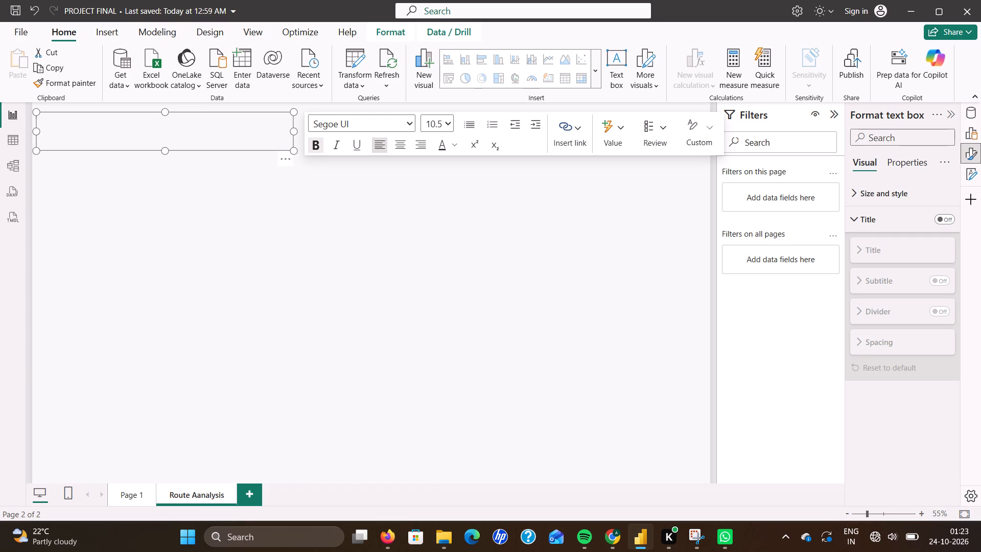
Format the empty title text box as bold, size 36, with the recently used dark grey font colour.
{"action": "left_click", "coordinate": [325, 145]}
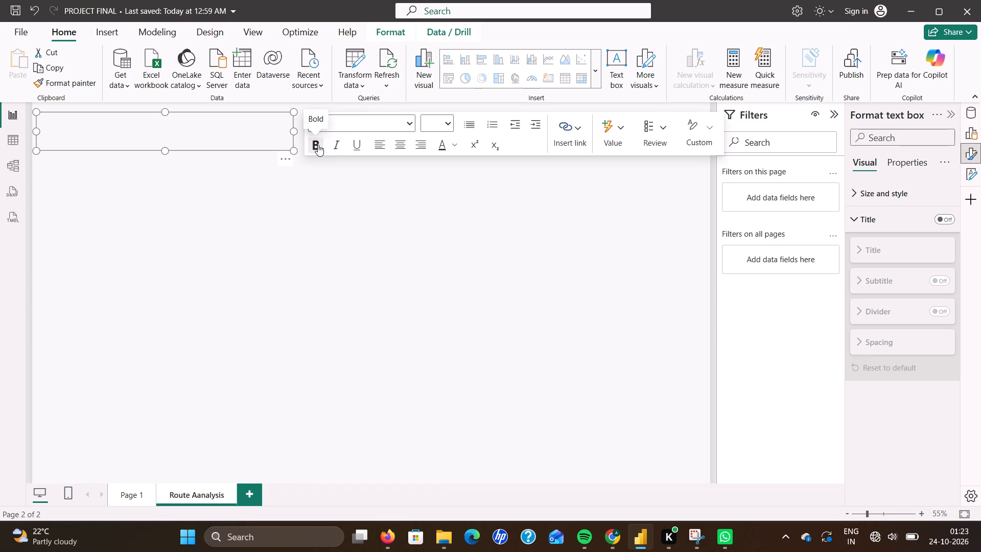
{"action": "left_click", "coordinate": [318, 145]}
{"action": "left_click", "coordinate": [448, 122]}
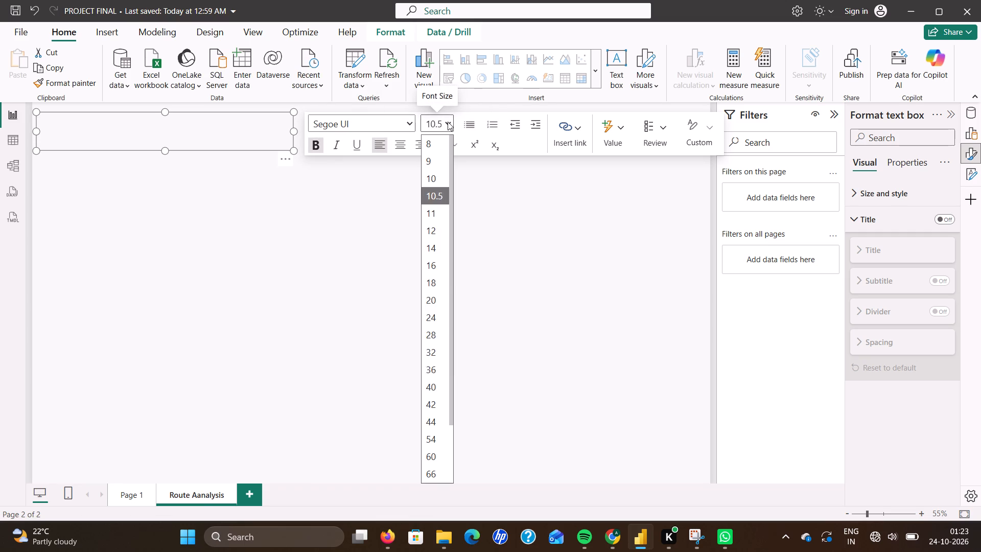
{"action": "left_click", "coordinate": [440, 369]}
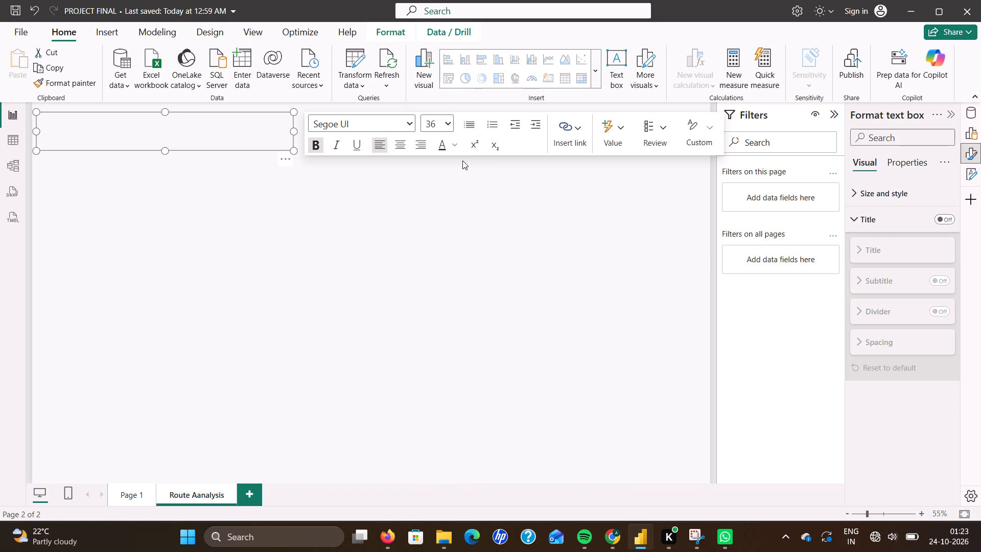
{"action": "left_click", "coordinate": [458, 142]}
{"action": "left_click", "coordinate": [466, 339]}
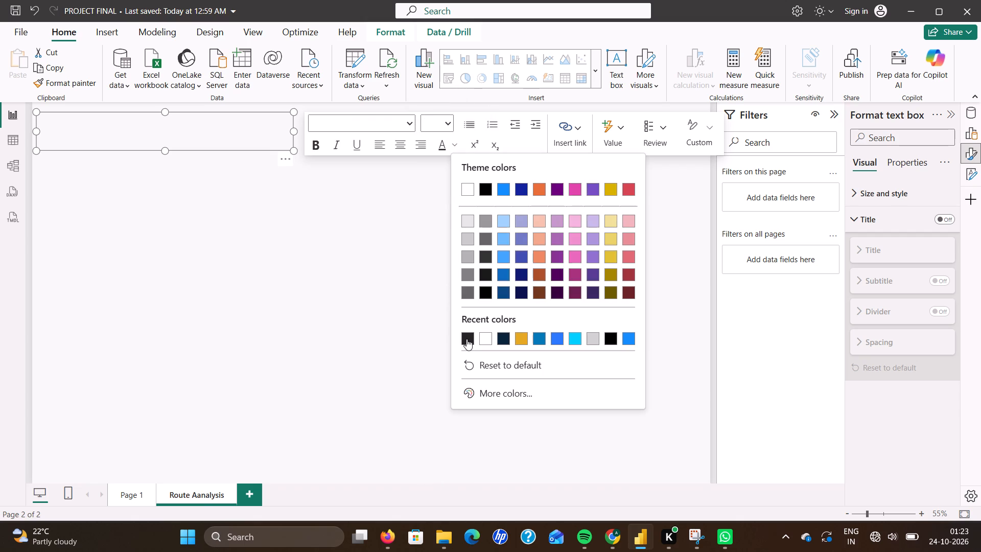
Enter the page title "AirLine Route Analysis" in the text box, correcting the spelling of the last word.
{"action": "left_click", "coordinate": [189, 130]}
{"action": "key", "text": "a"}
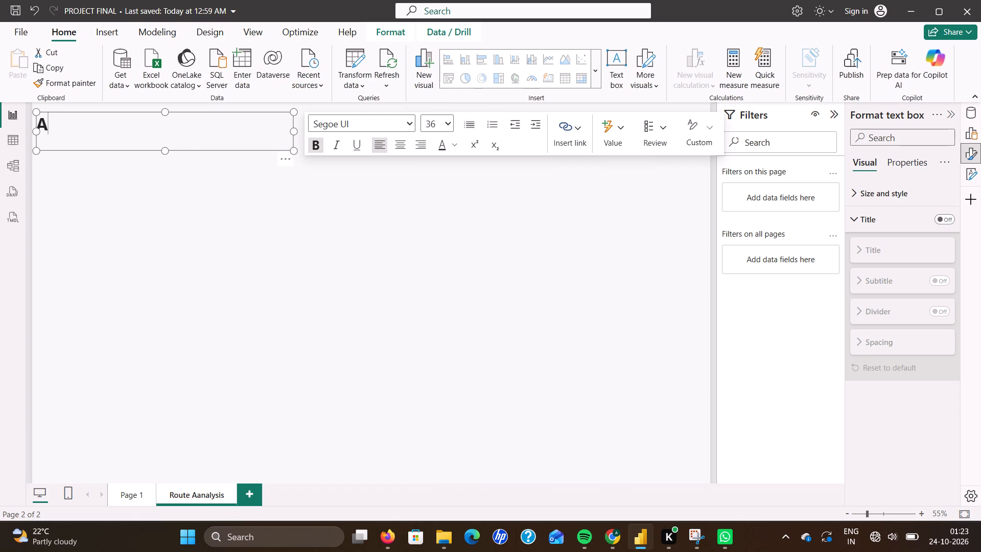
{"action": "type", "text": "ir"}
{"action": "key", "text": "BackSpace"}
{"action": "type", "text": "ine"}
{"action": "key", "text": "space"}
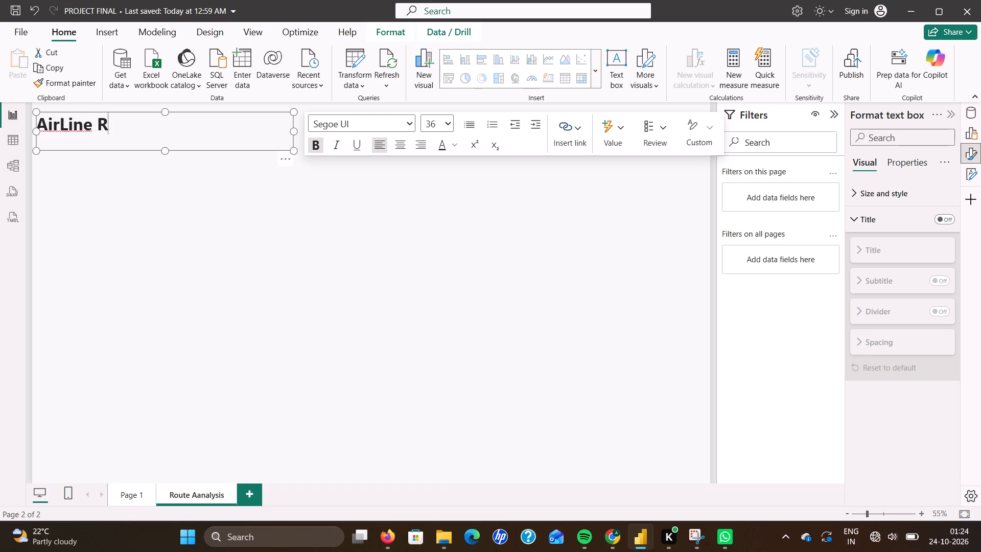
{"action": "type", "text": "oute"}
{"action": "key", "text": "space"}
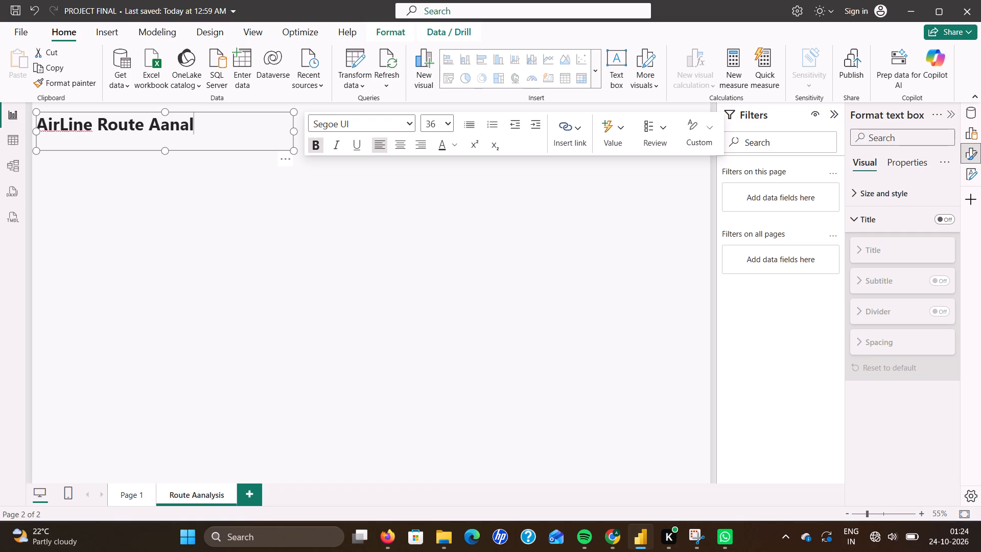
{"action": "key", "text": "BackSpace"}
{"action": "key", "text": "s"}
{"action": "key", "text": "Left"}
{"action": "key", "text": "Left"}
{"action": "key", "text": "Left"}
{"action": "key", "text": "Left"}
{"action": "key", "text": "Left"}
{"action": "key", "text": "BackSpace"}
{"action": "type", "text": "\\\\"}
{"action": "key", "text": "BackSpace"}
{"action": "key", "text": "BackSpace"}
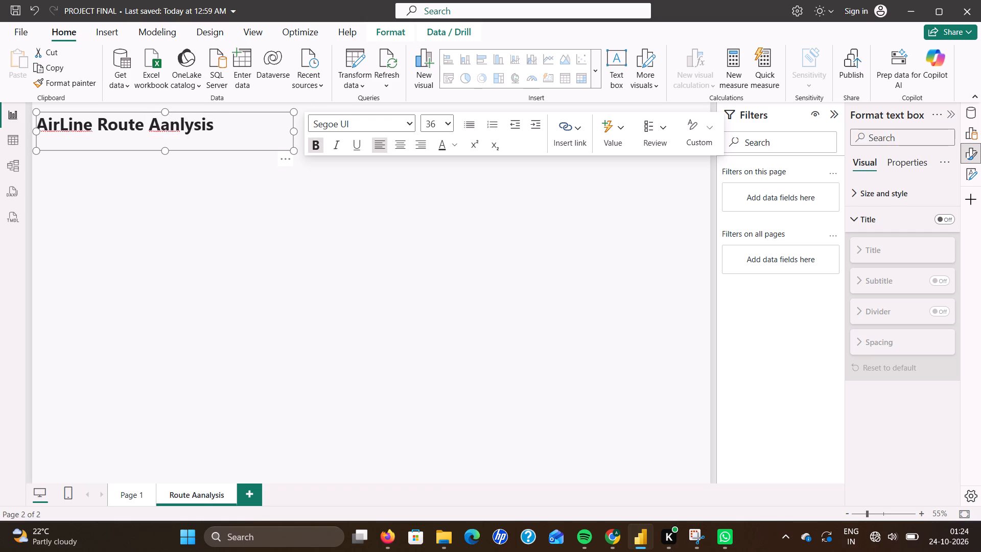
{"action": "key", "text": "BackSpace"}
{"action": "key", "text": "BackSpace"}
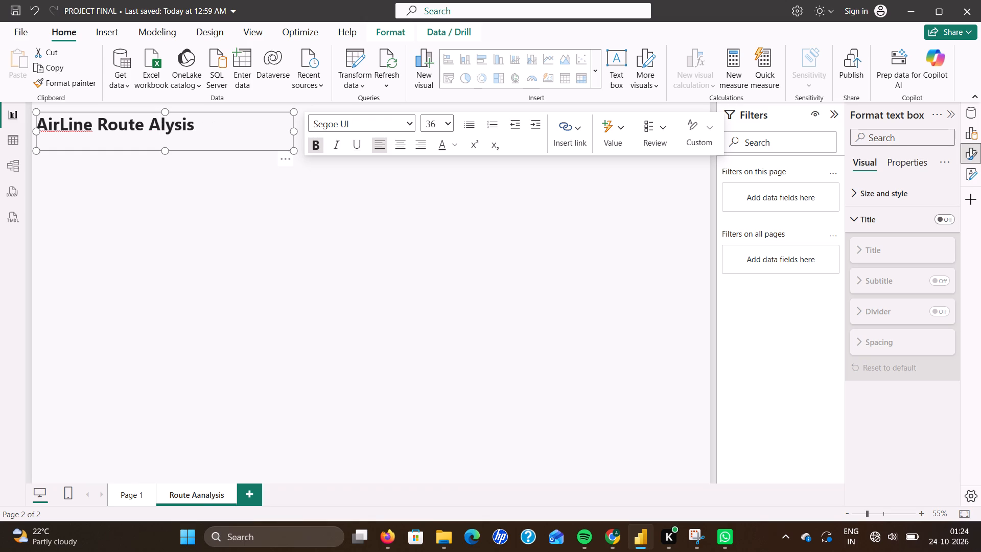
{"action": "type", "text": "na"}
{"action": "left_click", "coordinate": [237, 134]}
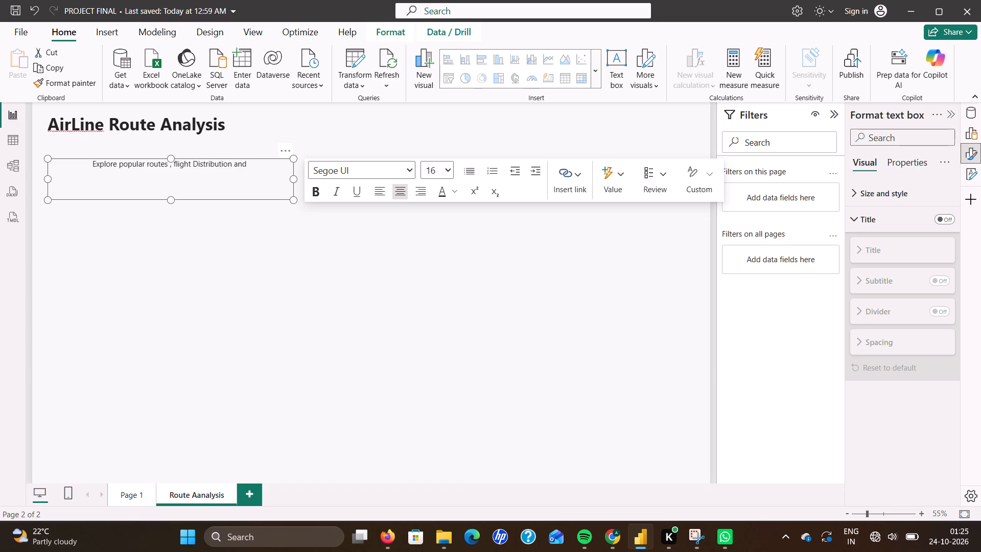
Recheck the wording in ChatGPT, return to the report, and complete the subtitle with "route-wise ticket prices".
{"action": "left_click", "coordinate": [618, 534]}
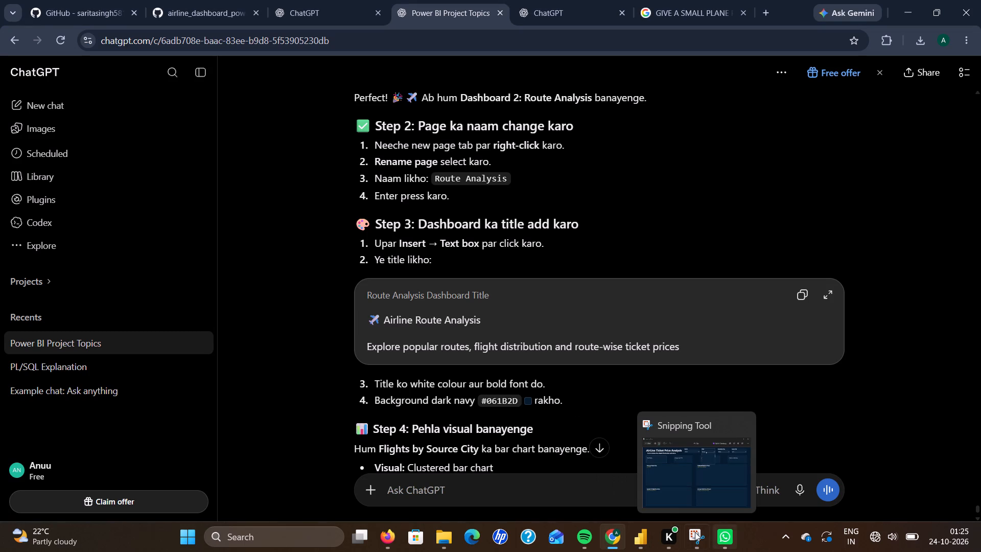
{"action": "left_click", "coordinate": [643, 541]}
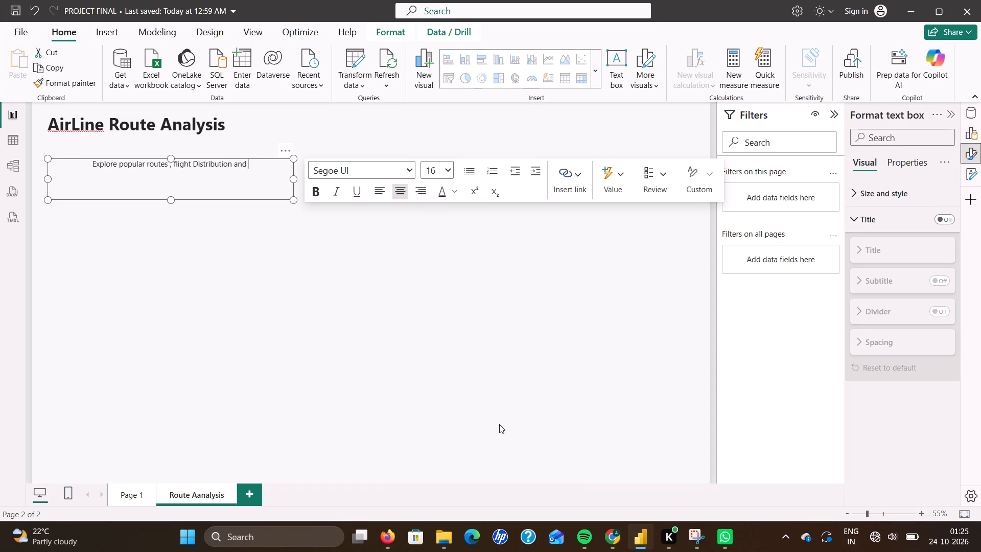
{"action": "type", "text": "route"}
{"action": "key", "text": "space"}
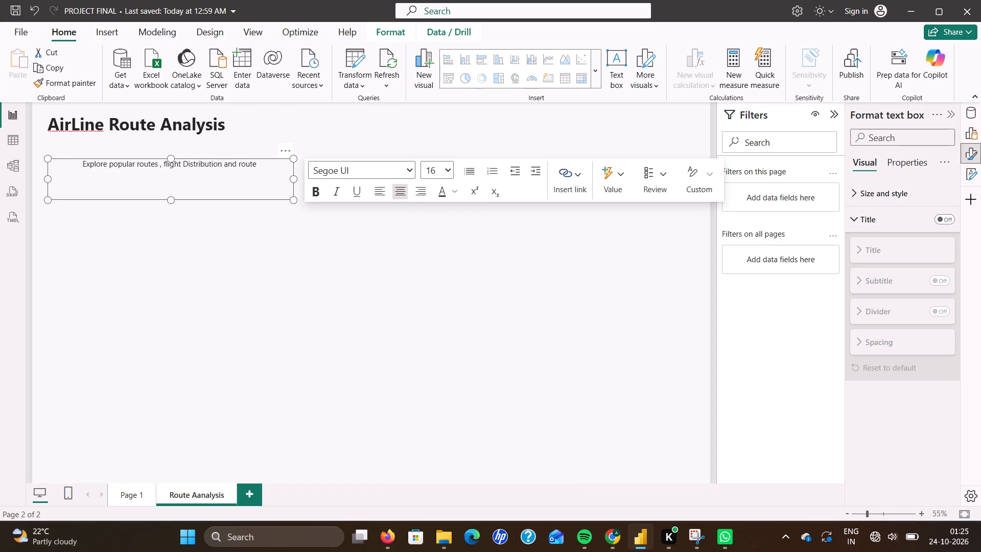
{"action": "key", "text": "BackSpace"}
{"action": "type", "text": "-wisw"}
{"action": "key", "text": "BackSpace"}
{"action": "key", "text": "e"}
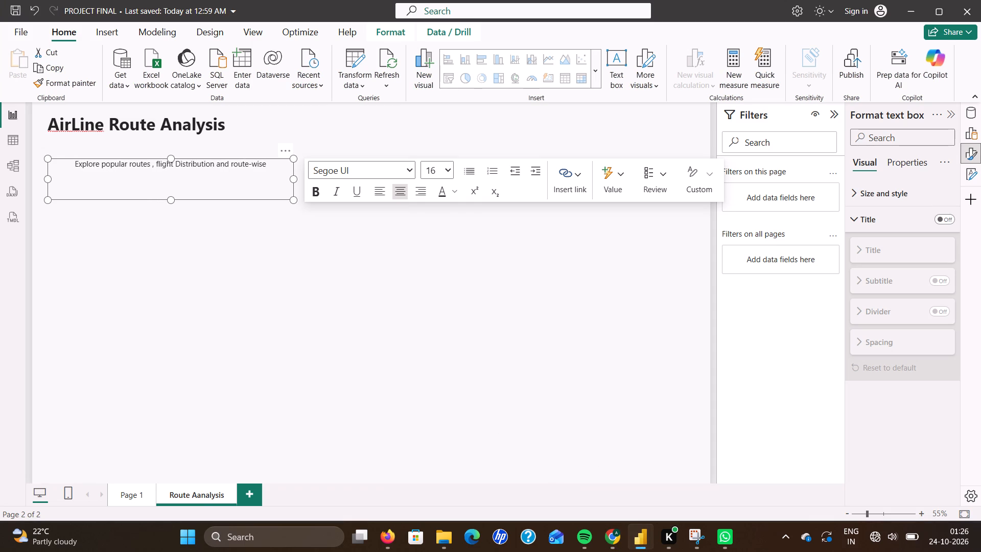
{"action": "key", "text": "space"}
{"action": "type", "text": "toi"}
{"action": "key", "text": "BackSpace"}
{"action": "key", "text": "BackSpace"}
{"action": "type", "text": "icke"}
{"action": "type", "text": "t prices"}
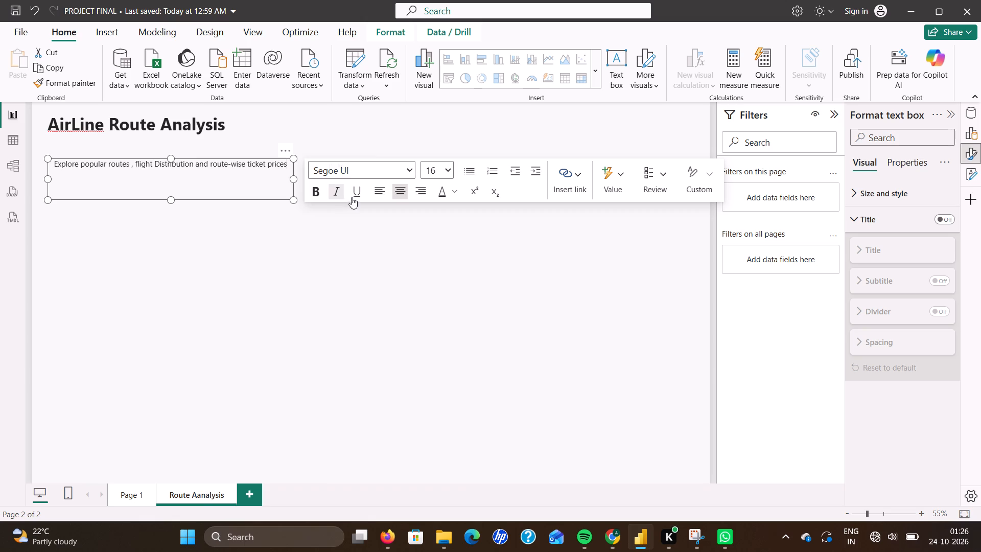
Make the entire subtitle text bold.
{"action": "left_click", "coordinate": [317, 197]}
{"action": "left_click_drag", "start_coordinate": [54, 164], "coordinate": [273, 166]}
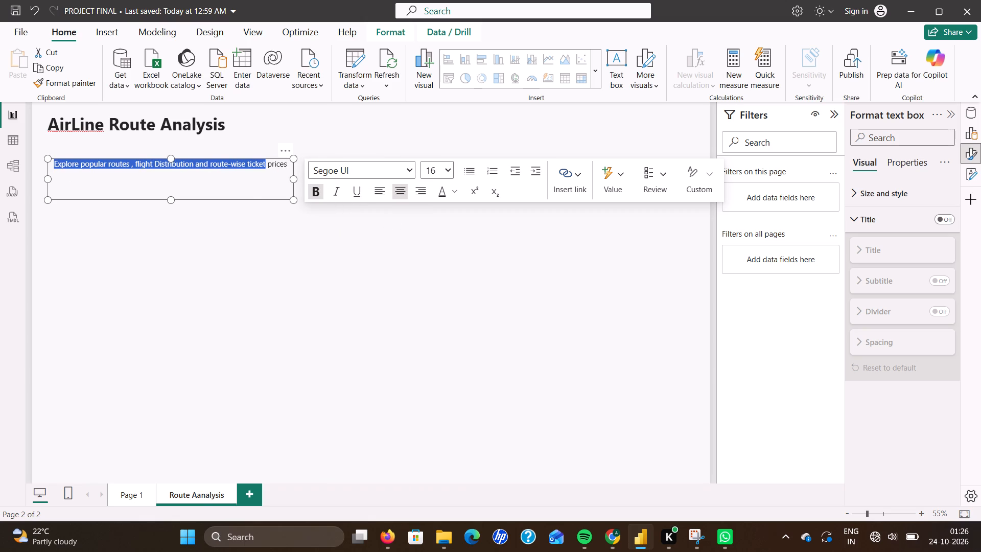
{"action": "left_click_drag", "start_coordinate": [273, 166], "coordinate": [288, 167]}
{"action": "left_click", "coordinate": [320, 194]}
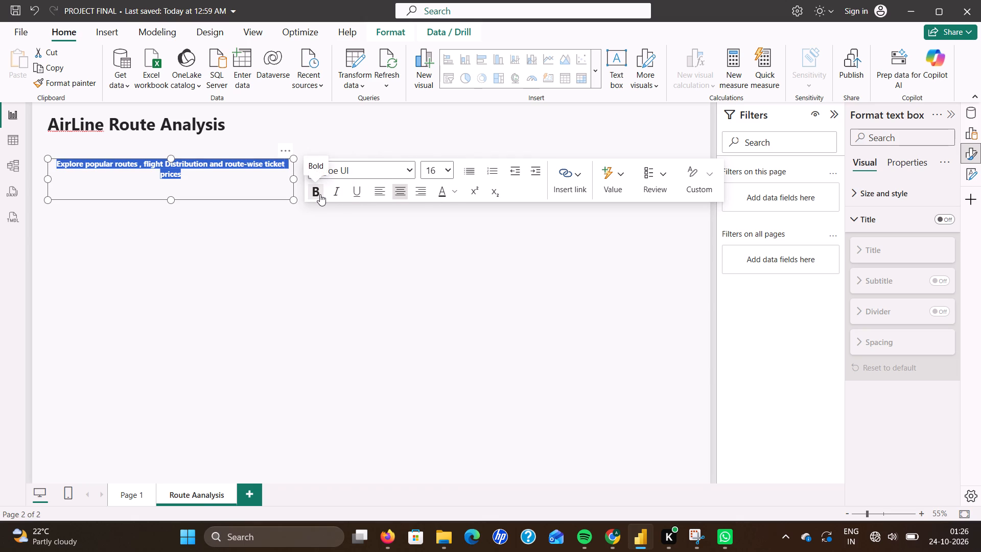
{"action": "left_click", "coordinate": [261, 344]}
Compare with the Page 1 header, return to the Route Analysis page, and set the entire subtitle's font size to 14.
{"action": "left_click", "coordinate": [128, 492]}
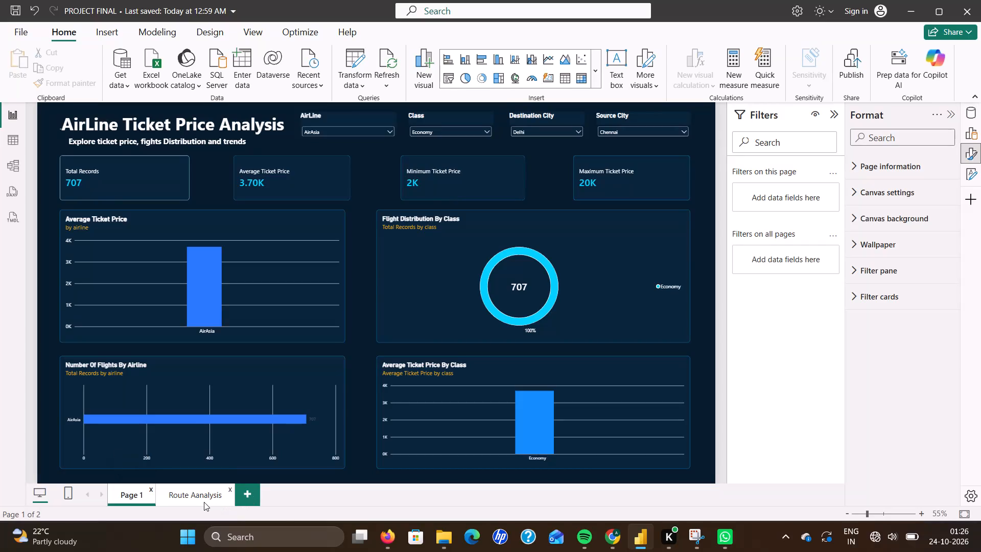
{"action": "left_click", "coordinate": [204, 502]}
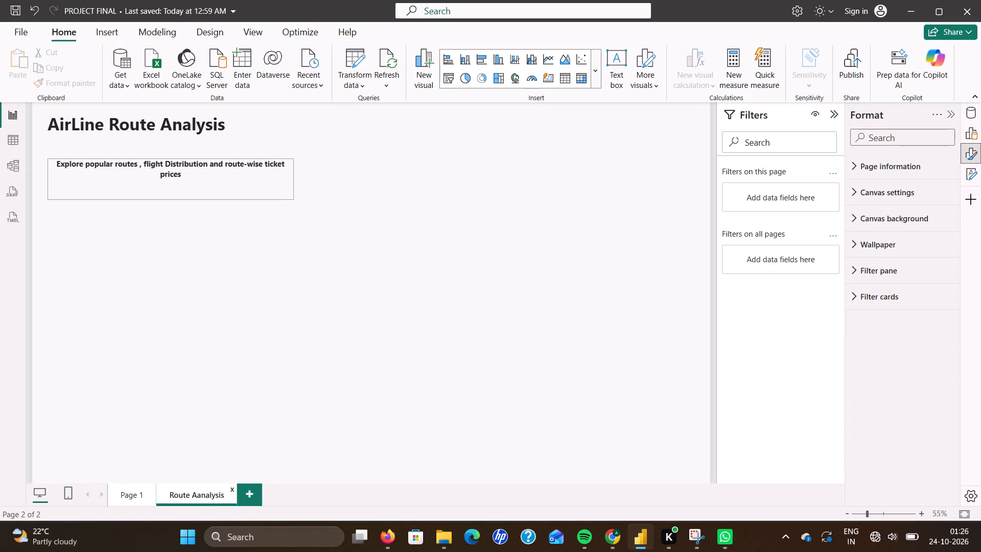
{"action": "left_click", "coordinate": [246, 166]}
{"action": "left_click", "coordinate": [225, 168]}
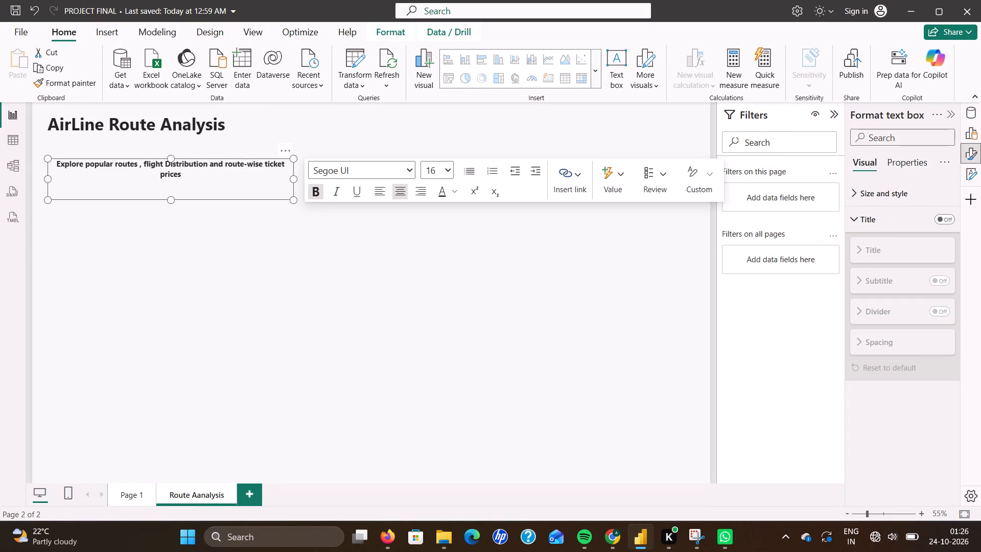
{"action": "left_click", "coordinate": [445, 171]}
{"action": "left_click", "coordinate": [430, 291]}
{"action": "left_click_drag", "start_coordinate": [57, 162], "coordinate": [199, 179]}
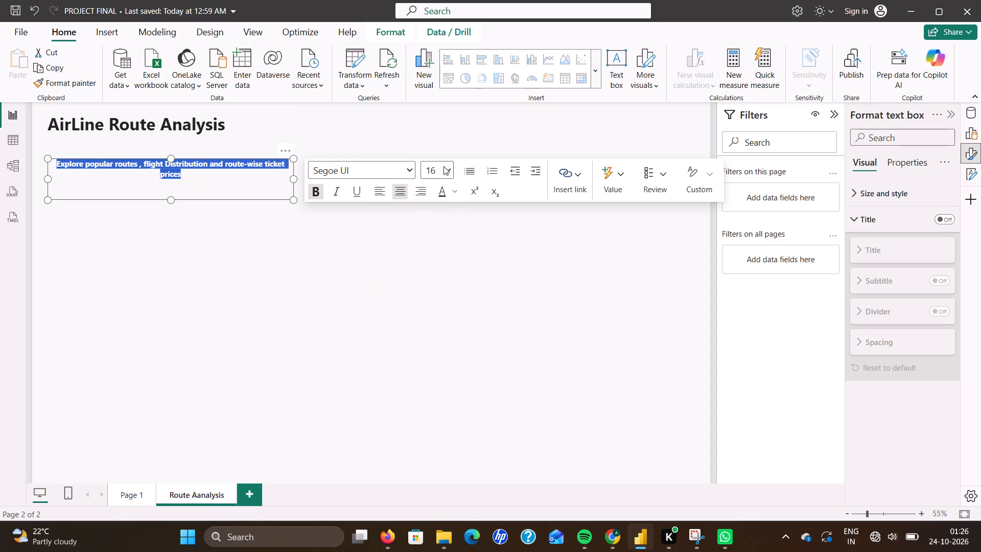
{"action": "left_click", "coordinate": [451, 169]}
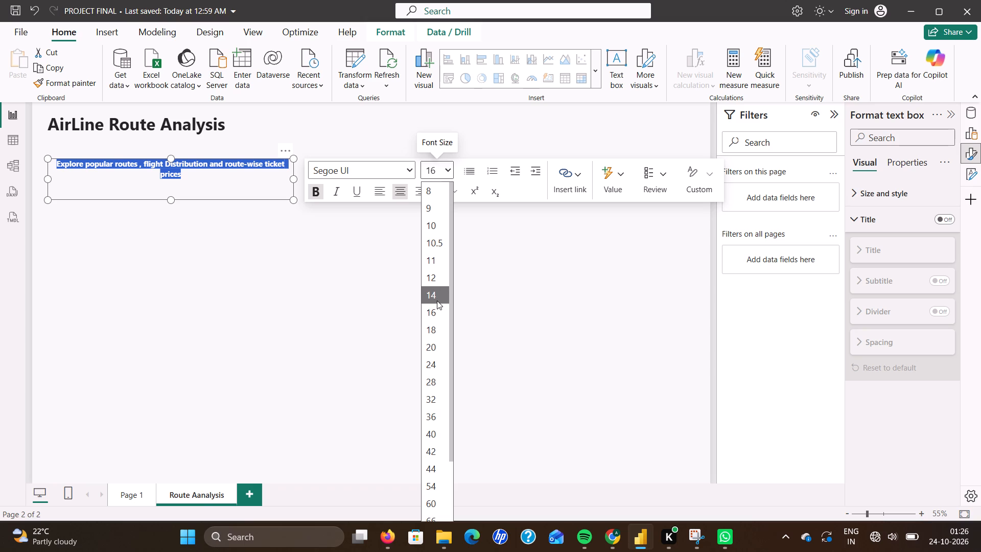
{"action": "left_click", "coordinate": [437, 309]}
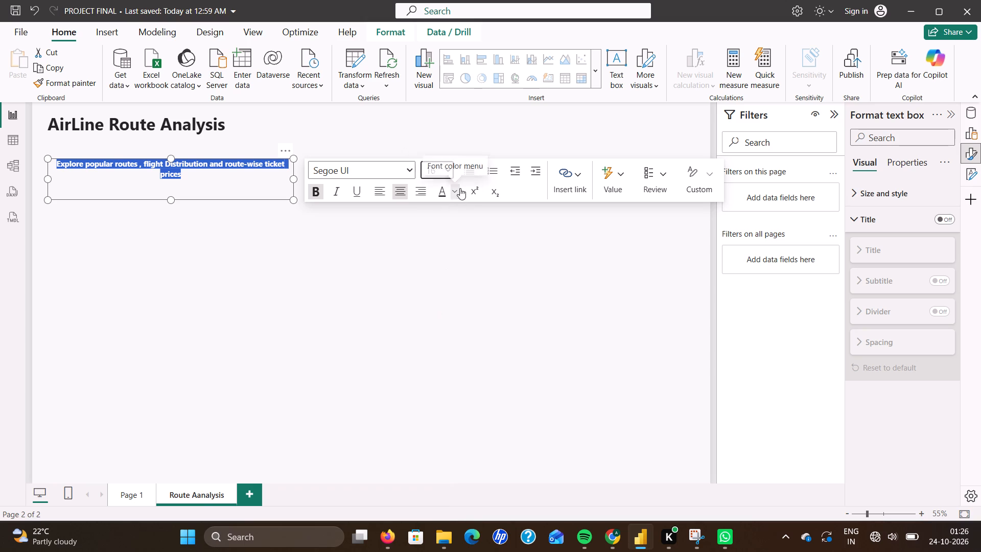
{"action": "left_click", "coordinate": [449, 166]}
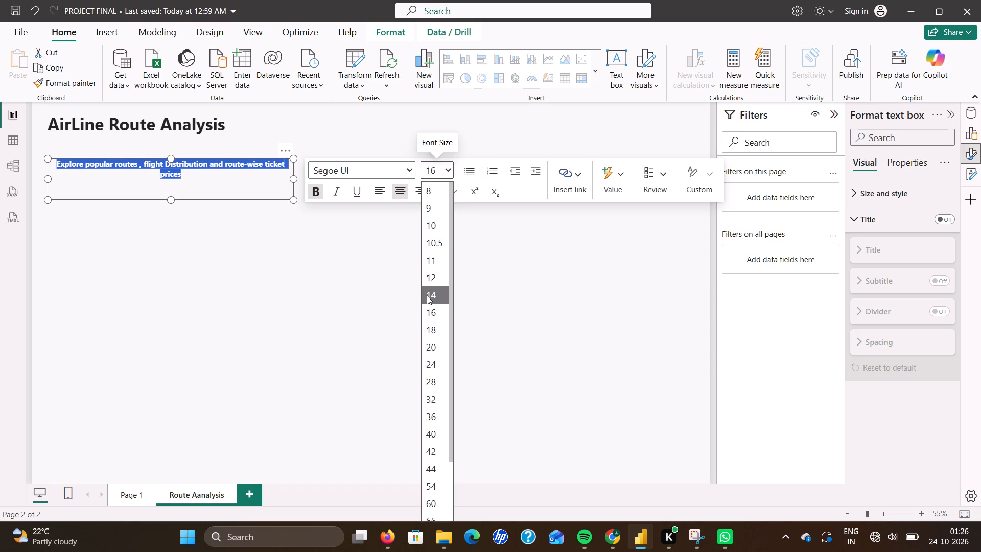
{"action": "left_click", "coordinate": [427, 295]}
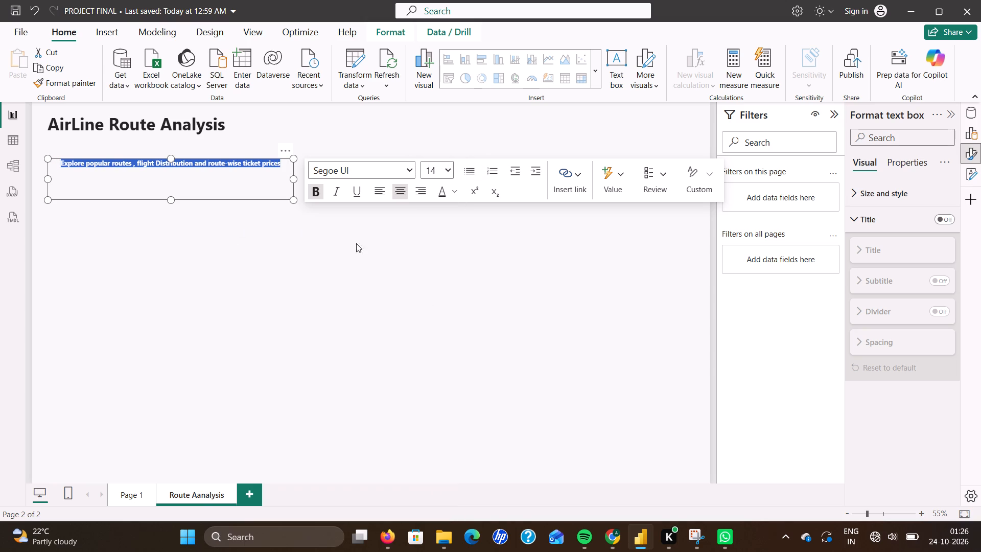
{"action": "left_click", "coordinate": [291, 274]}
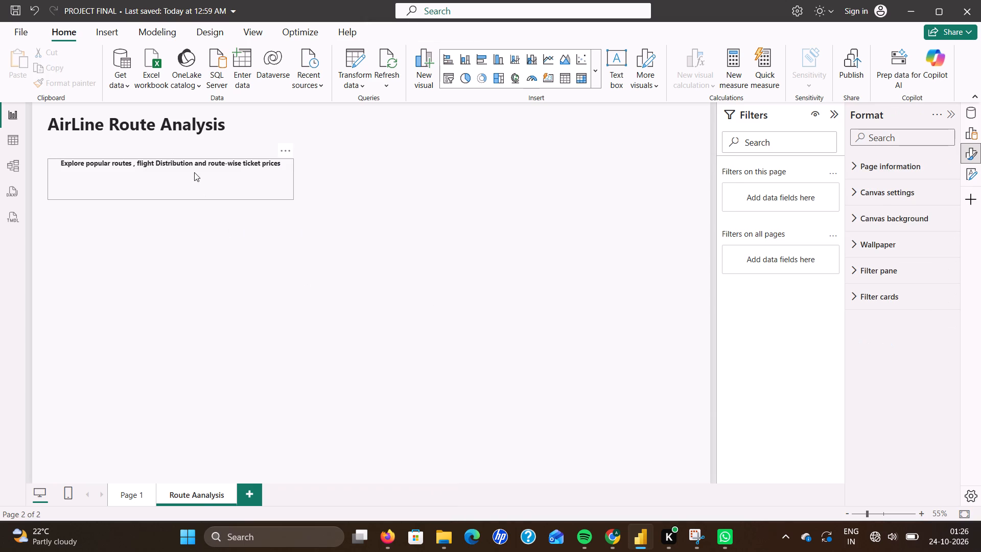
Extend the subtitle text box upward so that its upper edge sits directly beneath the "AirLine Route Analysis" title.
{"action": "left_click_drag", "start_coordinate": [191, 166], "coordinate": [192, 173]}
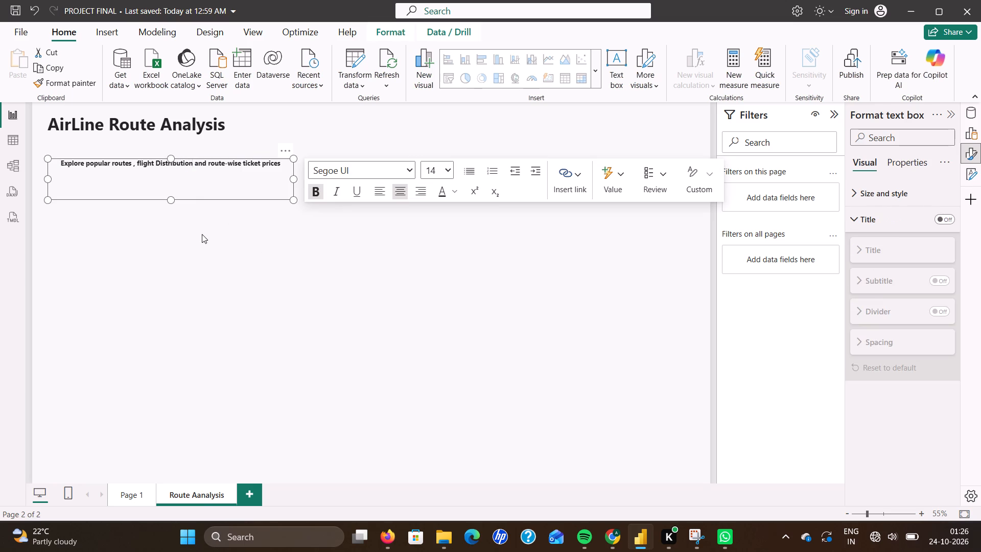
{"action": "left_click", "coordinate": [202, 234]}
{"action": "left_click", "coordinate": [203, 186]}
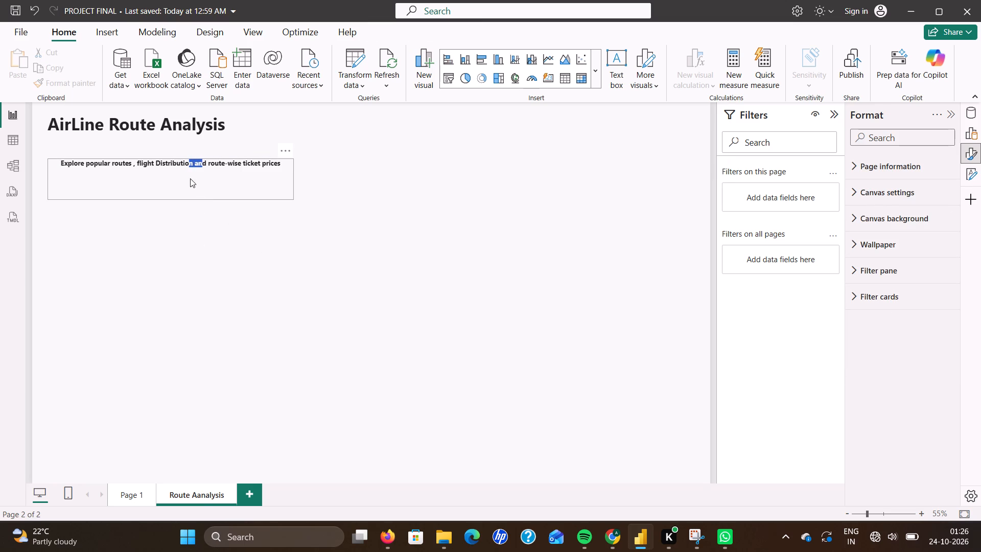
{"action": "left_click_drag", "start_coordinate": [202, 188], "coordinate": [203, 251]}
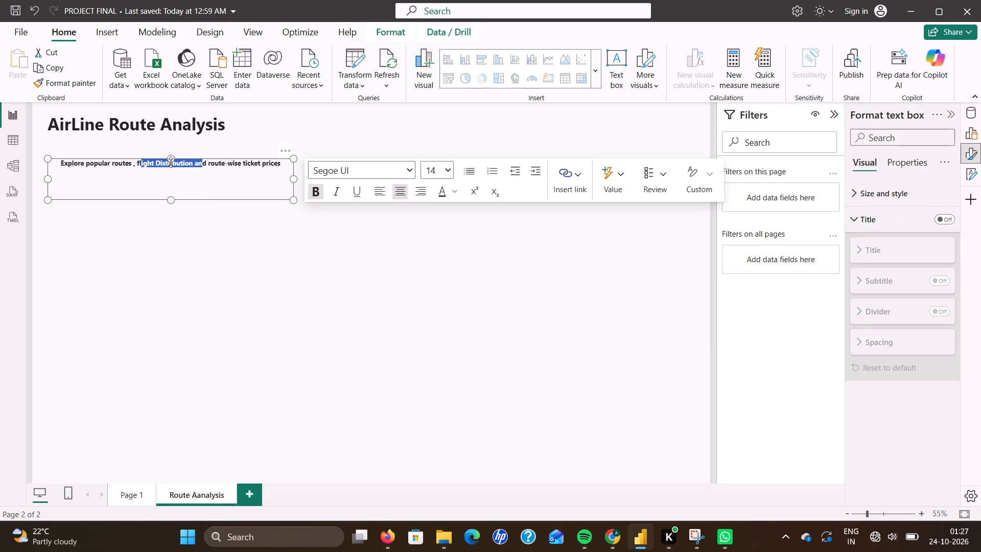
{"action": "left_click_drag", "start_coordinate": [171, 158], "coordinate": [151, 133]}
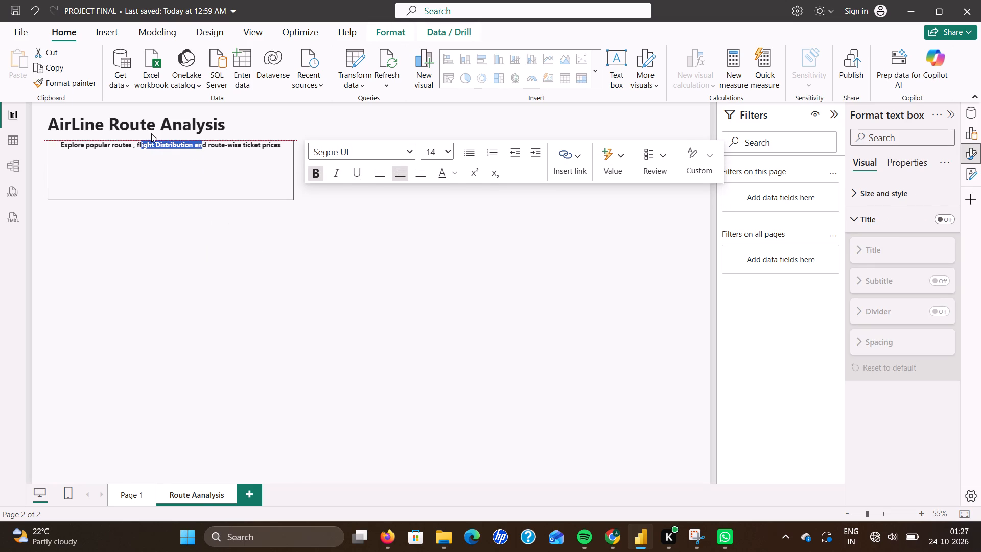
{"action": "left_click_drag", "start_coordinate": [151, 133], "coordinate": [156, 132]}
{"action": "left_click", "coordinate": [170, 133]}
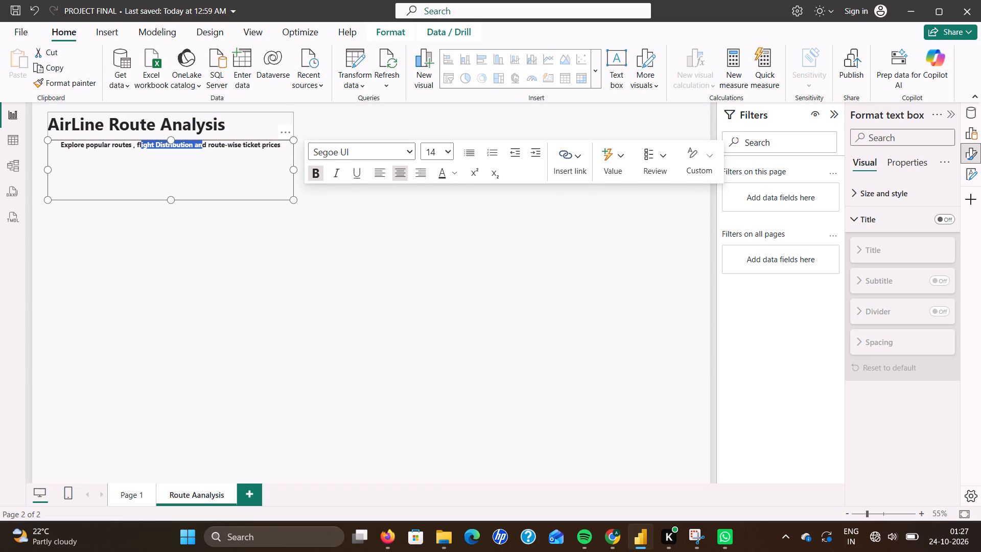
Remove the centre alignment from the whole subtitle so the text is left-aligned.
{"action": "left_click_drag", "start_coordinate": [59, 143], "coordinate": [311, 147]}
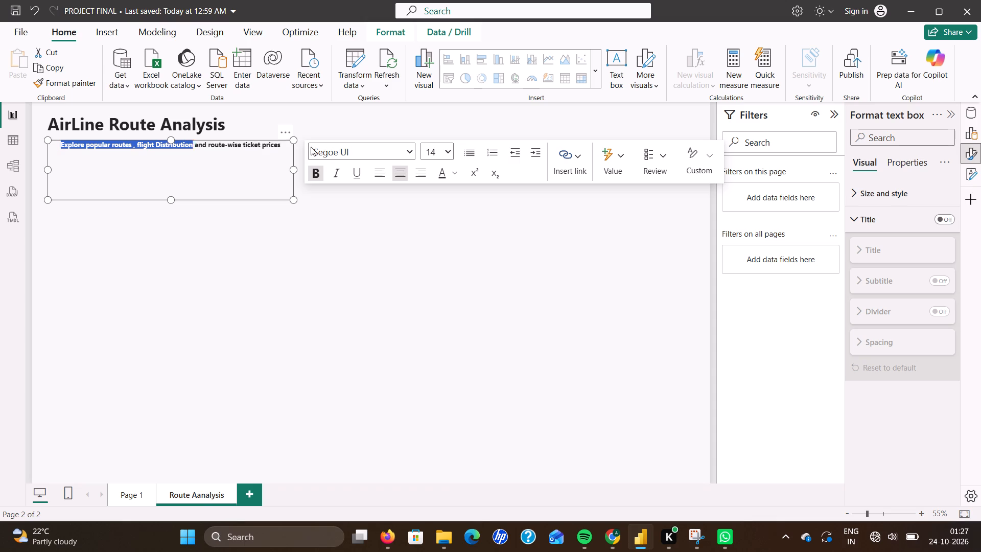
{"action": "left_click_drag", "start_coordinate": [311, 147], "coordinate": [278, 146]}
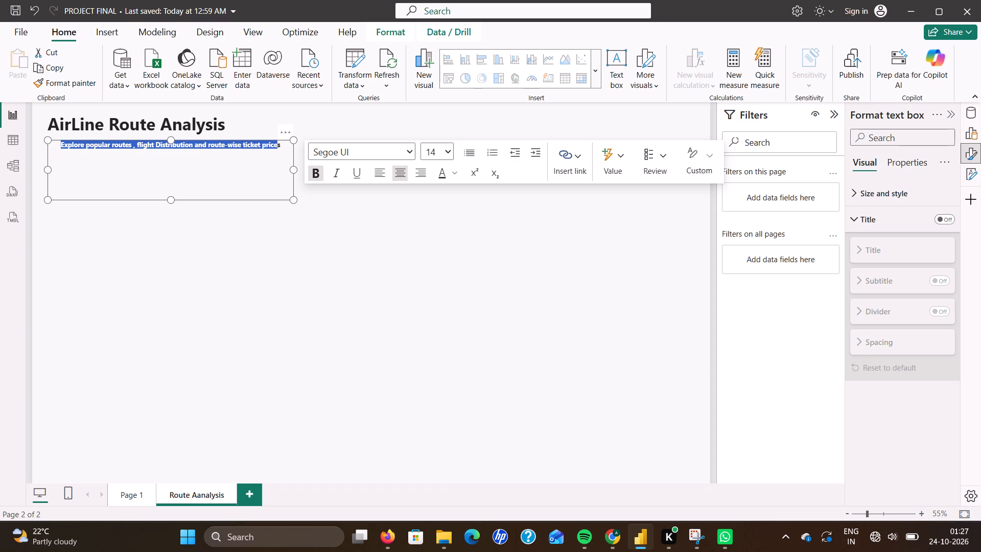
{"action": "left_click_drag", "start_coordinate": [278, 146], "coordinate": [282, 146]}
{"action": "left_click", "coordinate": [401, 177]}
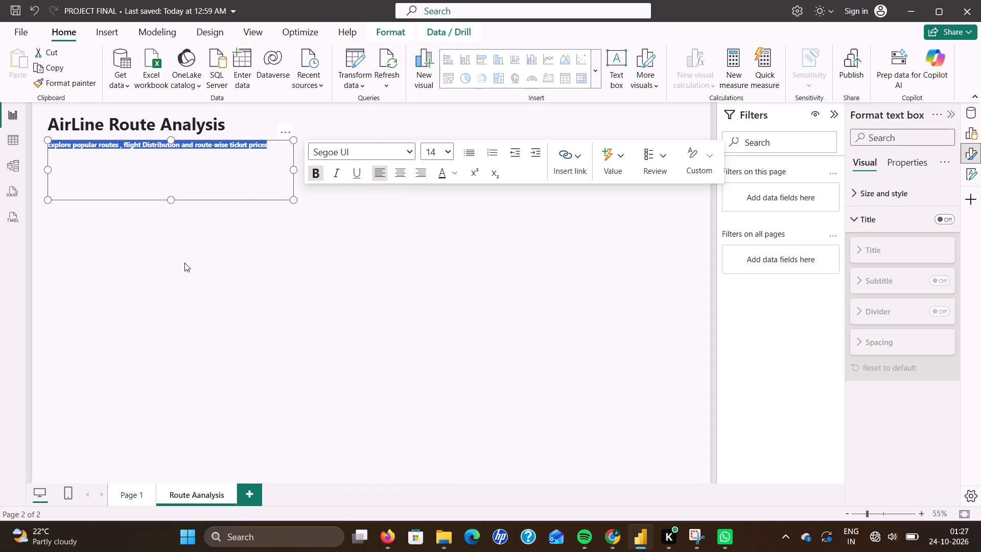
Narrow the subtitle text box to the width of its text and reduce its height to about one line.
{"action": "left_click_drag", "start_coordinate": [293, 166], "coordinate": [271, 167]}
{"action": "left_click_drag", "start_coordinate": [161, 200], "coordinate": [162, 194]}
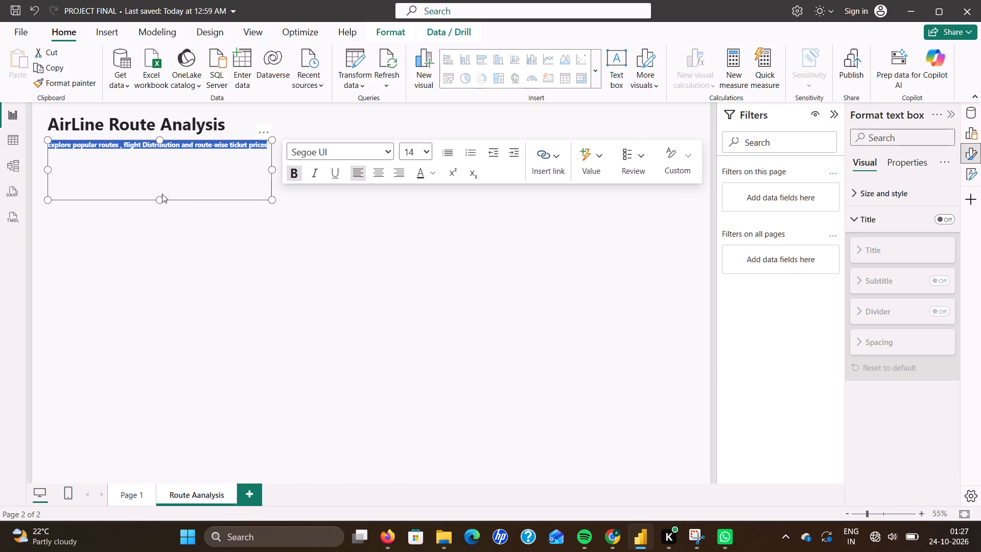
{"action": "left_click_drag", "start_coordinate": [162, 194], "coordinate": [177, 157]}
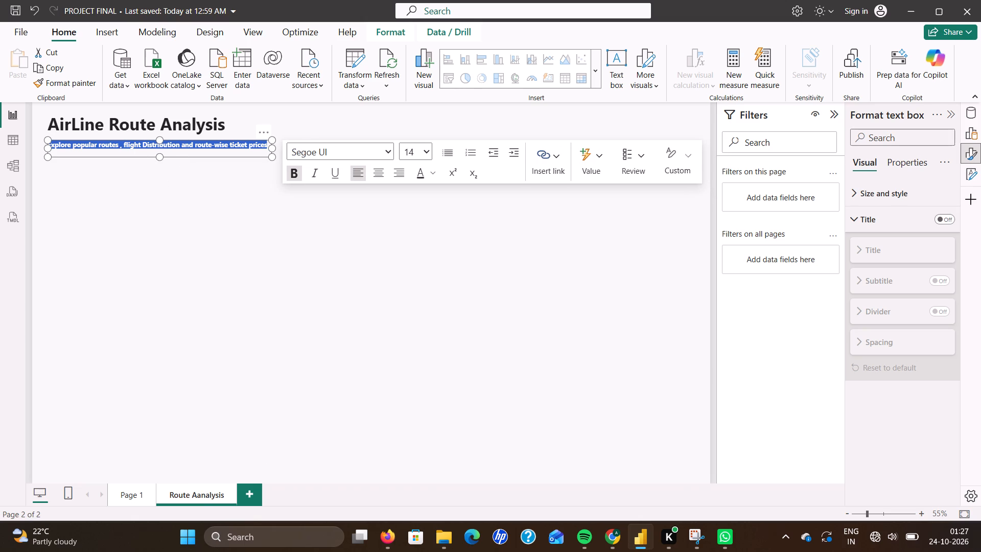
{"action": "left_click", "coordinate": [221, 211]}
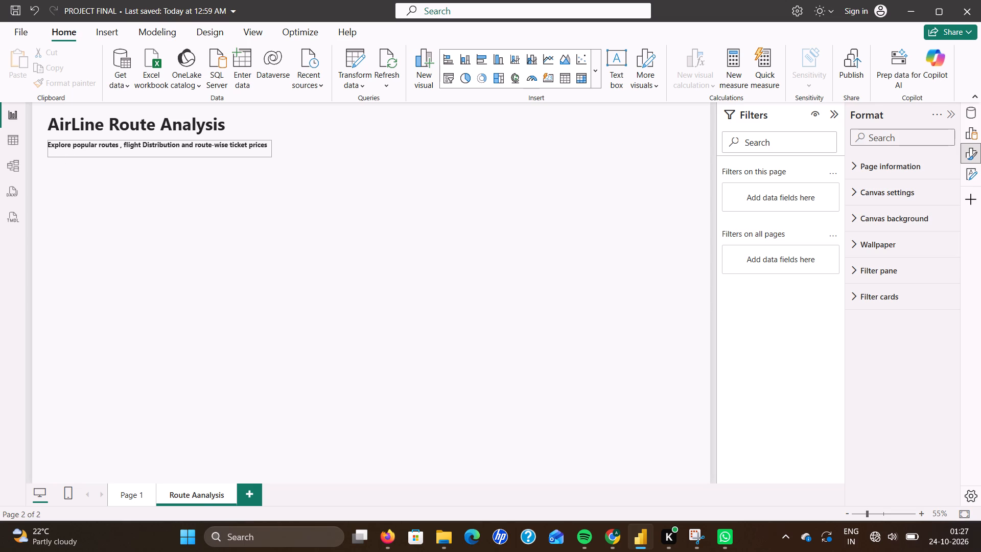
Set the entire subtitle's font size to 16.
{"action": "left_click_drag", "start_coordinate": [48, 143], "coordinate": [216, 157]}
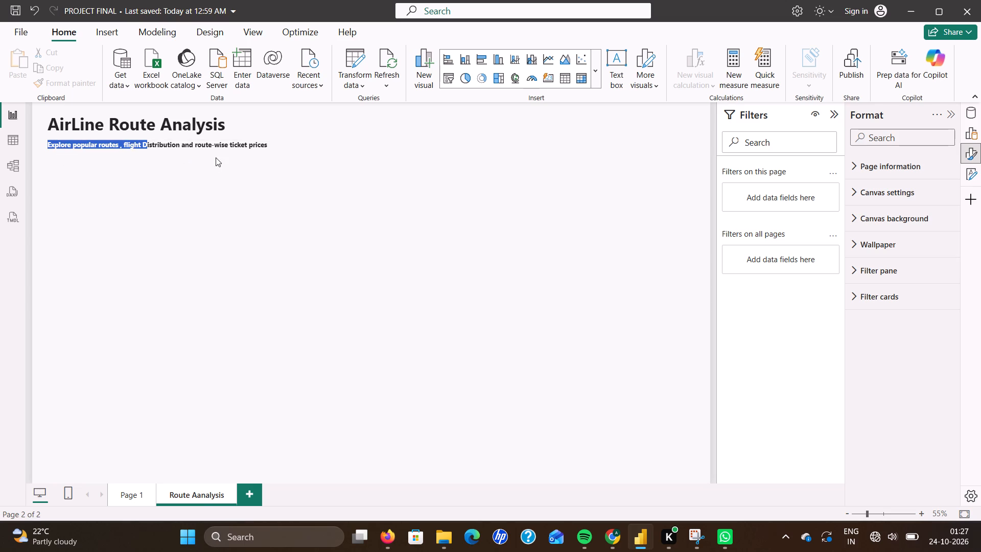
{"action": "left_click_drag", "start_coordinate": [216, 157], "coordinate": [270, 152]}
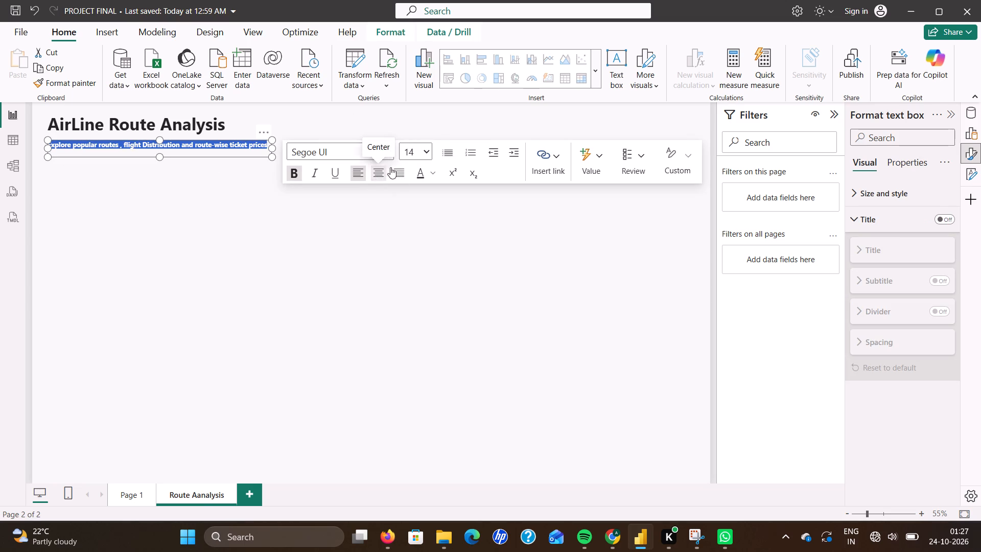
{"action": "left_click", "coordinate": [430, 153]}
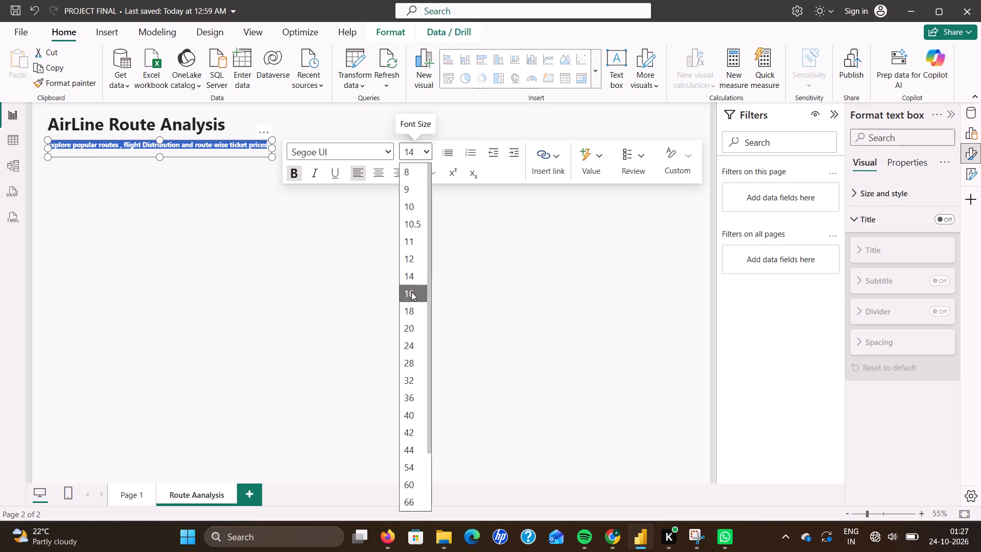
{"action": "left_click", "coordinate": [411, 292]}
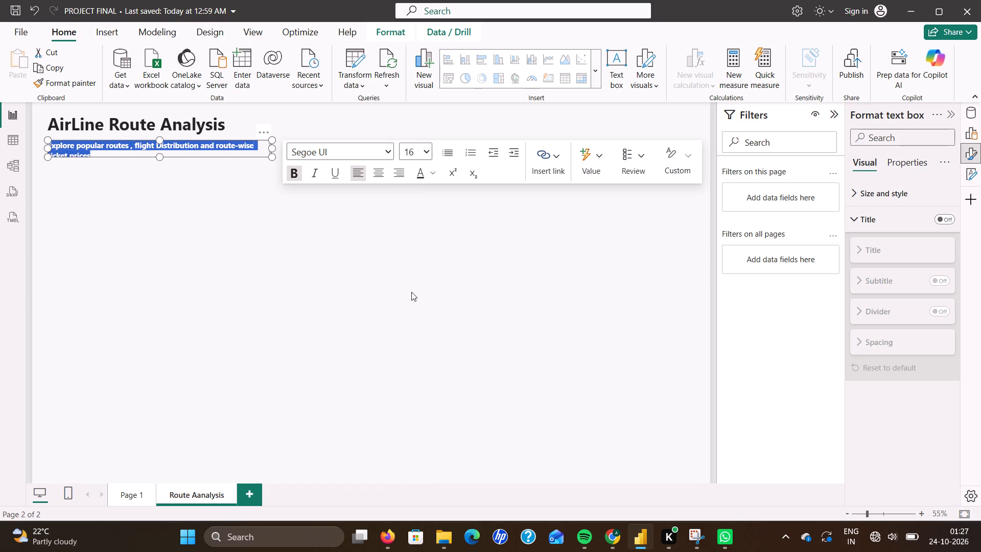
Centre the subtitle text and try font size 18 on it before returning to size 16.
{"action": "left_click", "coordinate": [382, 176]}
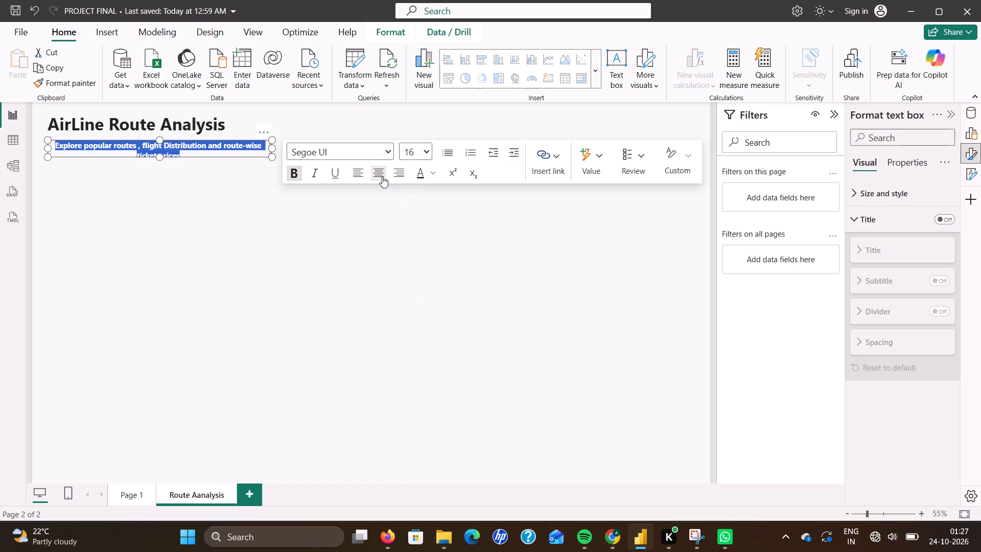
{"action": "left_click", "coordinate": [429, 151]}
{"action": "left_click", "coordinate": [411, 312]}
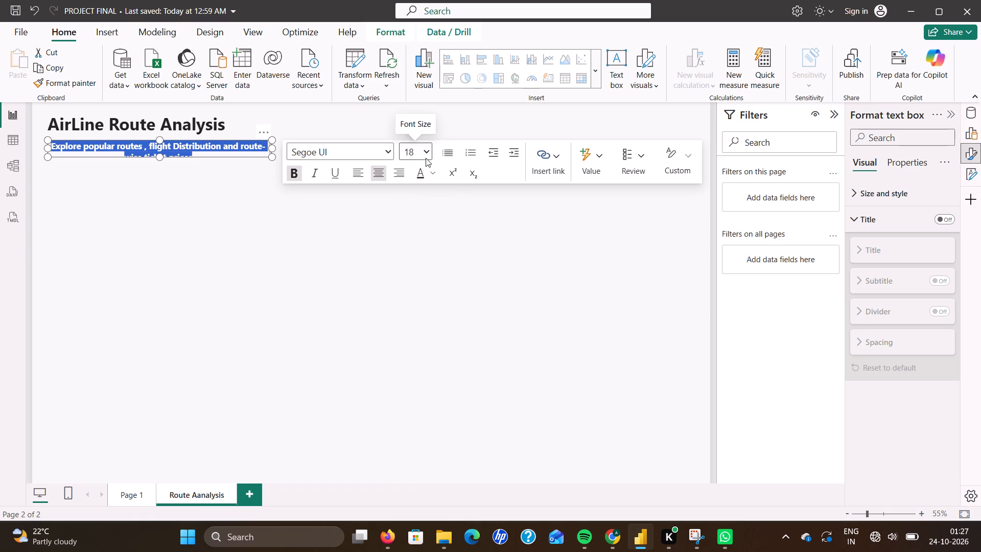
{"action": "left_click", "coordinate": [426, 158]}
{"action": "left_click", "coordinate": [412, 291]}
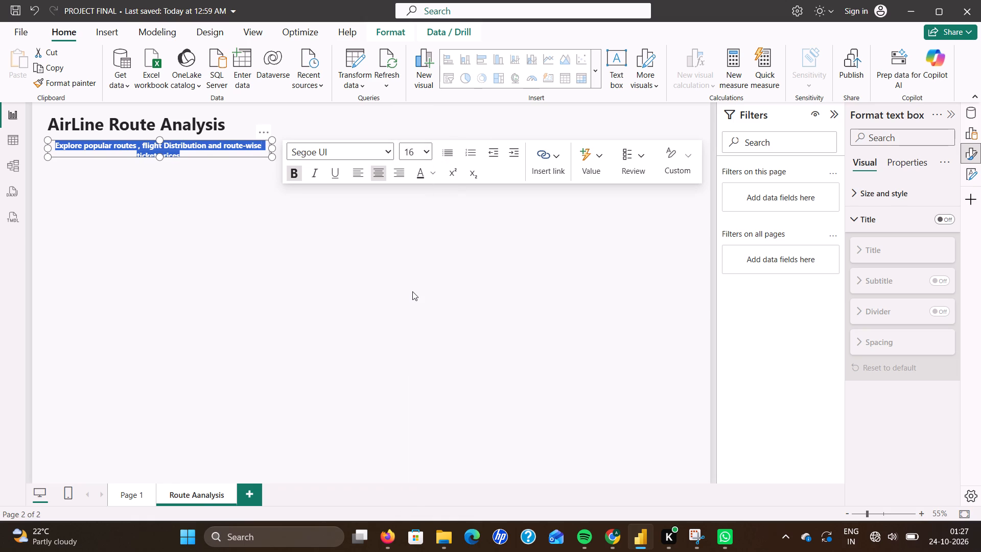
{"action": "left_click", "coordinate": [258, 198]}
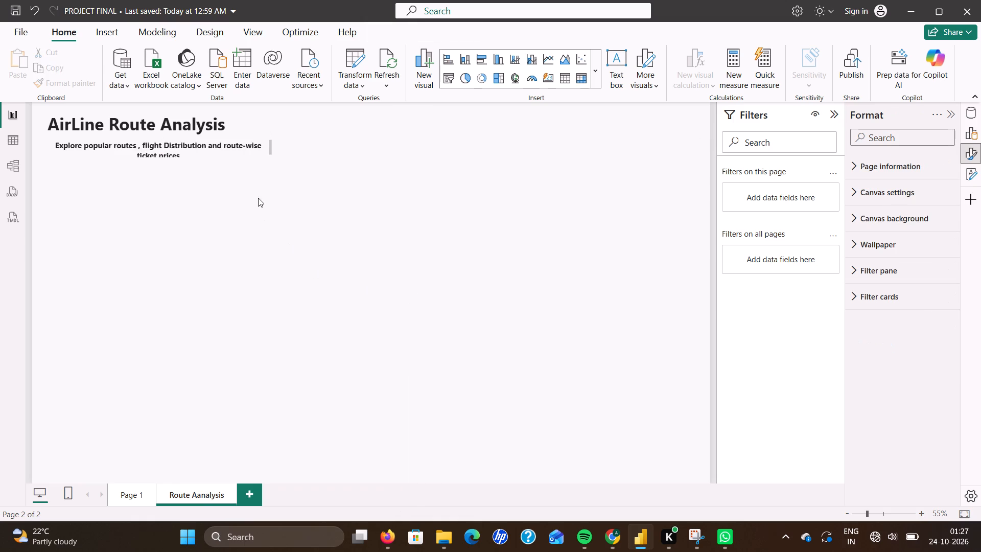
Left-align the subtitle text within its box under the page title.
{"action": "left_click_drag", "start_coordinate": [203, 149], "coordinate": [187, 155]}
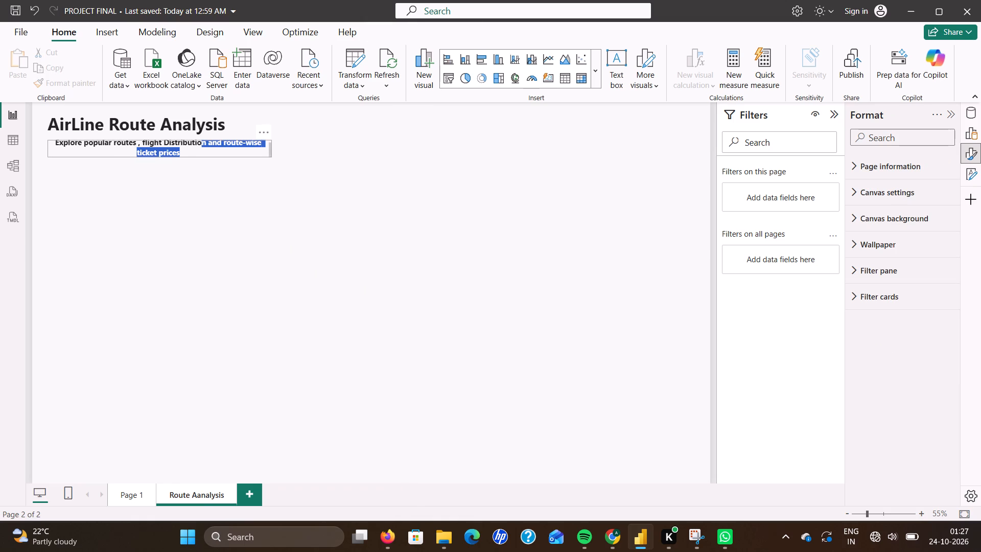
{"action": "left_click_drag", "start_coordinate": [187, 155], "coordinate": [193, 162]}
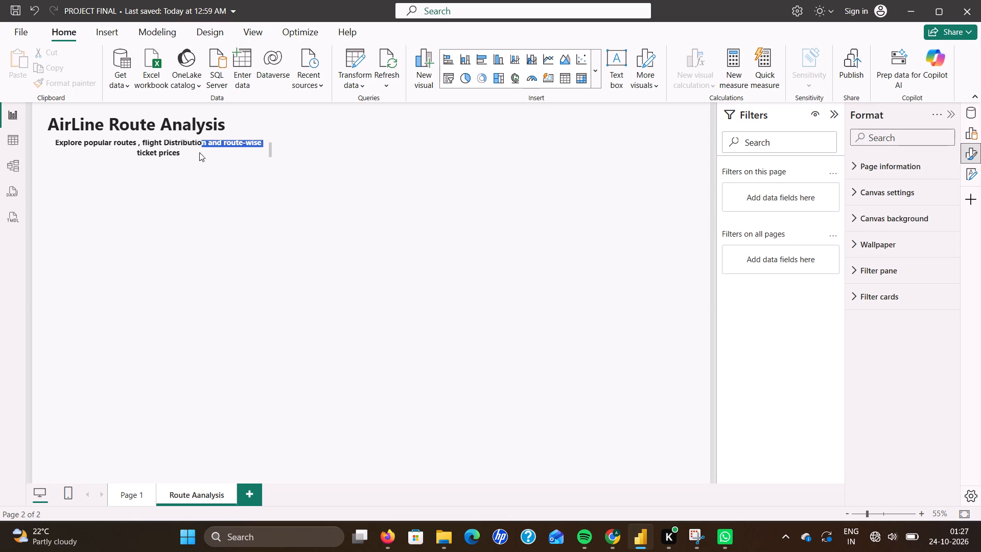
{"action": "left_click_drag", "start_coordinate": [270, 153], "coordinate": [272, 82]}
{"action": "left_click", "coordinate": [53, 149]}
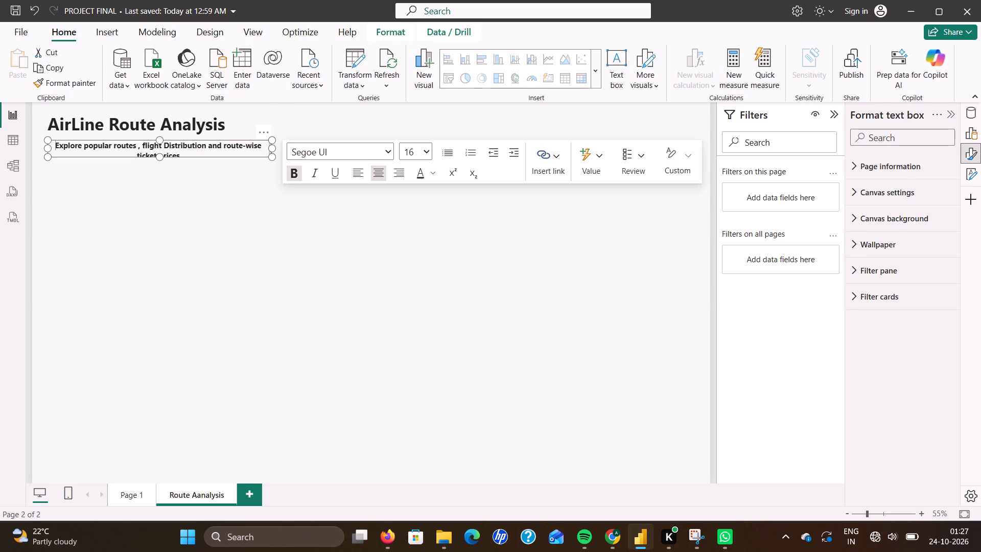
{"action": "left_click", "coordinate": [47, 150]}
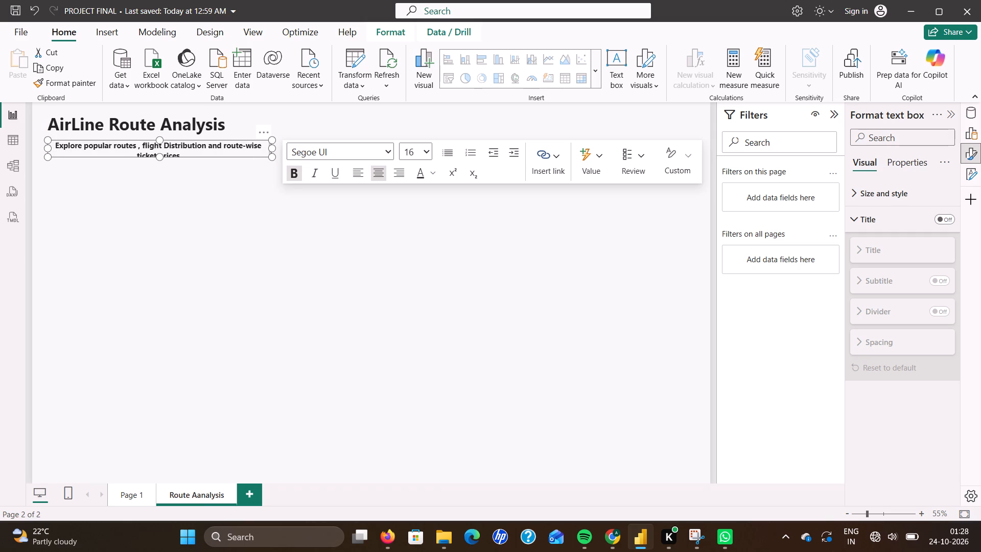
{"action": "left_click", "coordinate": [358, 174]}
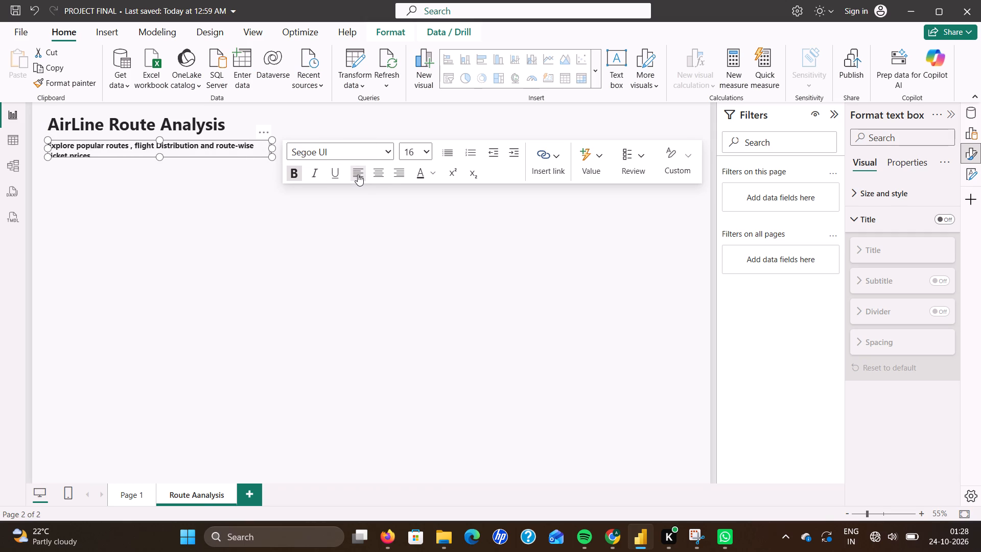
{"action": "left_click", "coordinate": [259, 227]}
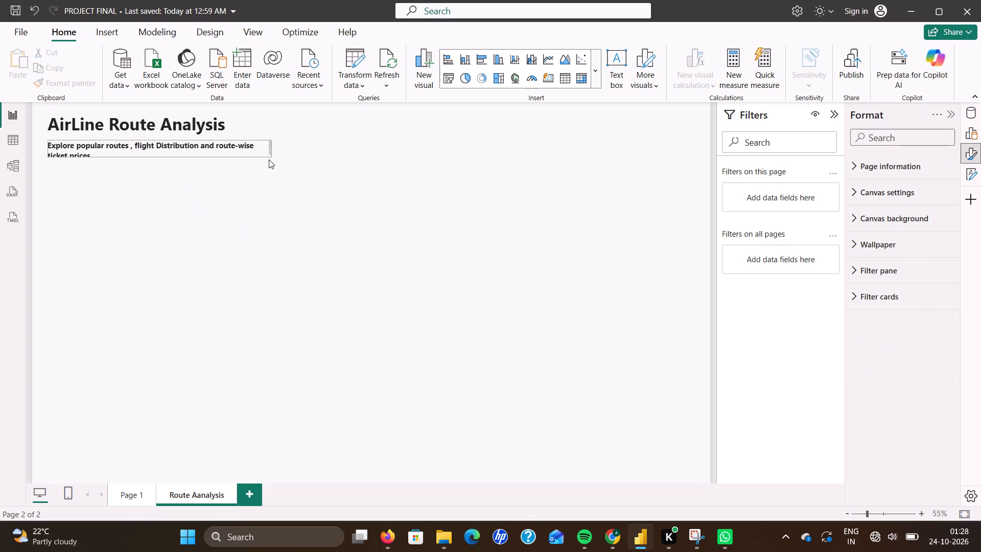
Increase the subtitle text box's height slightly so that both lines of its text fit.
{"action": "left_click_drag", "start_coordinate": [258, 154], "coordinate": [209, 149]}
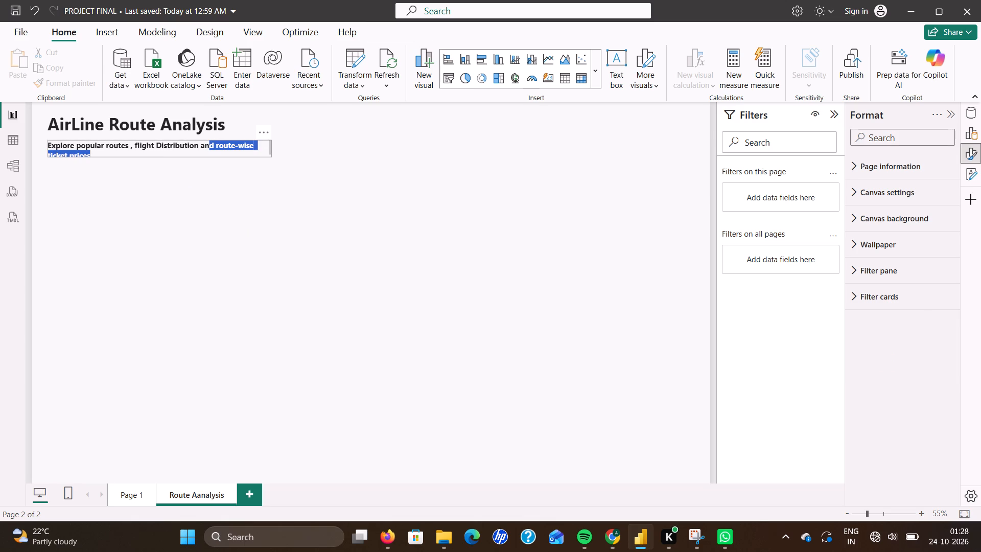
{"action": "left_click_drag", "start_coordinate": [209, 149], "coordinate": [159, 159]}
{"action": "left_click", "coordinate": [159, 159]}
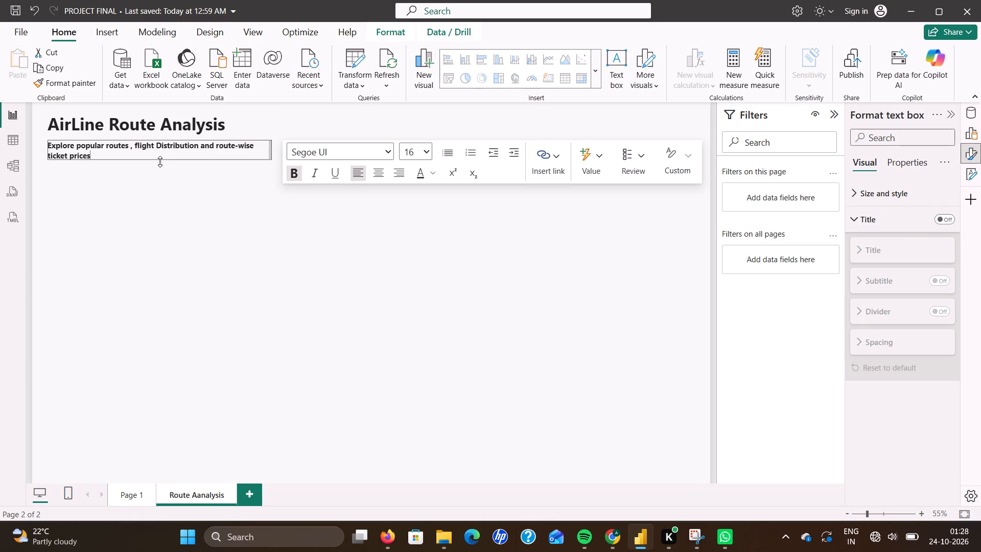
{"action": "left_click", "coordinate": [169, 199]}
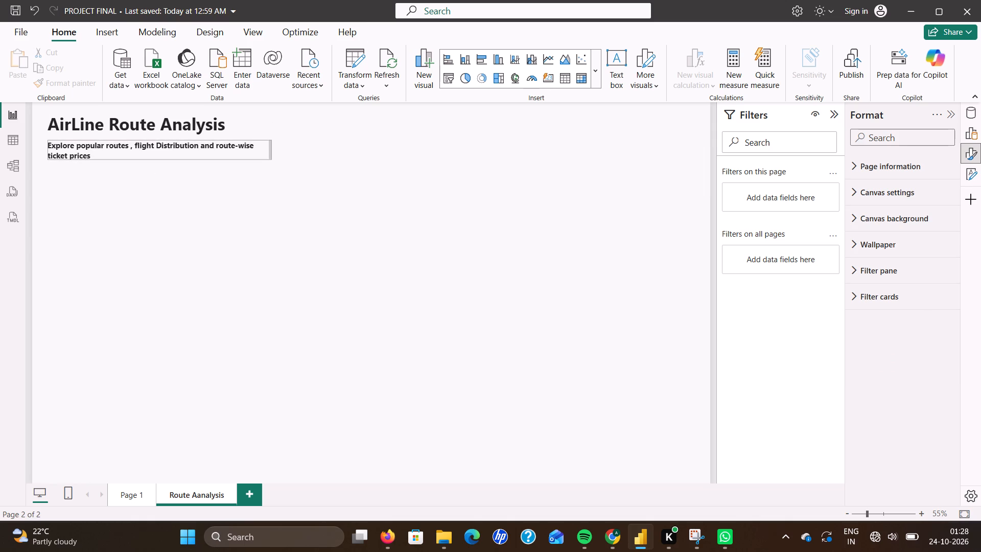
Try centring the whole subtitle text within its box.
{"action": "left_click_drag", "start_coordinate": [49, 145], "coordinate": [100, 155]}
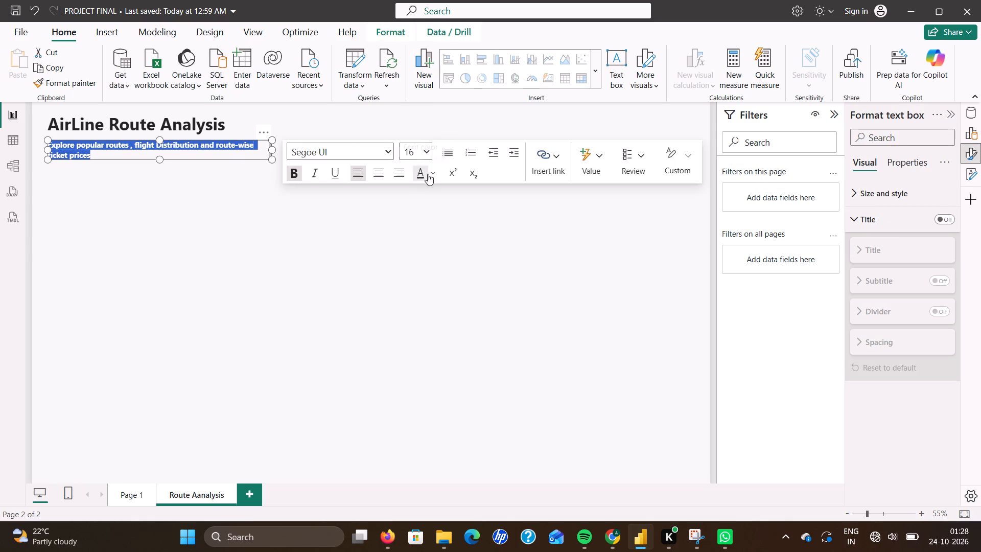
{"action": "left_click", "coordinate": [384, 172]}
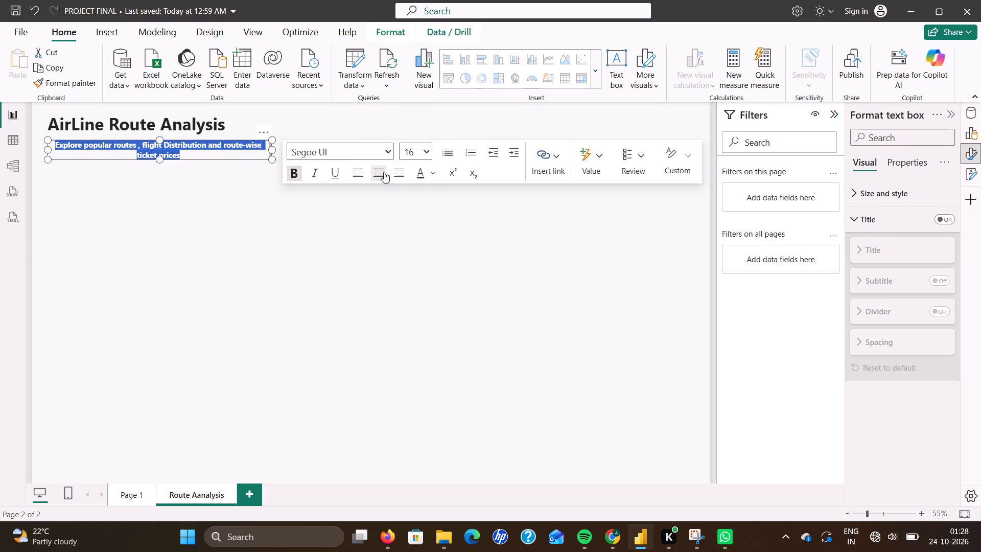
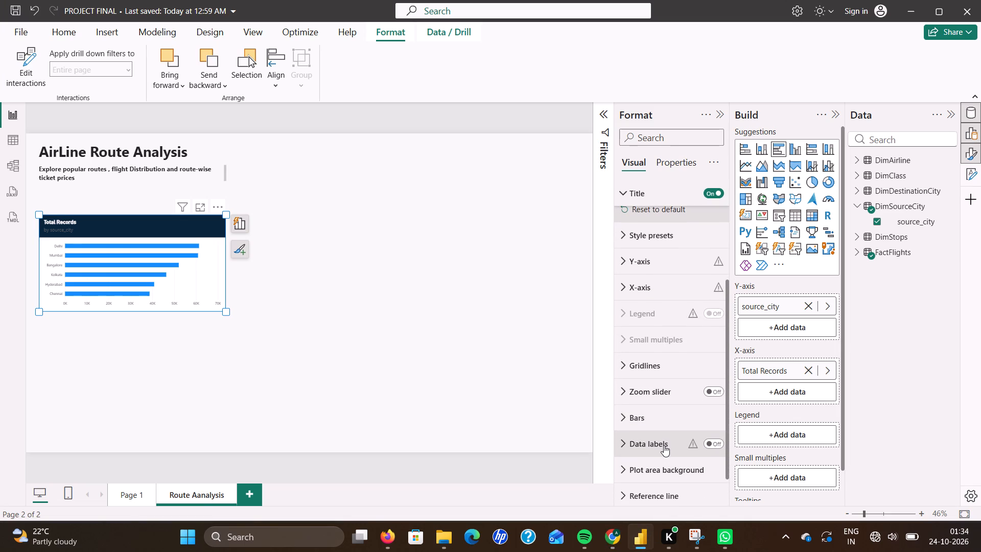
{"action": "left_click", "coordinate": [661, 420]}
{"action": "scroll", "coordinate": [663, 465], "scroll_direction": "down", "scroll_amount": 1}
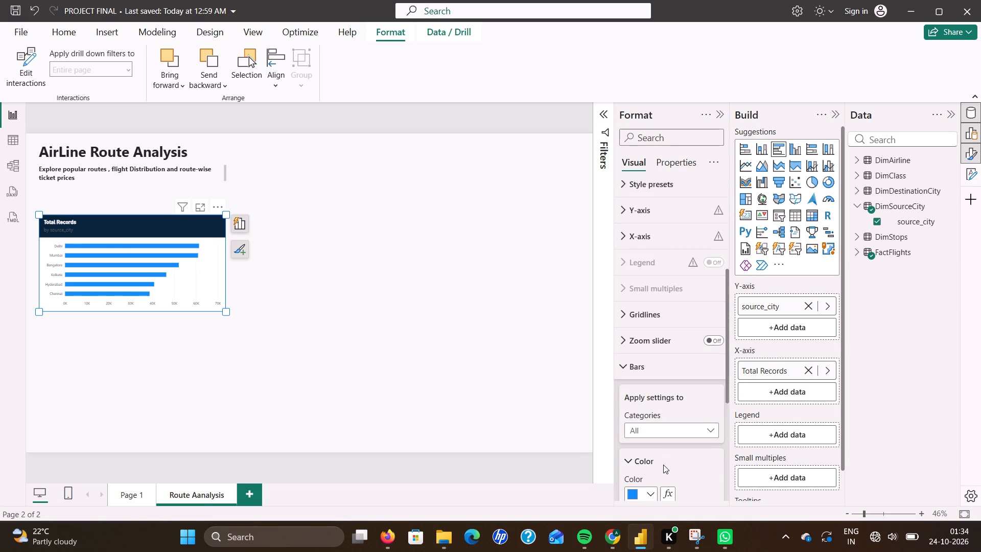
{"action": "scroll", "coordinate": [663, 465], "scroll_direction": "down", "scroll_amount": 1}
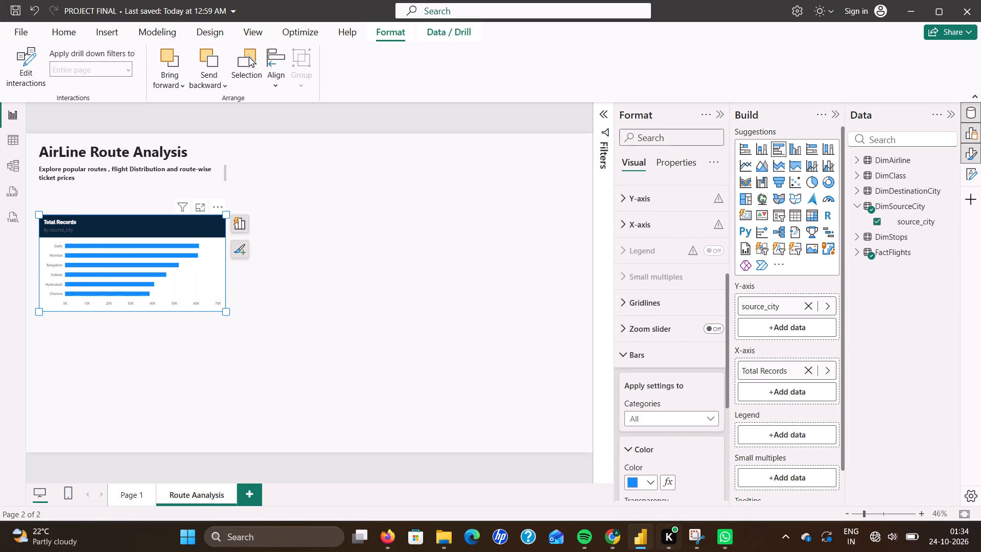
{"action": "left_click", "coordinate": [613, 531]}
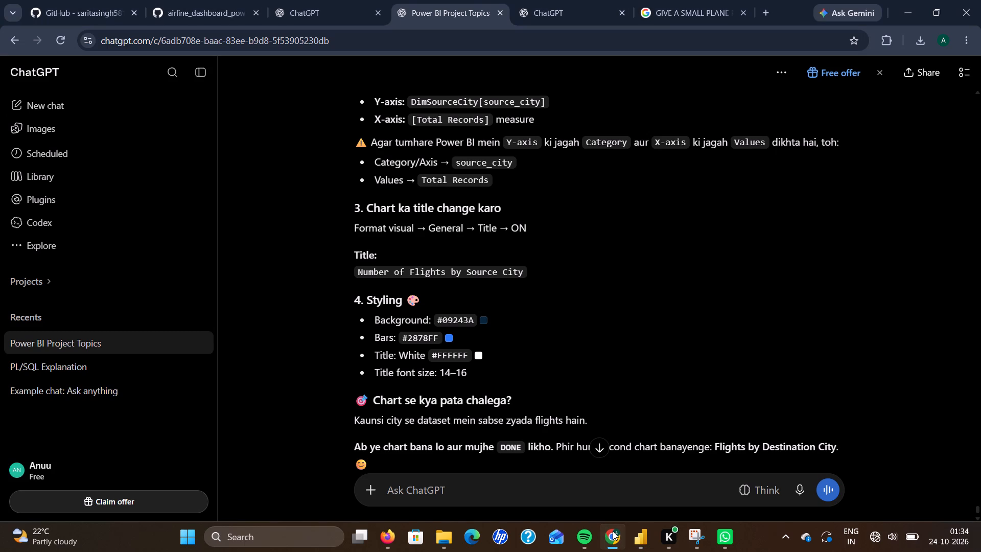
{"action": "left_click", "coordinate": [640, 530]}
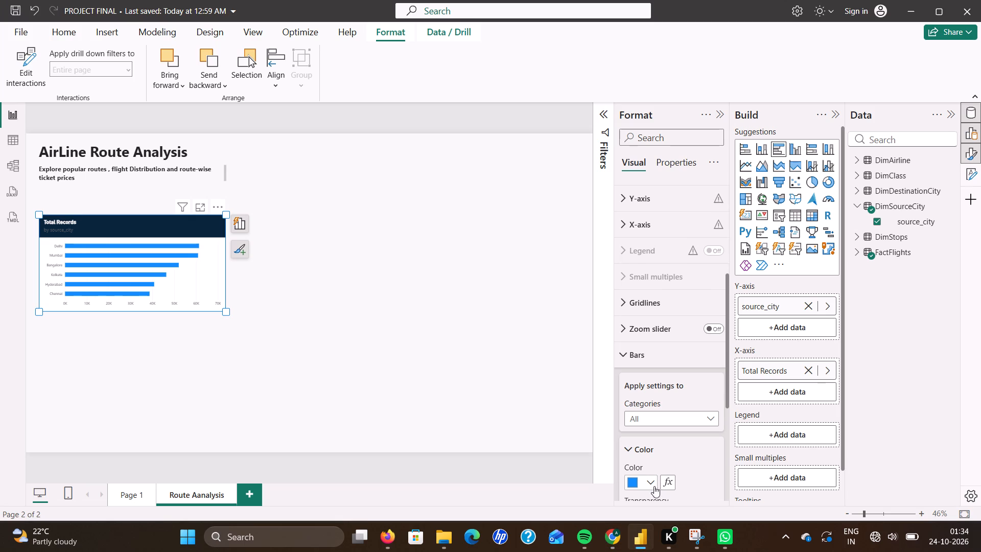
{"action": "left_click", "coordinate": [650, 480]}
{"action": "left_click", "coordinate": [659, 456]}
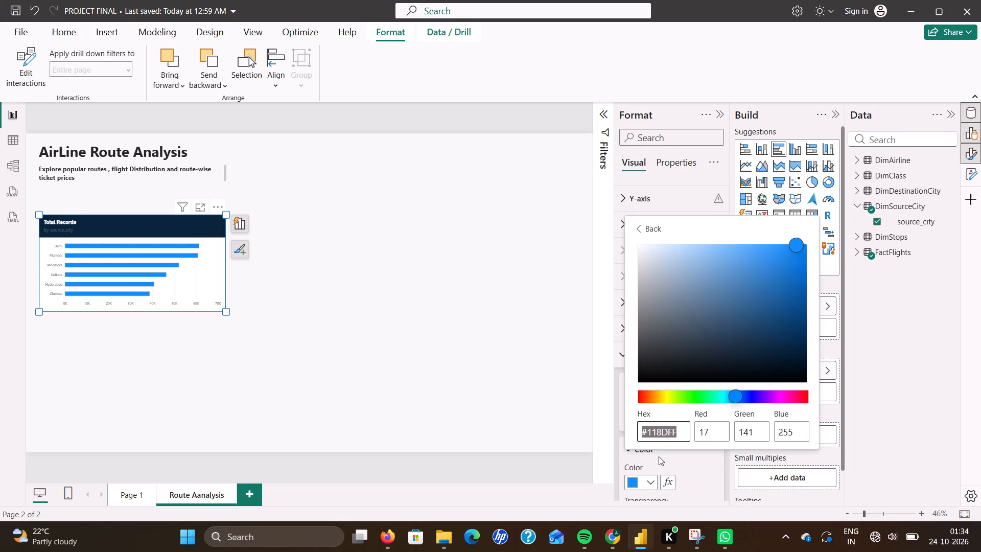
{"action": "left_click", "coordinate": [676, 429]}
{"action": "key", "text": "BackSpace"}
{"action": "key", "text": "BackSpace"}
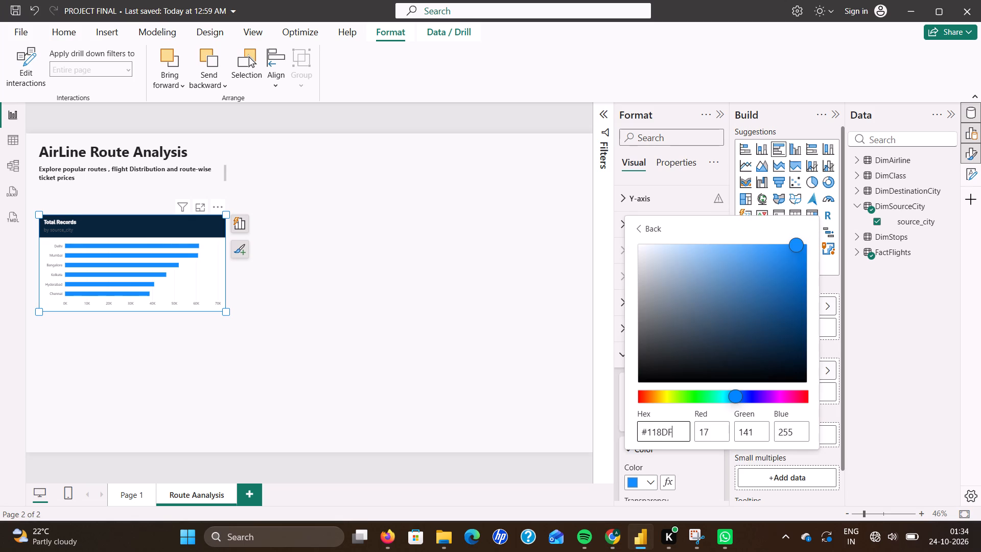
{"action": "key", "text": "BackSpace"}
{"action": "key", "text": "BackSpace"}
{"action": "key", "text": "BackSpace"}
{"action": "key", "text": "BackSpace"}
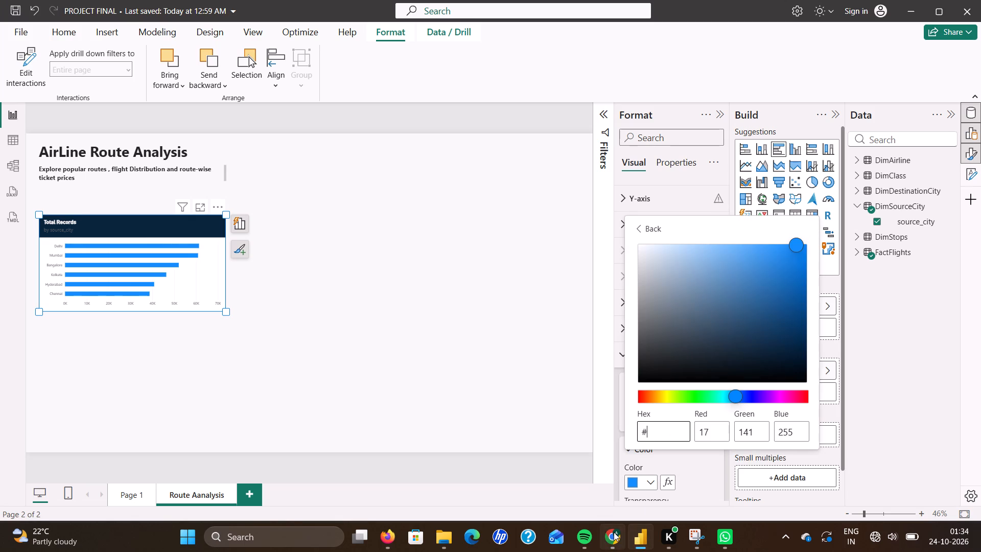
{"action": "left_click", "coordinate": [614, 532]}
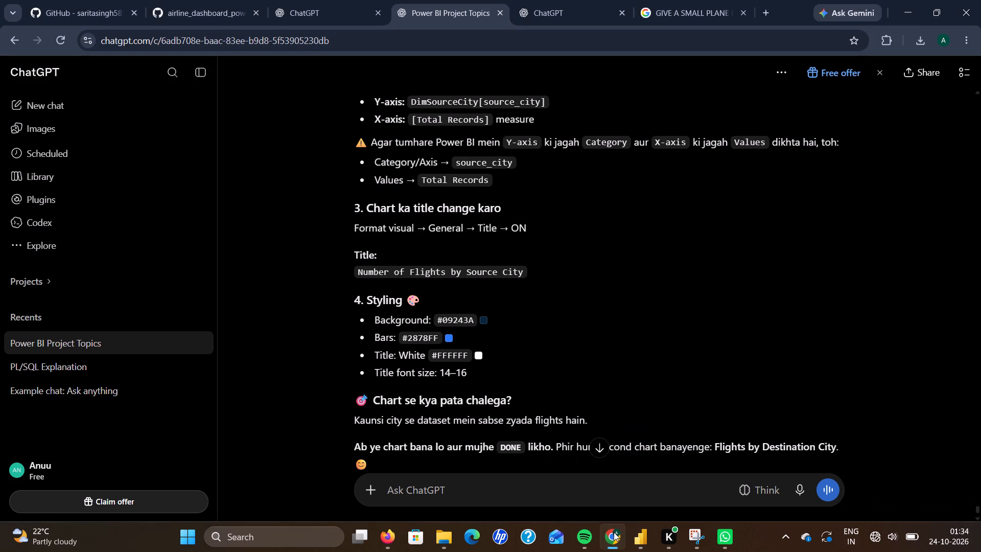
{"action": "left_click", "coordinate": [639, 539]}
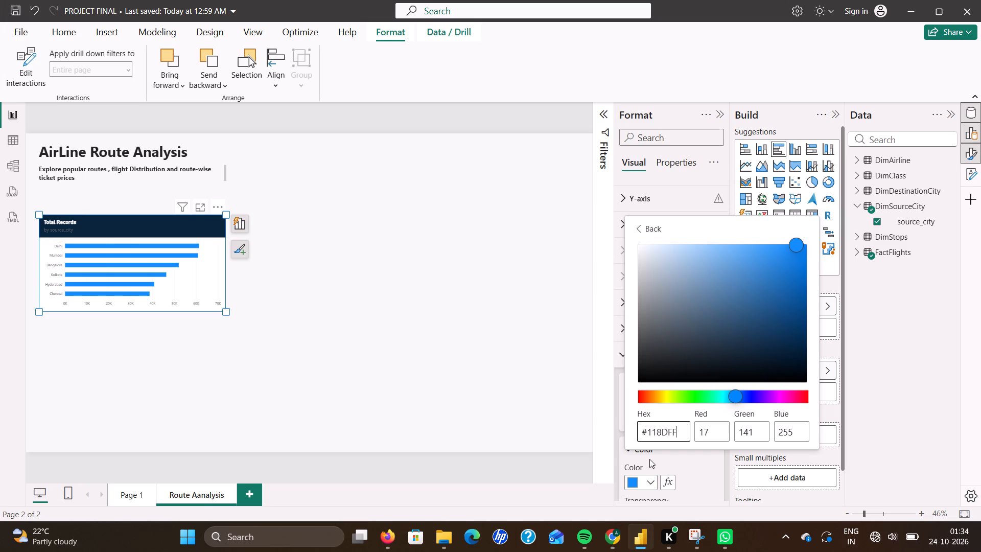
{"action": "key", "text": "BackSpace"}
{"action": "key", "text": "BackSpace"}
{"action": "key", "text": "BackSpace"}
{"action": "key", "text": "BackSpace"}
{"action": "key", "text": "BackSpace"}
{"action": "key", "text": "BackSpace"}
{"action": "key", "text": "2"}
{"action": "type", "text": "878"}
Recheck ChatGPT's bar colour, set the chart's bars in Power BI to custom hex #2878FF and collapse the bar settings.
{"action": "left_click", "coordinate": [619, 536]}
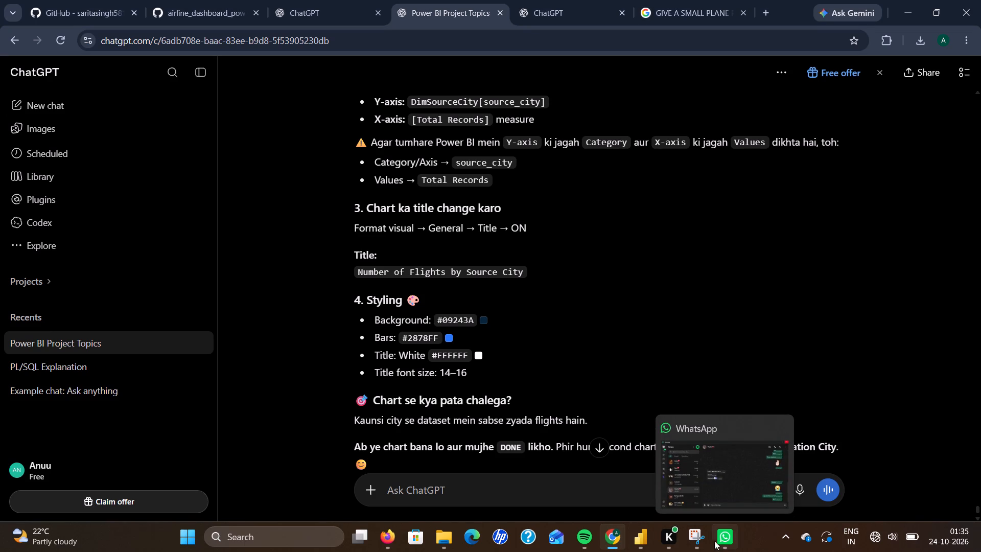
{"action": "left_click", "coordinate": [645, 544]}
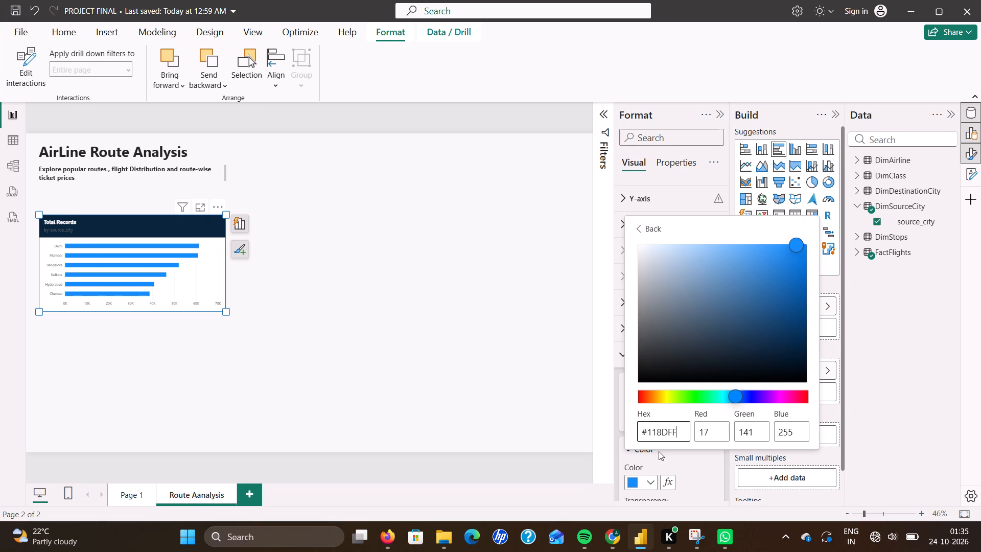
{"action": "key", "text": "BackSpace"}
{"action": "key", "text": "BackSpace"}
{"action": "key", "text": "BackSpace"}
{"action": "key", "text": "BackSpace"}
{"action": "key", "text": "BackSpace"}
{"action": "key", "text": "BackSpace"}
{"action": "key", "text": "2"}
{"action": "type", "text": "878"}
{"action": "type", "text": "FF"}
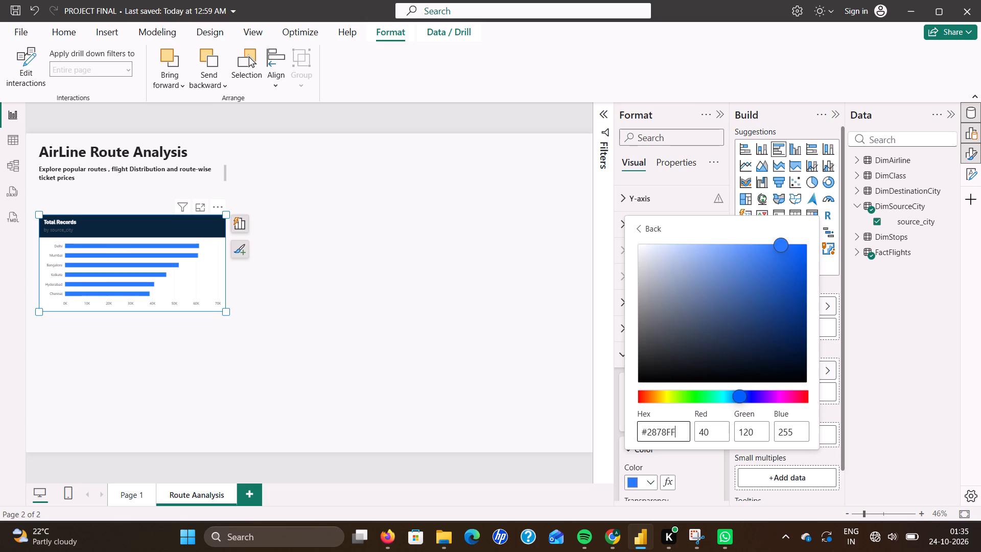
{"action": "left_click", "coordinate": [706, 485]}
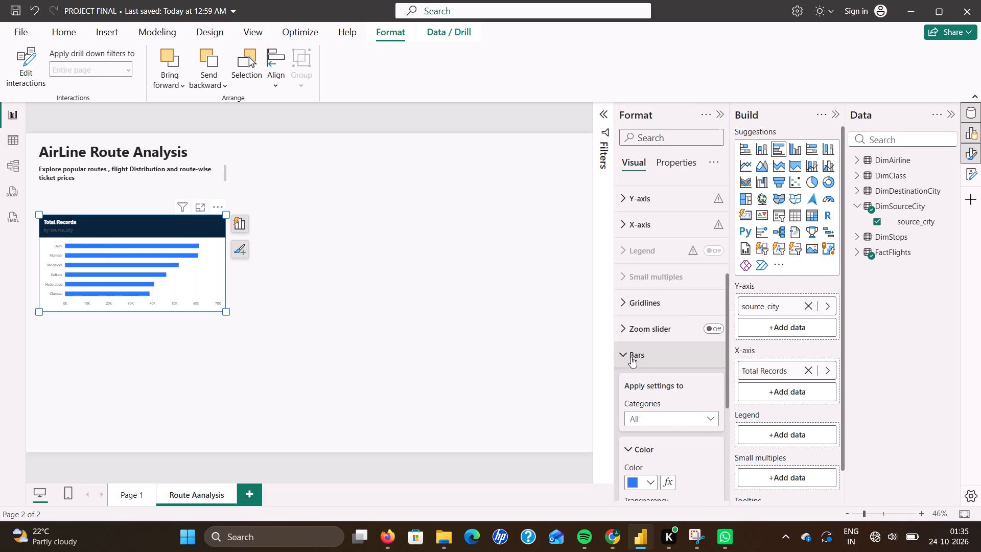
{"action": "left_click", "coordinate": [625, 349]}
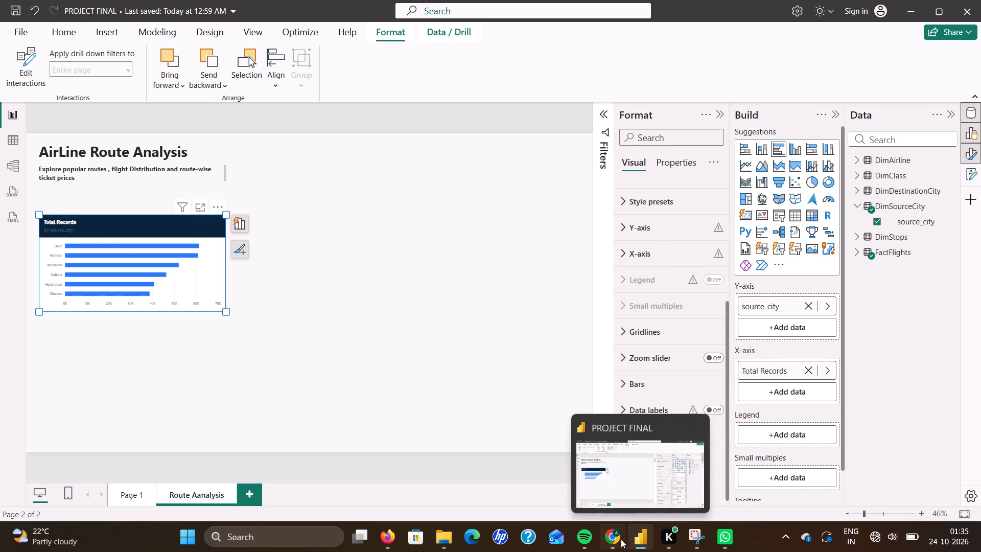
Review ChatGPT's remaining styling notes and, back in Power BI, set the bar chart subtitle's text colour to custom hex #E4A920.
{"action": "left_click", "coordinate": [614, 539]}
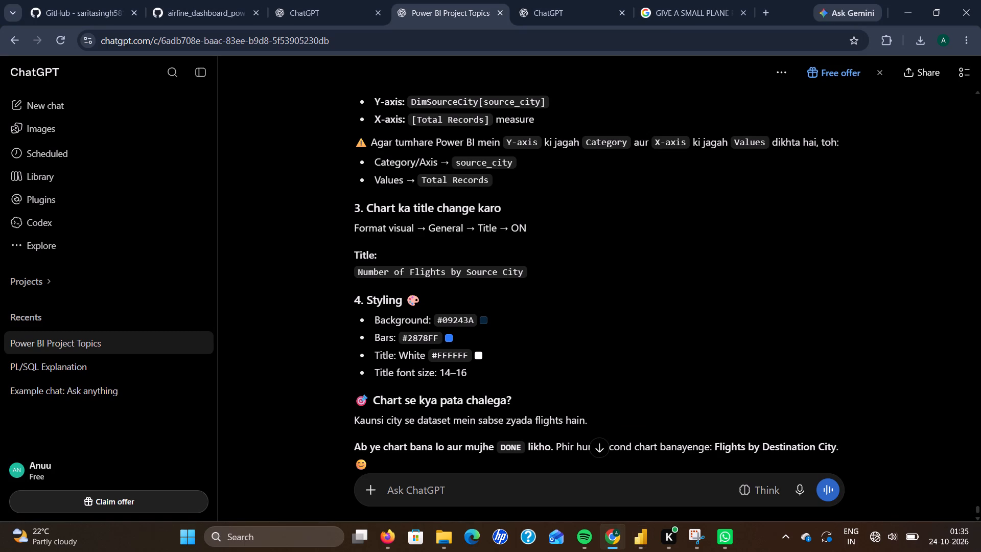
{"action": "scroll", "coordinate": [616, 384], "scroll_direction": "down", "scroll_amount": 1}
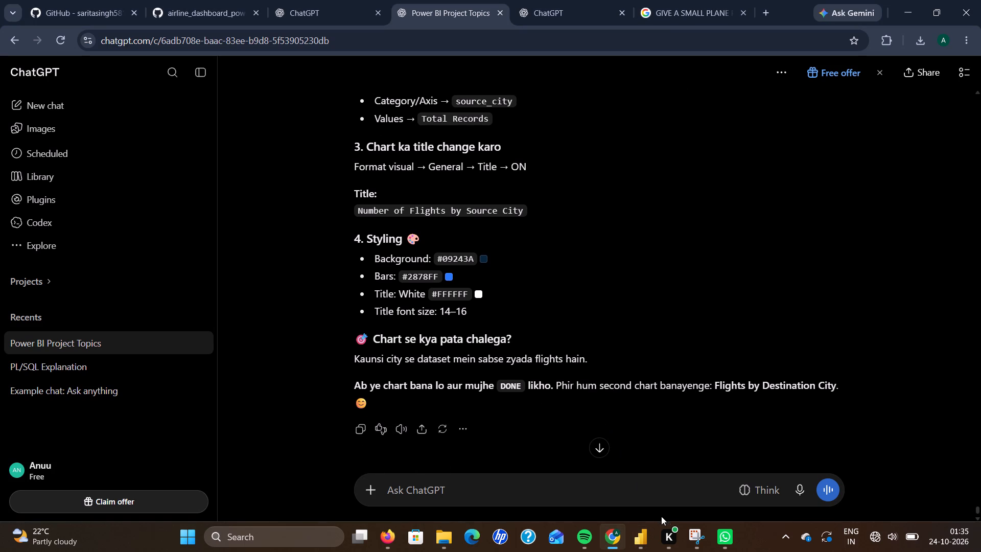
{"action": "left_click", "coordinate": [643, 528]}
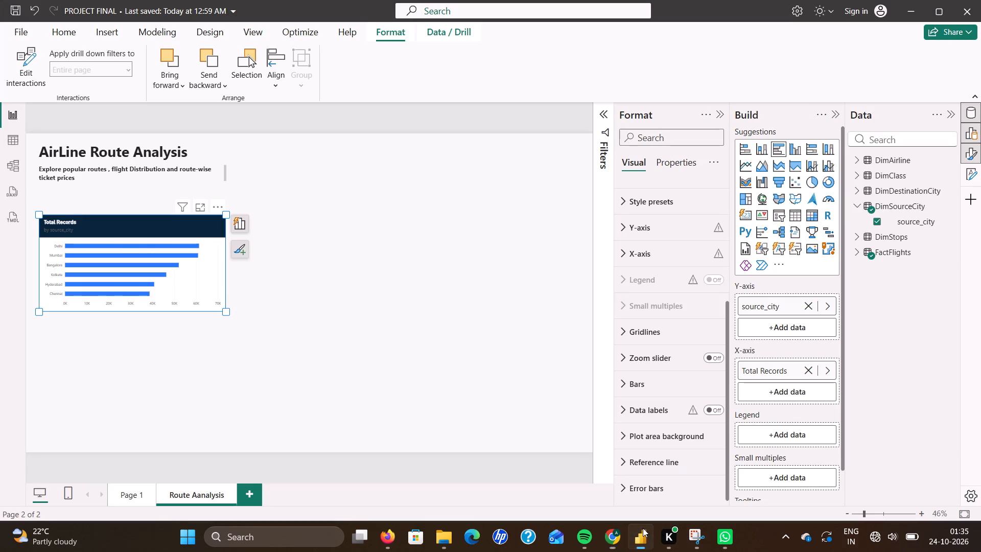
{"action": "left_click", "coordinate": [299, 280]}
{"action": "left_click", "coordinate": [203, 229]}
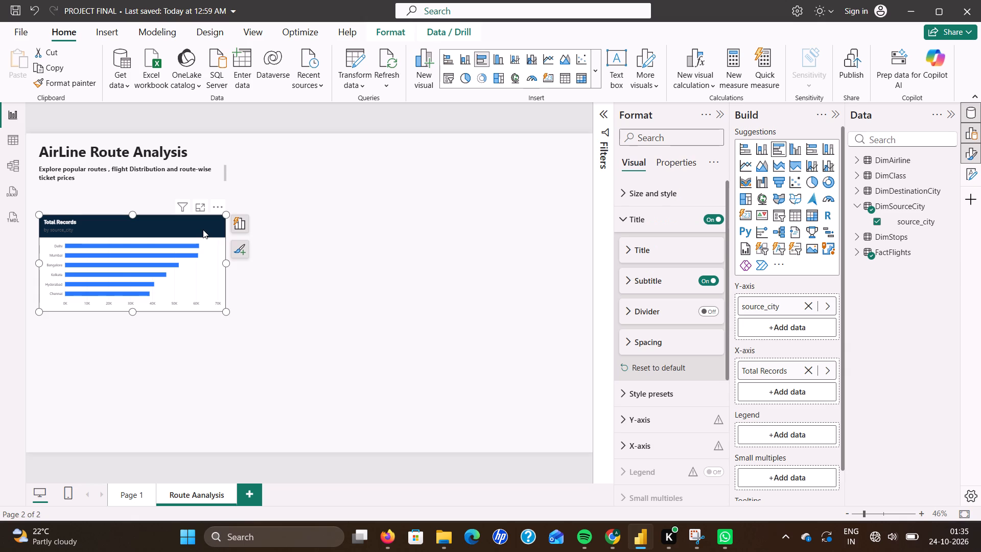
{"action": "left_click", "coordinate": [671, 282]}
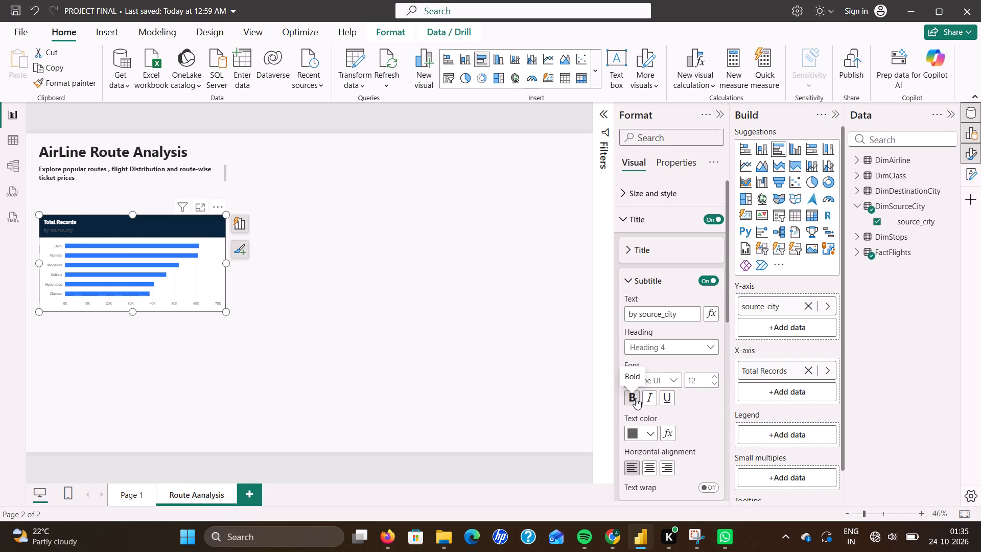
{"action": "left_click", "coordinate": [650, 432]}
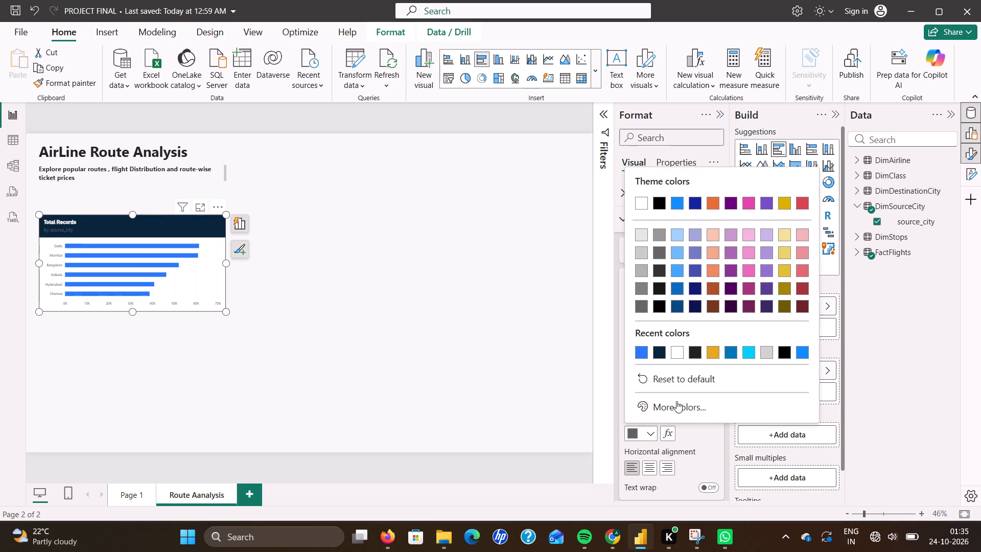
{"action": "left_click", "coordinate": [676, 403]}
{"action": "left_click", "coordinate": [684, 384]}
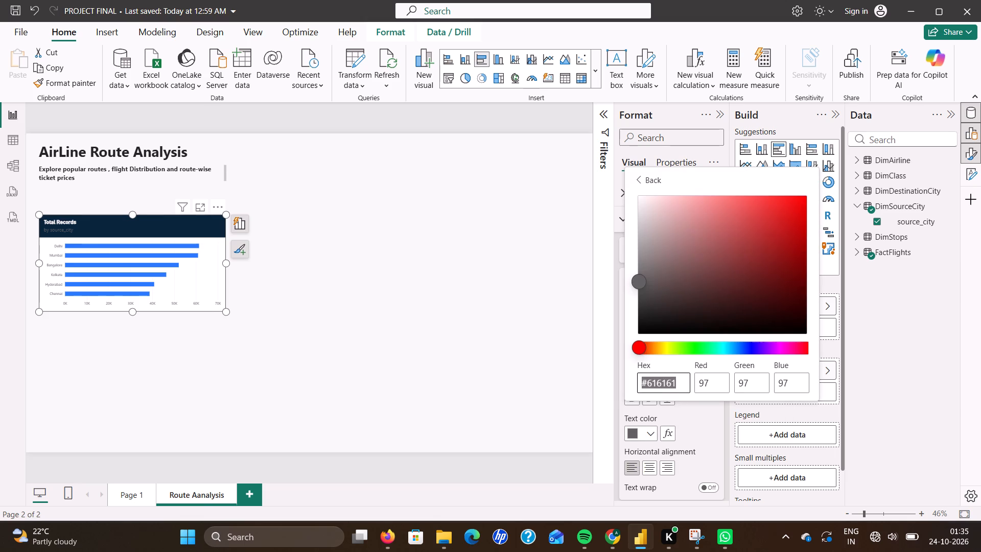
{"action": "key", "text": "BackSpace"}
{"action": "key", "text": "BackSpace"}
{"action": "key", "text": "BackSpace"}
{"action": "key", "text": "BackSpace"}
{"action": "key", "text": "BackSpace"}
{"action": "key", "text": "BackSpace"}
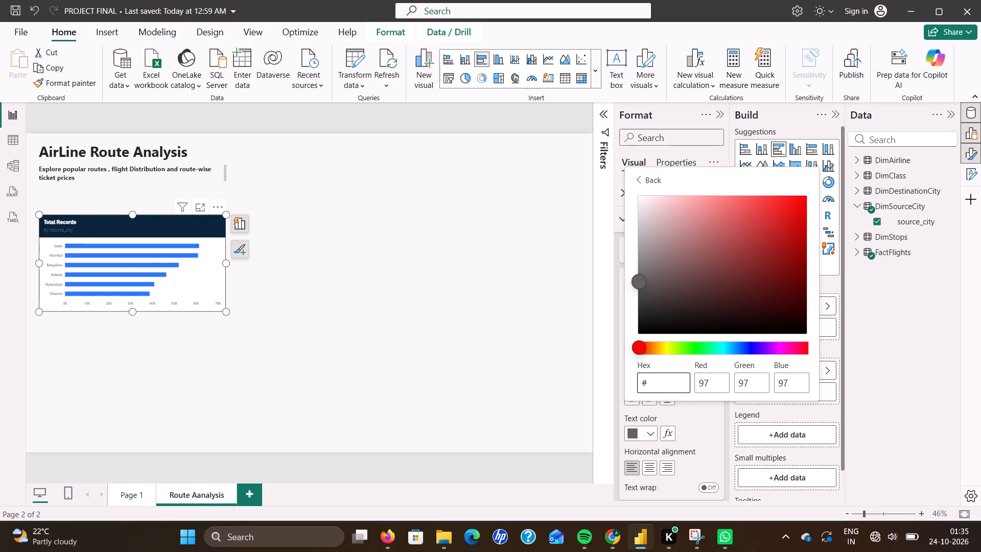
{"action": "key", "text": "e"}
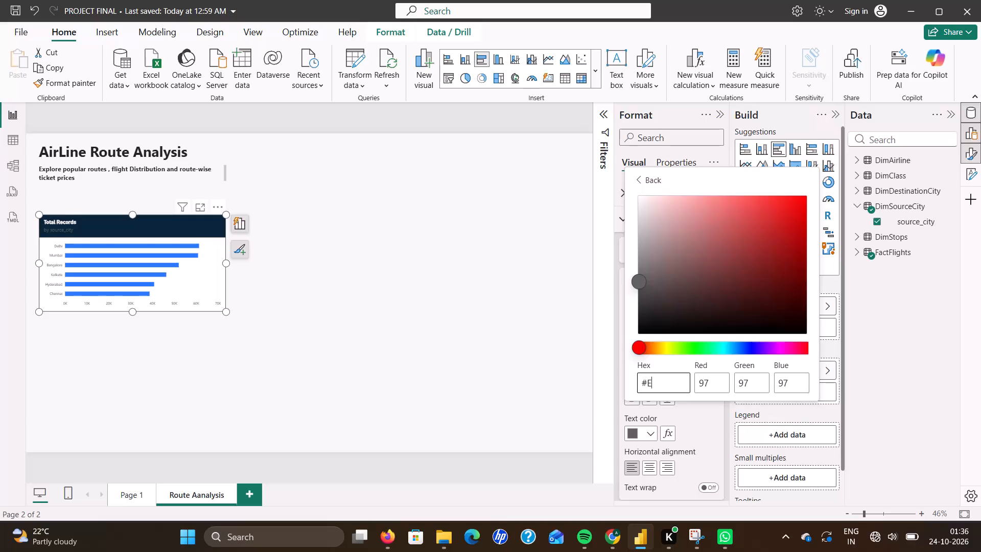
{"action": "type", "text": "4A"}
{"action": "type", "text": "920"}
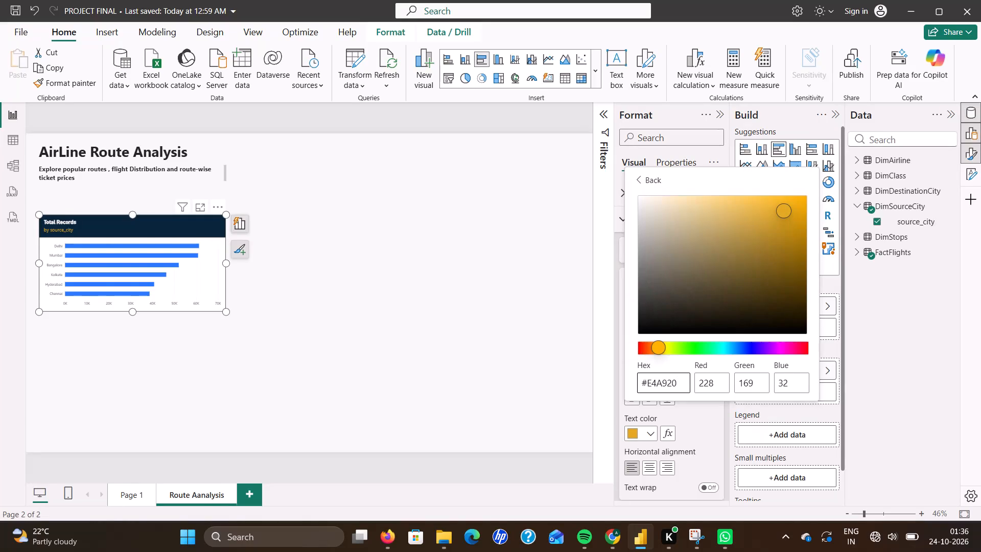
{"action": "key", "text": "Return"}
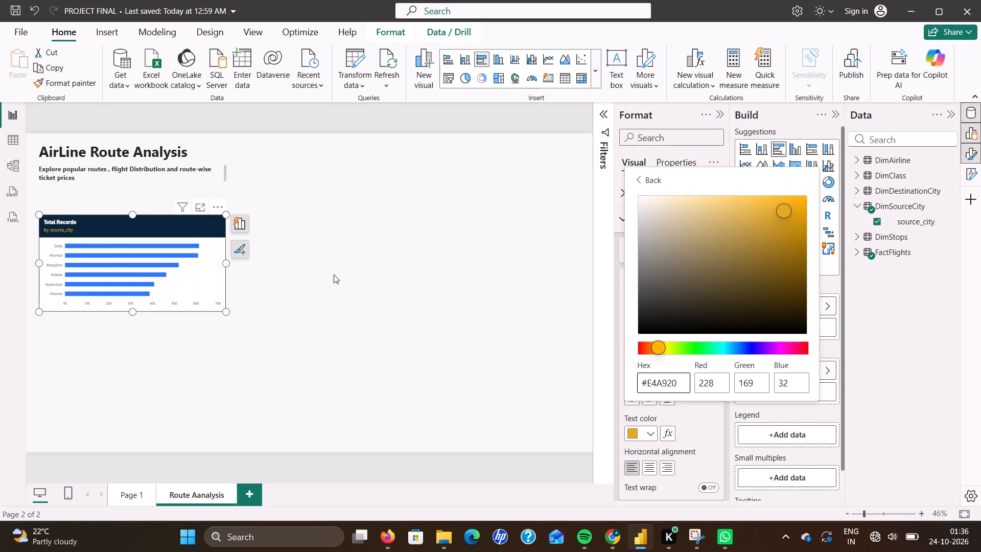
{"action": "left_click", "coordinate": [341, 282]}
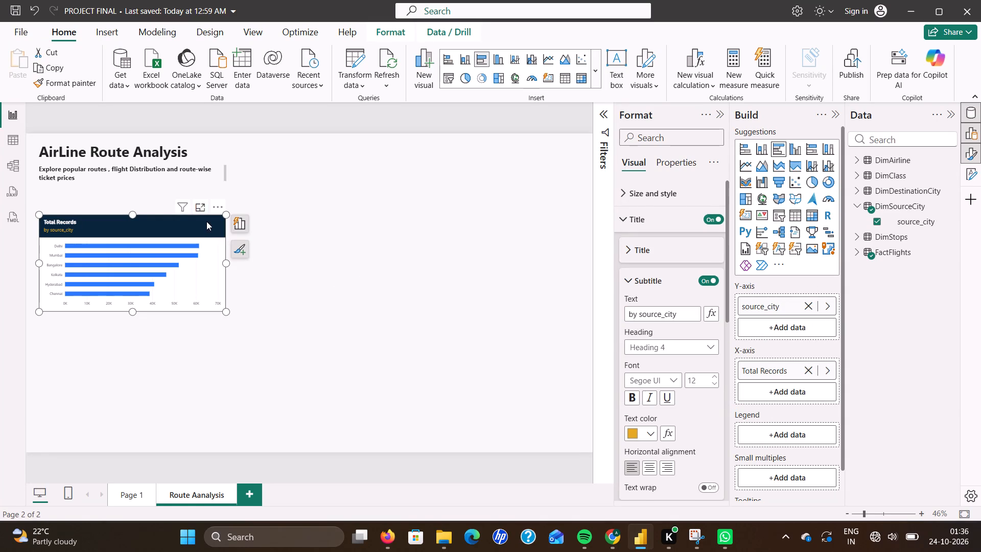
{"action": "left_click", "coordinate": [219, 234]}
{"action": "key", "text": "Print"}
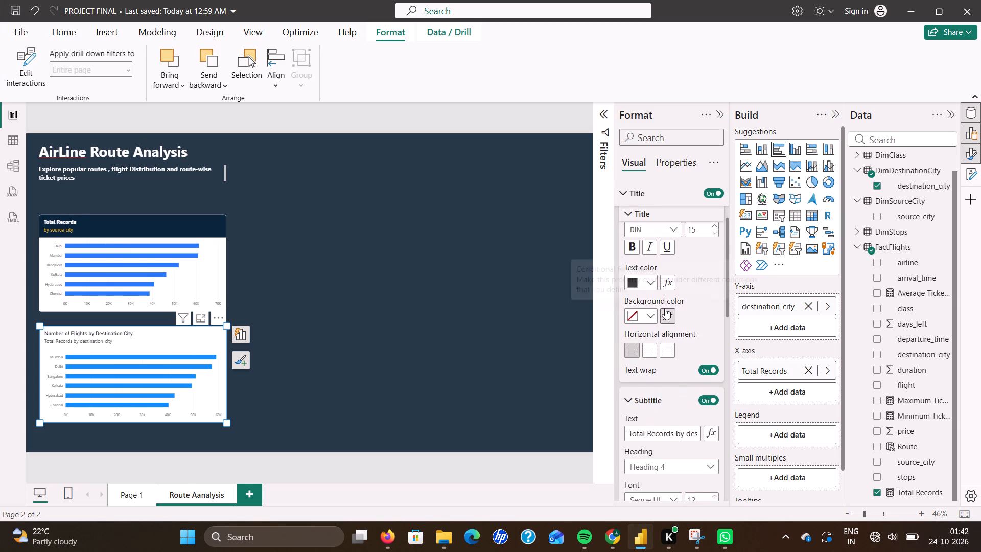
{"action": "left_click", "coordinate": [649, 313]}
{"action": "left_click", "coordinate": [681, 283]}
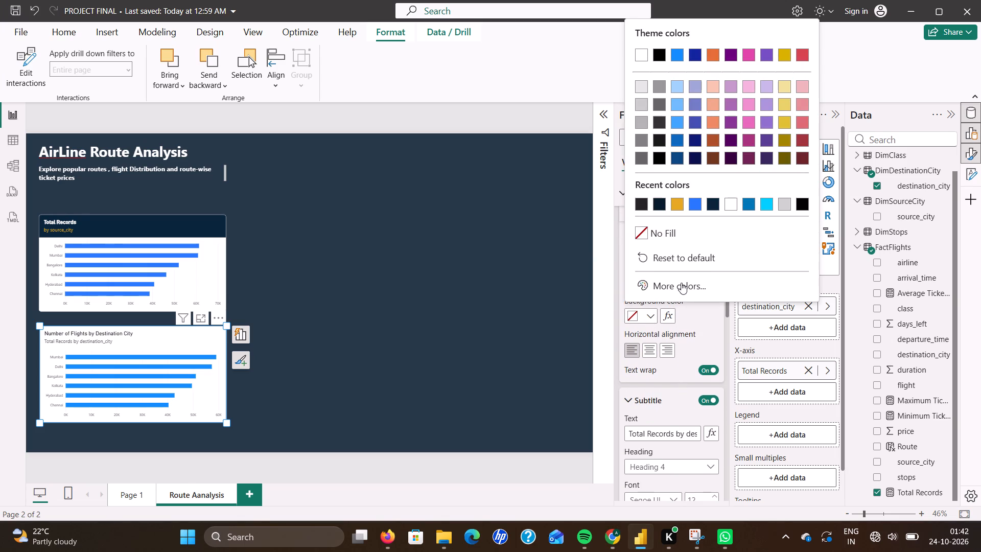
{"action": "left_click", "coordinate": [678, 237]}
{"action": "key", "text": "BackSpace"}
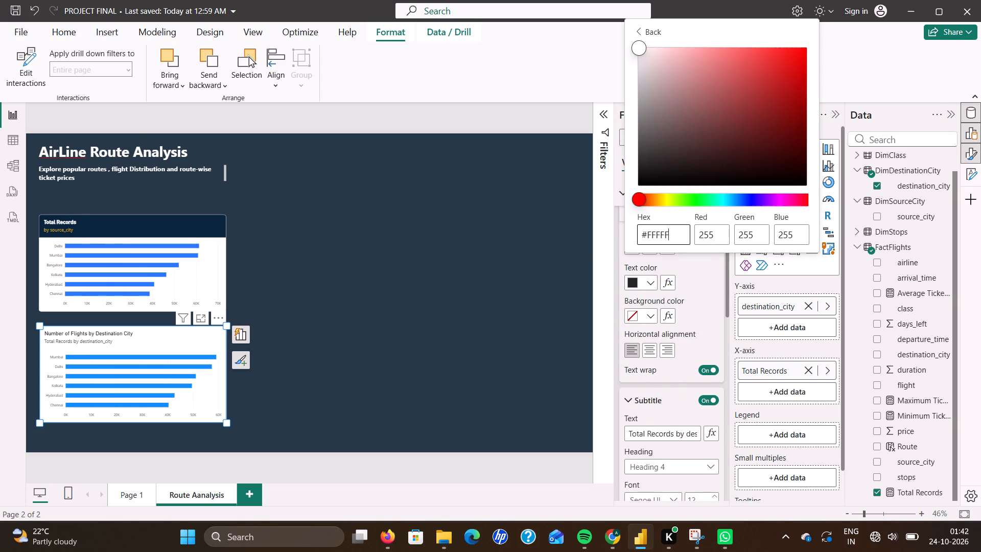
{"action": "key", "text": "BackSpace"}
{"action": "key", "text": "BackSpace"}
{"action": "key", "text": "BackSpace"}
{"action": "key", "text": "BackSpace"}
{"action": "key", "text": "BackSpace"}
{"action": "type", "text": "09243"}
{"action": "key", "text": "a"}
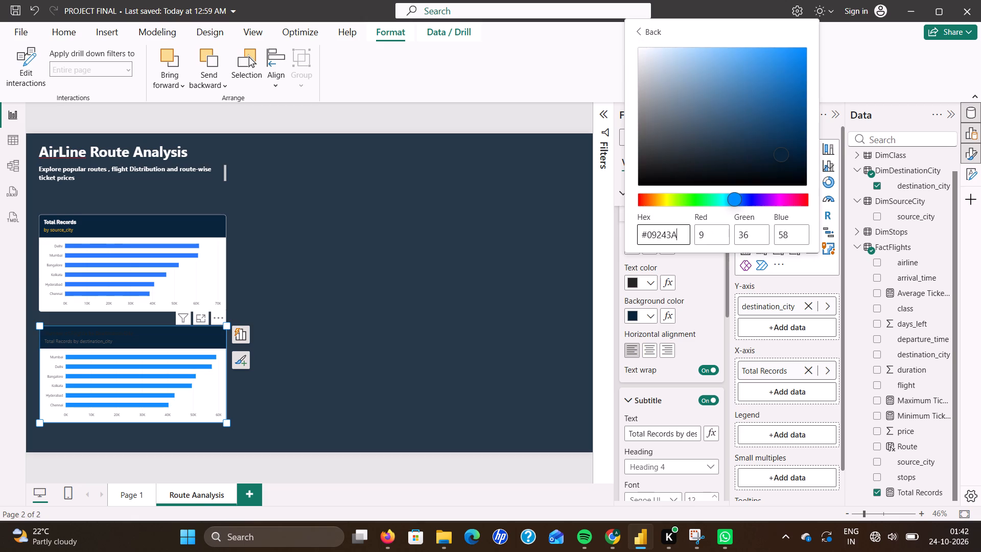
{"action": "left_click", "coordinate": [711, 280]}
{"action": "left_click", "coordinate": [706, 292]}
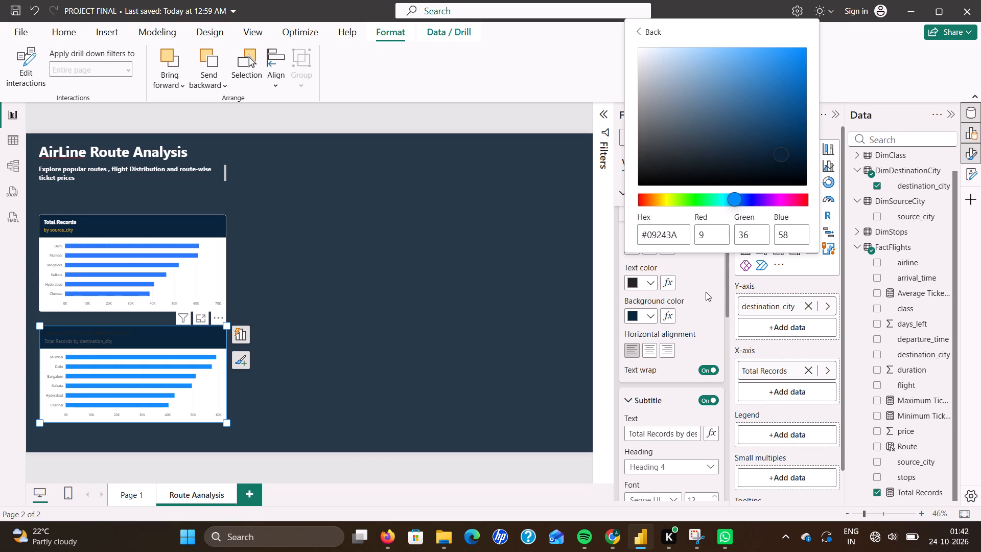
{"action": "left_click", "coordinate": [706, 292]}
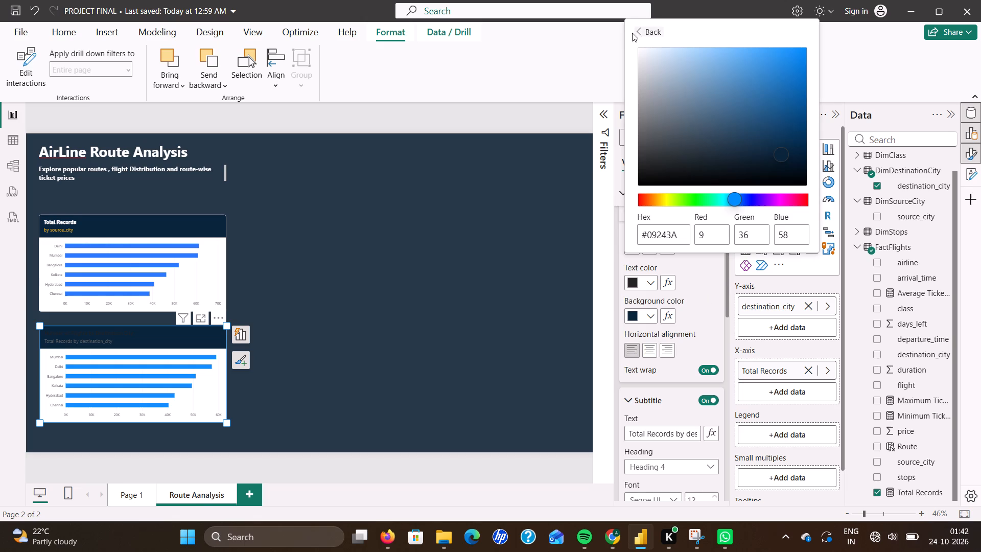
{"action": "left_click", "coordinate": [638, 32]}
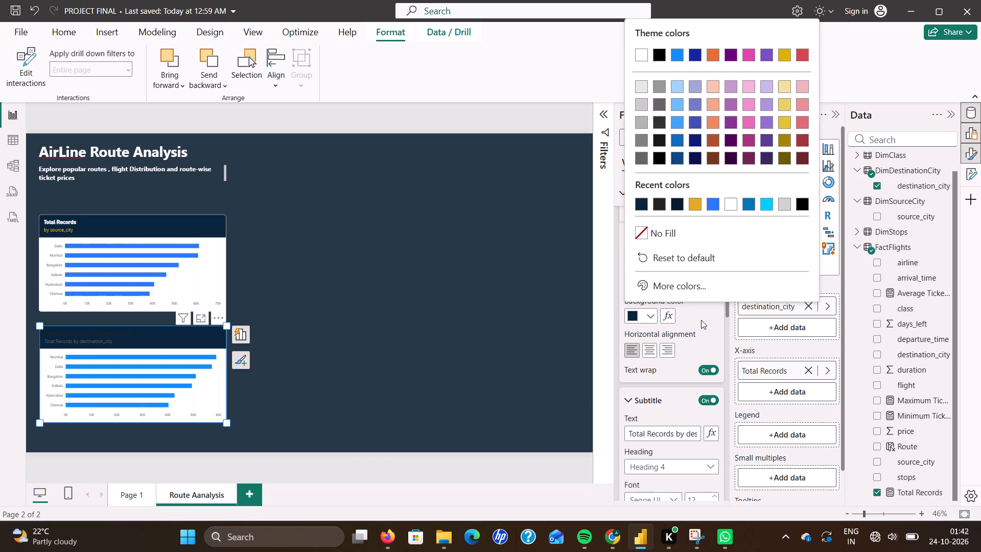
{"action": "left_click", "coordinate": [697, 321]}
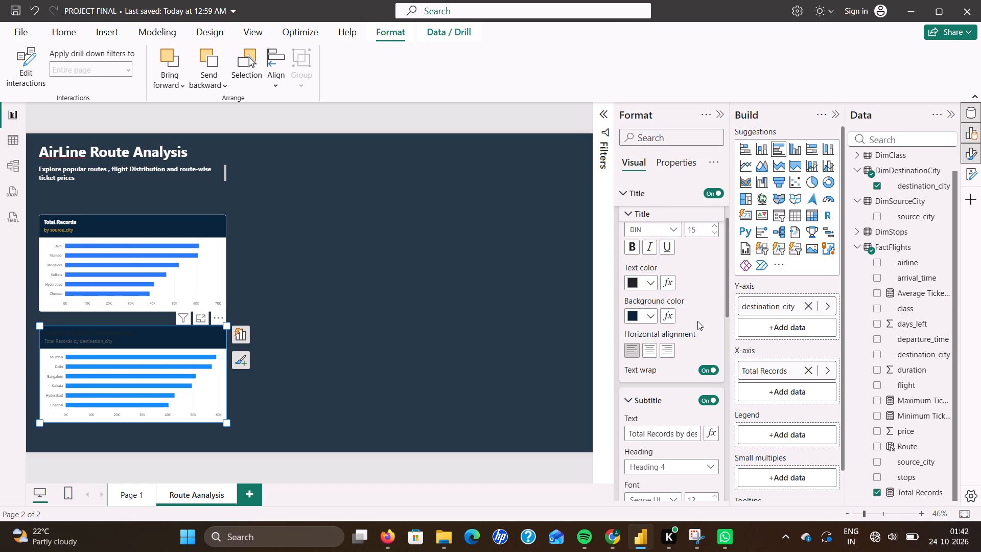
Set the destination-city chart's subtitle text to the recently used gold-orange colour, matching the source-city chart's subtitle.
{"action": "left_click", "coordinate": [628, 212]}
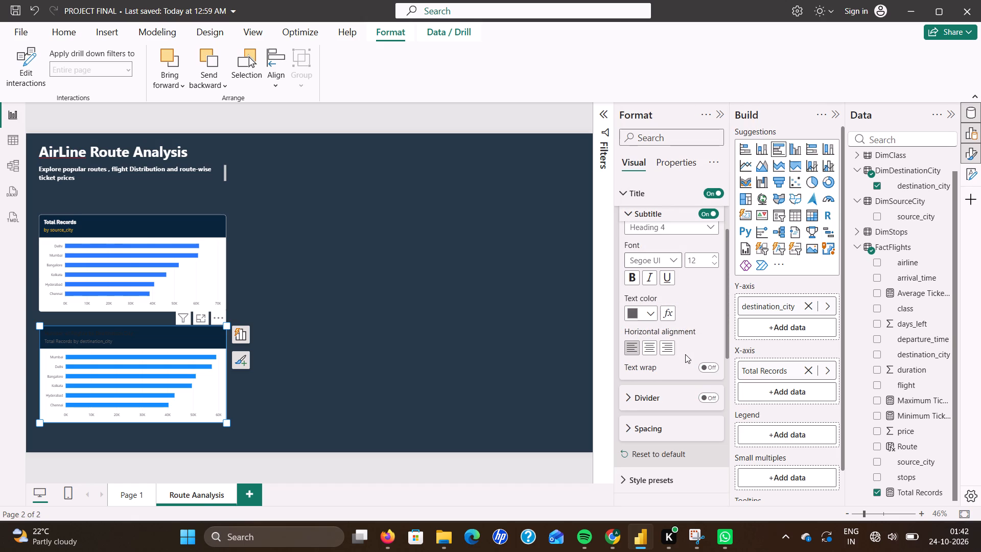
{"action": "left_click", "coordinate": [629, 215]}
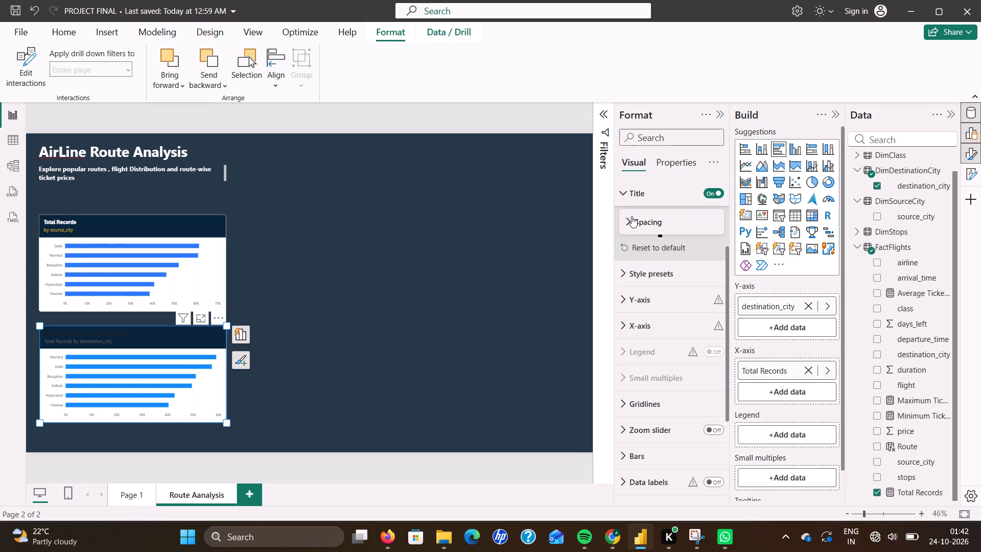
{"action": "left_click", "coordinate": [625, 223]}
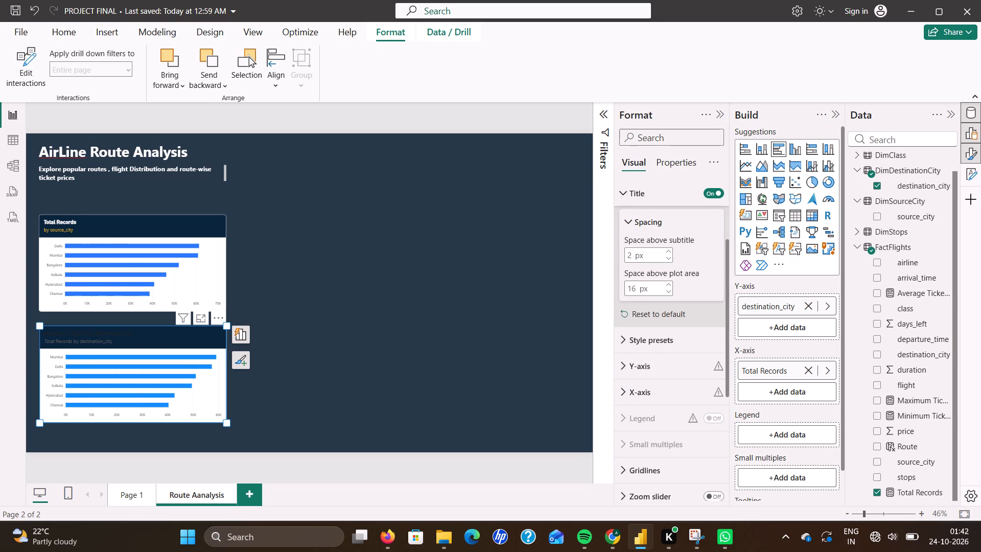
{"action": "left_click", "coordinate": [628, 226]}
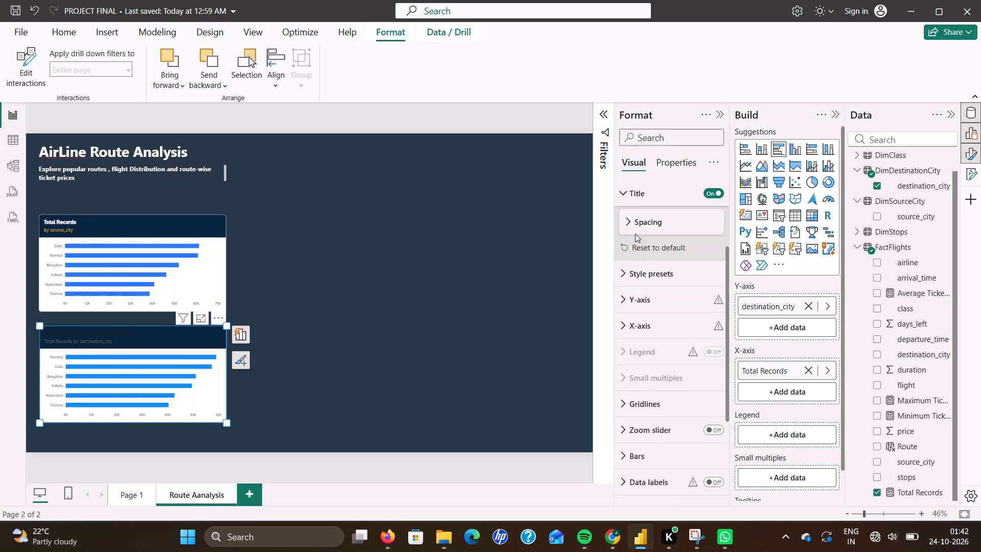
{"action": "scroll", "coordinate": [628, 202], "scroll_direction": "up", "scroll_amount": 1}
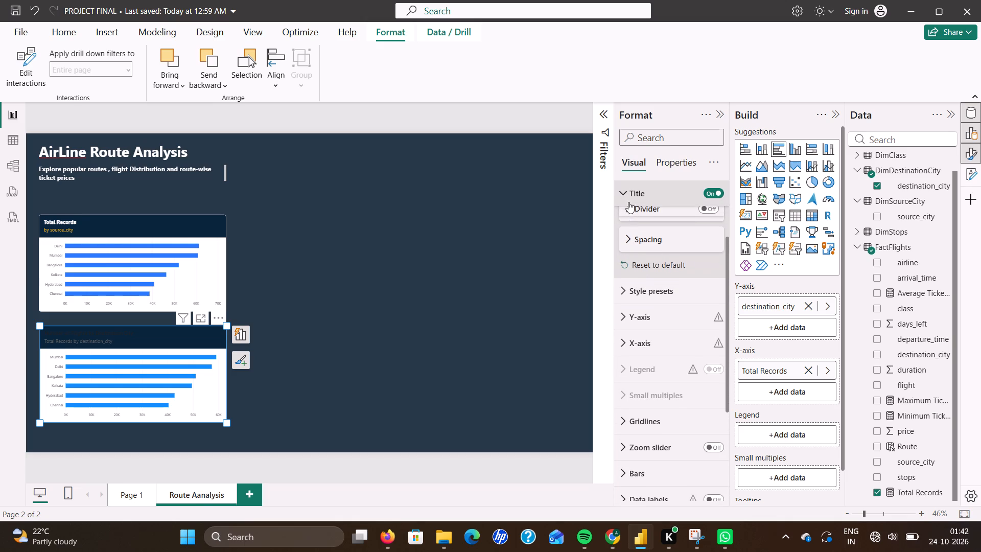
{"action": "scroll", "coordinate": [635, 218], "scroll_direction": "up", "scroll_amount": 3}
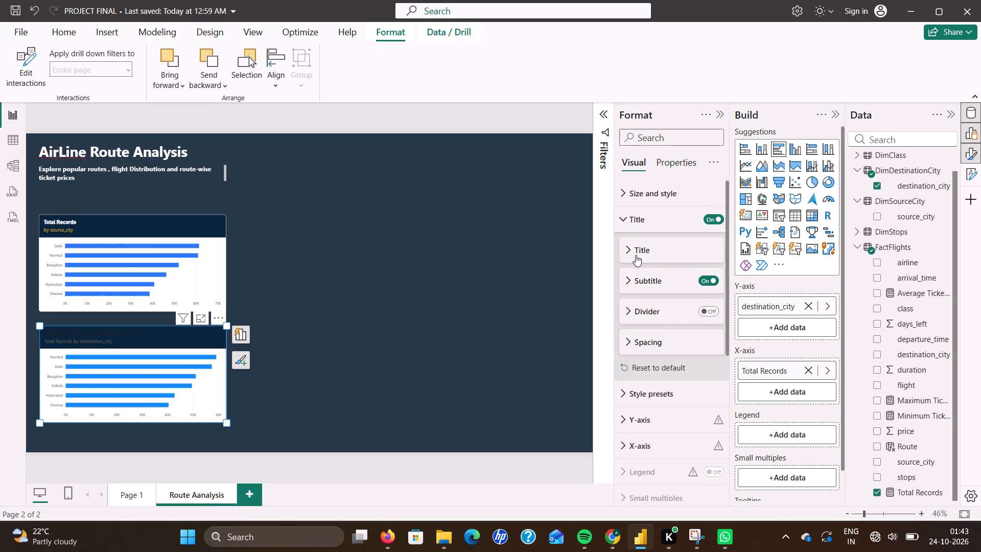
{"action": "left_click", "coordinate": [648, 279]}
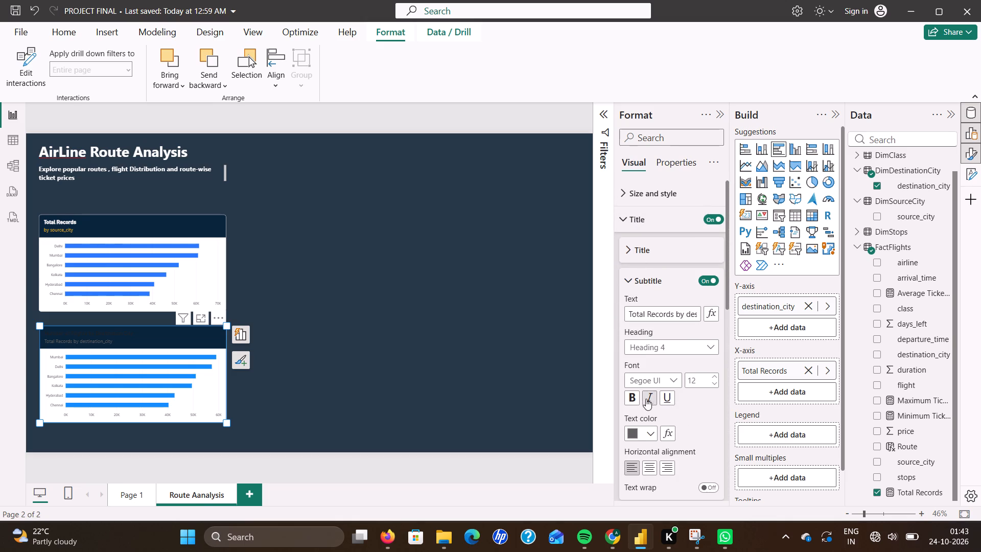
{"action": "left_click", "coordinate": [653, 434]}
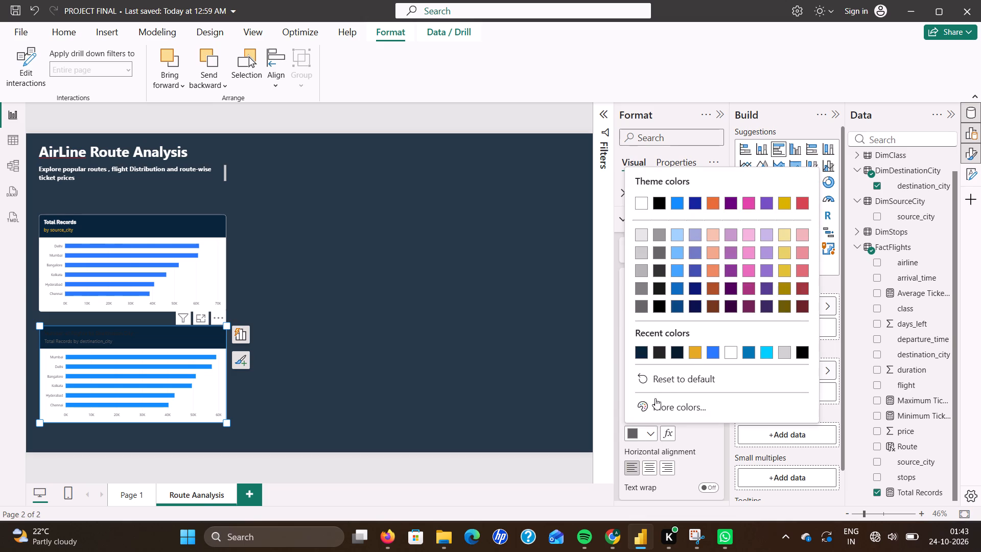
{"action": "left_click", "coordinate": [694, 353]}
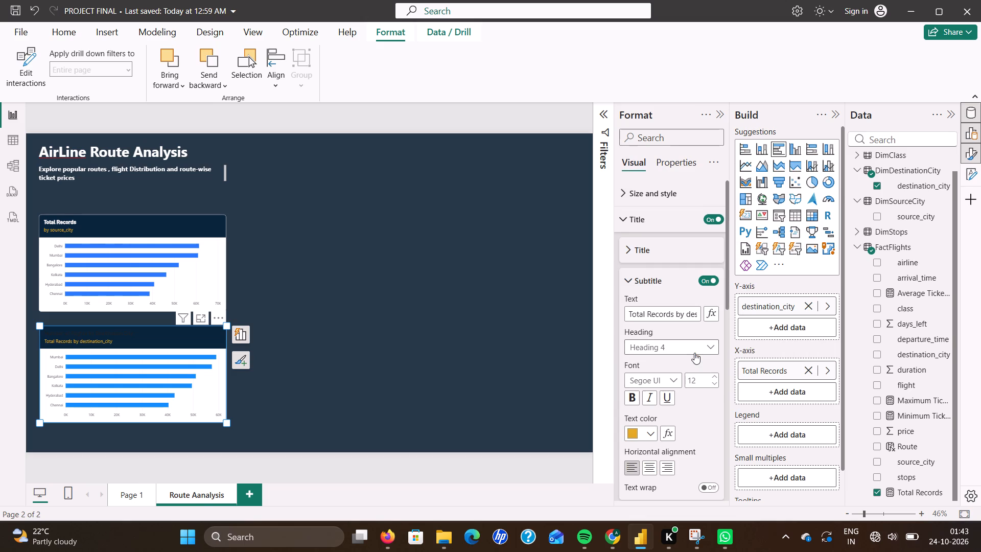
{"action": "left_click", "coordinate": [704, 422]}
Set the destination-city chart's title text colour to #FFFFFF and make the title bold.
{"action": "left_click", "coordinate": [656, 259]}
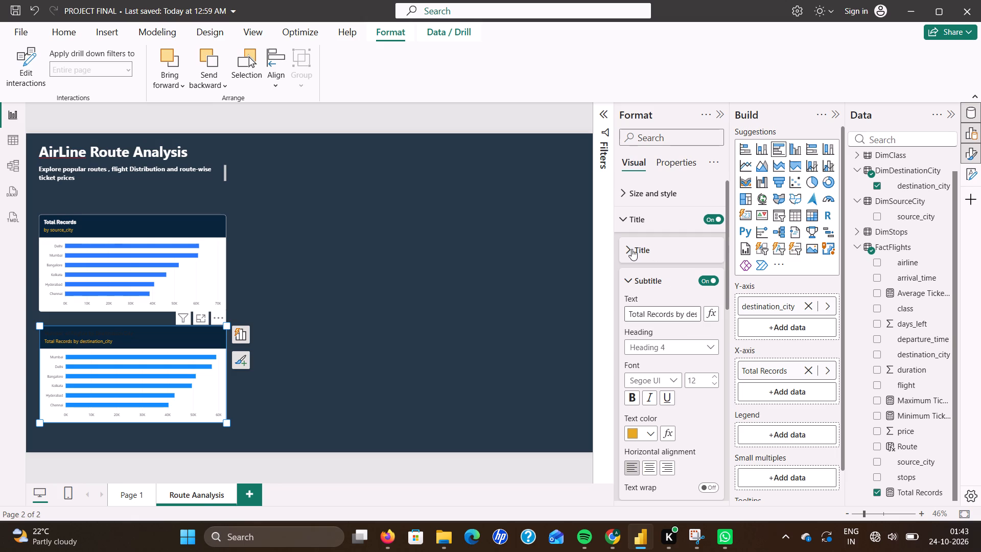
{"action": "left_click", "coordinate": [632, 249]}
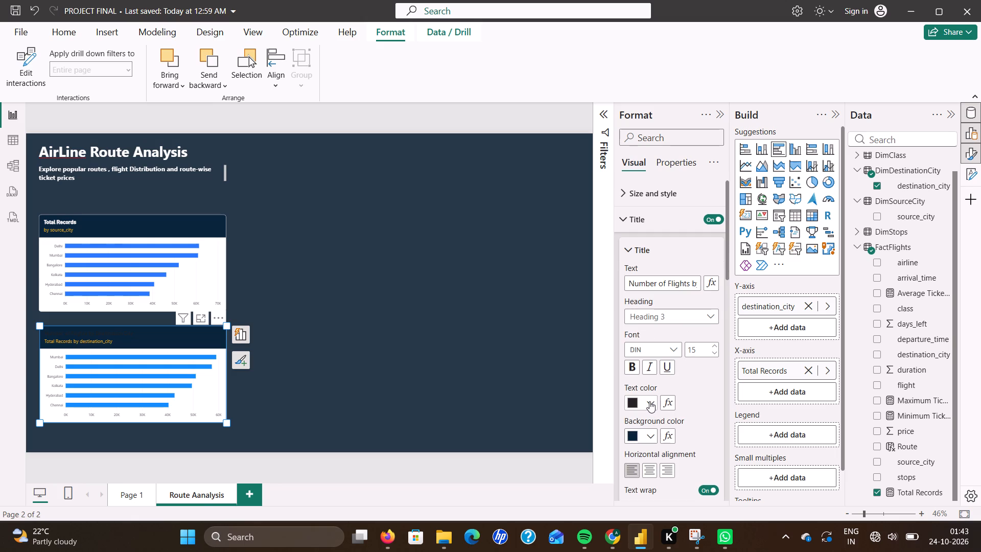
{"action": "left_click", "coordinate": [649, 401]}
{"action": "left_click", "coordinate": [671, 382]}
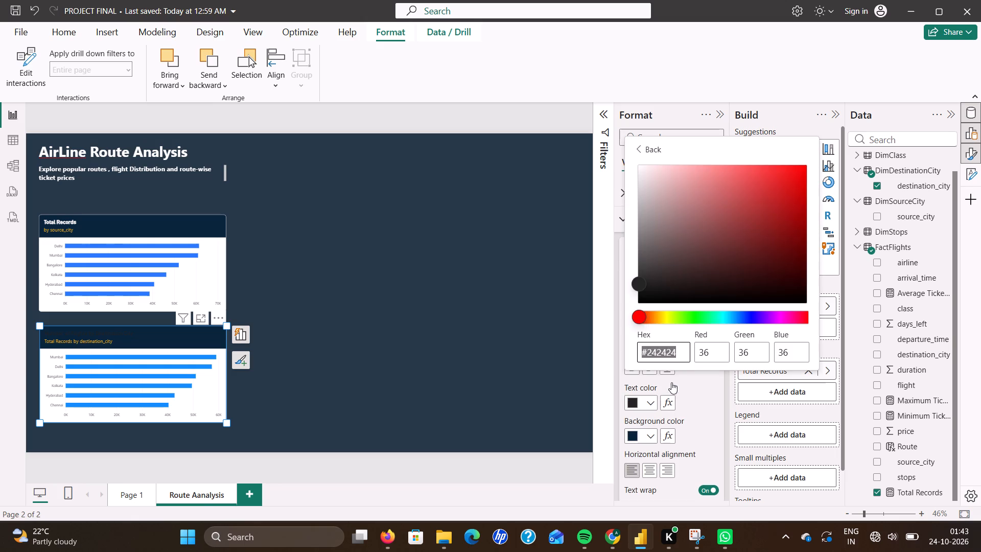
{"action": "left_click", "coordinate": [685, 355]}
{"action": "key", "text": "BackSpace"}
{"action": "key", "text": "BackSpace"}
{"action": "key", "text": "BackSpace"}
{"action": "key", "text": "BackSpace"}
{"action": "key", "text": "BackSpace"}
{"action": "key", "text": "BackSpace"}
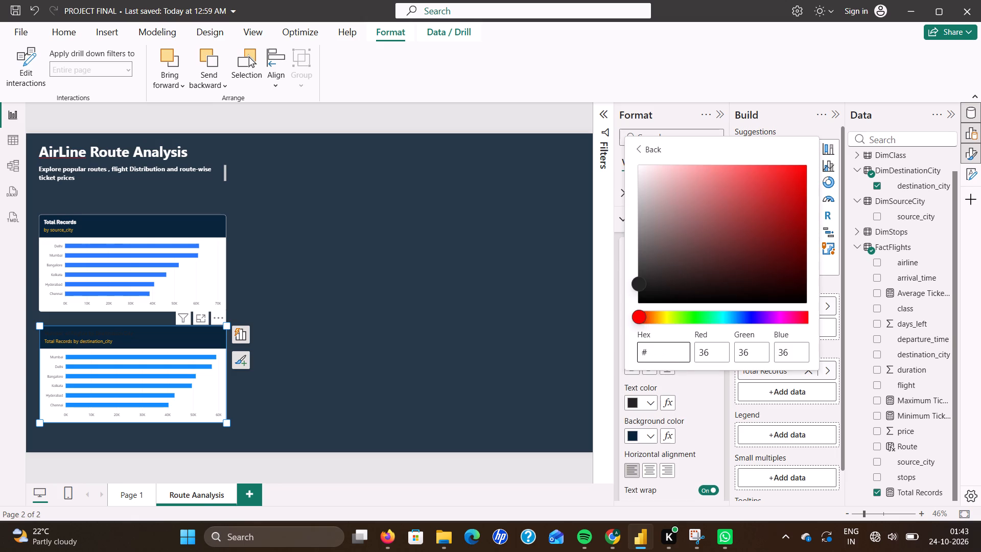
{"action": "type", "text": "FFFFFF"}
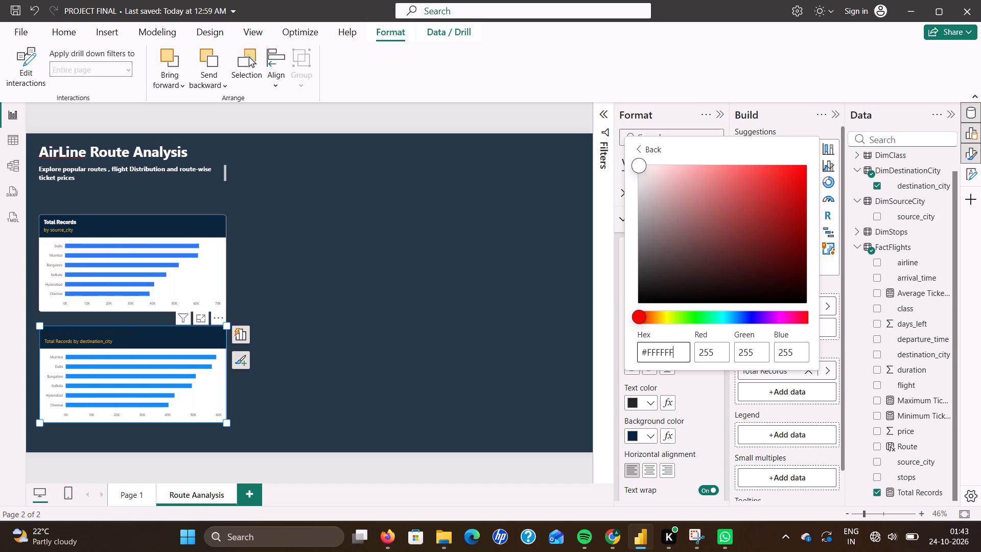
{"action": "left_click", "coordinate": [701, 405]}
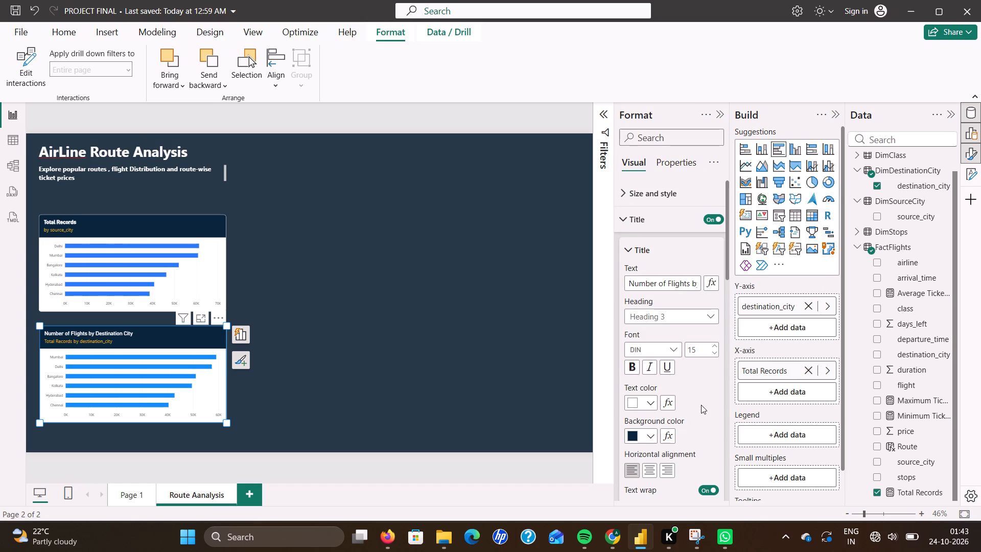
{"action": "left_click", "coordinate": [631, 367]}
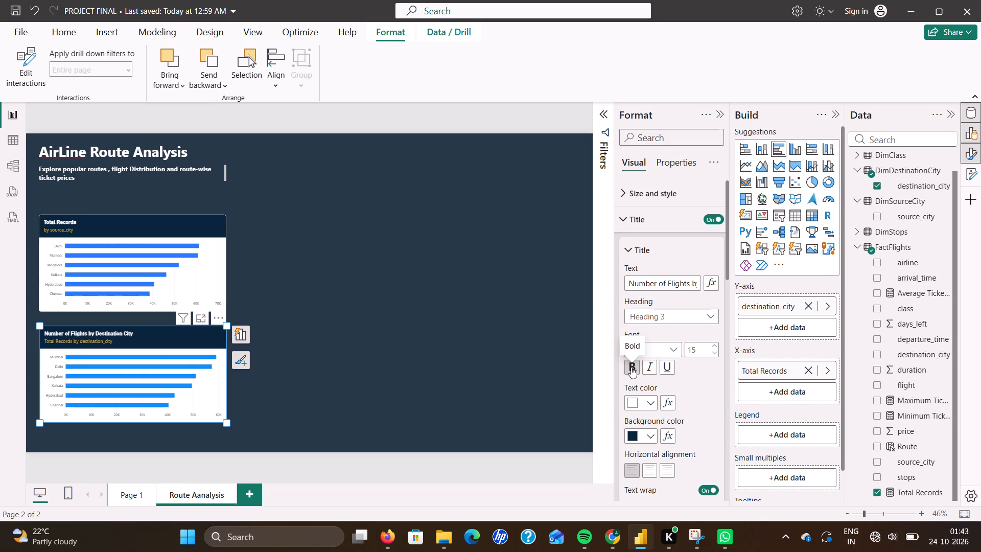
{"action": "left_click", "coordinate": [502, 325]}
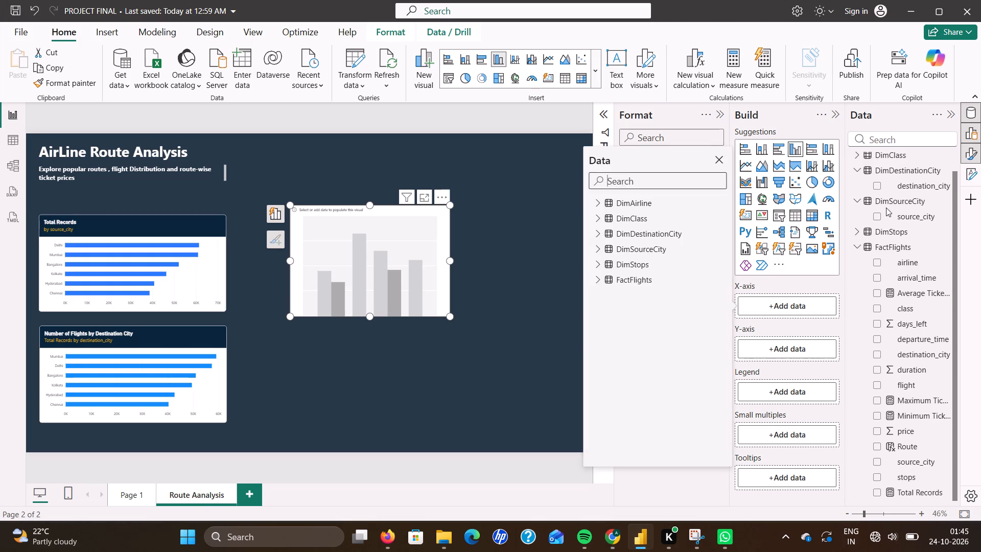
{"action": "left_click", "coordinate": [876, 218]}
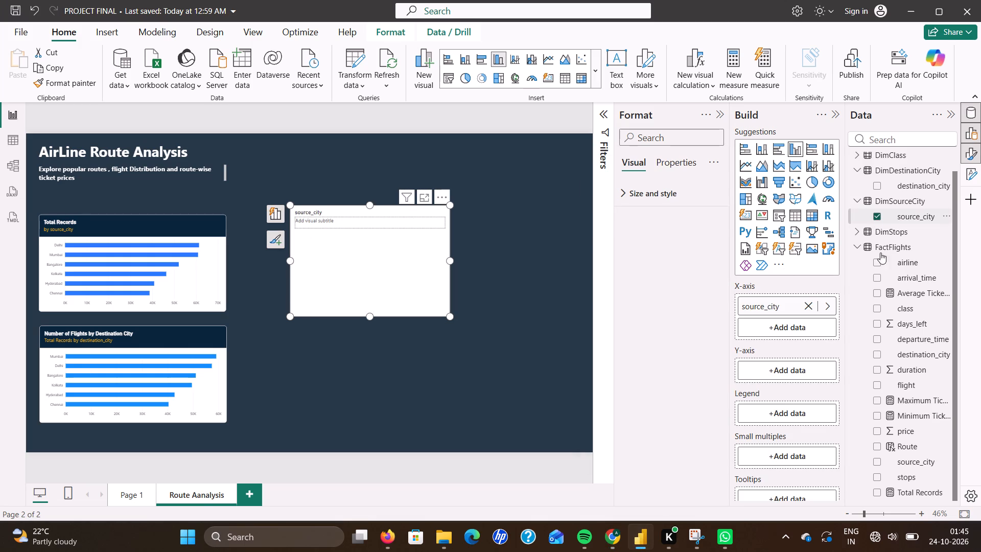
{"action": "scroll", "coordinate": [894, 292], "scroll_direction": "down", "scroll_amount": 5}
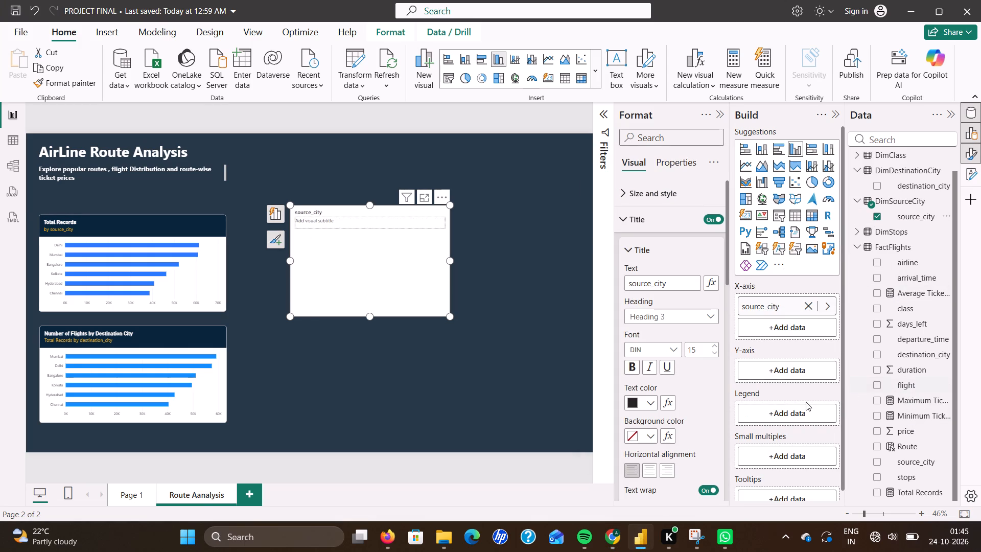
{"action": "left_click", "coordinate": [609, 531]}
{"action": "left_click", "coordinate": [609, 531]}
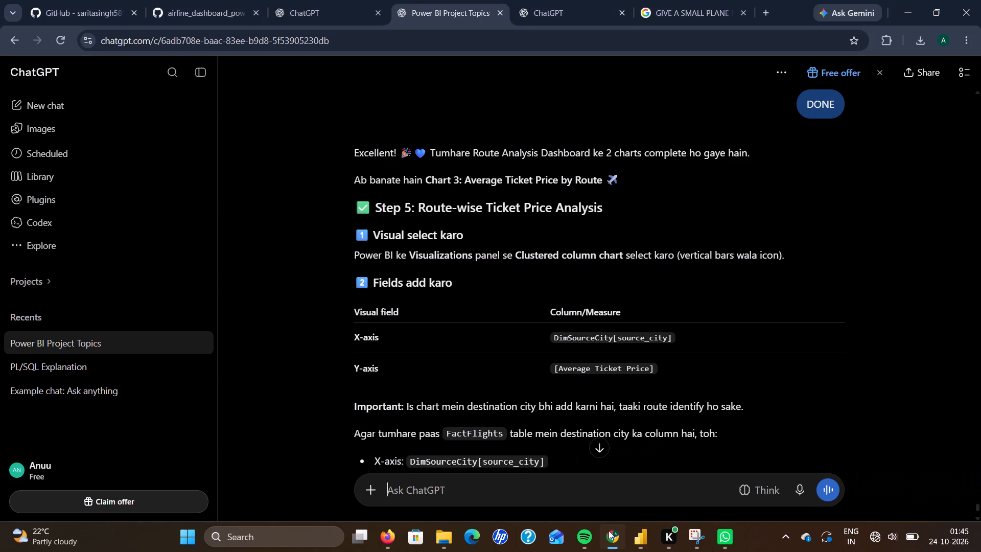
{"action": "left_click", "coordinate": [609, 531]}
{"action": "left_click", "coordinate": [638, 536]}
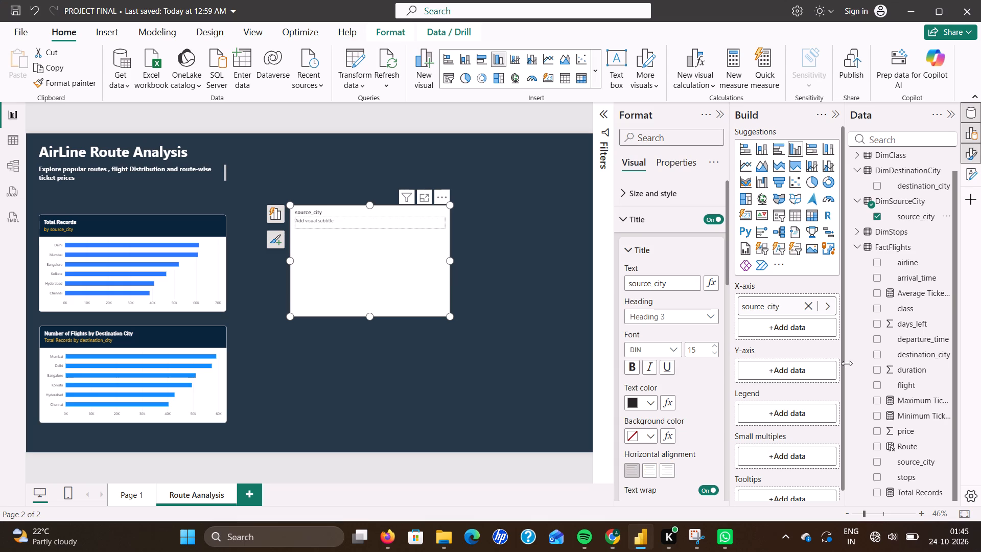
{"action": "left_click", "coordinate": [878, 295]}
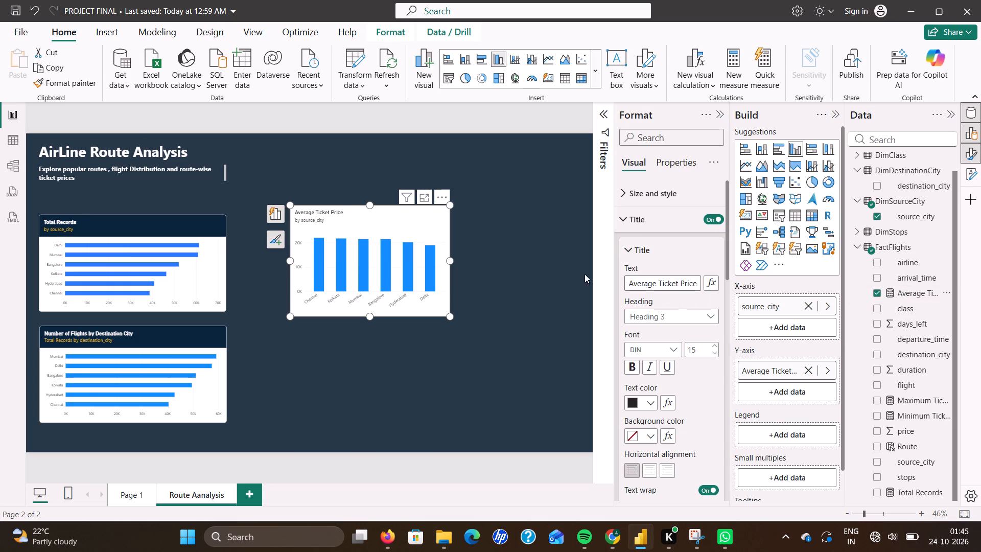
Make the Average Ticket Price chart's title bold and set its text colour to #FFFFFF.
{"action": "right_click", "coordinate": [426, 226]}
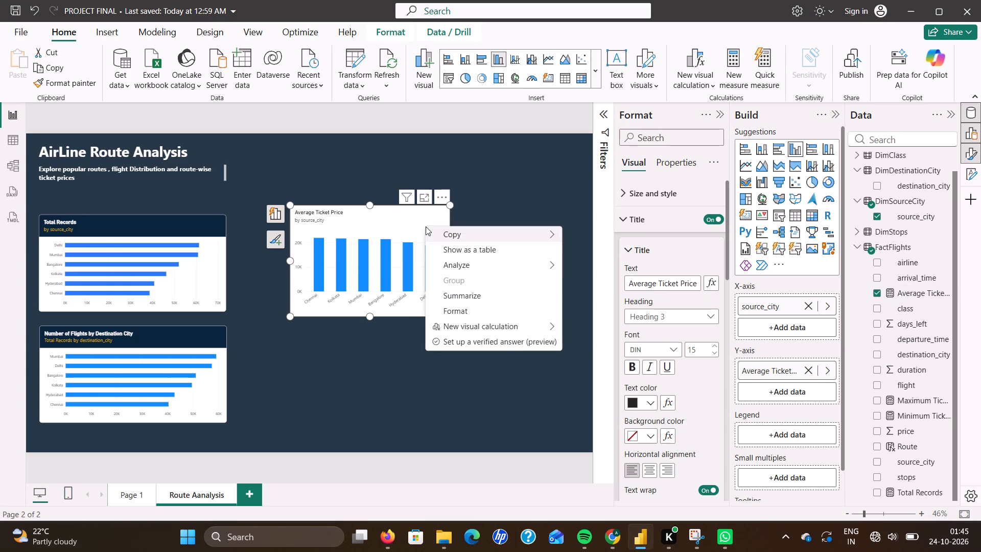
{"action": "left_click", "coordinate": [479, 309]}
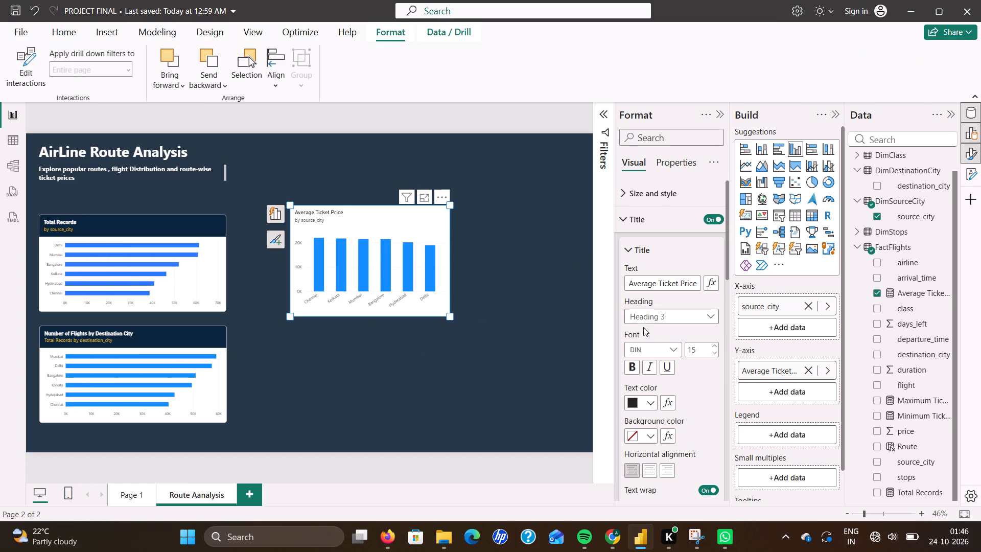
{"action": "left_click", "coordinate": [635, 367]}
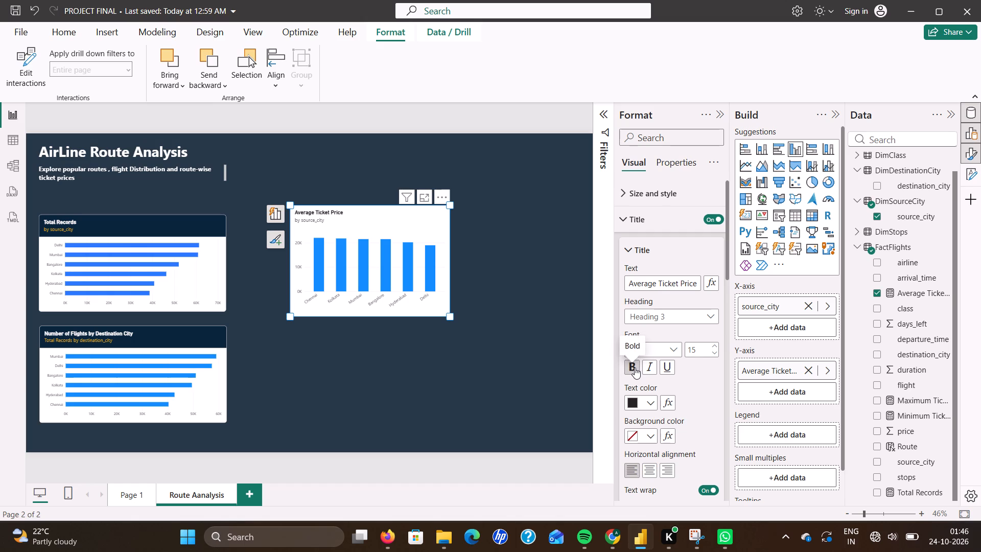
{"action": "left_click", "coordinate": [650, 405]}
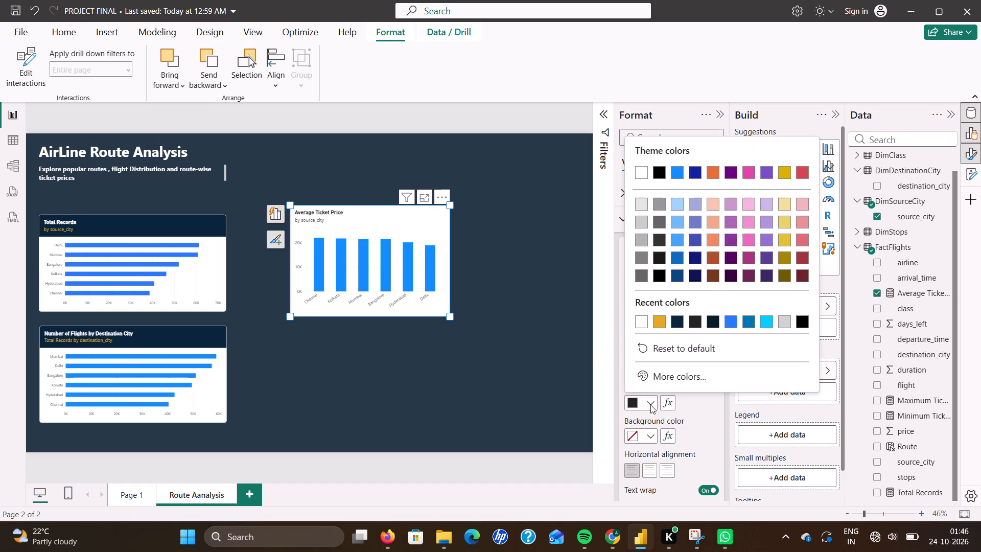
{"action": "left_click", "coordinate": [679, 381]}
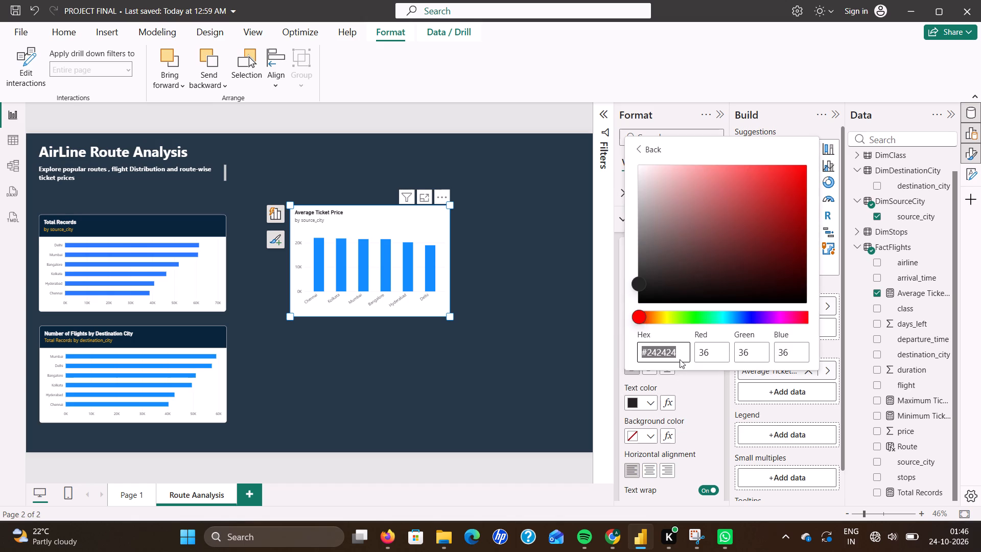
{"action": "left_click", "coordinate": [680, 357]}
{"action": "key", "text": "BackSpace"}
{"action": "key", "text": "BackSpace"}
{"action": "key", "text": "BackSpace"}
{"action": "key", "text": "BackSpace"}
{"action": "key", "text": "BackSpace"}
{"action": "key", "text": "BackSpace"}
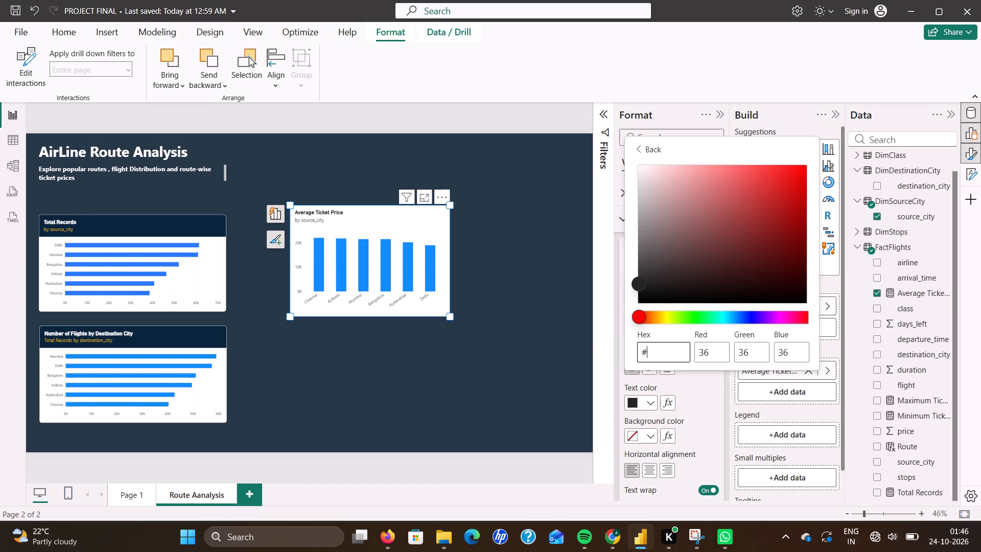
{"action": "type", "text": "FFFFFF"}
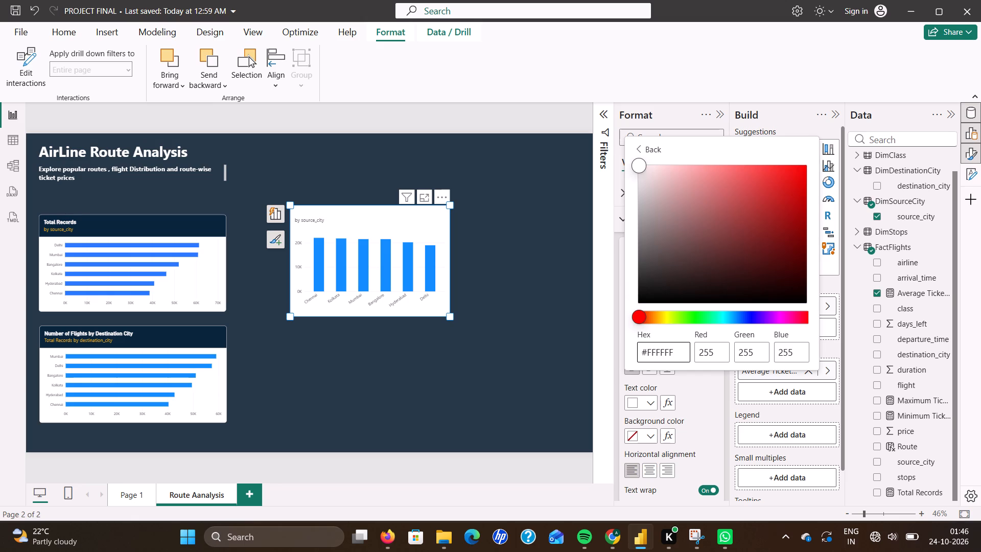
{"action": "left_click", "coordinate": [692, 402]}
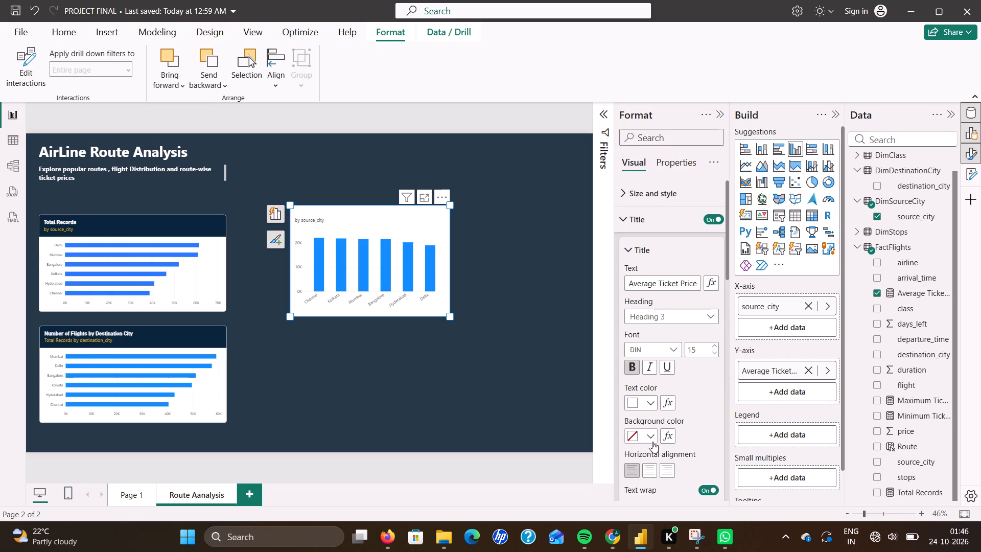
Set the Average Ticket Price chart's title background colour to #09243A.
{"action": "scroll", "coordinate": [652, 434], "scroll_direction": "down", "scroll_amount": 1}
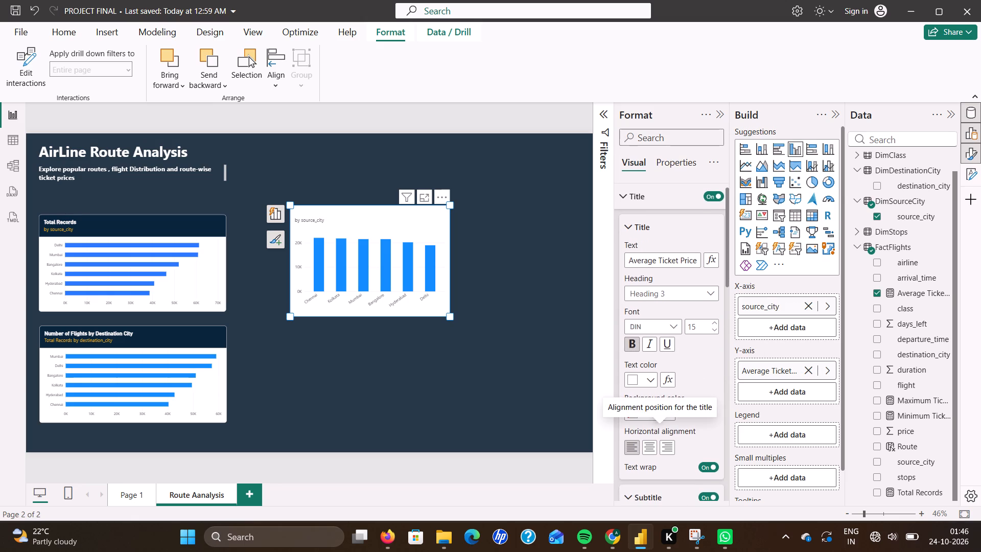
{"action": "left_click", "coordinate": [649, 416]}
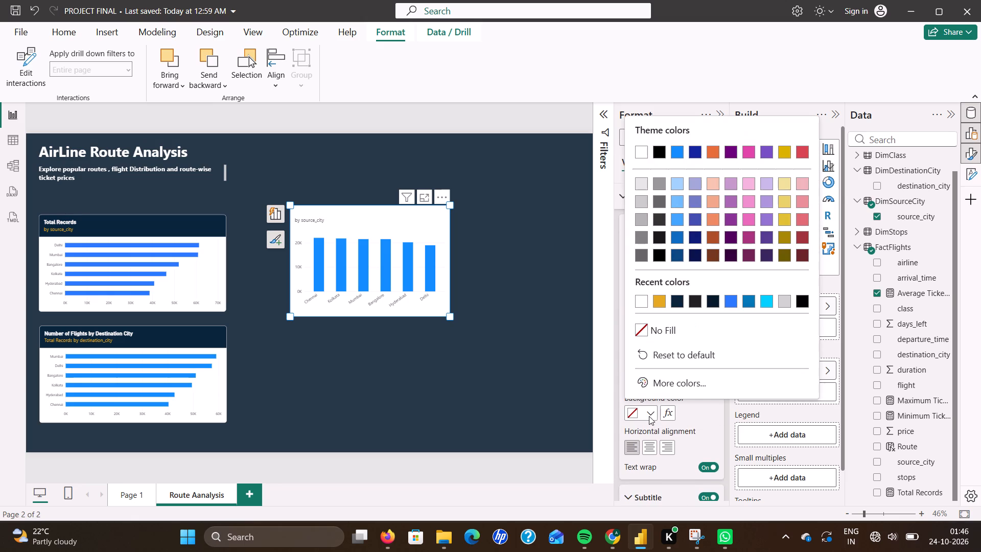
{"action": "left_click", "coordinate": [678, 381]}
{"action": "left_click", "coordinate": [683, 327]}
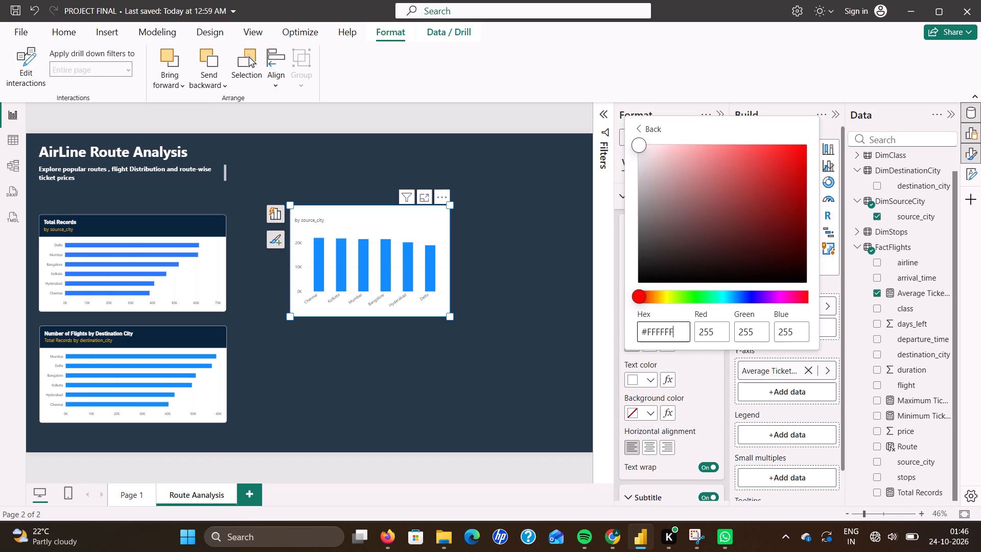
{"action": "key", "text": "BackSpace"}
{"action": "key", "text": "BackSpace"}
{"action": "key", "text": "BackSpace"}
{"action": "key", "text": "BackSpace"}
{"action": "key", "text": "BackSpace"}
{"action": "key", "text": "BackSpace"}
{"action": "key", "text": "BackSpace"}
{"action": "type", "text": "09"}
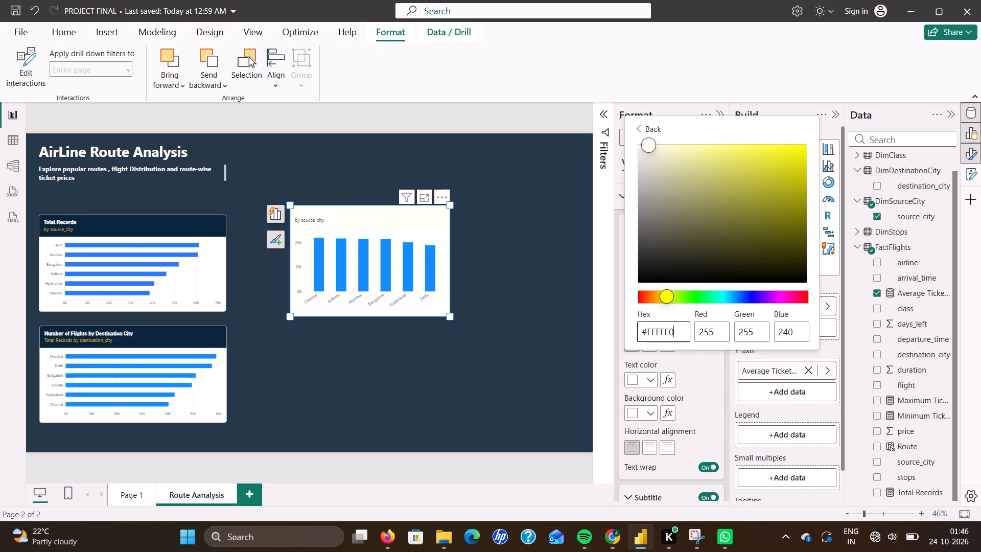
{"action": "key", "text": "BackSpace"}
{"action": "key", "text": "BackSpace"}
{"action": "key", "text": "BackSpace"}
{"action": "key", "text": "BackSpace"}
{"action": "key", "text": "BackSpace"}
{"action": "key", "text": "BackSpace"}
{"action": "type", "text": "092"}
{"action": "type", "text": "43A"}
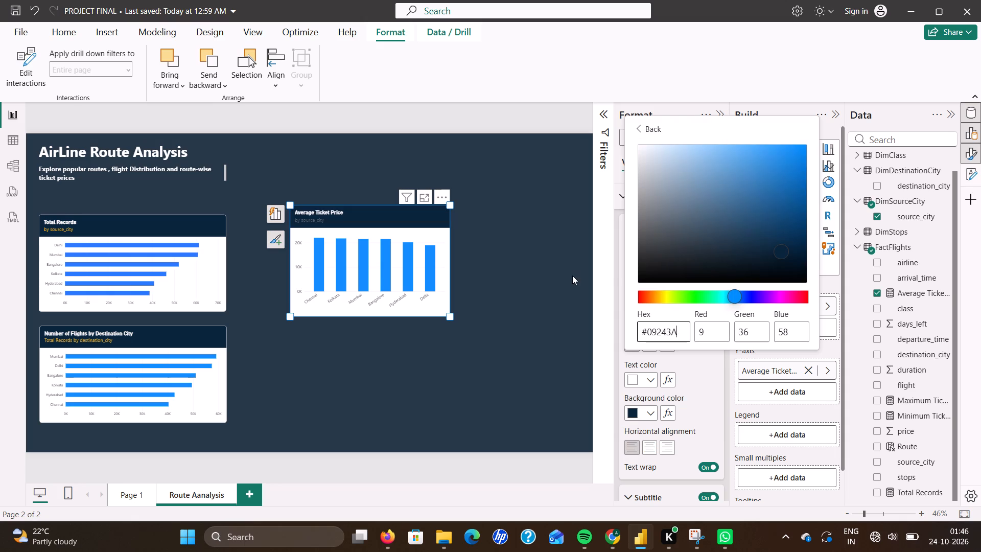
{"action": "left_click", "coordinate": [572, 275]}
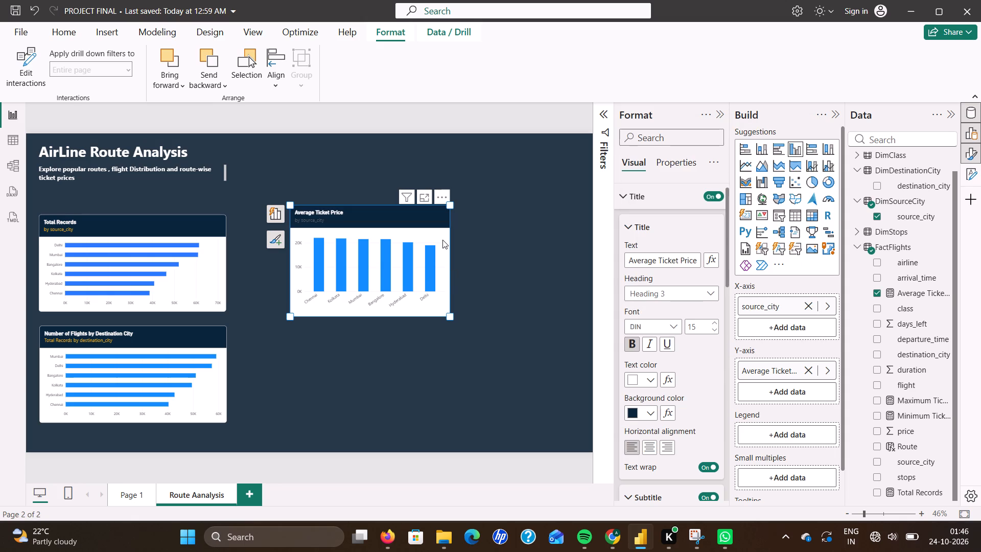
Set the Average Ticket Price chart's overall background colour to #09243A.
{"action": "left_click", "coordinate": [442, 240]}
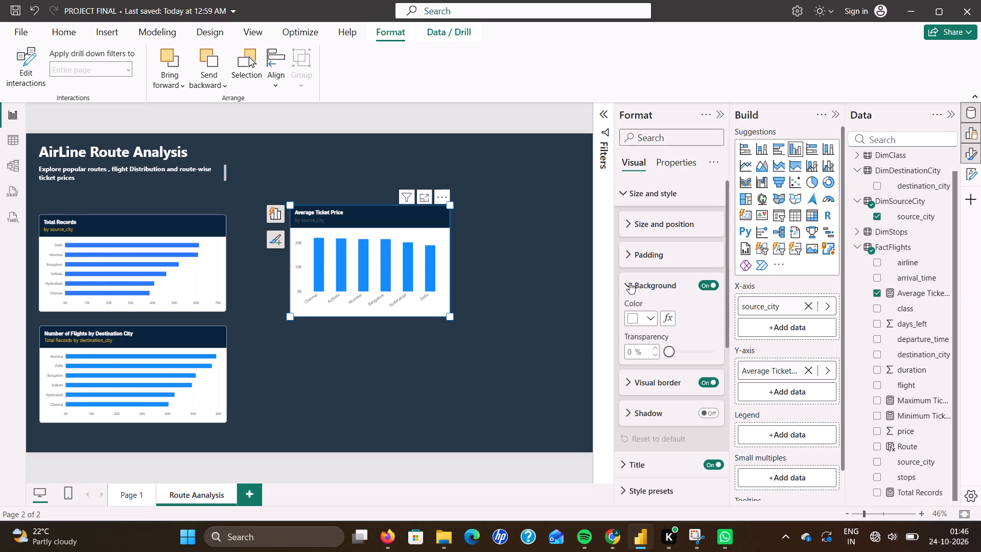
{"action": "left_click", "coordinate": [651, 319]}
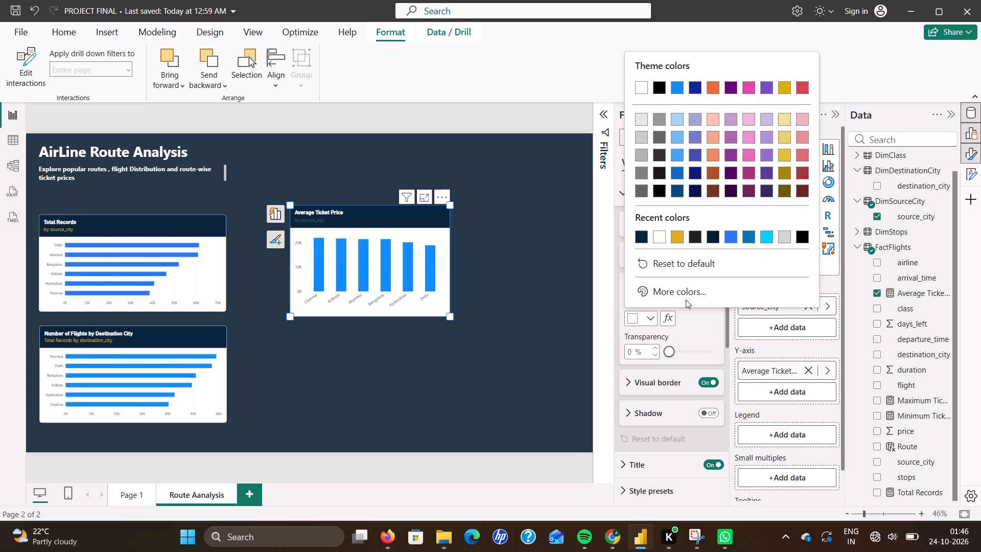
{"action": "left_click", "coordinate": [691, 289]}
{"action": "left_click", "coordinate": [679, 270]}
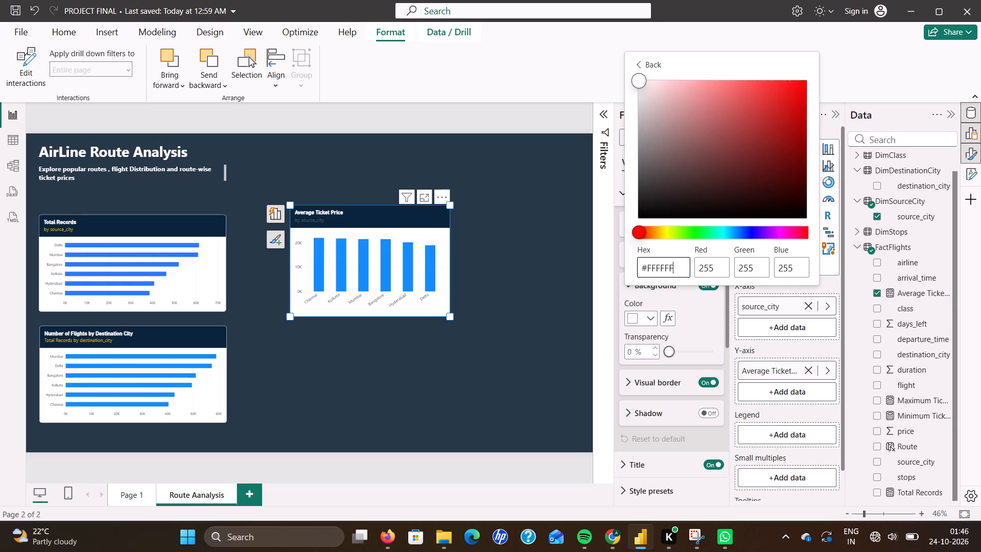
{"action": "key", "text": "BackSpace"}
{"action": "key", "text": "BackSpace"}
{"action": "key", "text": "BackSpace"}
{"action": "key", "text": "BackSpace"}
{"action": "key", "text": "BackSpace"}
{"action": "key", "text": "BackSpace"}
{"action": "type", "text": "09"}
{"action": "key", "text": "3"}
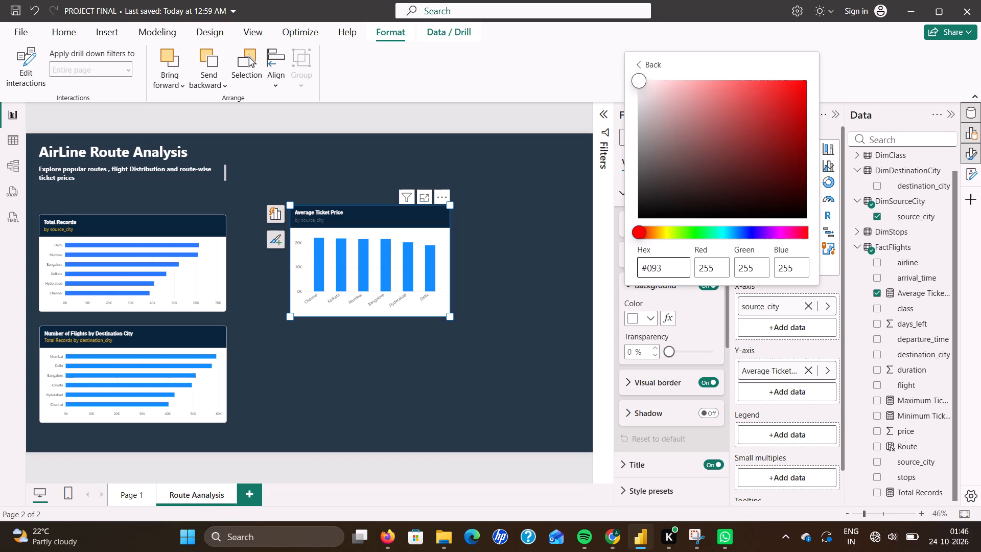
{"action": "key", "text": "BackSpace"}
{"action": "type", "text": "24"}
{"action": "type", "text": "3A"}
{"action": "left_click", "coordinate": [521, 271]}
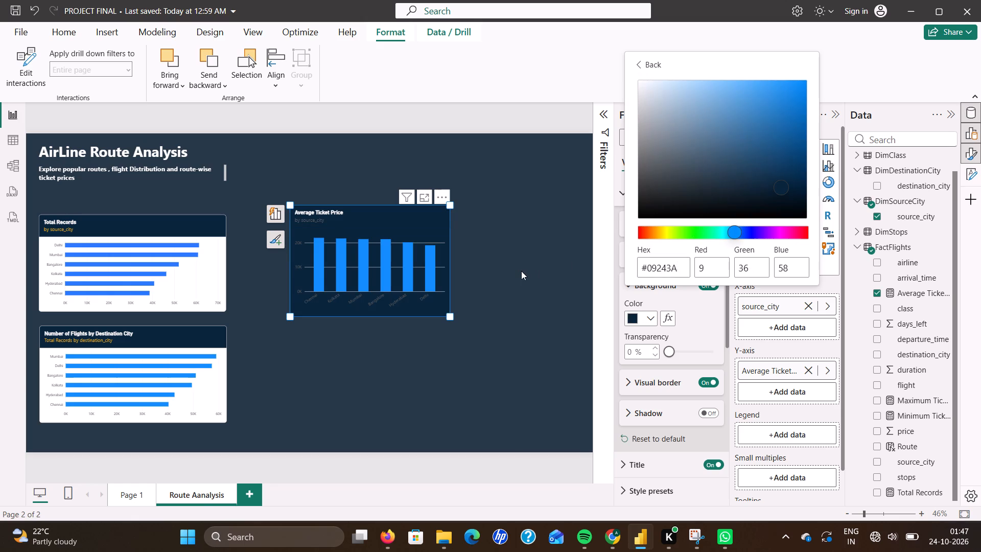
Set the background colour of the Total Records by source_city chart to #09243A.
{"action": "right_click", "coordinate": [216, 267]}
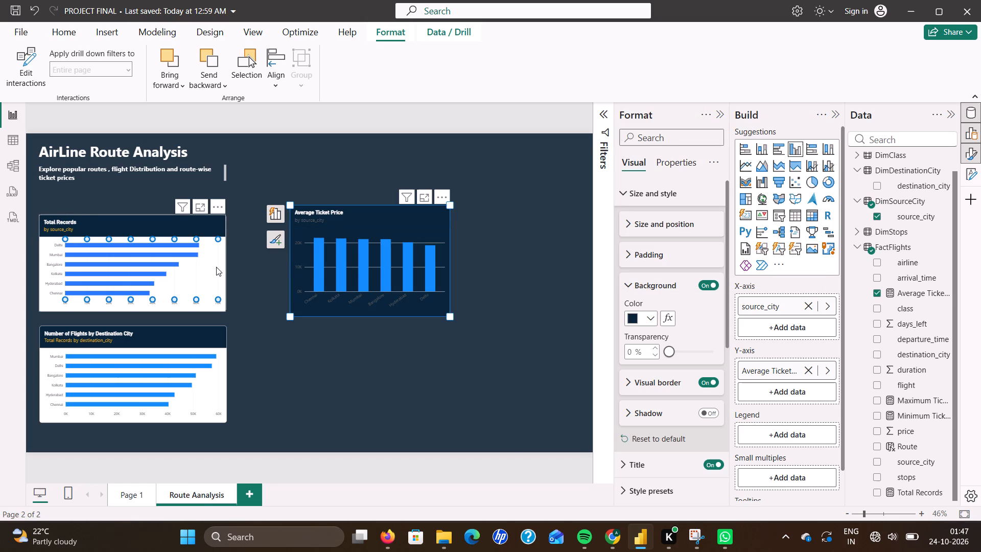
{"action": "right_click", "coordinate": [208, 265]}
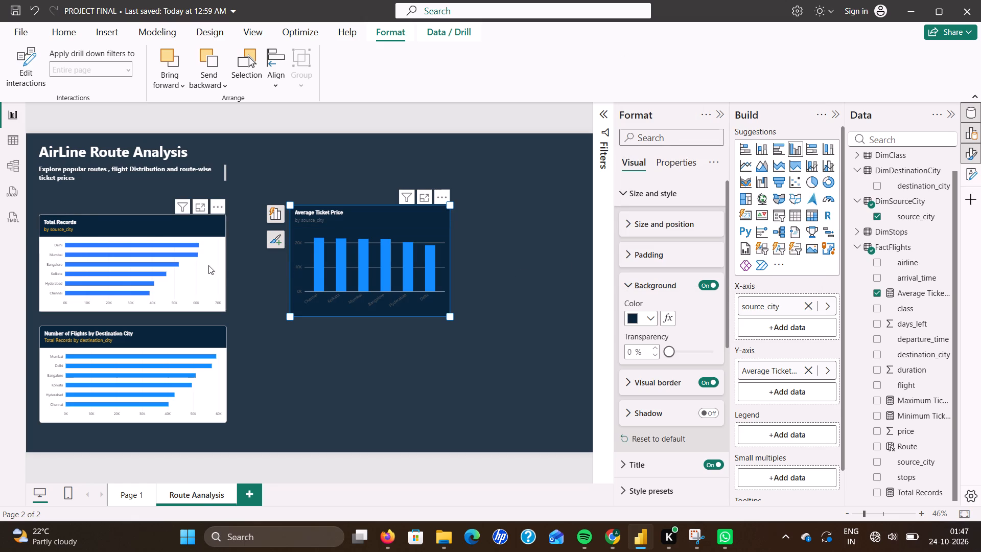
{"action": "left_click", "coordinate": [208, 265]}
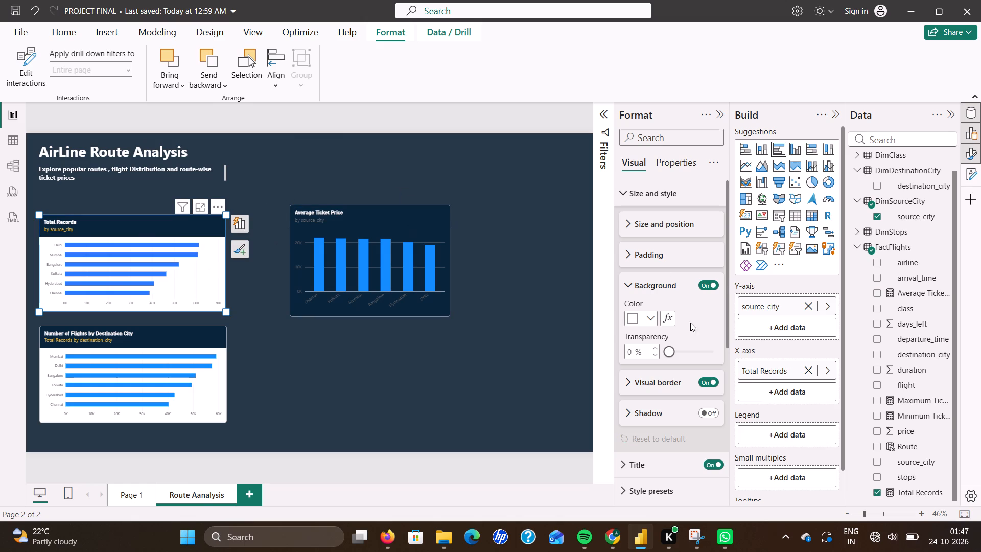
{"action": "left_click", "coordinate": [650, 323]}
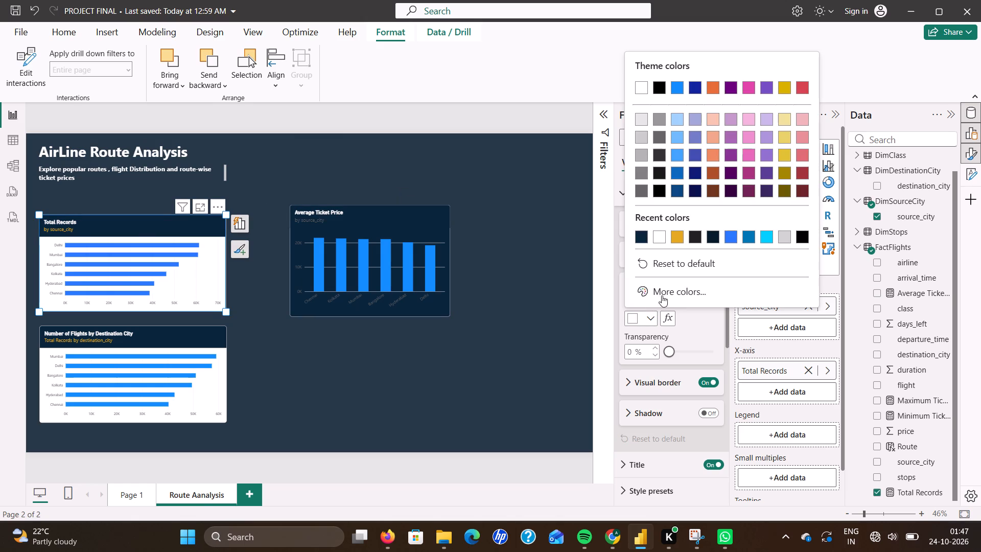
{"action": "left_click", "coordinate": [675, 295]}
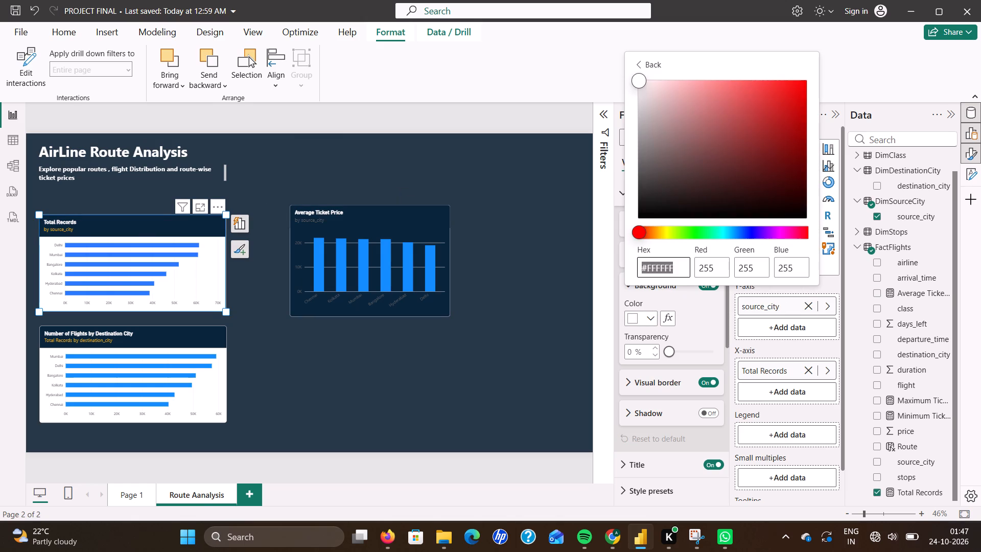
{"action": "left_click", "coordinate": [677, 268]}
{"action": "key", "text": "BackSpace"}
{"action": "key", "text": "BackSpace"}
{"action": "key", "text": "BackSpace"}
{"action": "key", "text": "BackSpace"}
{"action": "key", "text": "BackSpace"}
{"action": "key", "text": "BackSpace"}
{"action": "type", "text": "09243A"}
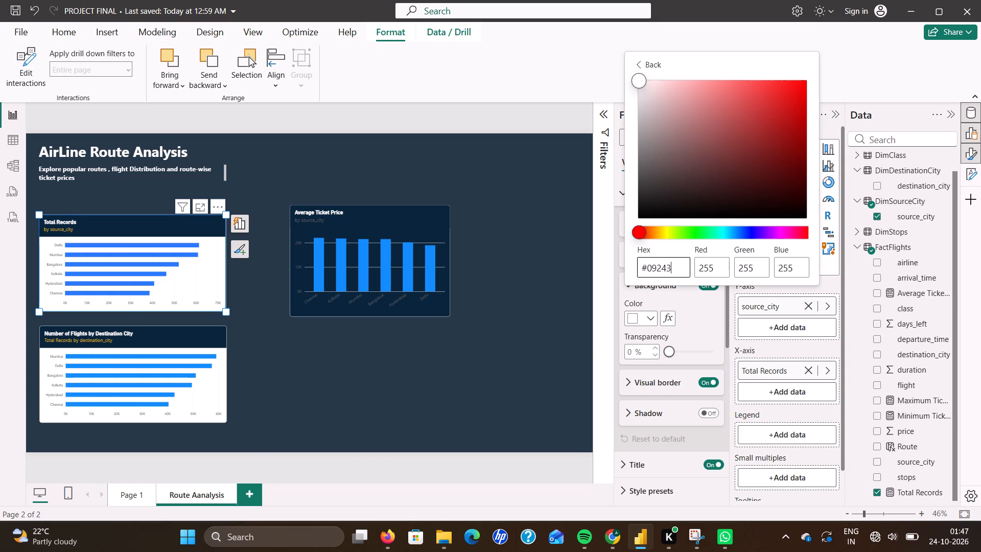
{"action": "left_click", "coordinate": [221, 386]}
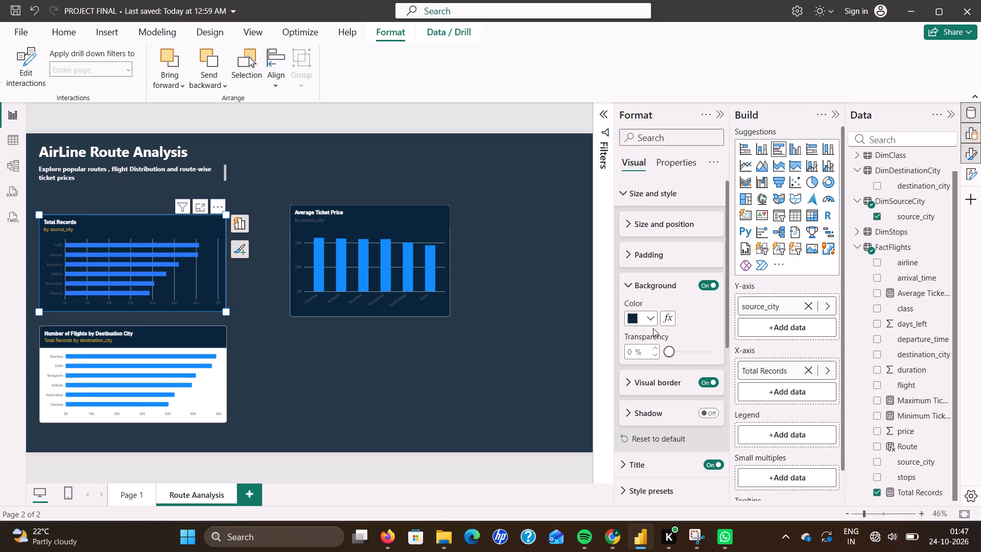
Set the background colour of the Number of Flights by Destination City chart to #09243A.
{"action": "left_click", "coordinate": [208, 392]}
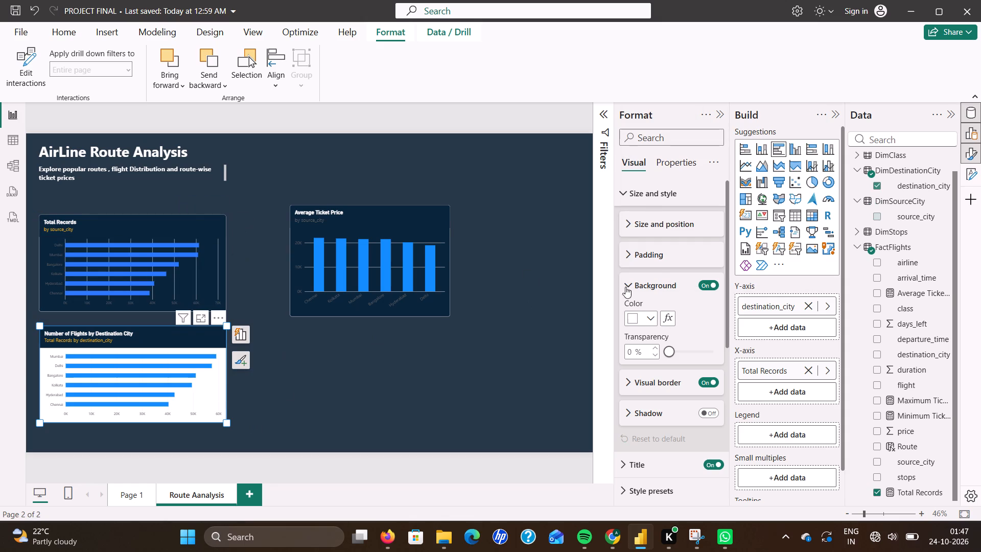
{"action": "left_click", "coordinate": [648, 320]}
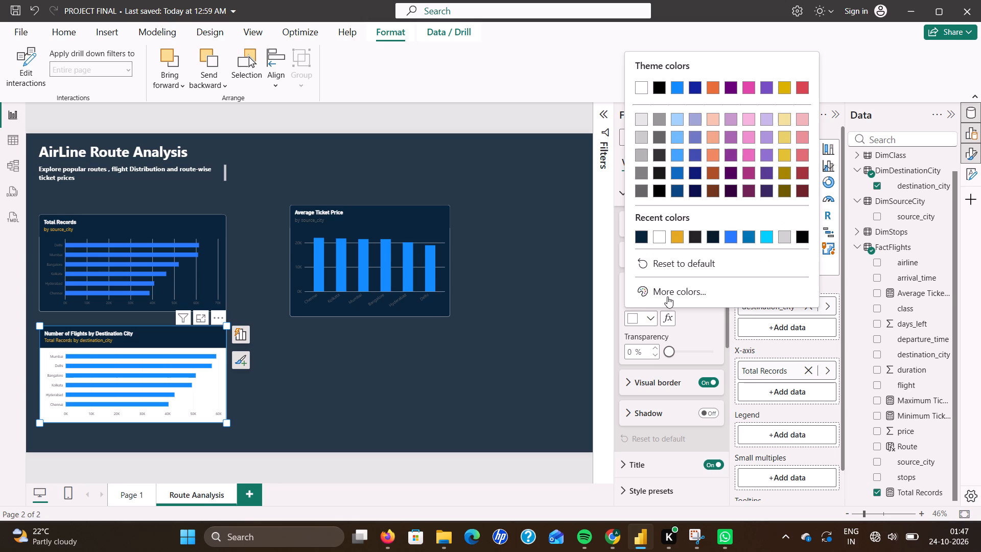
{"action": "left_click", "coordinate": [672, 294]}
{"action": "left_click", "coordinate": [685, 273]}
{"action": "key", "text": "BackSpace"}
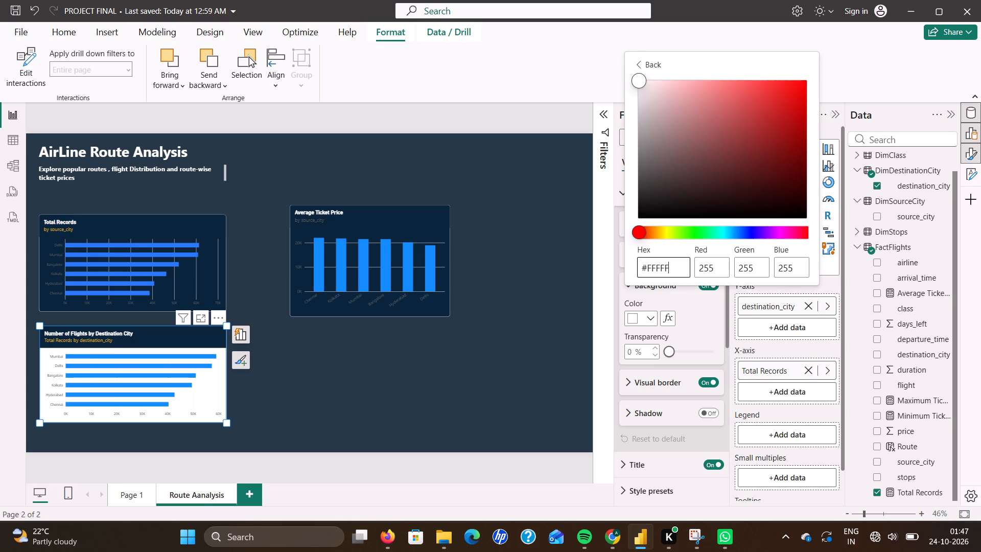
{"action": "key", "text": "BackSpace"}
{"action": "key", "text": "BackSpace"}
{"action": "key", "text": "BackSpace"}
{"action": "key", "text": "BackSpace"}
{"action": "key", "text": "BackSpace"}
{"action": "type", "text": "09"}
{"action": "key", "text": "2"}
{"action": "key", "text": "4"}
{"action": "type", "text": "3A"}
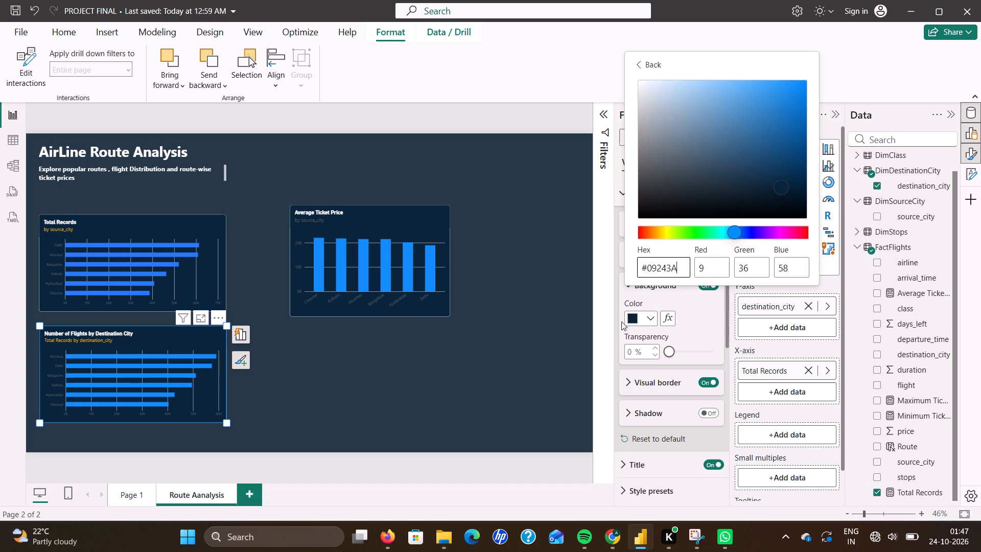
{"action": "left_click", "coordinate": [465, 387]}
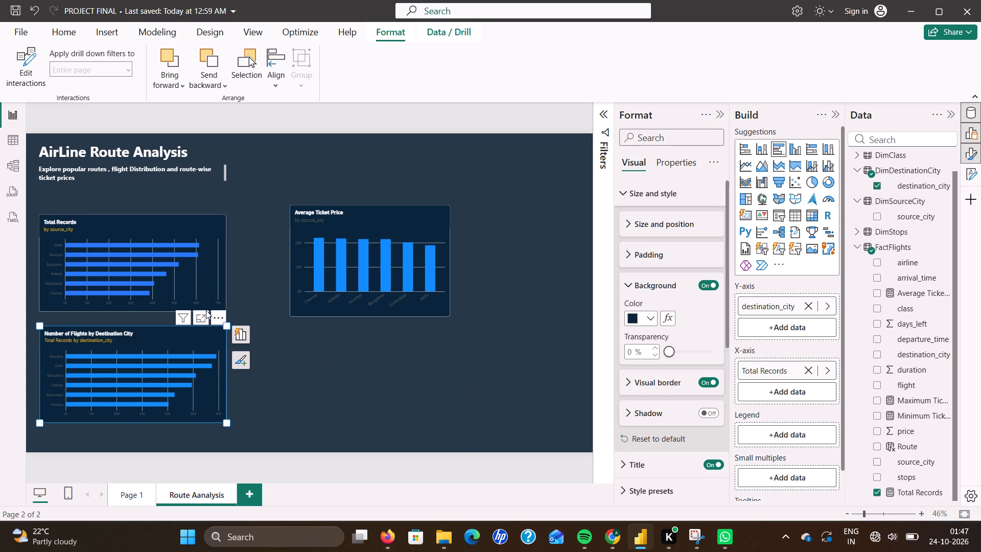
Set the Y-axis values colour of the Total Records by source_city chart to #FFFFFF.
{"action": "left_click", "coordinate": [182, 267]}
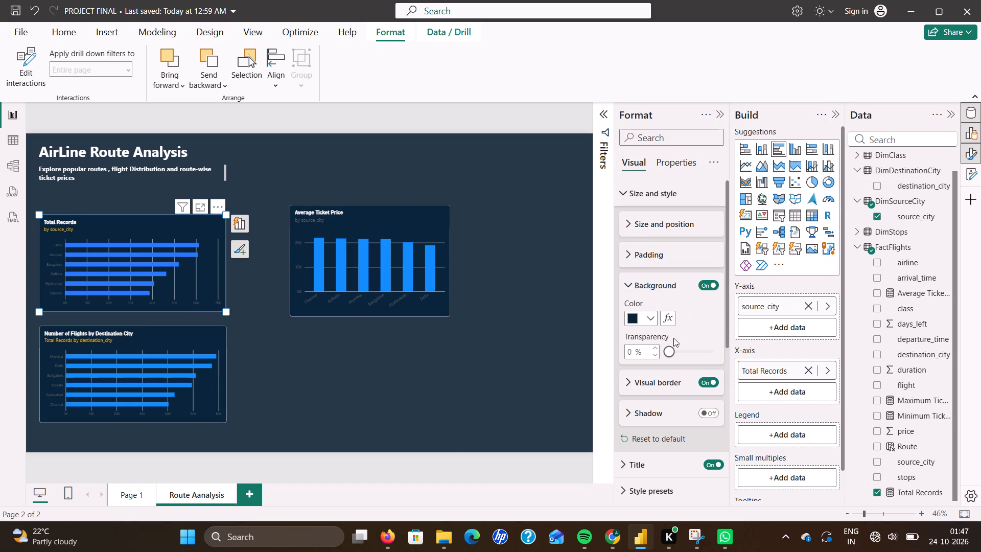
{"action": "scroll", "coordinate": [671, 349], "scroll_direction": "down", "scroll_amount": 4}
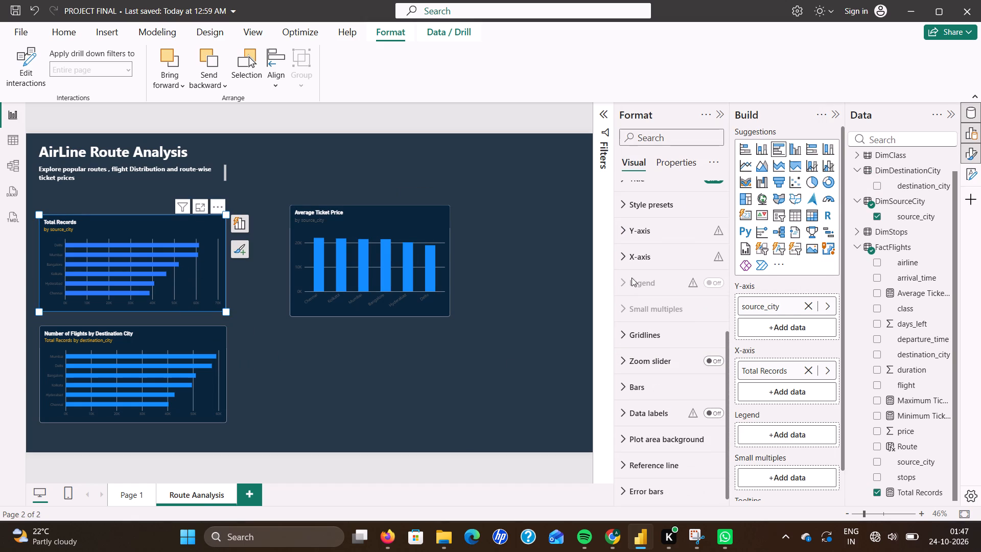
{"action": "left_click", "coordinate": [626, 231]}
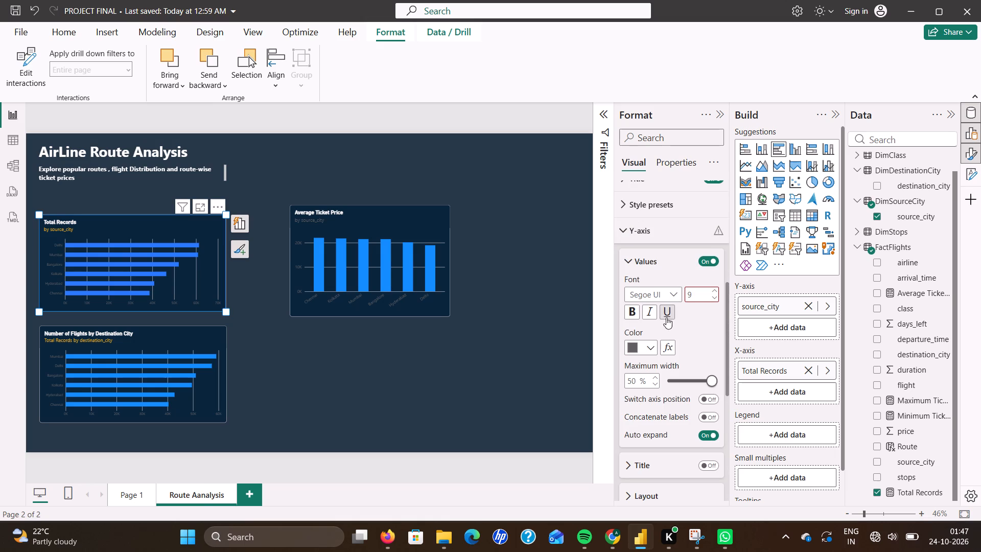
{"action": "left_click", "coordinate": [650, 353]}
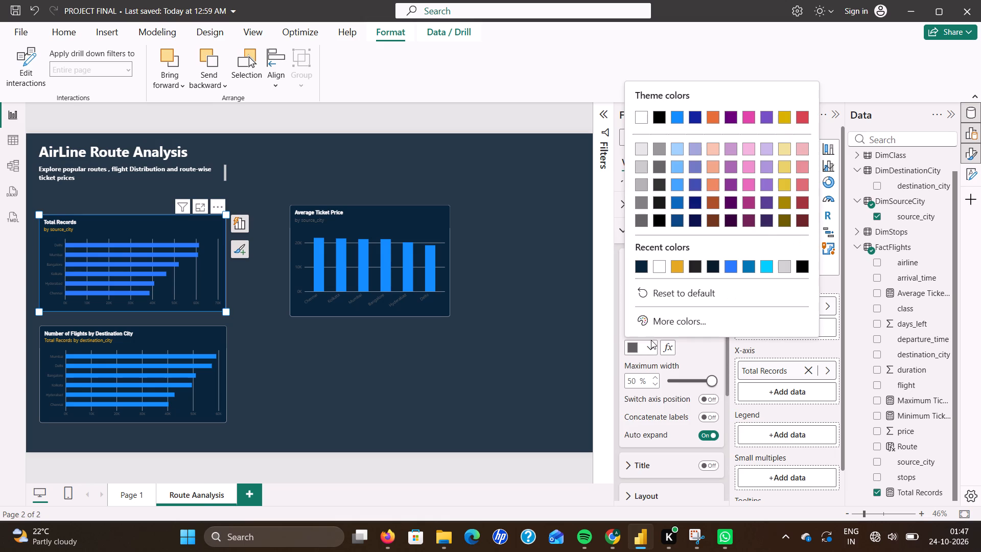
{"action": "left_click", "coordinate": [663, 320]}
{"action": "left_click", "coordinate": [681, 303]}
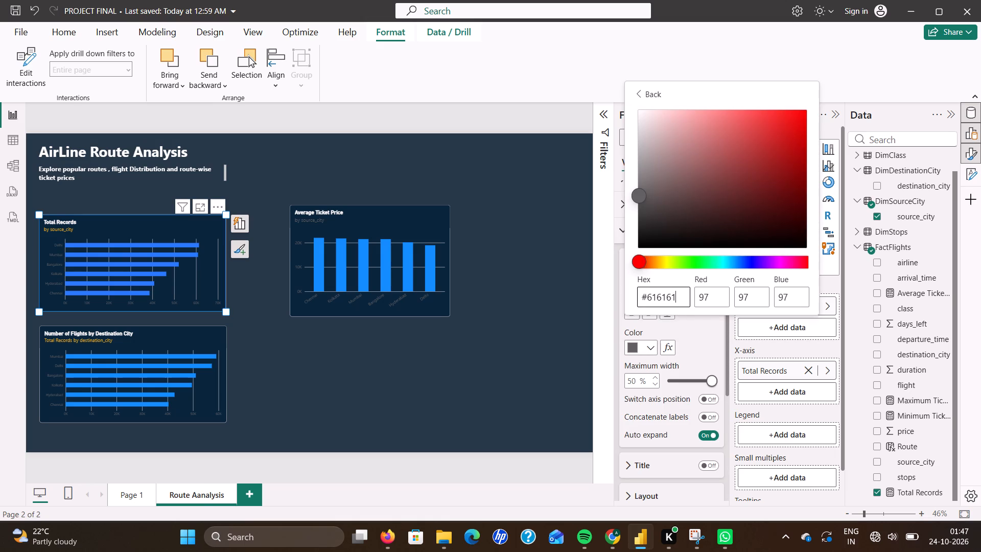
{"action": "key", "text": "BackSpace"}
{"action": "key", "text": "BackSpace"}
{"action": "key", "text": "BackSpace"}
{"action": "key", "text": "BackSpace"}
{"action": "key", "text": "BackSpace"}
{"action": "key", "text": "BackSpace"}
{"action": "type", "text": "FFFFFF"}
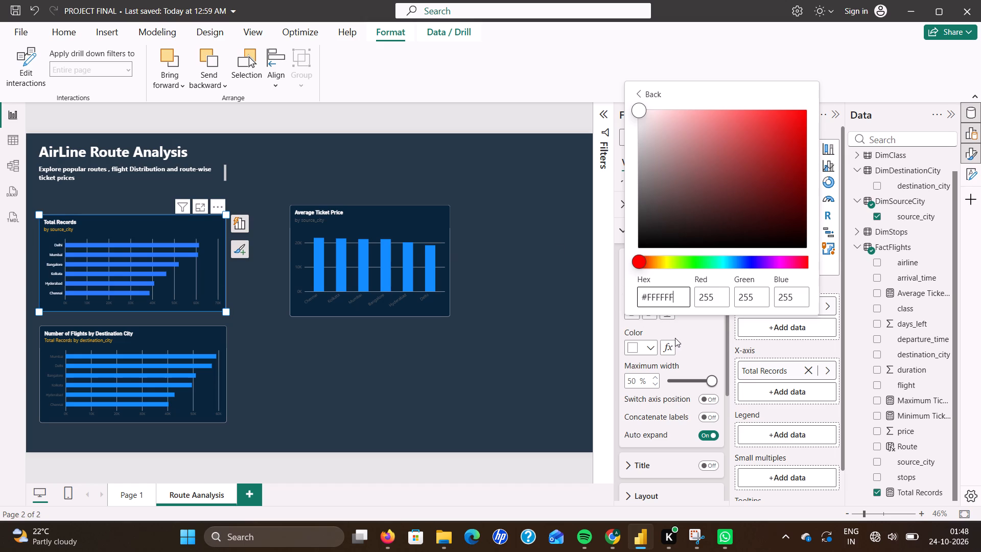
{"action": "left_click", "coordinate": [641, 93]}
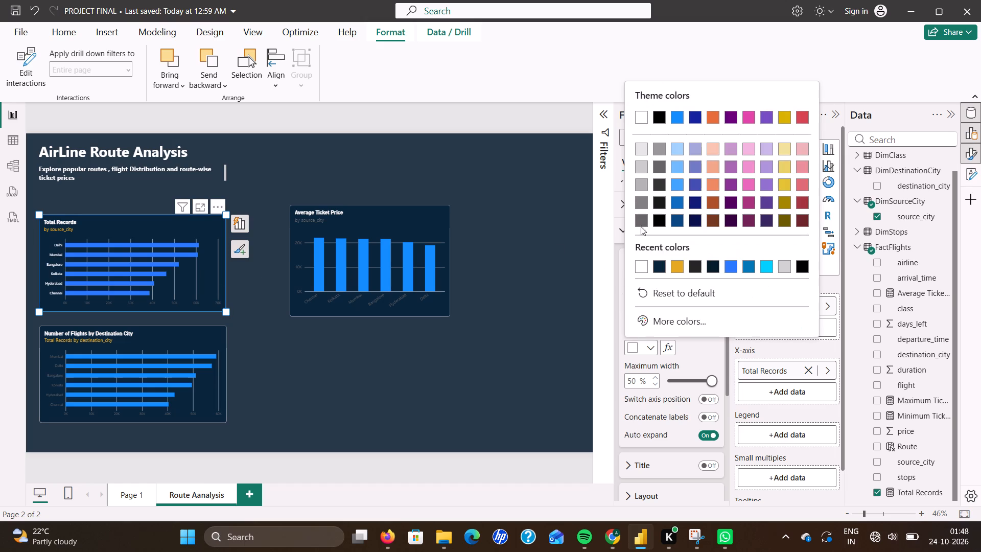
{"action": "left_click", "coordinate": [696, 362]}
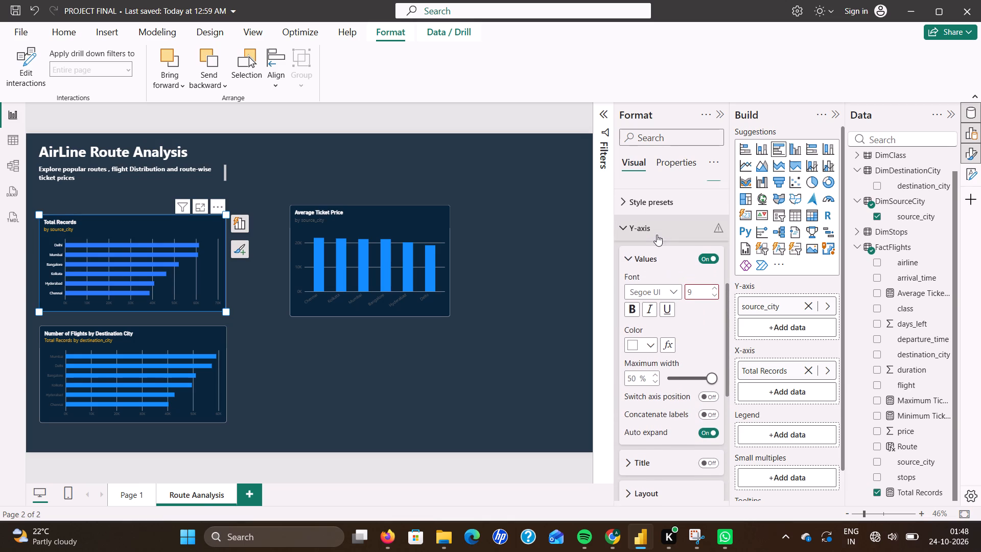
Set the X-axis values colour of the Total Records by source_city chart to #FFFFFF.
{"action": "scroll", "coordinate": [659, 301], "scroll_direction": "down", "scroll_amount": 1}
{"action": "left_click", "coordinate": [626, 242]}
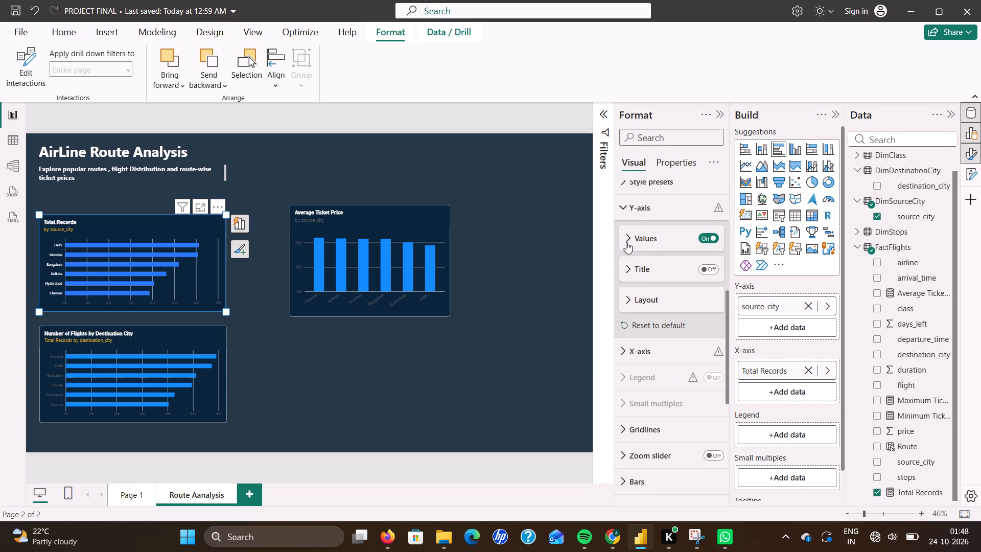
{"action": "left_click", "coordinate": [625, 356]}
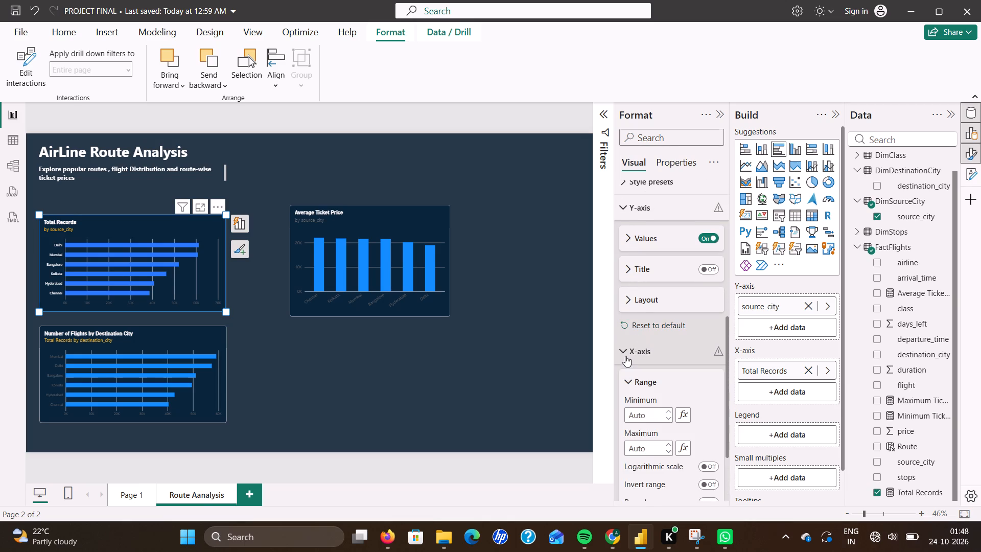
{"action": "scroll", "coordinate": [625, 356], "scroll_direction": "down", "scroll_amount": 3}
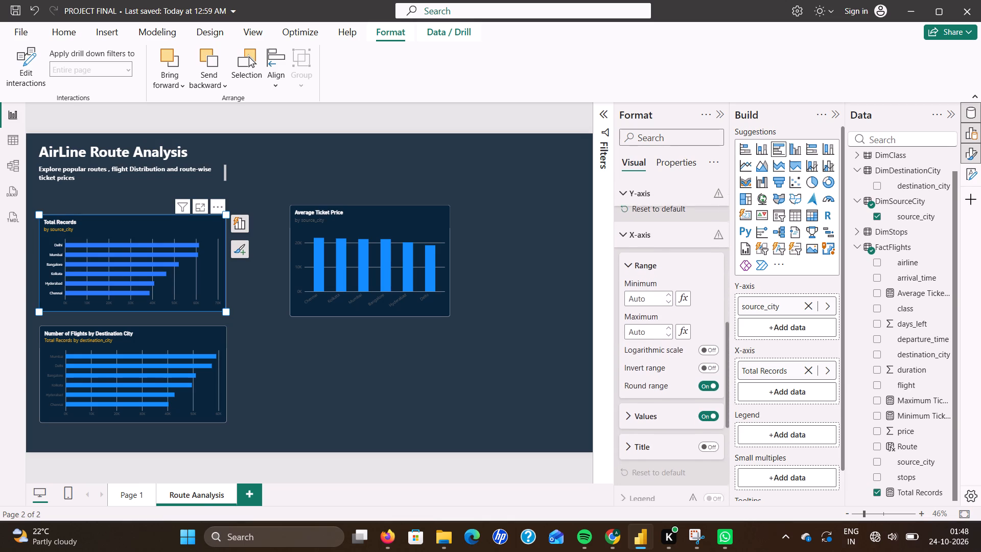
{"action": "scroll", "coordinate": [653, 370], "scroll_direction": "down", "scroll_amount": 1}
{"action": "left_click", "coordinate": [655, 417]}
{"action": "scroll", "coordinate": [655, 417], "scroll_direction": "down", "scroll_amount": 2}
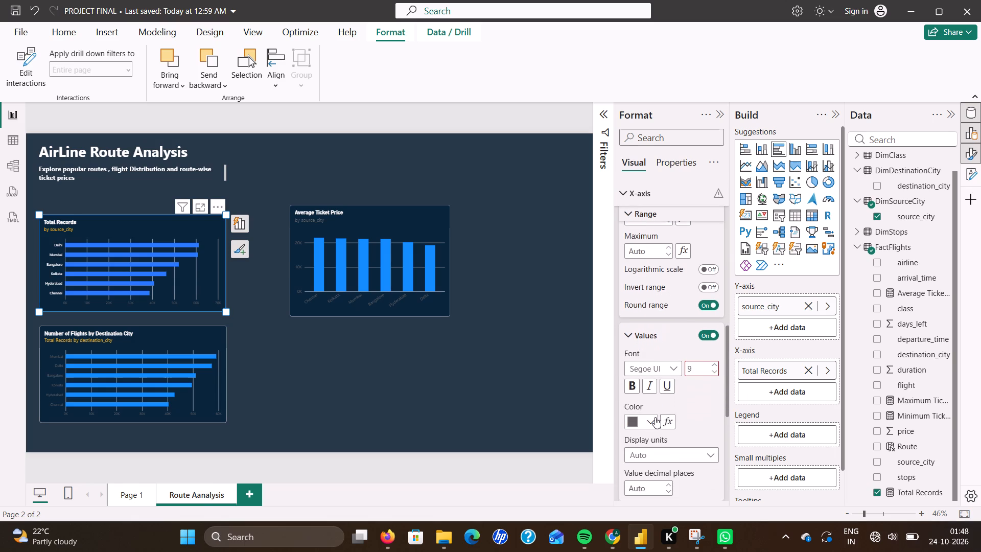
{"action": "left_click", "coordinate": [653, 420]}
{"action": "left_click", "coordinate": [667, 397]}
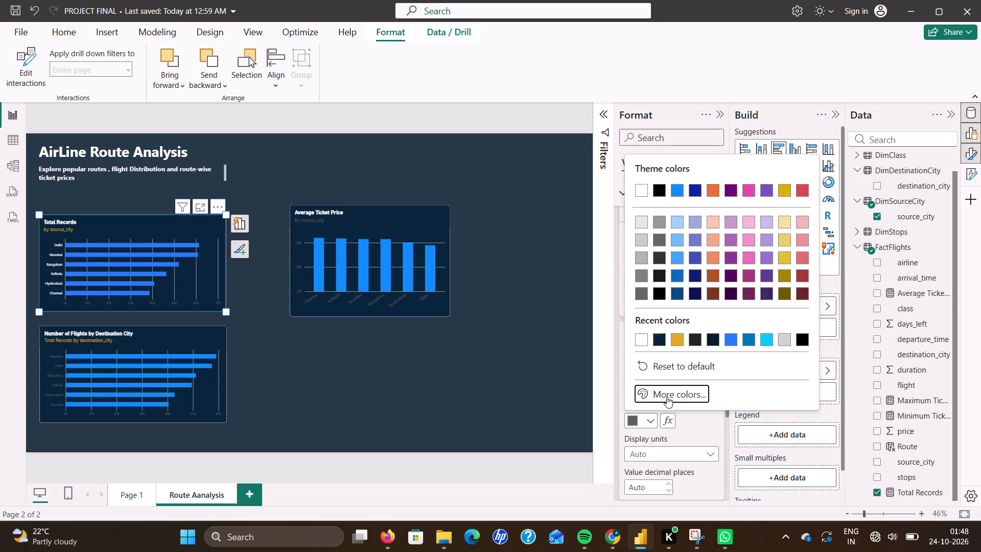
{"action": "left_click", "coordinate": [682, 367]}
{"action": "key", "text": "BackSpace"}
{"action": "key", "text": "BackSpace"}
{"action": "key", "text": "BackSpace"}
{"action": "key", "text": "BackSpace"}
{"action": "key", "text": "BackSpace"}
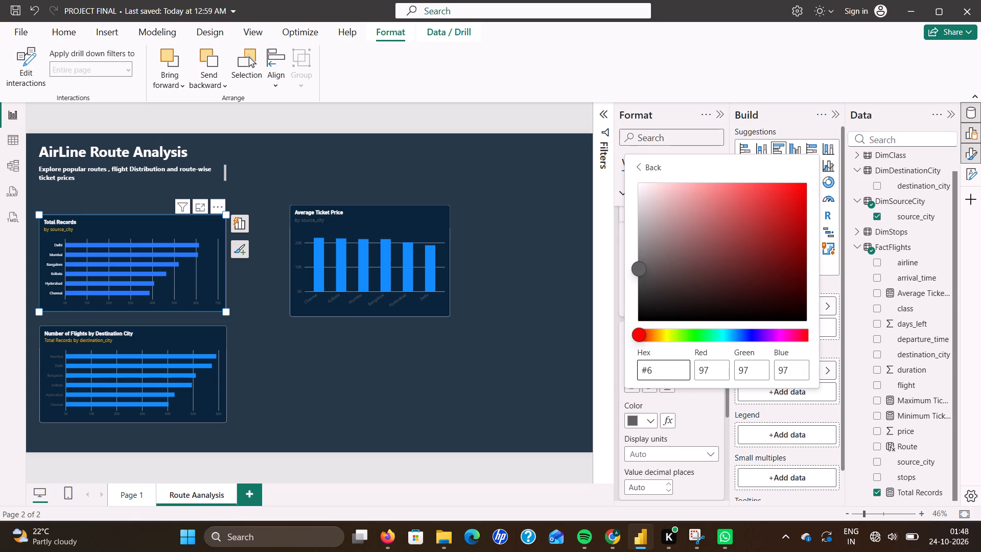
{"action": "key", "text": "BackSpace"}
{"action": "type", "text": "FFFFFF"}
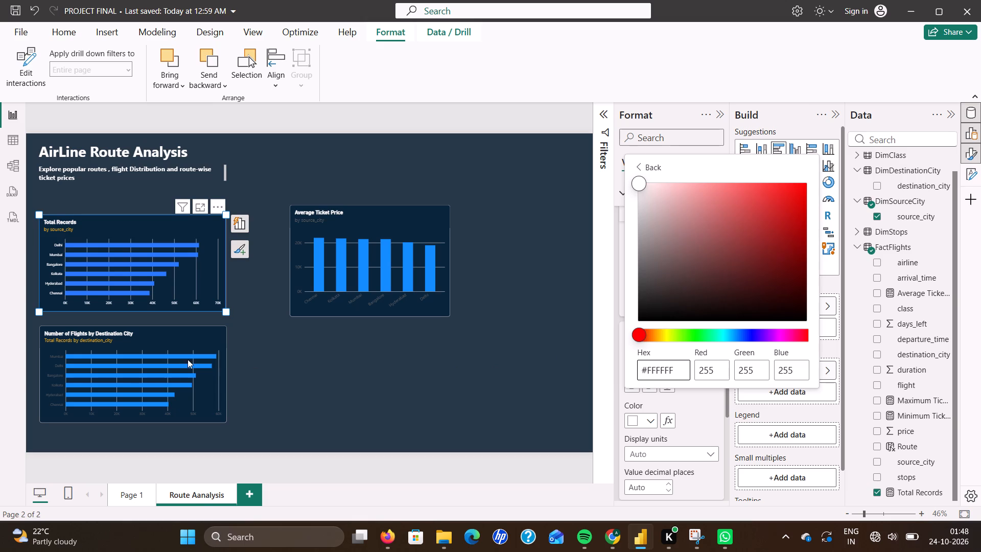
{"action": "left_click", "coordinate": [207, 342]}
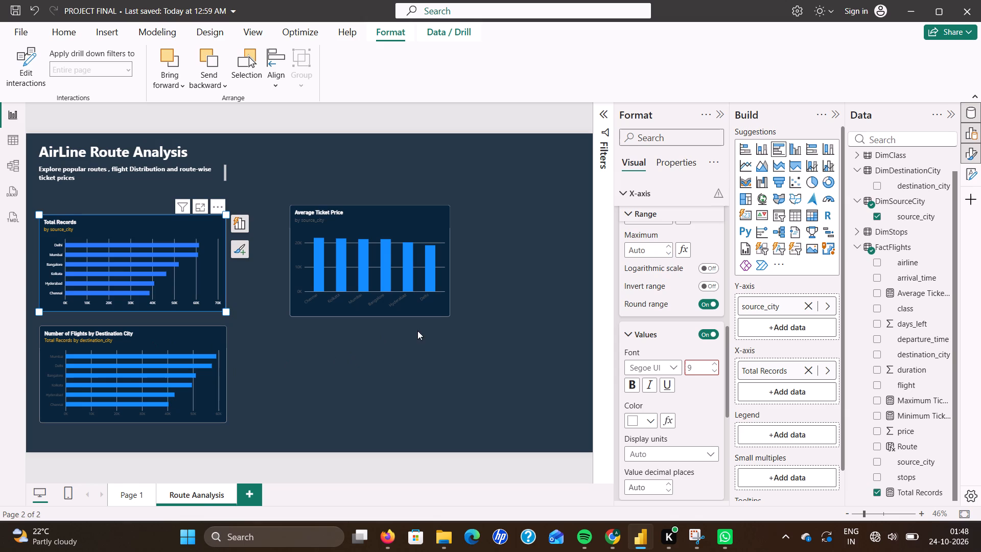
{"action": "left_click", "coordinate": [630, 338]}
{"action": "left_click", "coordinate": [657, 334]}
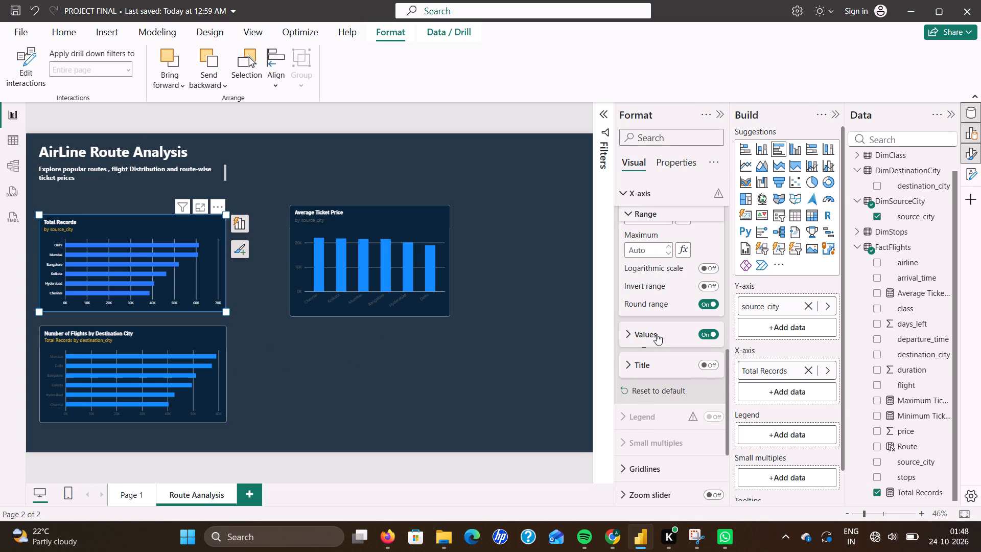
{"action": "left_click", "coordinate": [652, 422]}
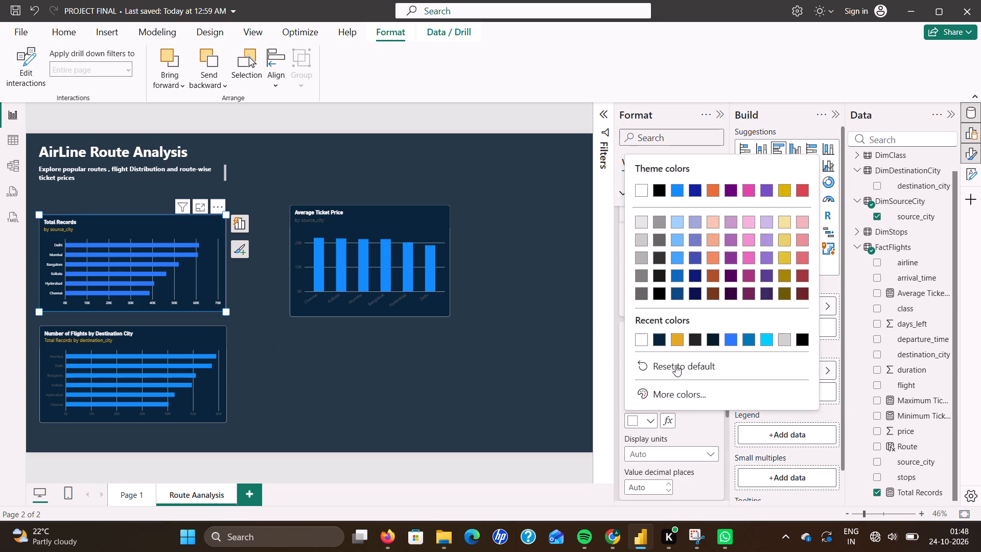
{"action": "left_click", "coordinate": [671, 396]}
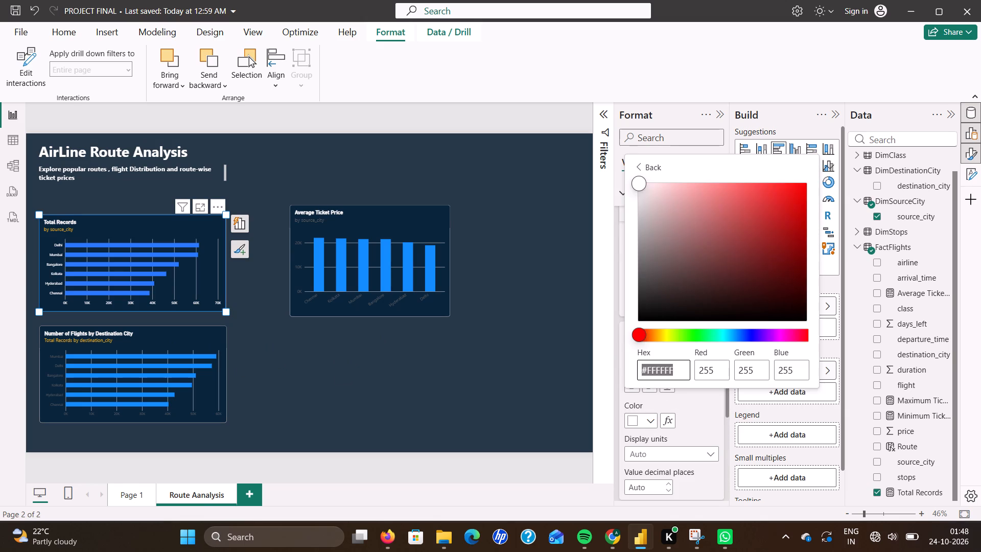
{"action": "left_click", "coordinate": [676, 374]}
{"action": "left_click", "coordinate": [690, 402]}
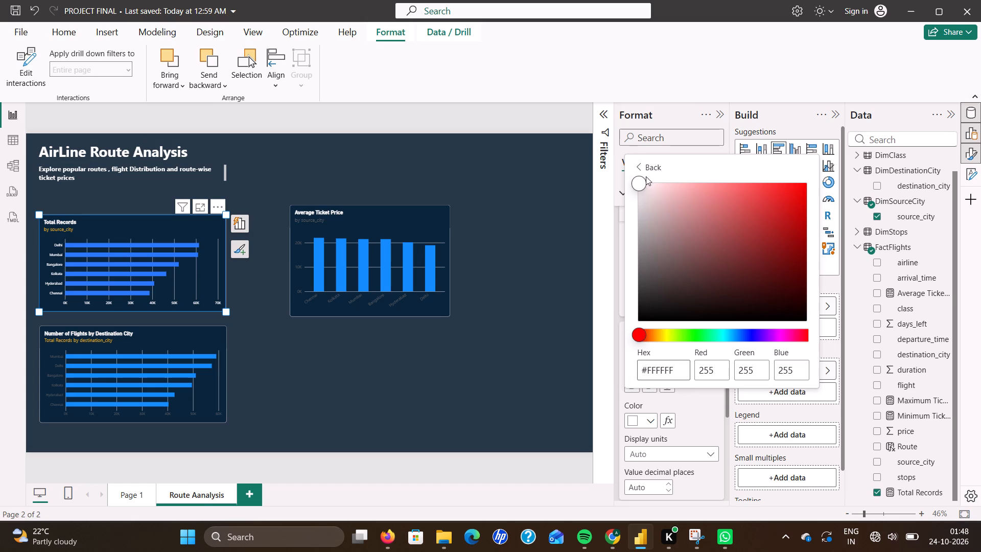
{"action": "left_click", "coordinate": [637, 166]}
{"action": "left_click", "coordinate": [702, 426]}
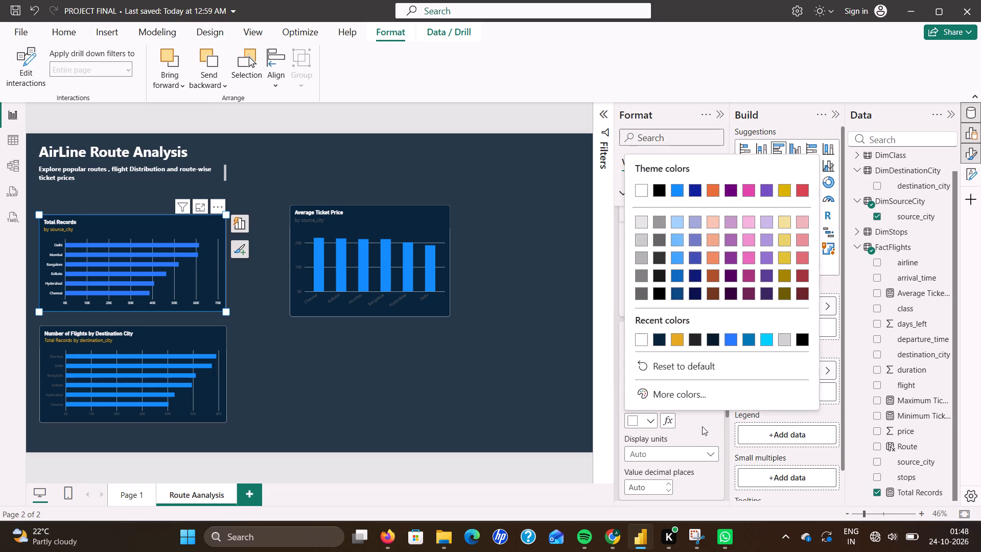
Set the Y-axis values colour of the Number of Flights by Destination City chart to #FFFFFF.
{"action": "left_click", "coordinate": [185, 366]}
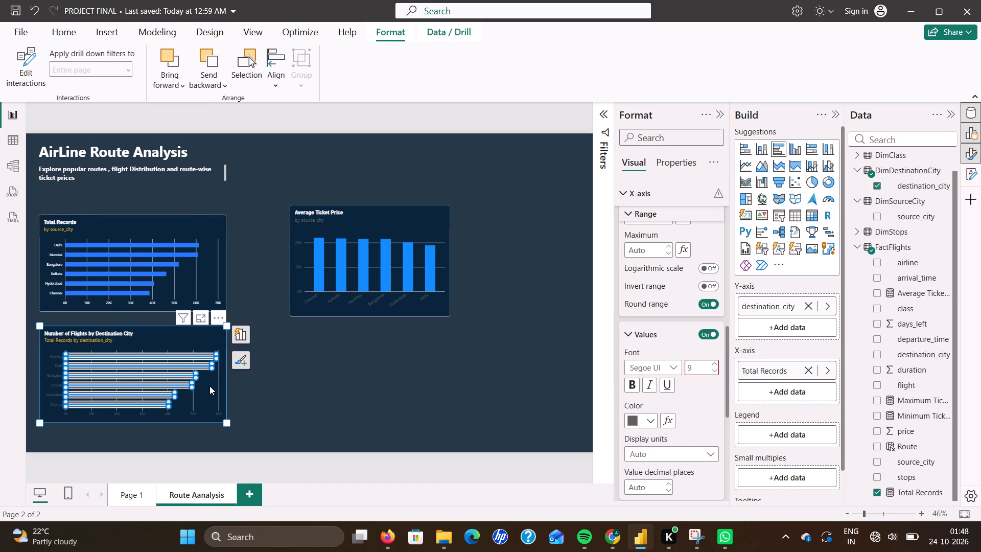
{"action": "left_click", "coordinate": [209, 388]}
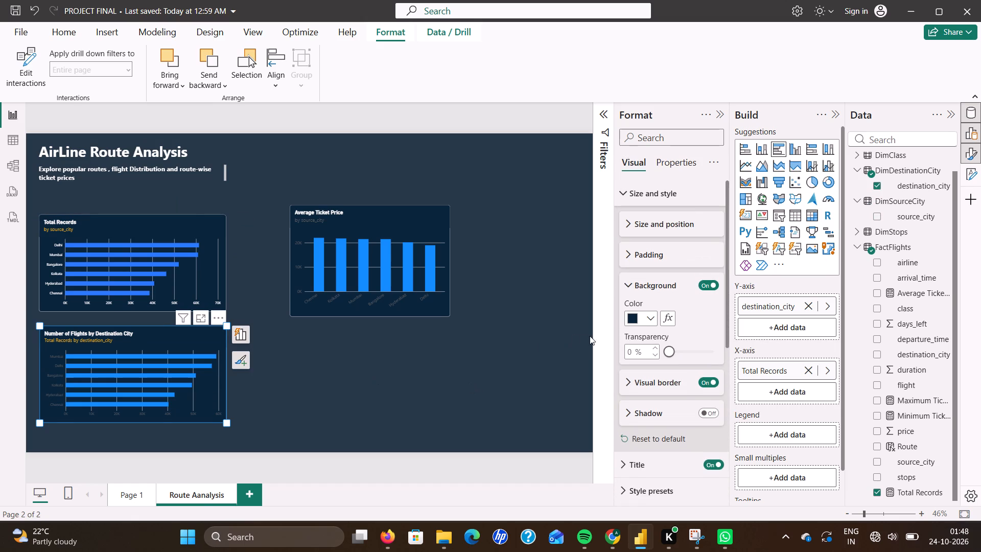
{"action": "scroll", "coordinate": [702, 307], "scroll_direction": "down", "scroll_amount": 4}
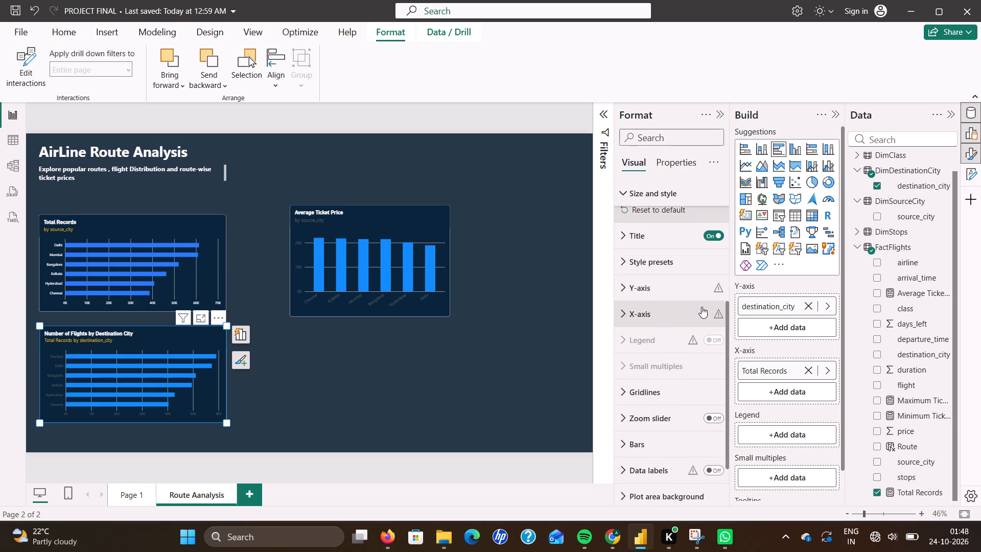
{"action": "left_click", "coordinate": [629, 292]}
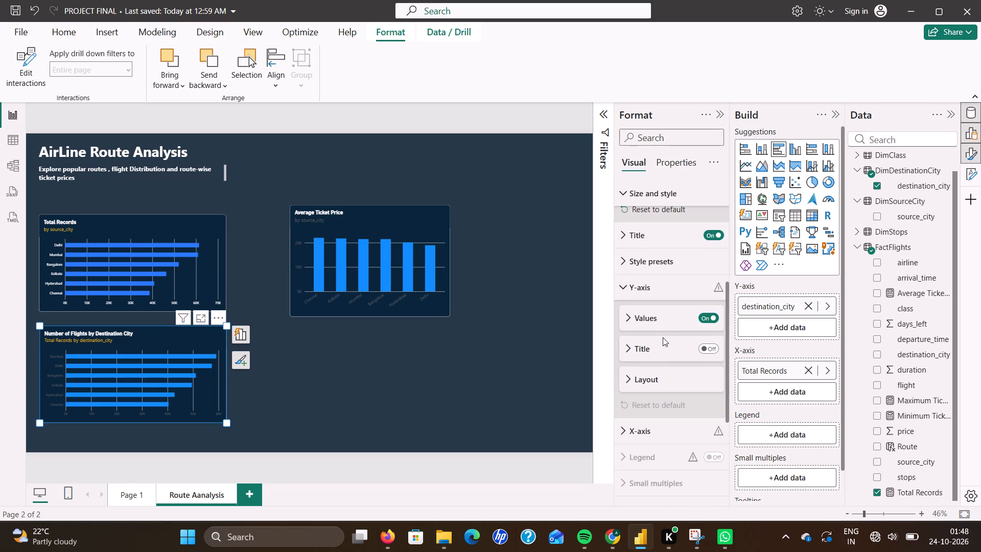
{"action": "left_click", "coordinate": [664, 326]}
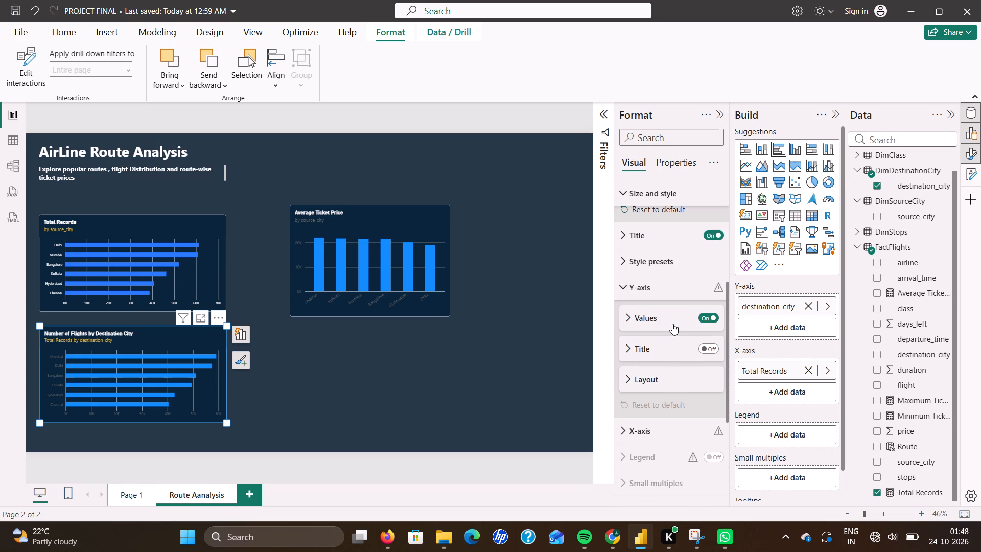
{"action": "left_click", "coordinate": [672, 324]}
{"action": "left_click", "coordinate": [646, 408]}
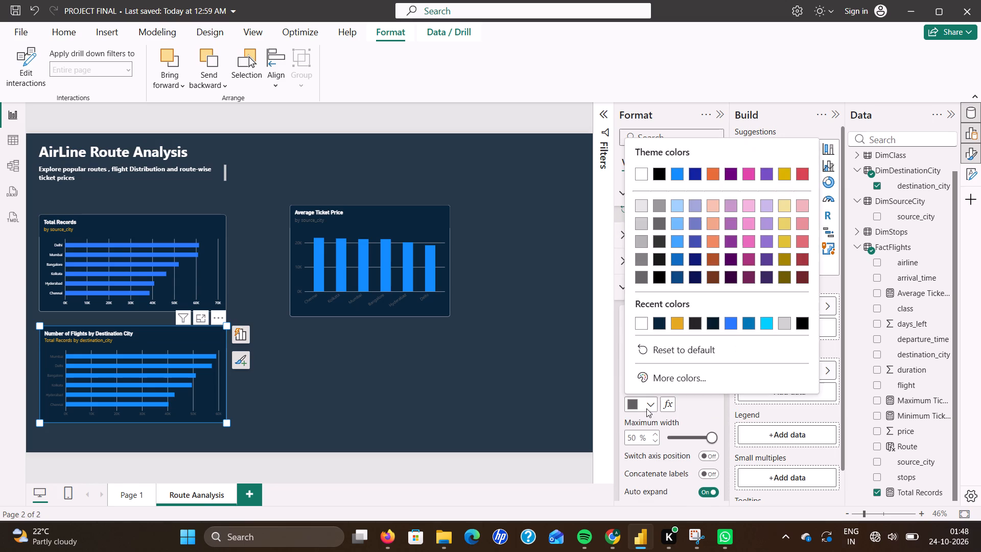
{"action": "left_click", "coordinate": [676, 379]}
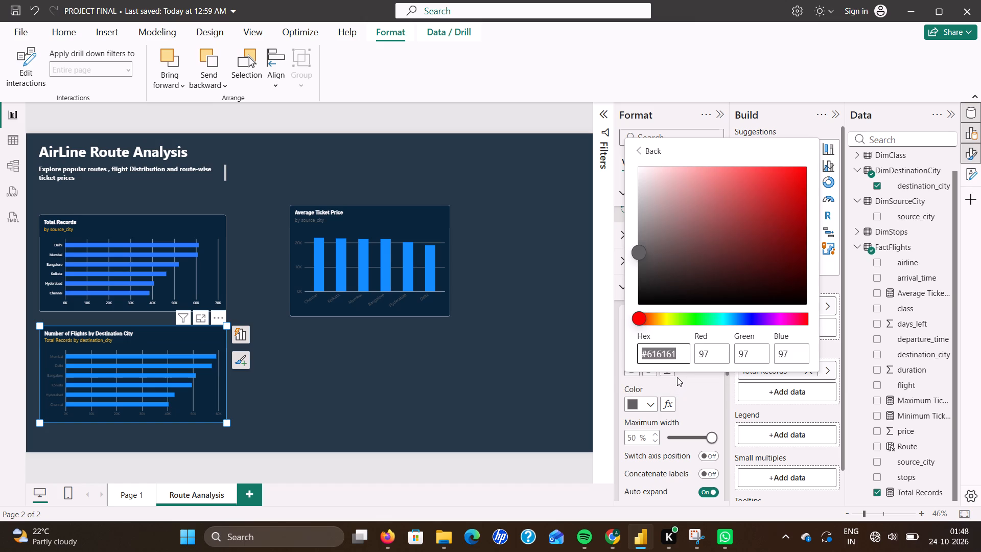
{"action": "left_click", "coordinate": [685, 355]}
{"action": "key", "text": "BackSpace"}
{"action": "key", "text": "BackSpace"}
{"action": "key", "text": "BackSpace"}
{"action": "key", "text": "BackSpace"}
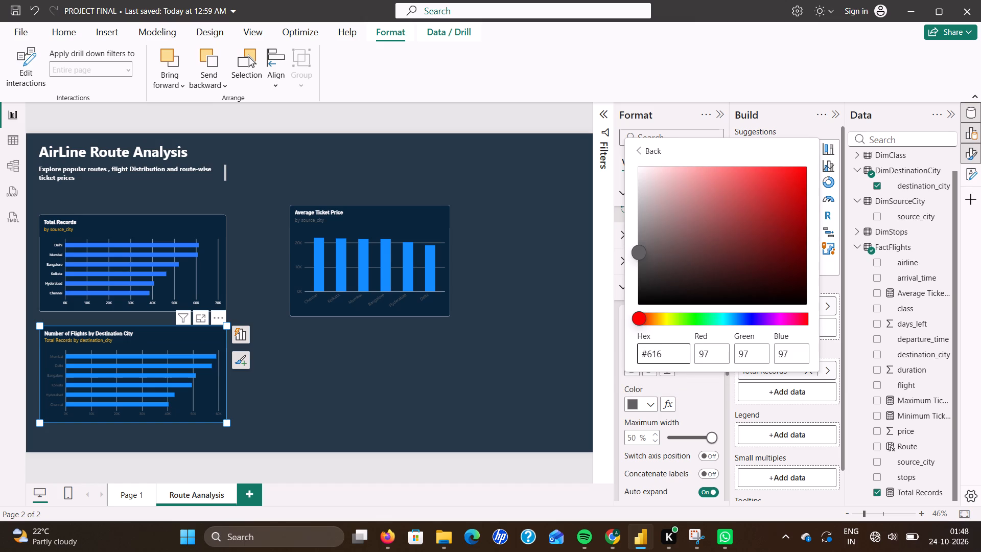
{"action": "key", "text": "BackSpace"}
{"action": "key", "text": "BackSpace"}
{"action": "type", "text": "FFFFFF"}
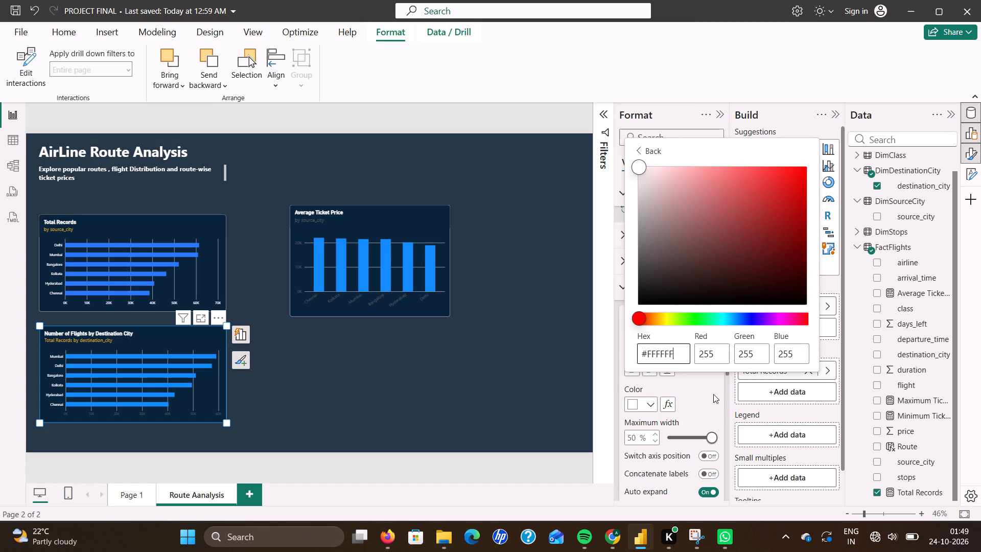
{"action": "left_click", "coordinate": [688, 394]}
{"action": "left_click", "coordinate": [643, 150]}
{"action": "left_click", "coordinate": [700, 423]}
Set the X-axis values colour of the Number of Flights by Destination City chart to #FFFFFF.
{"action": "left_click", "coordinate": [632, 318]}
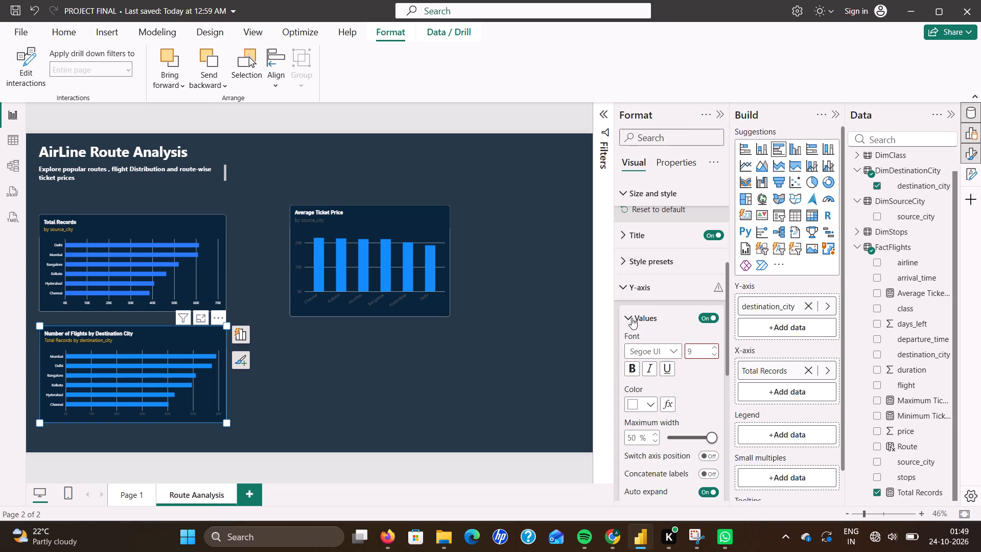
{"action": "left_click", "coordinate": [623, 433]}
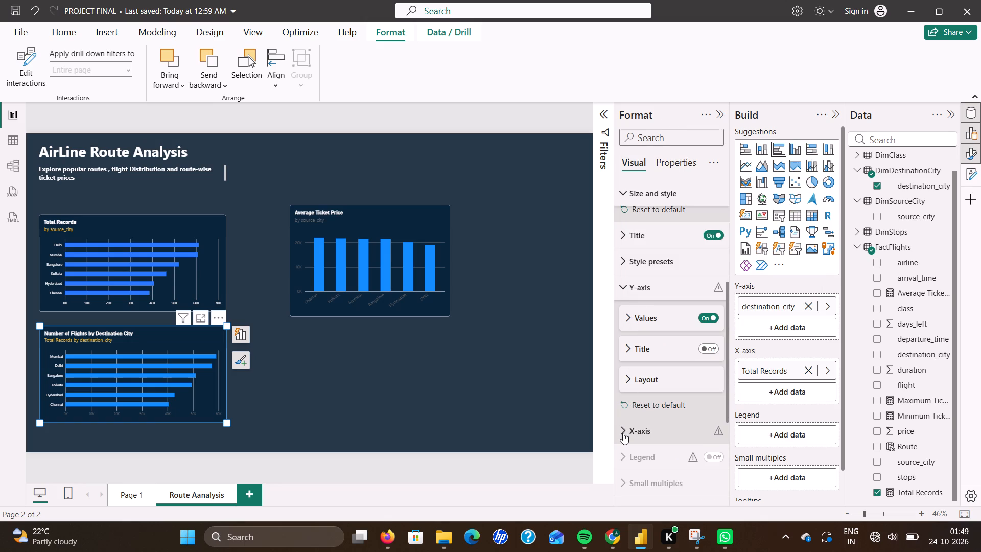
{"action": "scroll", "coordinate": [623, 433], "scroll_direction": "down", "scroll_amount": 3}
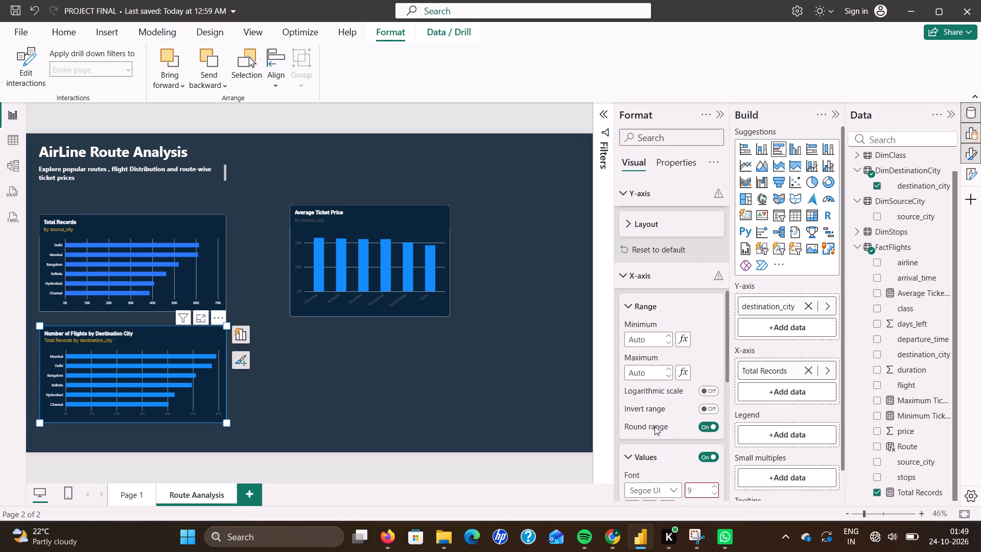
{"action": "scroll", "coordinate": [655, 426], "scroll_direction": "down", "scroll_amount": 2}
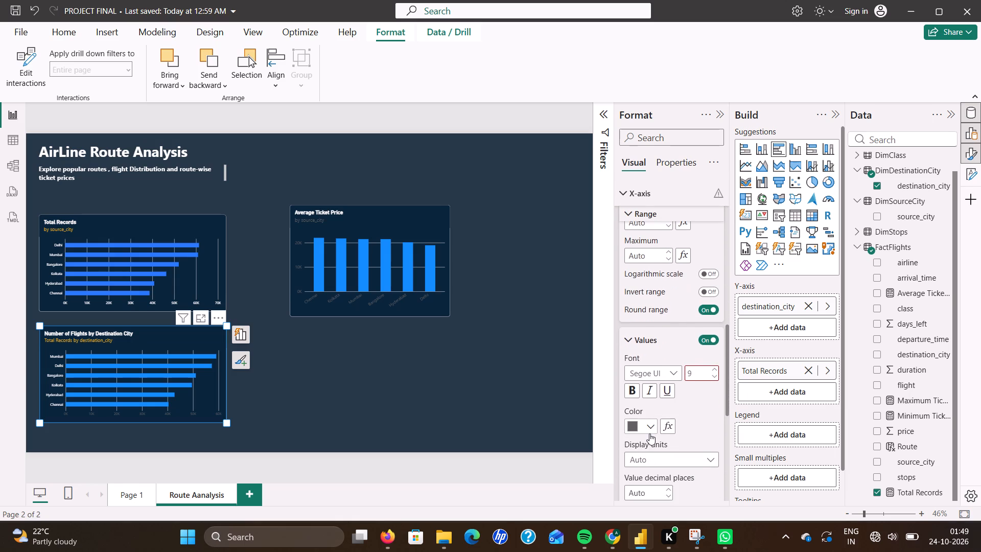
{"action": "left_click", "coordinate": [651, 432]}
{"action": "left_click", "coordinate": [672, 403]}
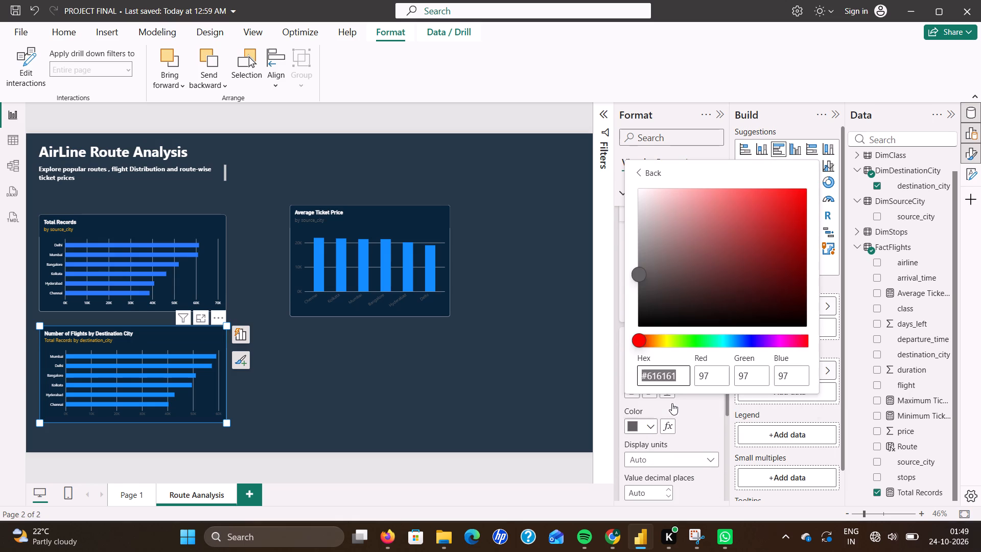
{"action": "left_click", "coordinate": [685, 375]}
{"action": "key", "text": "BackSpace"}
{"action": "key", "text": "BackSpace"}
{"action": "key", "text": "BackSpace"}
{"action": "key", "text": "BackSpace"}
{"action": "key", "text": "BackSpace"}
{"action": "key", "text": "BackSpace"}
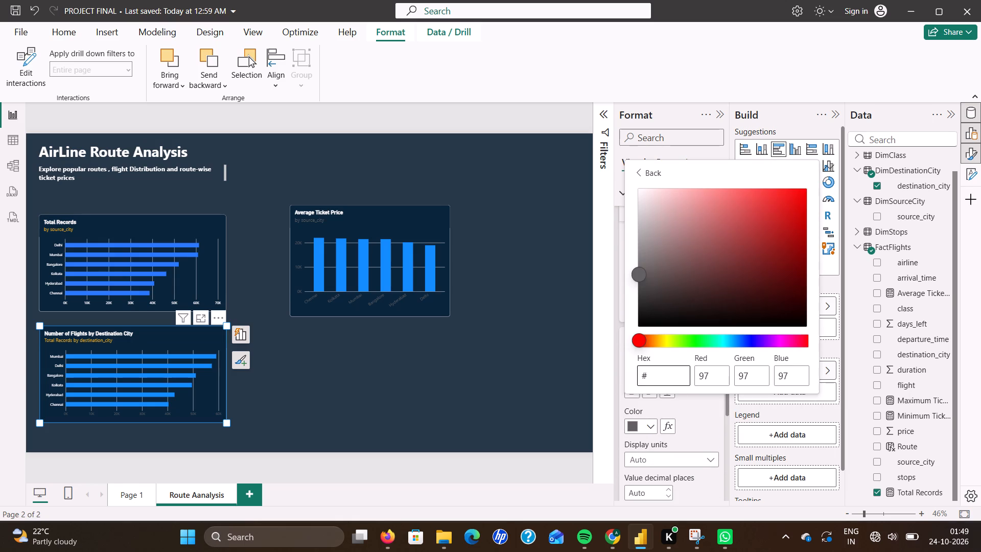
{"action": "type", "text": "FFFFFF"}
{"action": "left_click", "coordinate": [694, 425]}
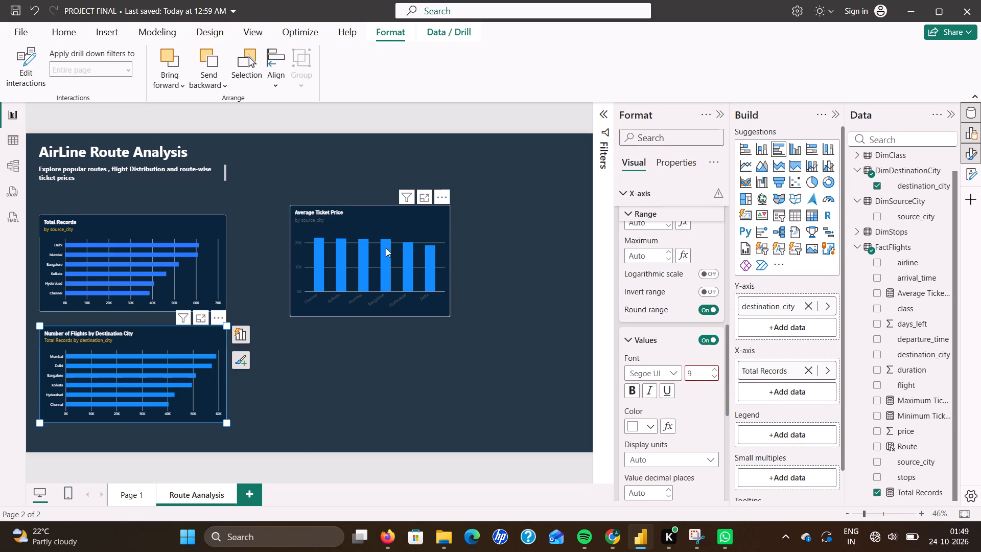
Set the subtitle text colour of the Average Ticket Price chart to the recently used gold, matching the other charts' subtitles.
{"action": "left_click", "coordinate": [399, 231]}
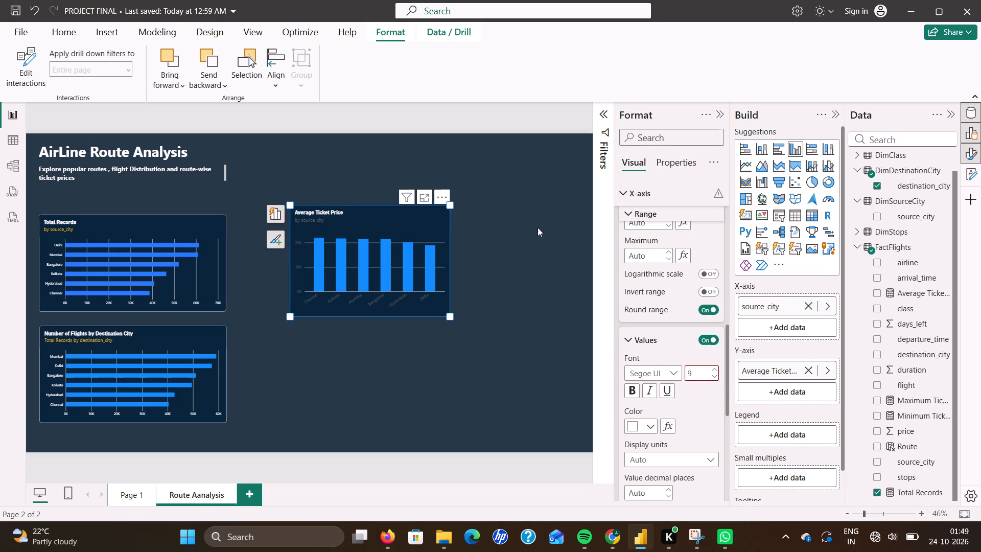
{"action": "scroll", "coordinate": [675, 378], "scroll_direction": "up", "scroll_amount": 1}
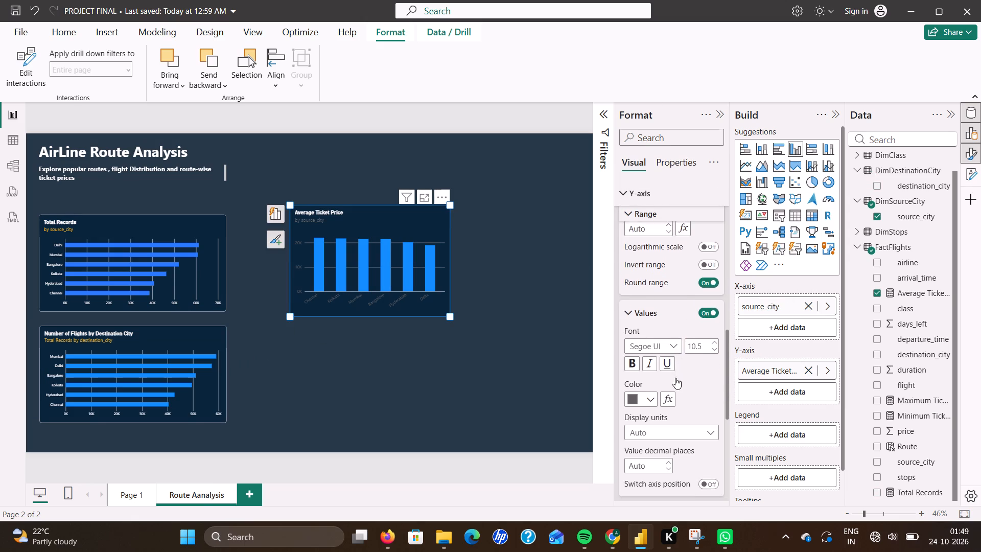
{"action": "scroll", "coordinate": [675, 378], "scroll_direction": "up", "scroll_amount": 1}
{"action": "scroll", "coordinate": [675, 378], "scroll_direction": "down", "scroll_amount": 1}
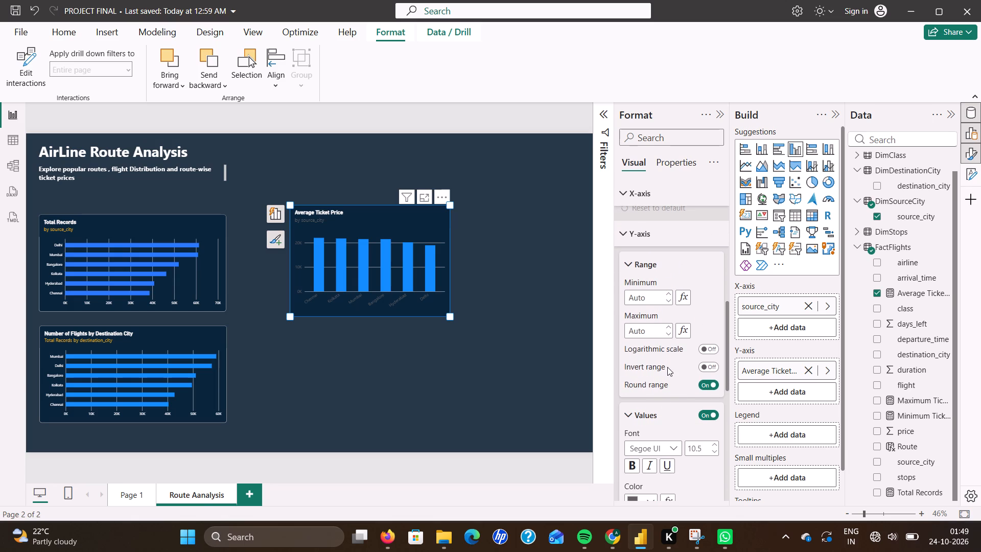
{"action": "left_click", "coordinate": [421, 217]}
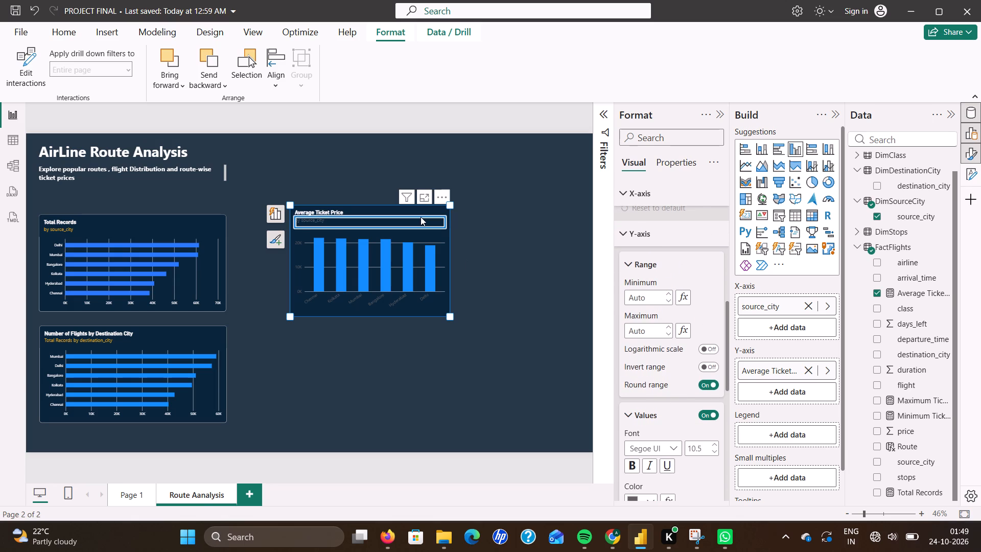
{"action": "left_click", "coordinate": [484, 230]}
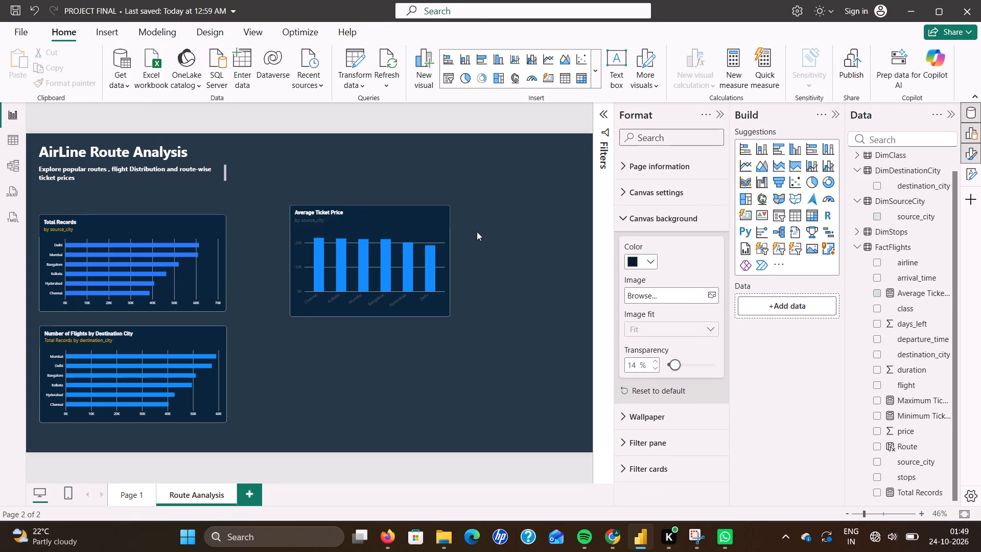
{"action": "left_click", "coordinate": [406, 229]}
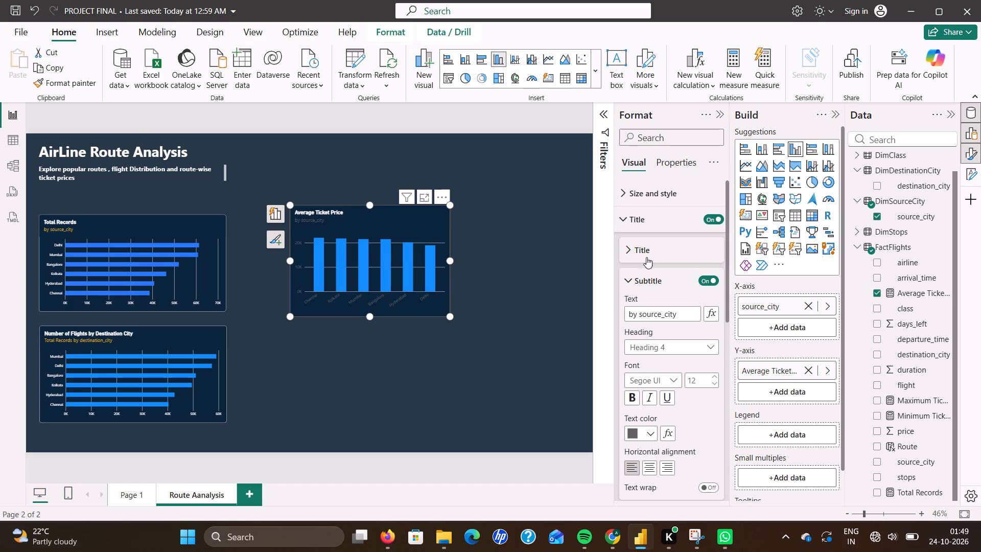
{"action": "left_click", "coordinate": [649, 431]}
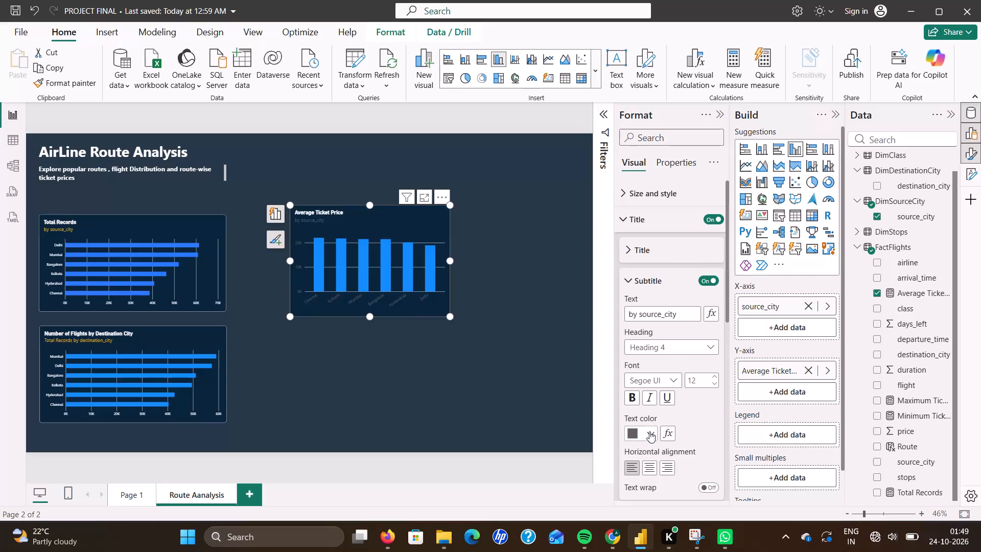
{"action": "left_click", "coordinate": [675, 348]}
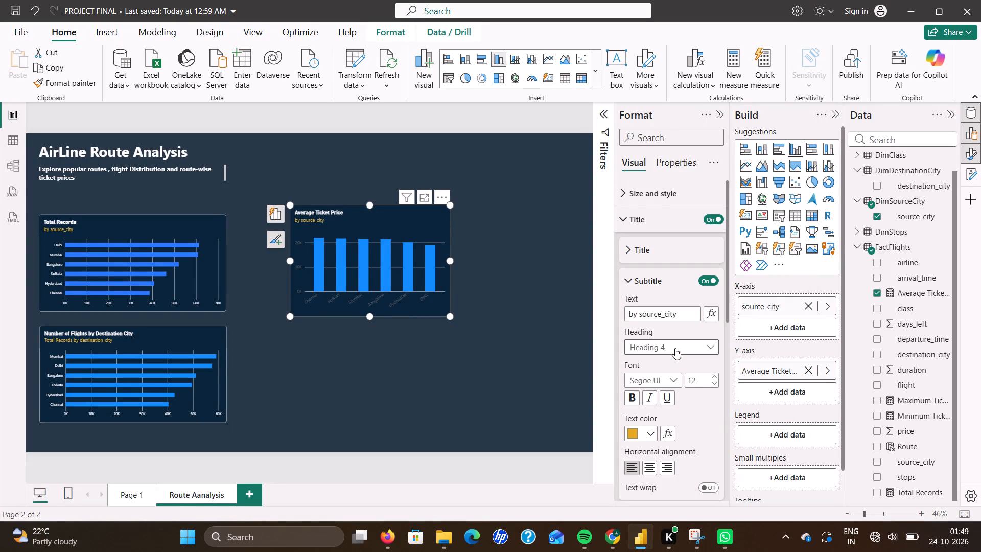
Set the X-axis values colour of the Average Ticket Price chart to #FFFFFF.
{"action": "scroll", "coordinate": [671, 372], "scroll_direction": "down", "scroll_amount": 3}
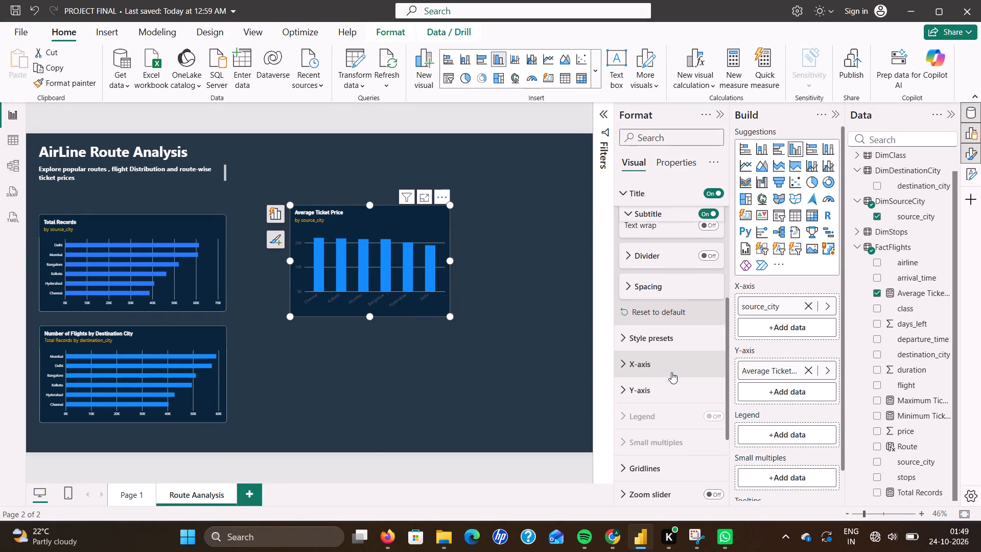
{"action": "scroll", "coordinate": [671, 372], "scroll_direction": "down", "scroll_amount": 1}
{"action": "left_click", "coordinate": [657, 357]}
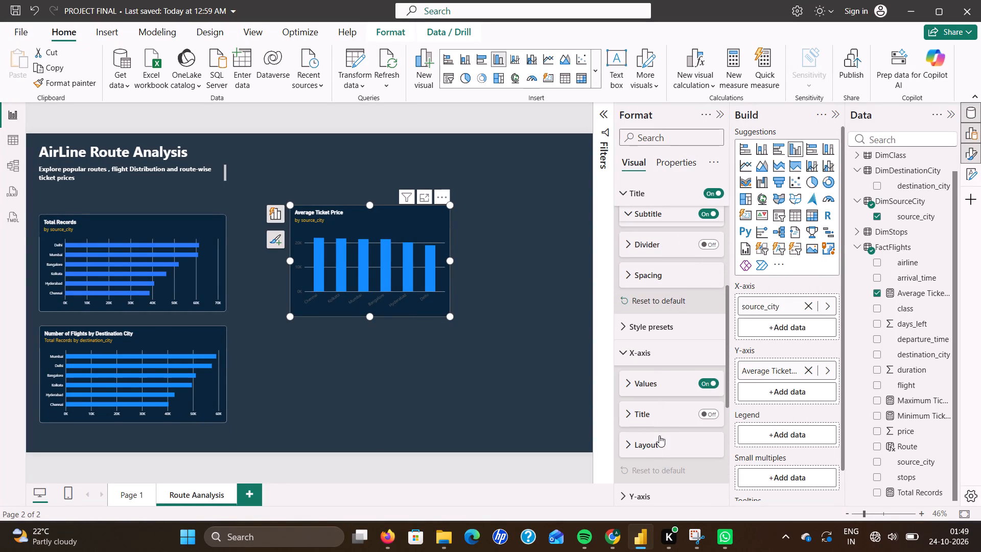
{"action": "left_click", "coordinate": [668, 382]}
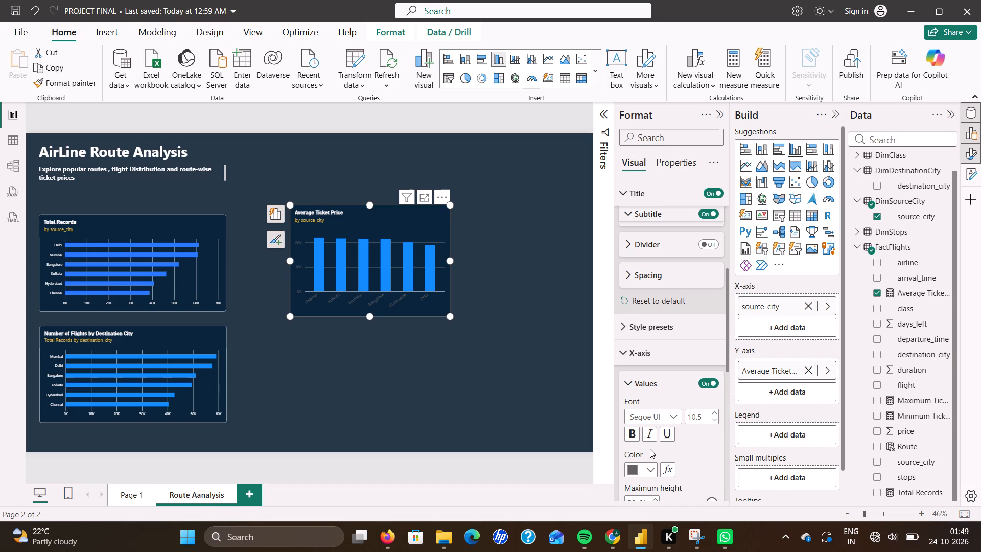
{"action": "left_click", "coordinate": [651, 468]}
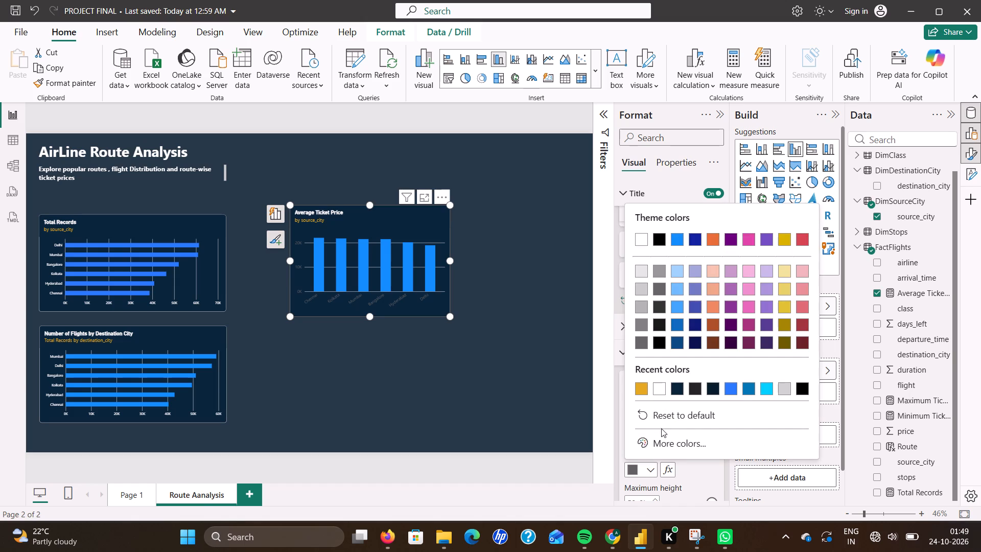
{"action": "left_click", "coordinate": [664, 437]}
{"action": "left_click", "coordinate": [679, 417]}
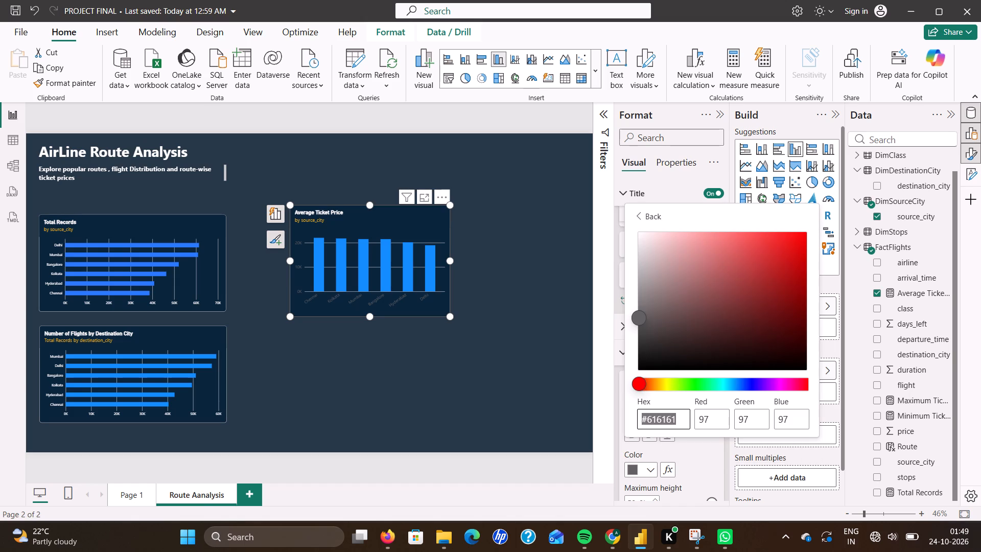
{"action": "key", "text": "BackSpace"}
{"action": "key", "text": "BackSpace"}
{"action": "key", "text": "BackSpace"}
{"action": "key", "text": "BackSpace"}
{"action": "key", "text": "BackSpace"}
{"action": "key", "text": "BackSpace"}
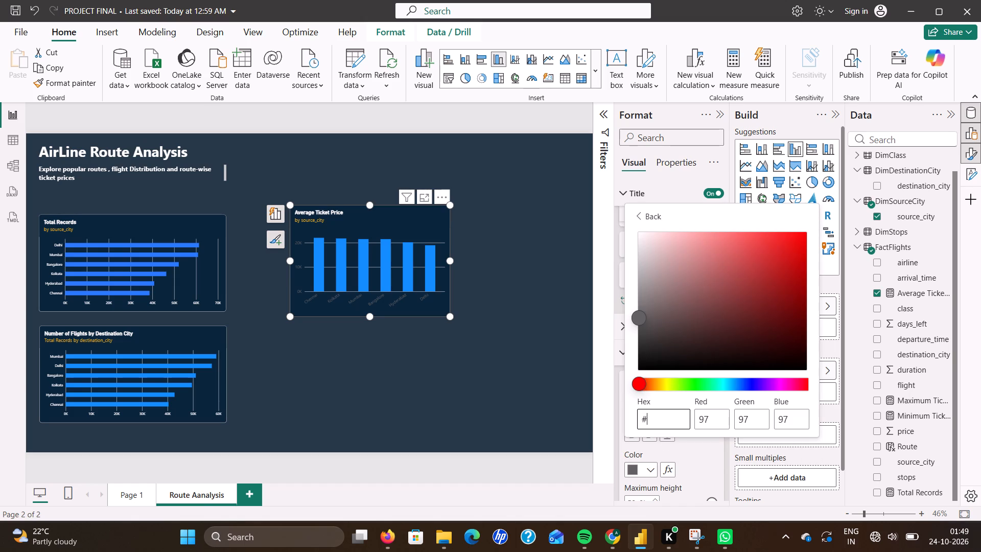
{"action": "type", "text": "FFFFFF"}
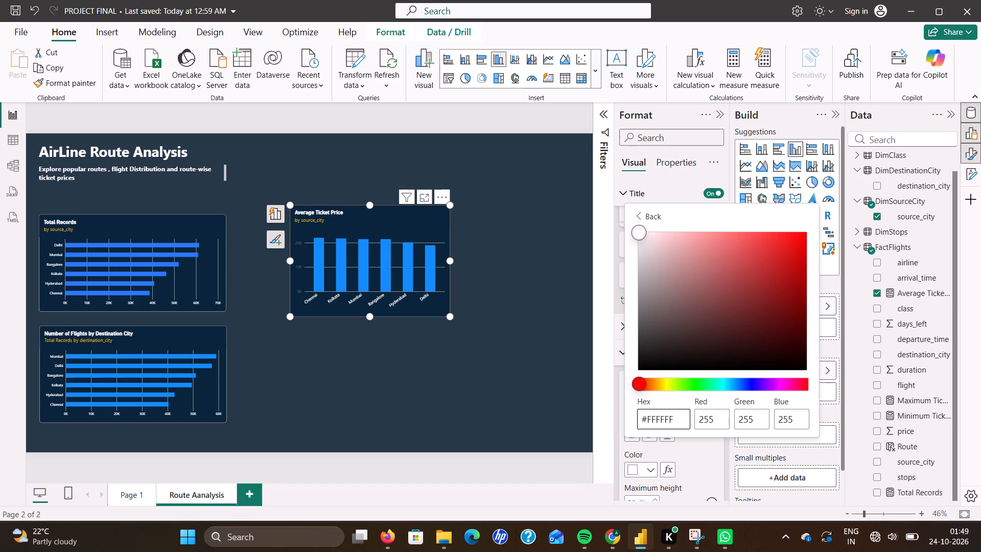
{"action": "left_click", "coordinate": [706, 453]}
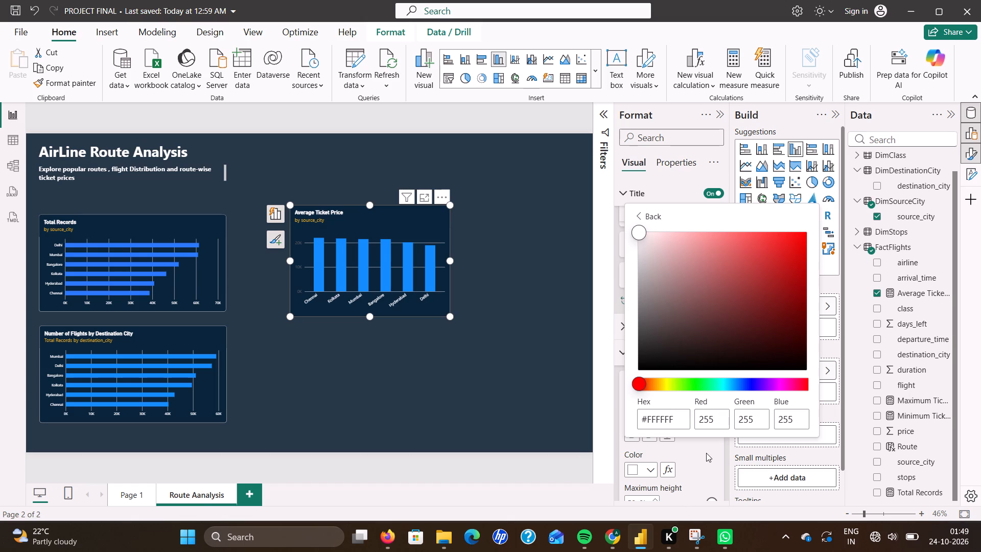
{"action": "left_click", "coordinate": [710, 455]}
{"action": "left_click", "coordinate": [638, 212]}
{"action": "left_click", "coordinate": [699, 477]}
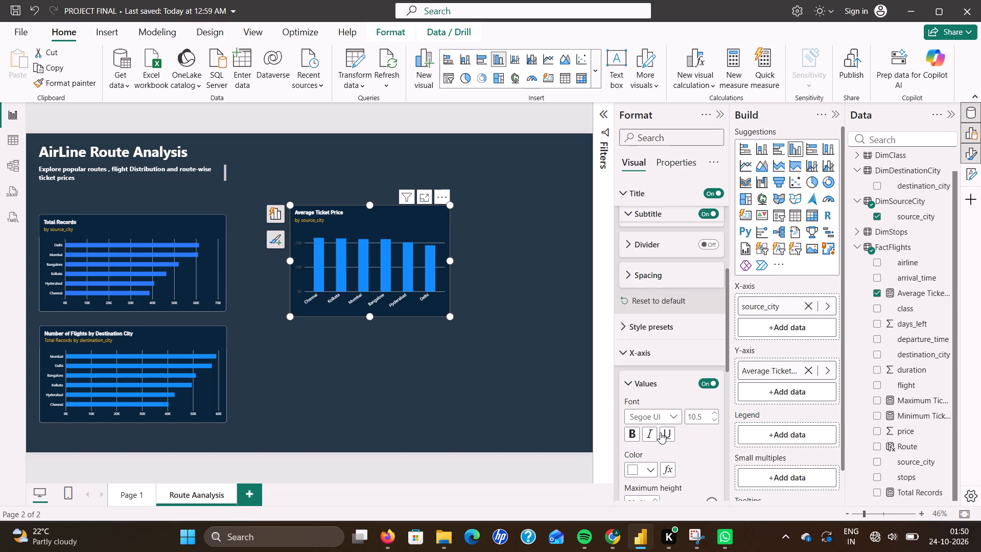
Set the Y-axis values colour of the Average Ticket Price chart to the recently used white.
{"action": "scroll", "coordinate": [660, 432], "scroll_direction": "down", "scroll_amount": 3}
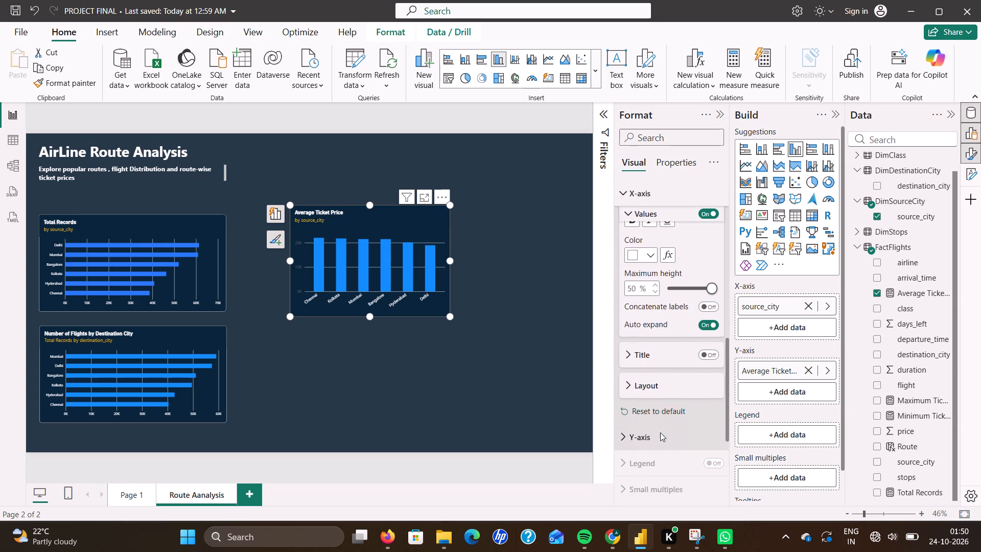
{"action": "scroll", "coordinate": [660, 432], "scroll_direction": "down", "scroll_amount": 1}
{"action": "left_click", "coordinate": [641, 308]}
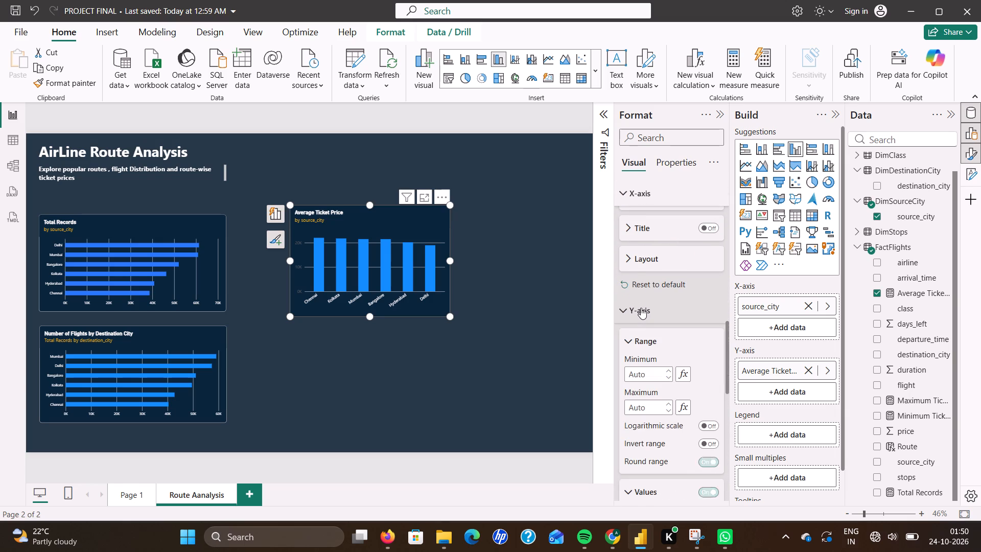
{"action": "scroll", "coordinate": [659, 390], "scroll_direction": "down", "scroll_amount": 1}
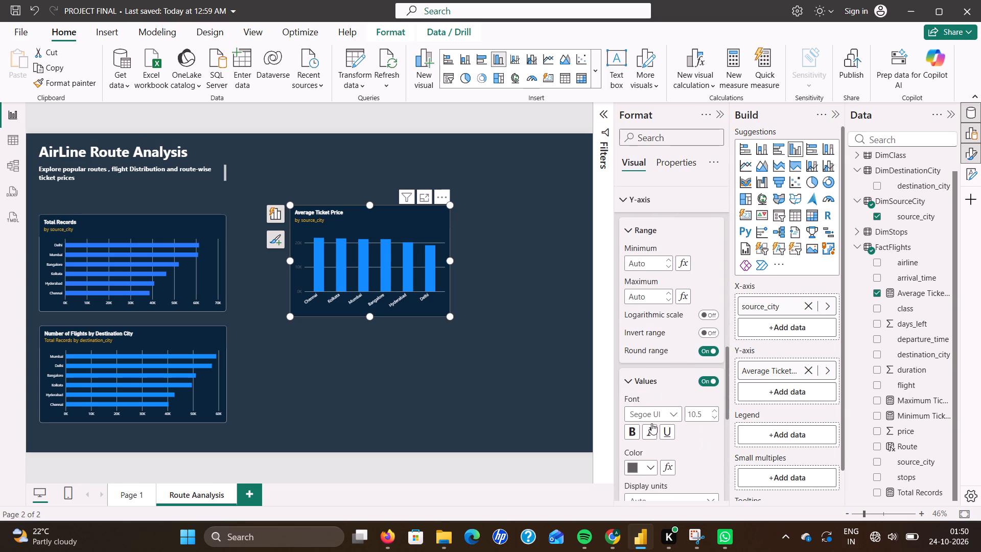
{"action": "left_click", "coordinate": [653, 470]}
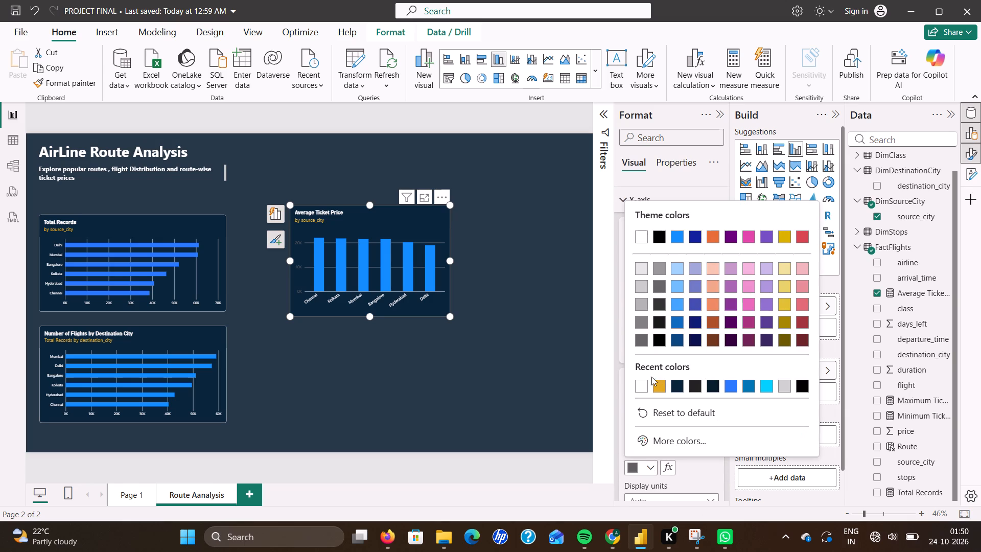
{"action": "left_click", "coordinate": [638, 385]}
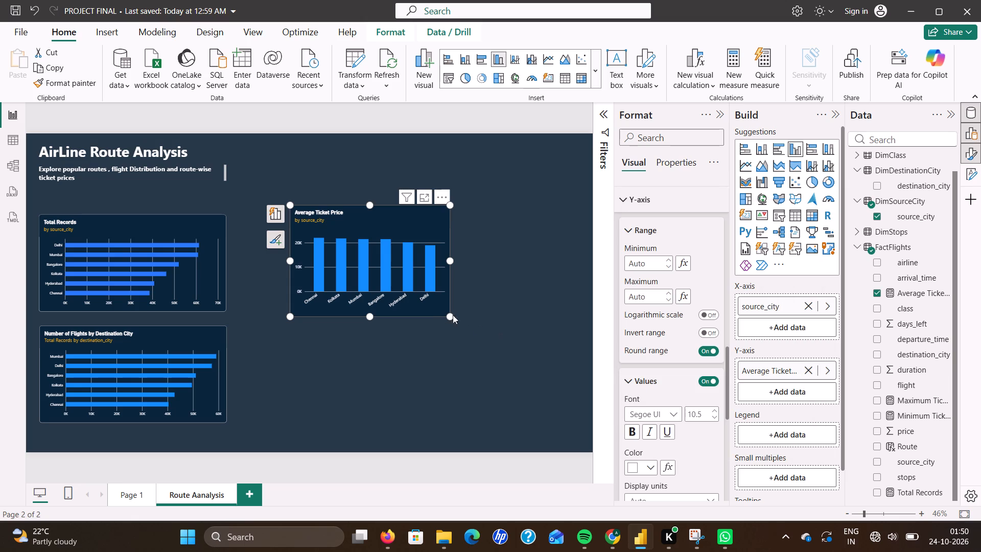
{"action": "left_click", "coordinate": [431, 316]}
{"action": "left_click", "coordinate": [516, 240]}
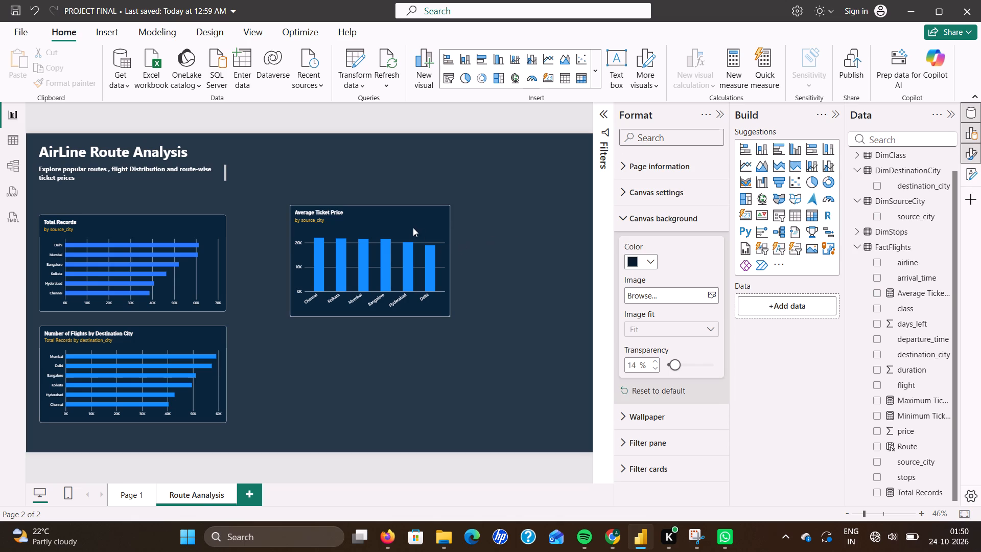
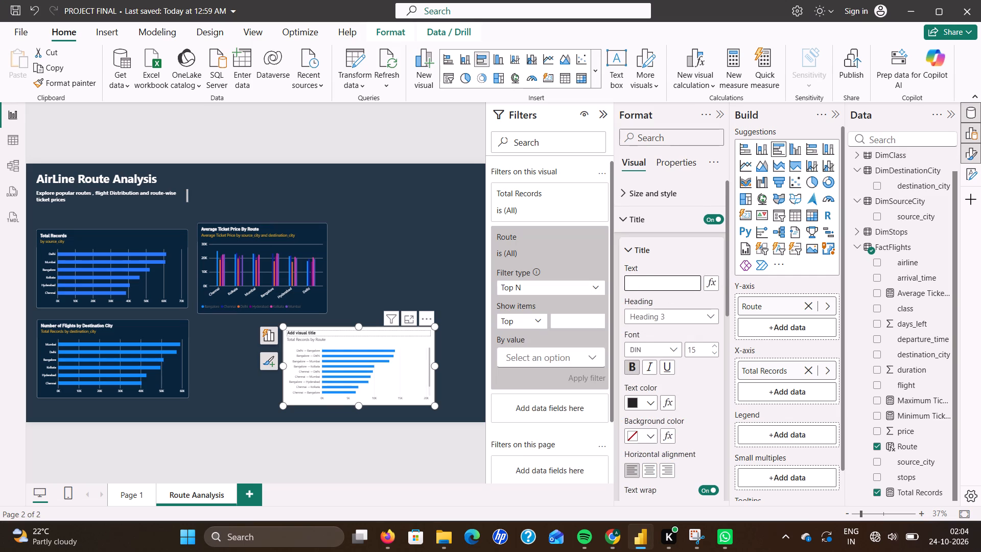
{"action": "type", "text": "MOS"}
{"action": "key", "text": "BackSpace"}
{"action": "key", "text": "BackSpace"}
{"action": "type", "text": "ost"}
{"action": "key", "text": "space"}
{"action": "key", "text": "p"}
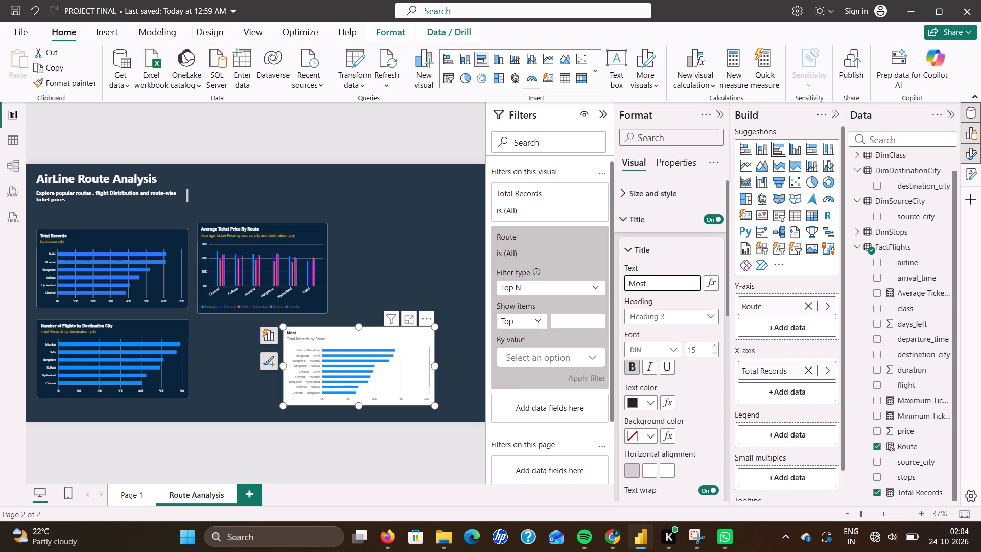
{"action": "type", "text": "opu"}
{"action": "type", "text": "lar"}
{"action": "key", "text": "space"}
{"action": "key", "text": "r"}
{"action": "type", "text": "ou"}
{"action": "type", "text": "tes"}
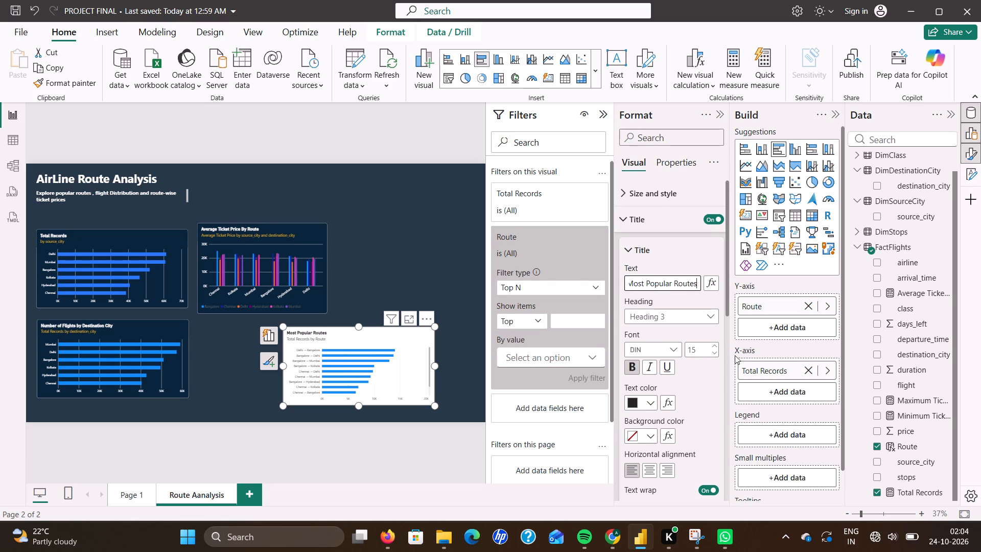
{"action": "left_click", "coordinate": [631, 362]}
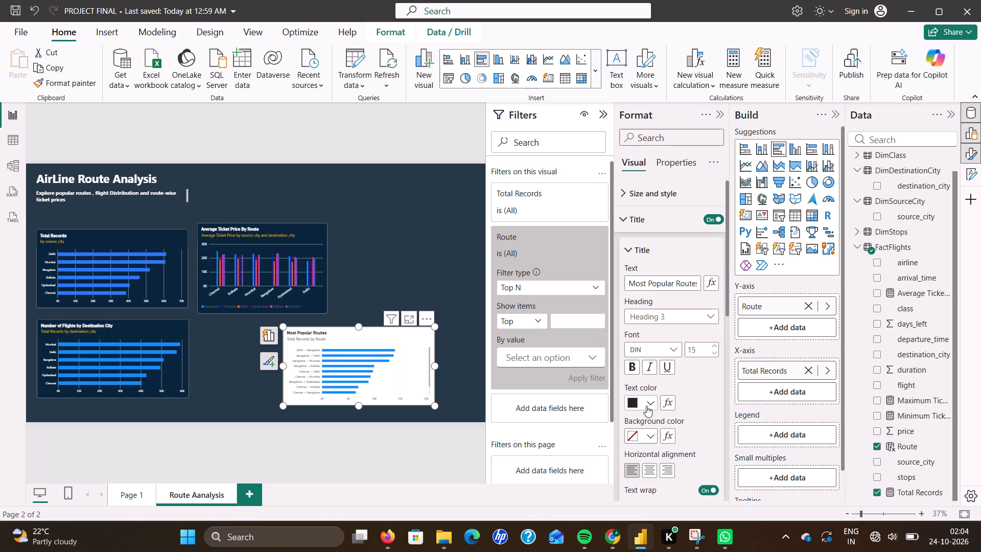
Set the route chart title's text color to white, hex #FFFFFF.
{"action": "left_click", "coordinate": [654, 407]}
{"action": "left_click", "coordinate": [675, 376]}
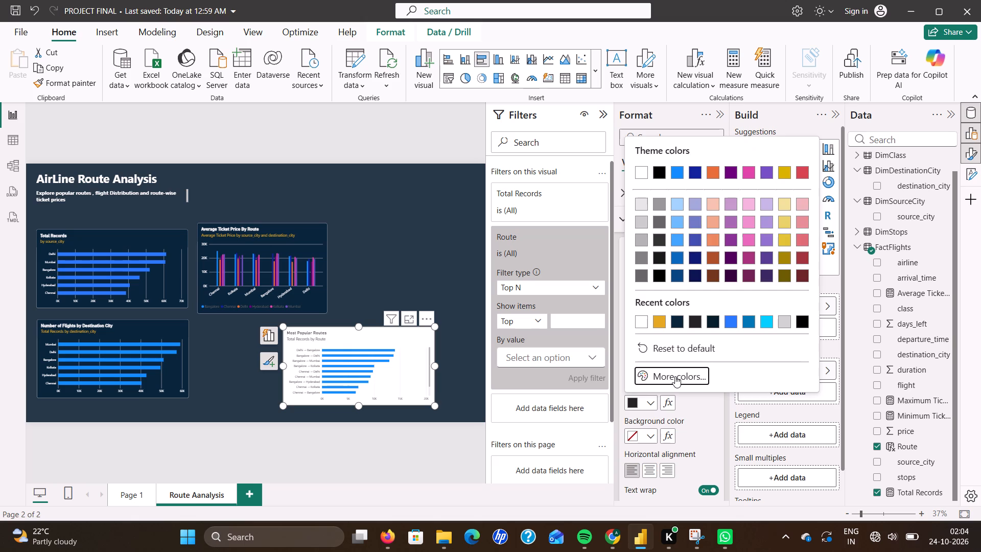
{"action": "left_click", "coordinate": [684, 353]}
{"action": "type", "text": "\\\\\\"}
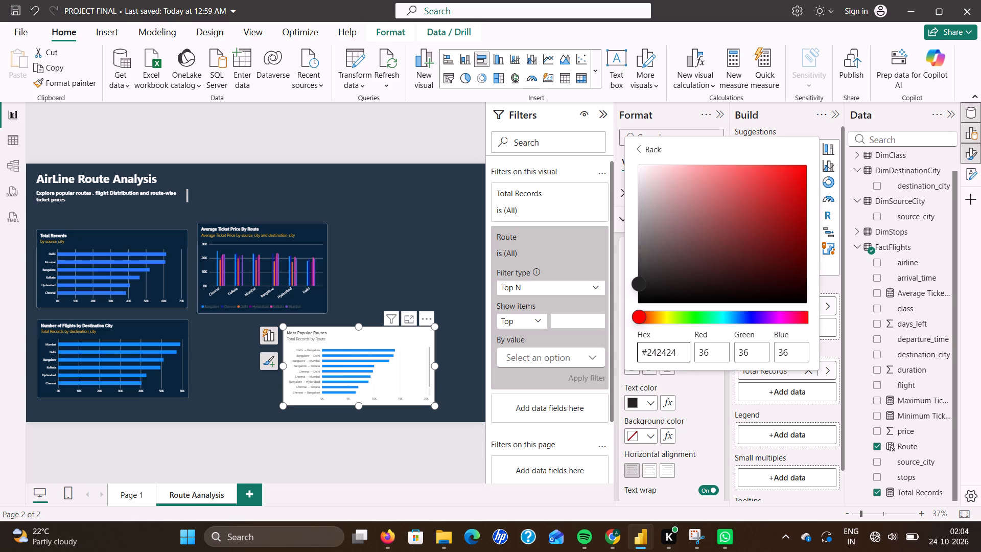
{"action": "key", "text": "BackSpace"}
{"action": "key", "text": "BackSpace"}
{"action": "key", "text": "BackSpace"}
{"action": "key", "text": "BackSpace"}
{"action": "key", "text": "BackSpace"}
{"action": "key", "text": "BackSpace"}
{"action": "type", "text": "fffff"}
{"action": "key", "text": "BackSpace"}
{"action": "key", "text": "BackSpace"}
{"action": "key", "text": "BackSpace"}
{"action": "key", "text": "BackSpace"}
{"action": "key", "text": "BackSpace"}
{"action": "type", "text": "FFFFFF"}
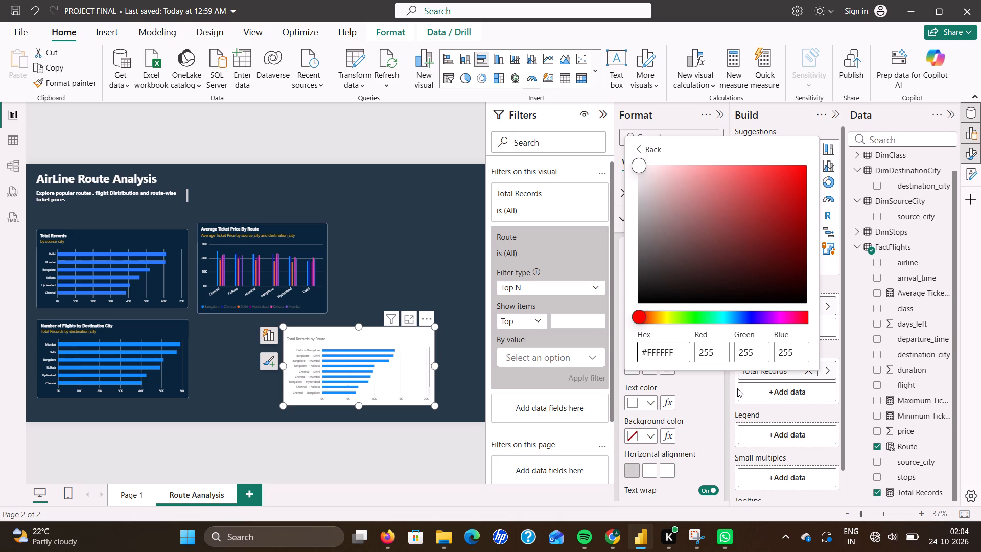
{"action": "left_click", "coordinate": [712, 393]}
{"action": "left_click", "coordinate": [639, 146]}
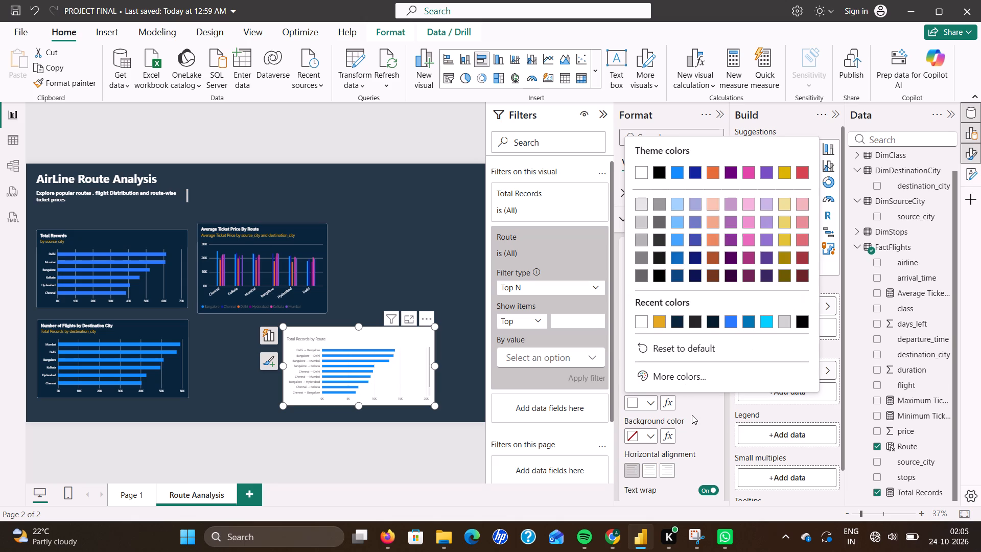
{"action": "double_click", "coordinate": [692, 415]}
Set the route chart title's background color to dark navy, hex #09243A.
{"action": "left_click", "coordinate": [649, 433]}
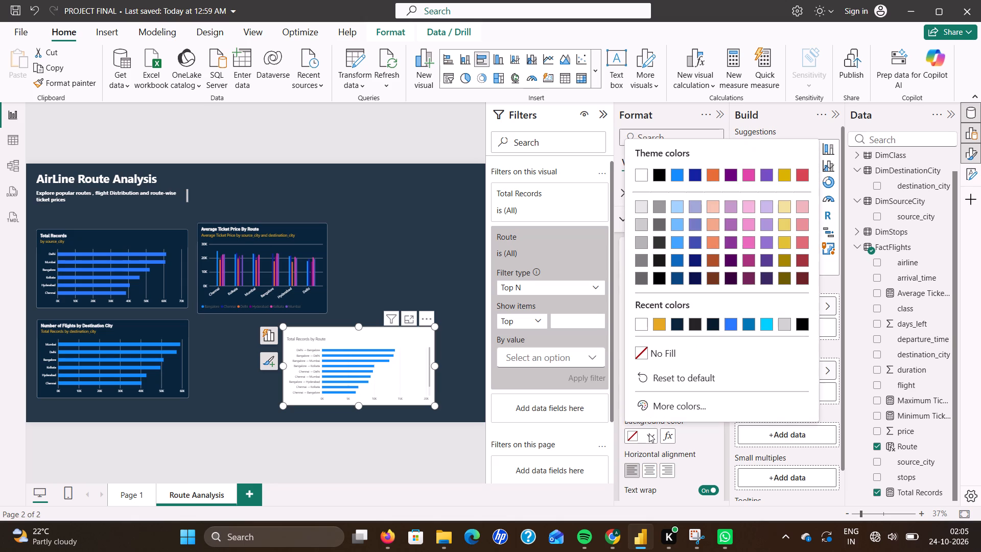
{"action": "left_click", "coordinate": [679, 404]}
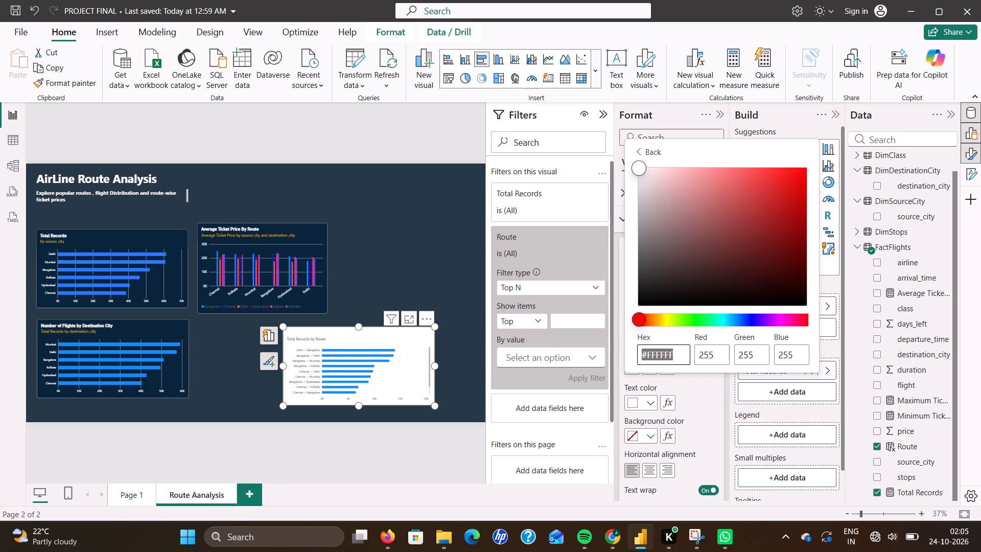
{"action": "left_click", "coordinate": [683, 352]}
{"action": "key", "text": "BackSpace"}
{"action": "key", "text": "BackSpace"}
{"action": "key", "text": "BackSpace"}
{"action": "key", "text": "BackSpace"}
{"action": "key", "text": "BackSpace"}
{"action": "key", "text": "BackSpace"}
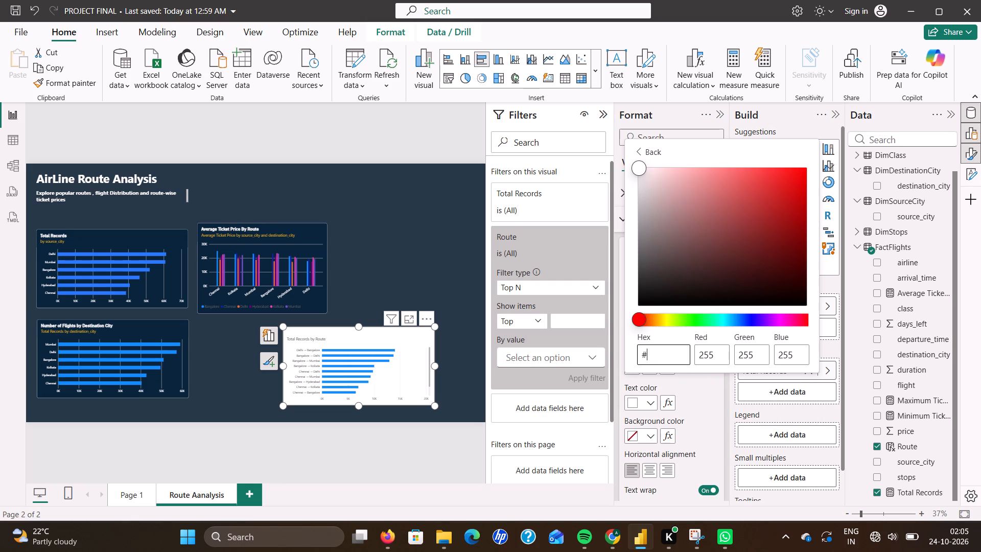
{"action": "type", "text": "09"}
{"action": "type", "text": "243A"}
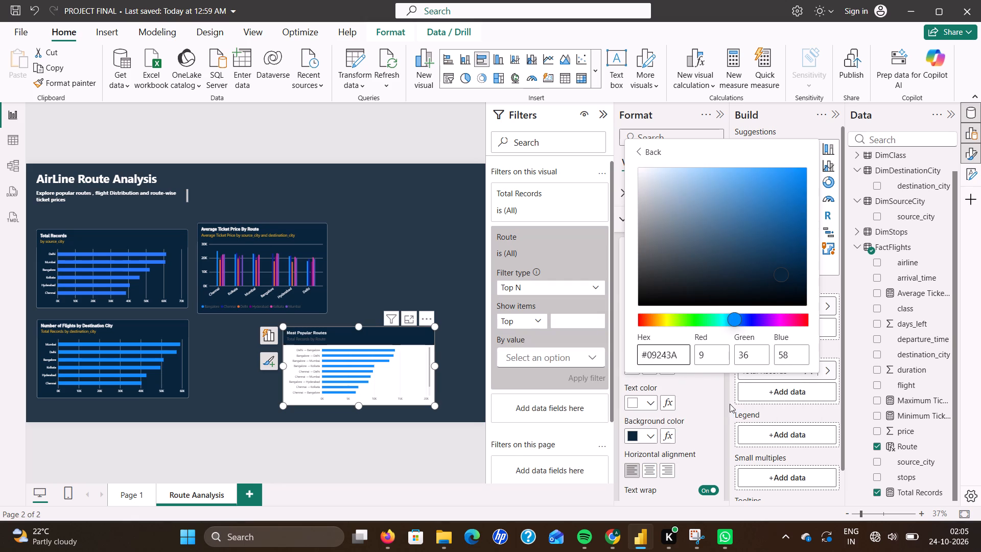
Set the Most Popular Routes chart's subtitle text color to the recently used golden yellow.
{"action": "left_click", "coordinate": [715, 406]}
{"action": "left_click", "coordinate": [697, 397]}
{"action": "left_click", "coordinate": [640, 151]}
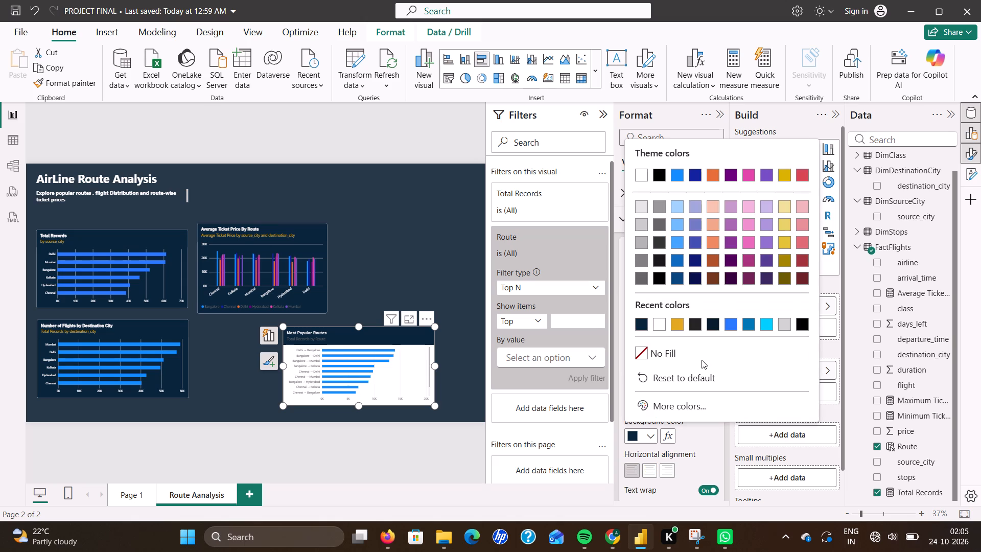
{"action": "left_click", "coordinate": [706, 428]}
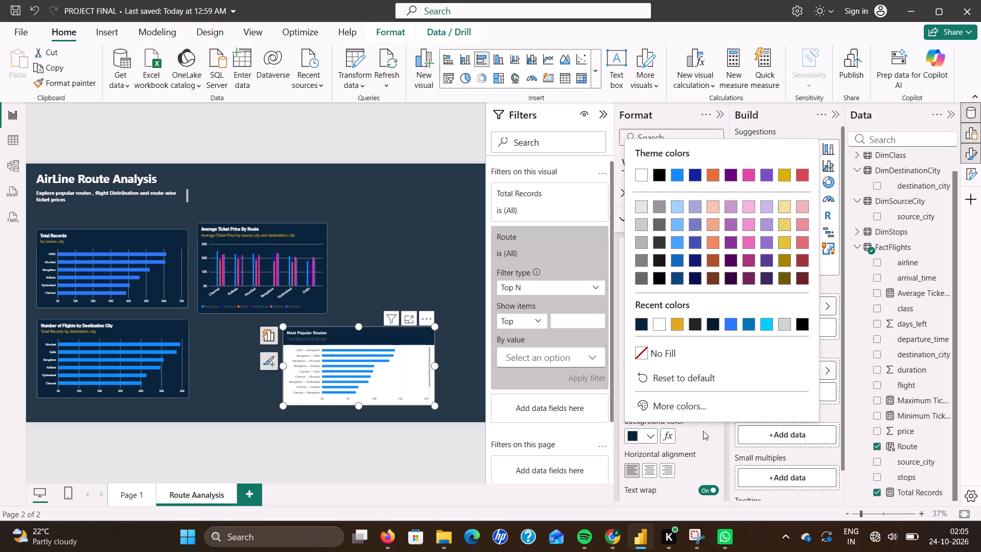
{"action": "left_click", "coordinate": [703, 431]}
{"action": "scroll", "coordinate": [696, 404], "scroll_direction": "down", "scroll_amount": 2}
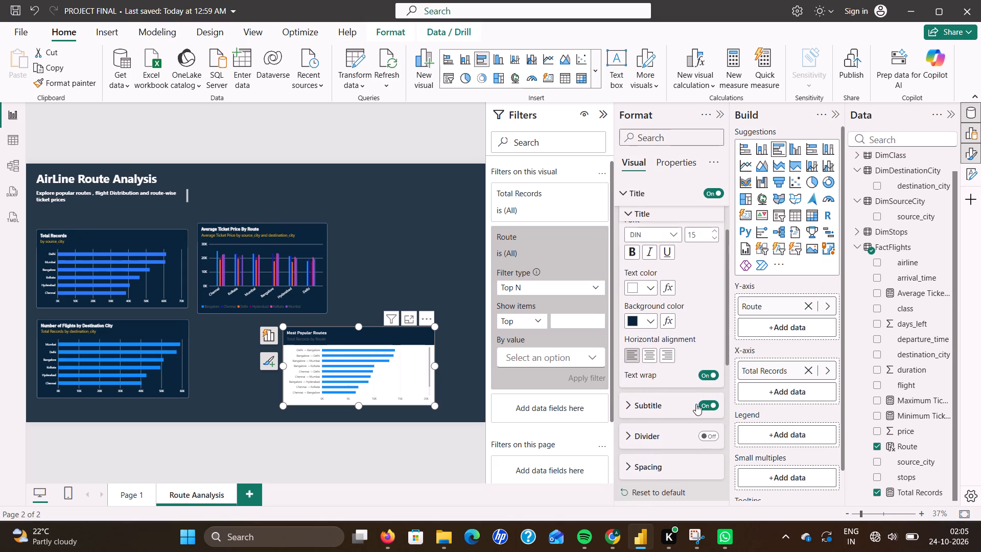
{"action": "left_click", "coordinate": [679, 402]}
{"action": "scroll", "coordinate": [679, 402], "scroll_direction": "down", "scroll_amount": 1}
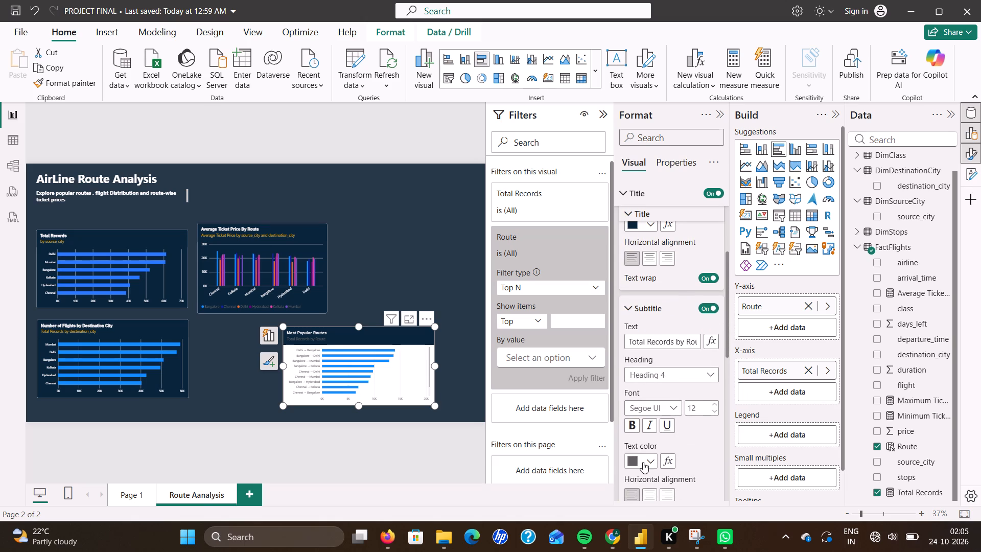
{"action": "left_click", "coordinate": [651, 460]}
{"action": "left_click", "coordinate": [681, 379]}
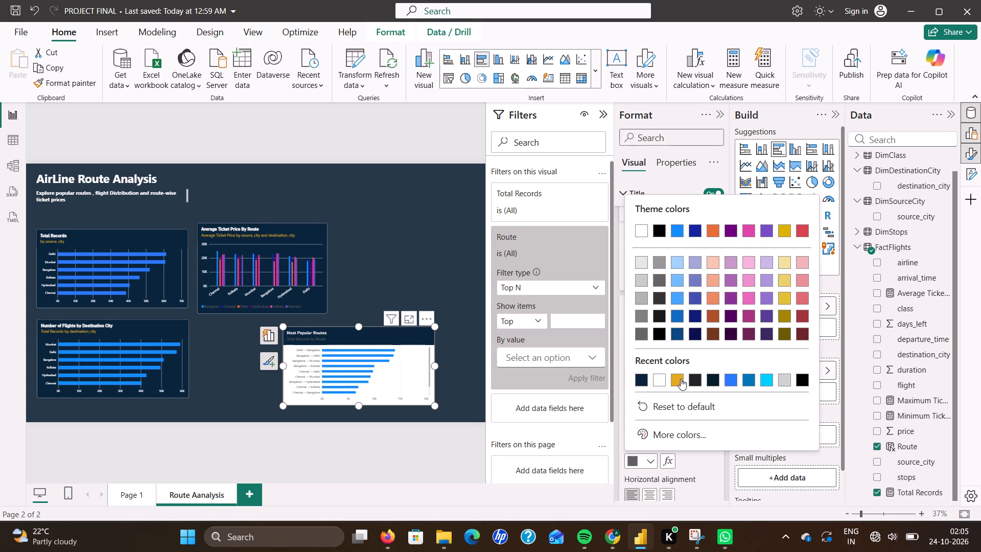
Set the Y-axis values color of the Most Popular Routes chart to white, hex #FFFFFF.
{"action": "scroll", "coordinate": [704, 449], "scroll_direction": "down", "scroll_amount": 1}
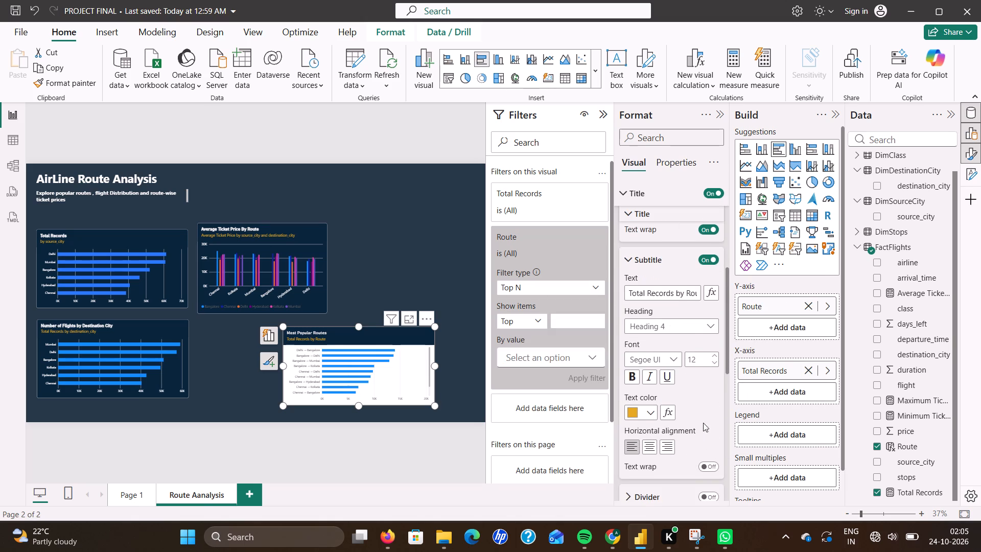
{"action": "scroll", "coordinate": [704, 410], "scroll_direction": "down", "scroll_amount": 4}
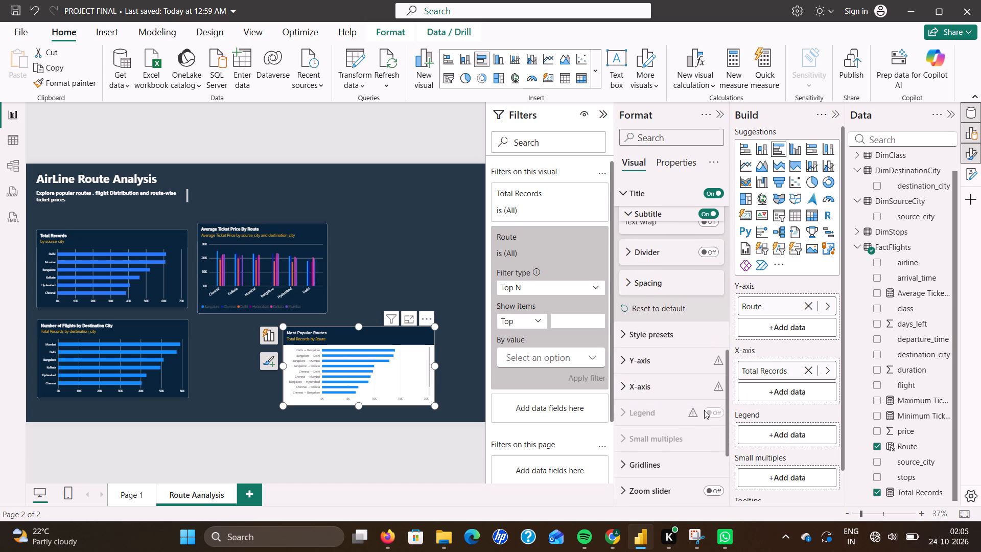
{"action": "scroll", "coordinate": [704, 410], "scroll_direction": "down", "scroll_amount": 2}
{"action": "left_click", "coordinate": [651, 323]}
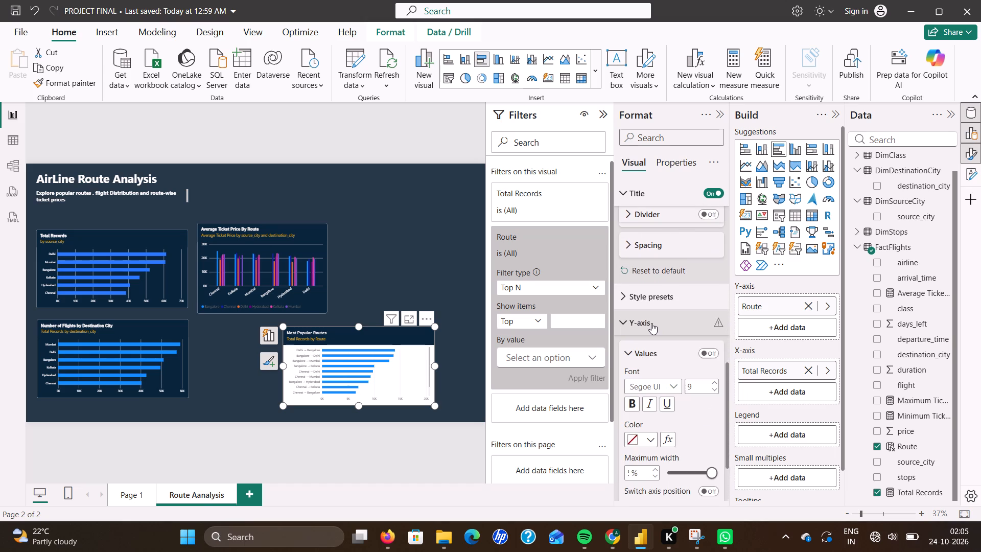
{"action": "left_click", "coordinate": [653, 438]}
{"action": "left_click", "coordinate": [673, 410]}
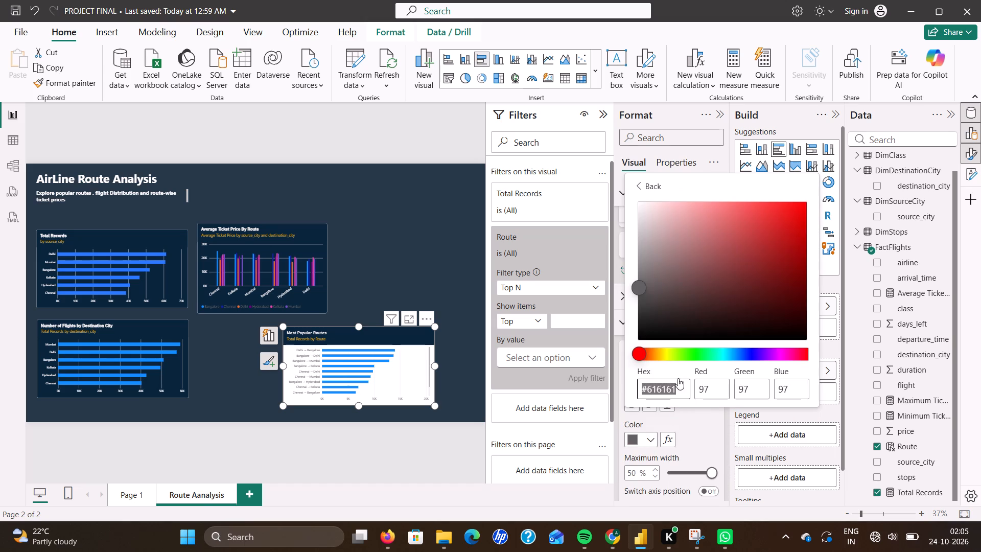
{"action": "left_click", "coordinate": [680, 392]}
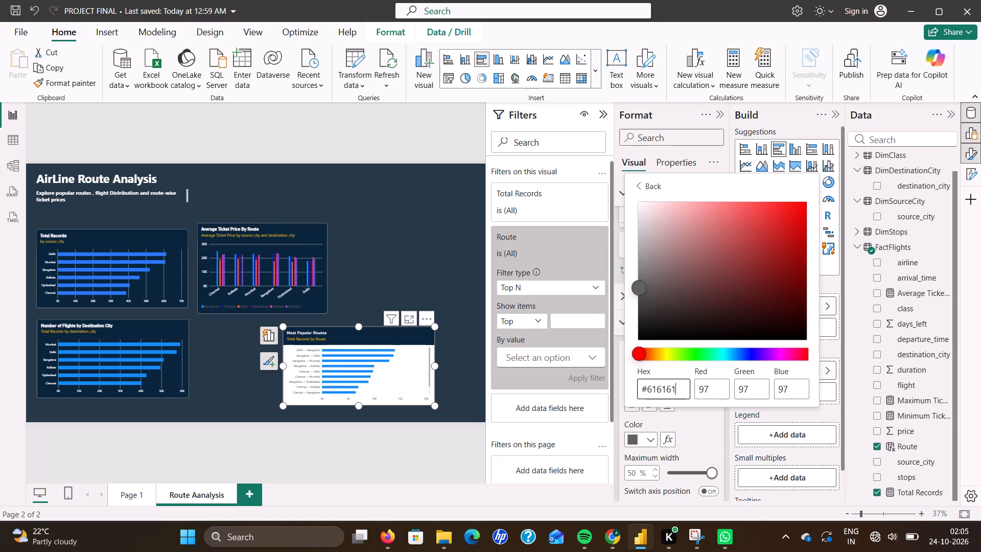
{"action": "key", "text": "BackSpace"}
{"action": "key", "text": "BackSpace"}
{"action": "key", "text": "BackSpace"}
{"action": "key", "text": "BackSpace"}
{"action": "key", "text": "BackSpace"}
{"action": "key", "text": "BackSpace"}
{"action": "key", "text": "BackSpace"}
{"action": "key", "text": "BackSpace"}
{"action": "key", "text": "BackSpace"}
{"action": "key", "text": "BackSpace"}
{"action": "key", "text": "BackSpace"}
{"action": "key", "text": "BackSpace"}
{"action": "type", "text": "FFFFFF"}
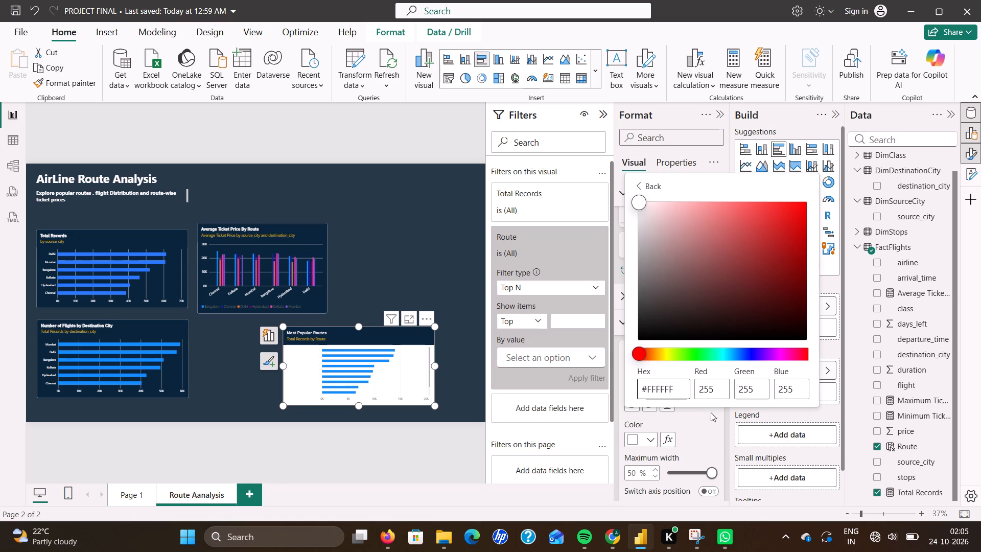
{"action": "left_click", "coordinate": [709, 424]}
{"action": "left_click", "coordinate": [640, 187]}
{"action": "left_click", "coordinate": [689, 434]}
Set the X-axis values color of the Most Popular Routes chart to white, hex #FFFFFF.
{"action": "scroll", "coordinate": [689, 434], "scroll_direction": "down", "scroll_amount": 1}
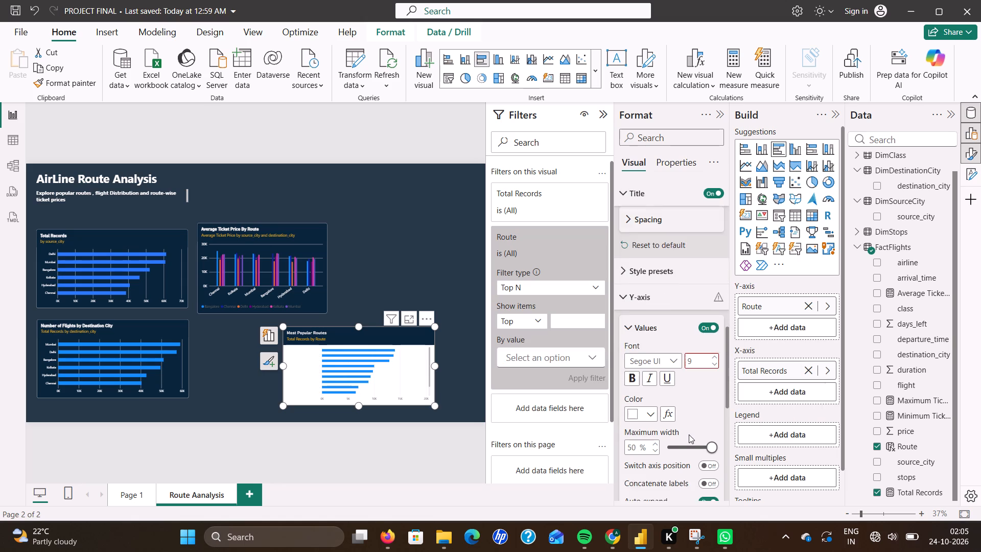
{"action": "scroll", "coordinate": [689, 434], "scroll_direction": "down", "scroll_amount": 1}
{"action": "scroll", "coordinate": [653, 474], "scroll_direction": "down", "scroll_amount": 1}
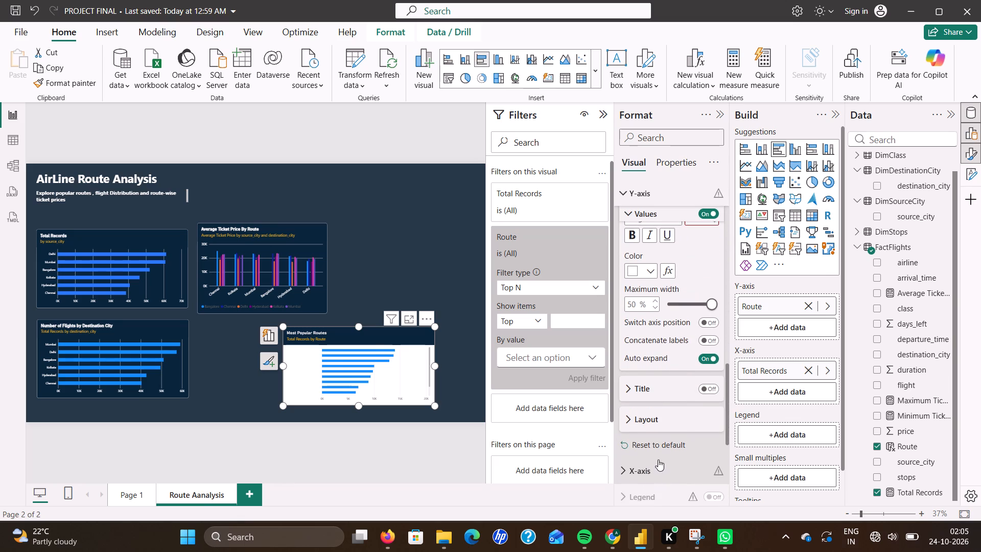
{"action": "scroll", "coordinate": [642, 473], "scroll_direction": "down", "scroll_amount": 1}
{"action": "left_click", "coordinate": [655, 434]}
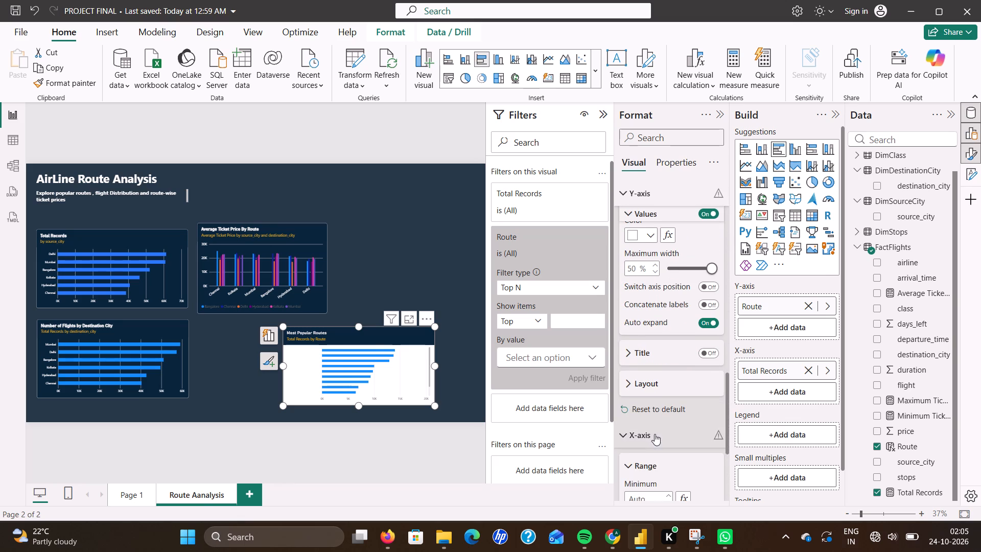
{"action": "scroll", "coordinate": [655, 434], "scroll_direction": "down", "scroll_amount": 2}
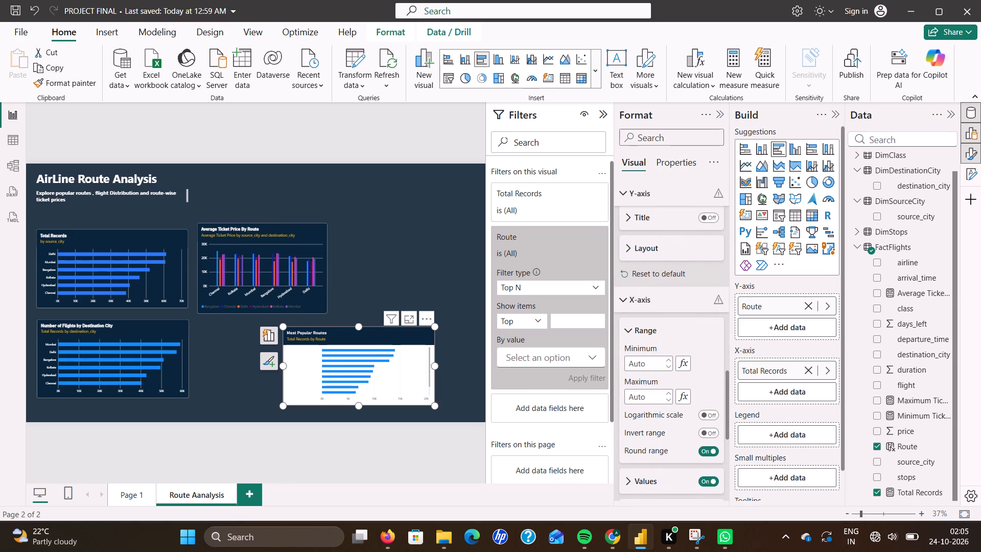
{"action": "scroll", "coordinate": [659, 412], "scroll_direction": "down", "scroll_amount": 1}
{"action": "left_click", "coordinate": [661, 475]}
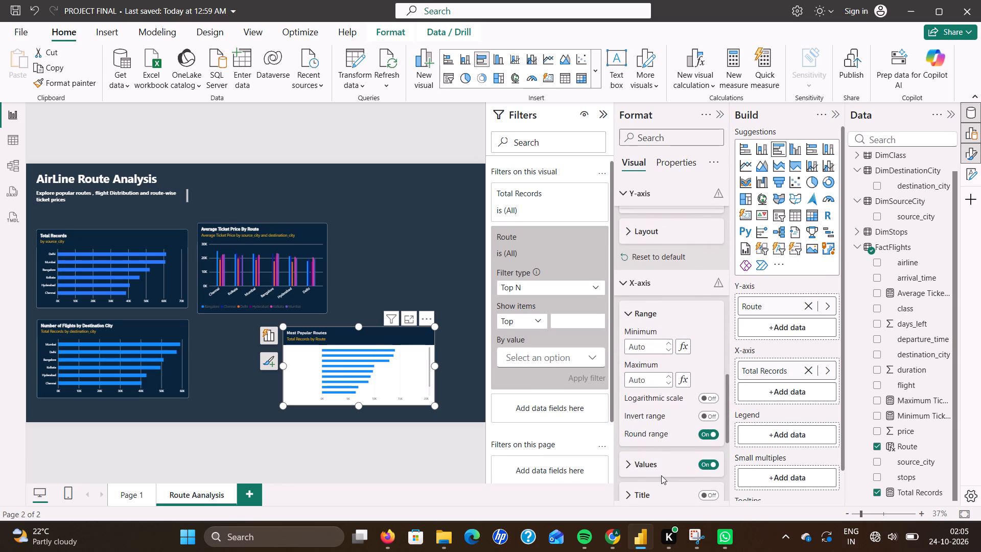
{"action": "left_click", "coordinate": [663, 471]}
{"action": "scroll", "coordinate": [663, 471], "scroll_direction": "down", "scroll_amount": 1}
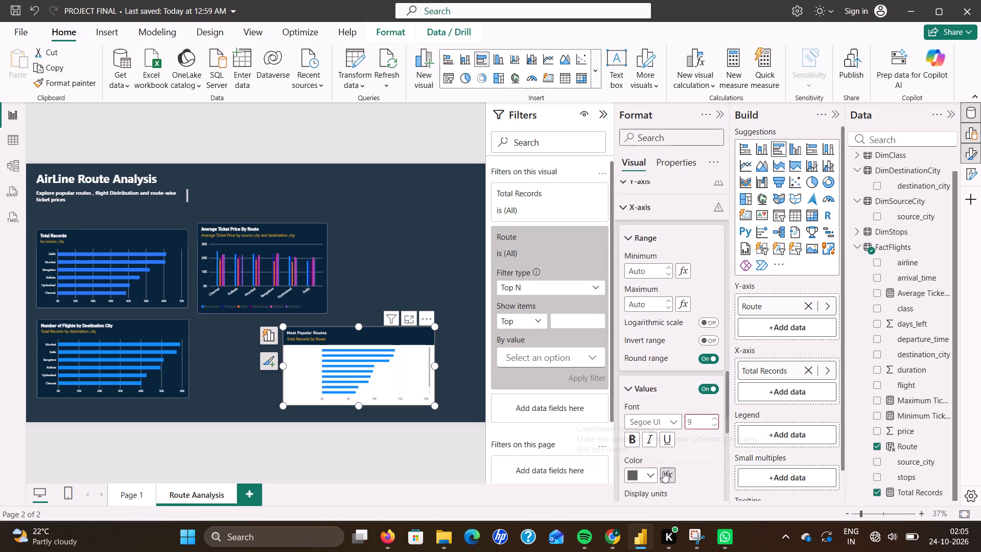
{"action": "left_click", "coordinate": [648, 476]}
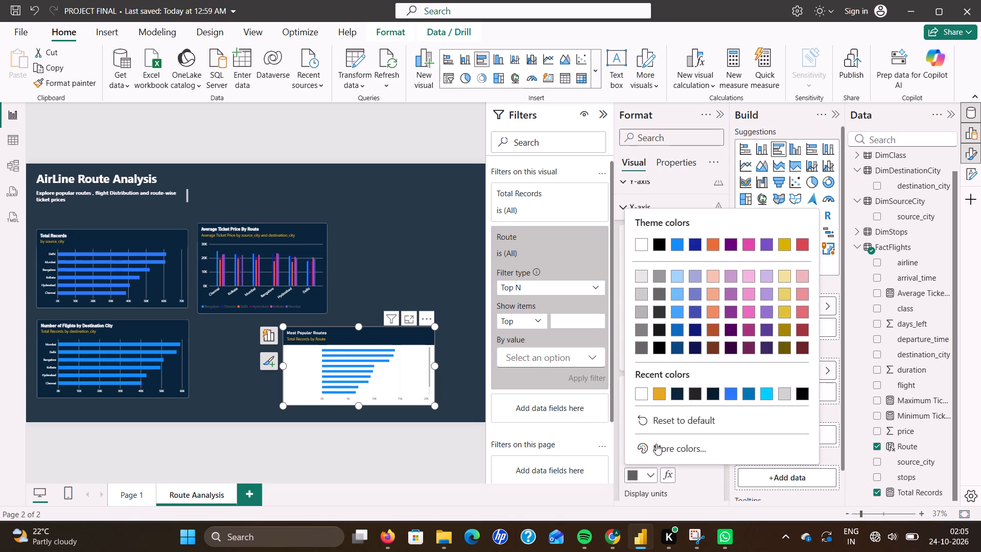
{"action": "left_click", "coordinate": [659, 453]}
{"action": "left_click", "coordinate": [680, 421]}
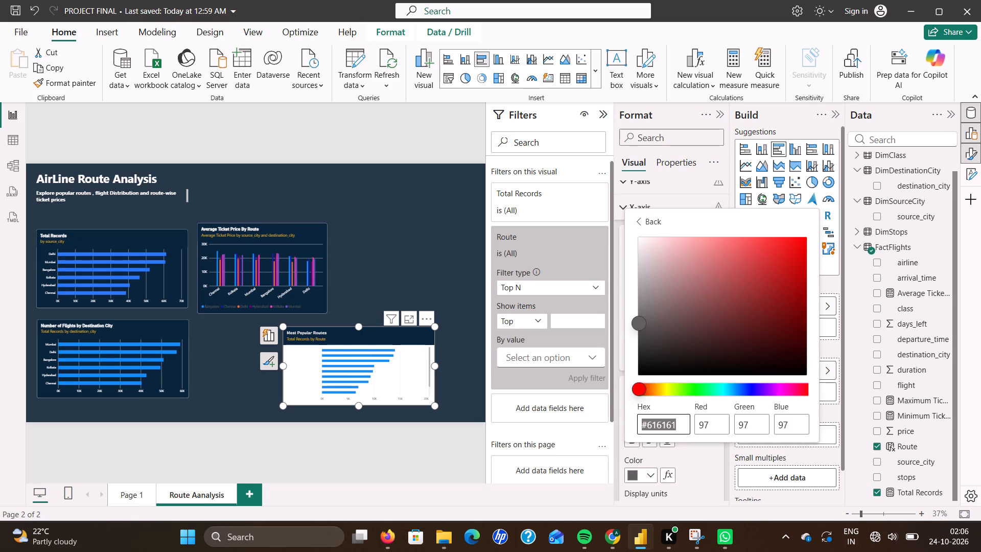
{"action": "key", "text": "BackSpace"}
{"action": "key", "text": "BackSpace"}
{"action": "key", "text": "BackSpace"}
{"action": "key", "text": "BackSpace"}
{"action": "key", "text": "BackSpace"}
{"action": "key", "text": "BackSpace"}
{"action": "type", "text": "FFFFFF"}
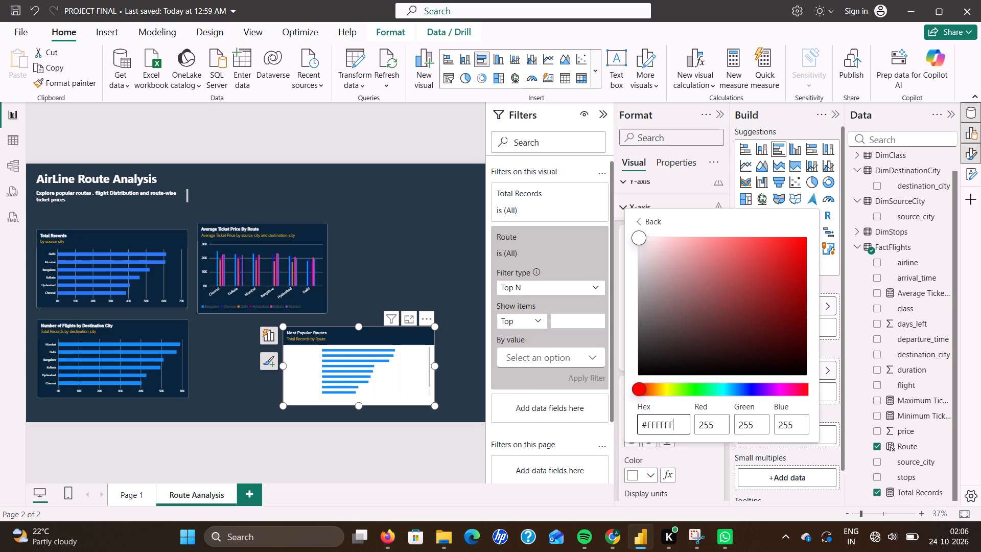
{"action": "left_click", "coordinate": [692, 453]}
{"action": "left_click", "coordinate": [638, 219]}
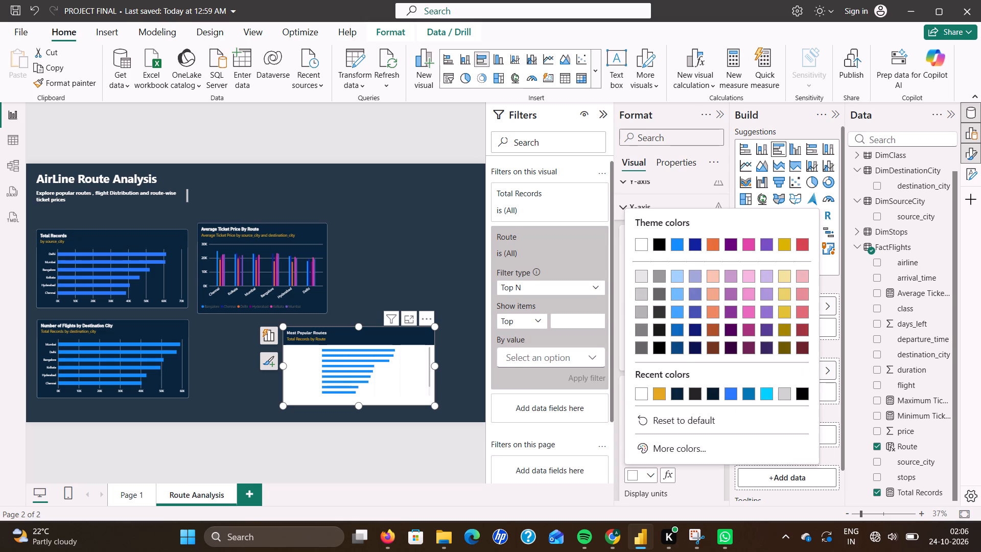
{"action": "left_click", "coordinate": [703, 486]}
Turn on the X-axis title for the Most Popular Routes chart.
{"action": "scroll", "coordinate": [703, 486], "scroll_direction": "down", "scroll_amount": 1}
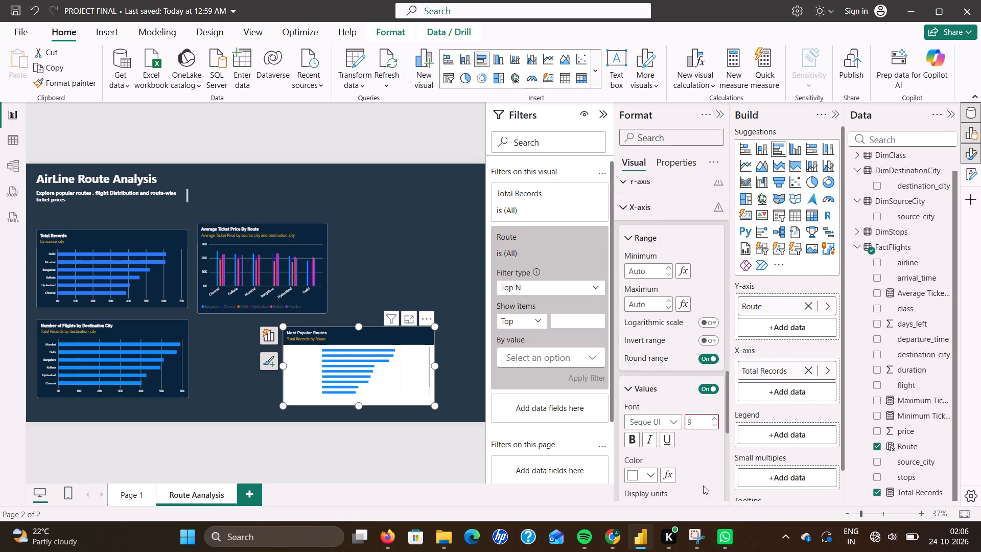
{"action": "scroll", "coordinate": [703, 486], "scroll_direction": "down", "scroll_amount": 3}
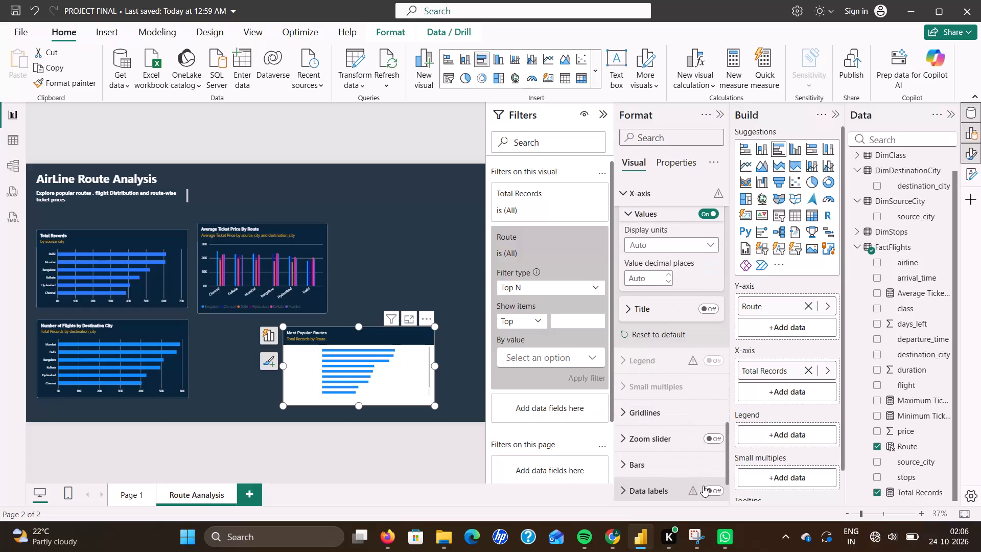
{"action": "left_click", "coordinate": [650, 302]}
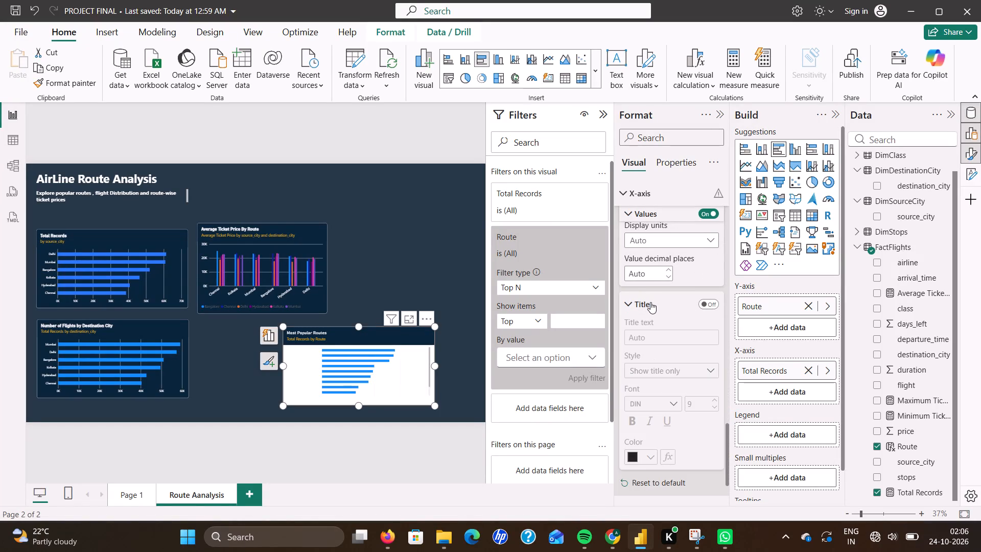
{"action": "left_click", "coordinate": [709, 302]}
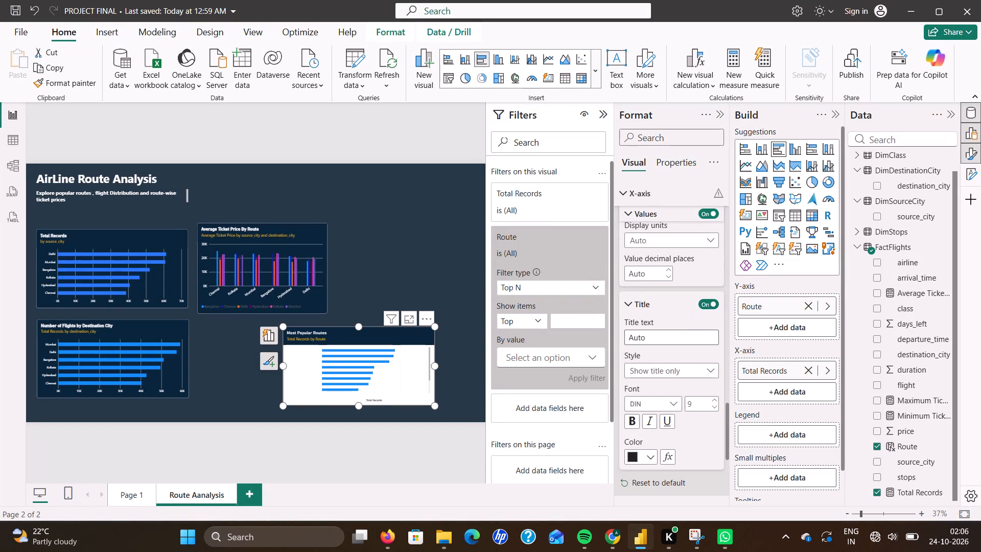
Look through the Most Popular Routes chart's title, subtitle, Y-axis and X-axis format settings, collapsing their expanded sections.
{"action": "scroll", "coordinate": [688, 349], "scroll_direction": "down", "scroll_amount": 1}
{"action": "scroll", "coordinate": [688, 349], "scroll_direction": "up", "scroll_amount": 1}
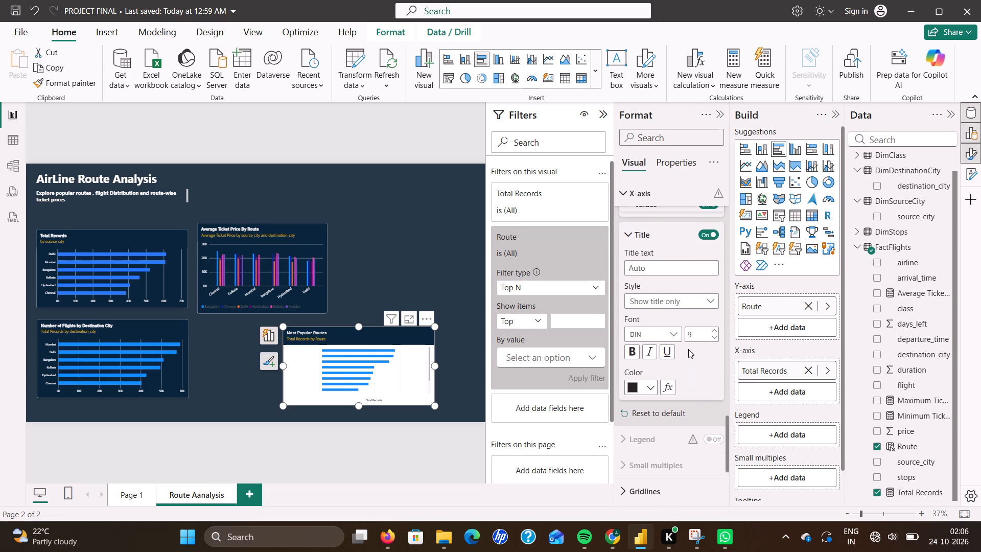
{"action": "scroll", "coordinate": [688, 349], "scroll_direction": "up", "scroll_amount": 2}
{"action": "scroll", "coordinate": [676, 285], "scroll_direction": "up", "scroll_amount": 8}
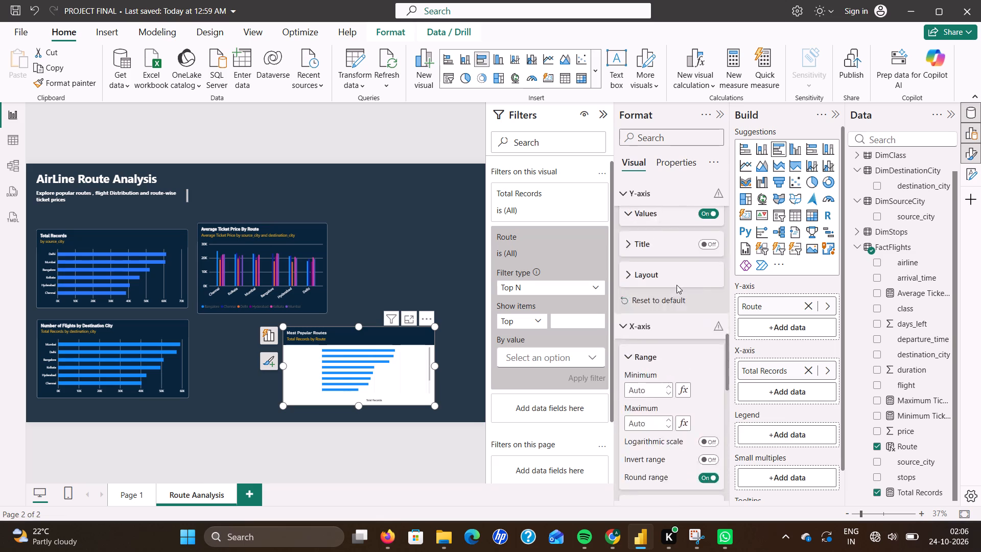
{"action": "scroll", "coordinate": [676, 285], "scroll_direction": "up", "scroll_amount": 3}
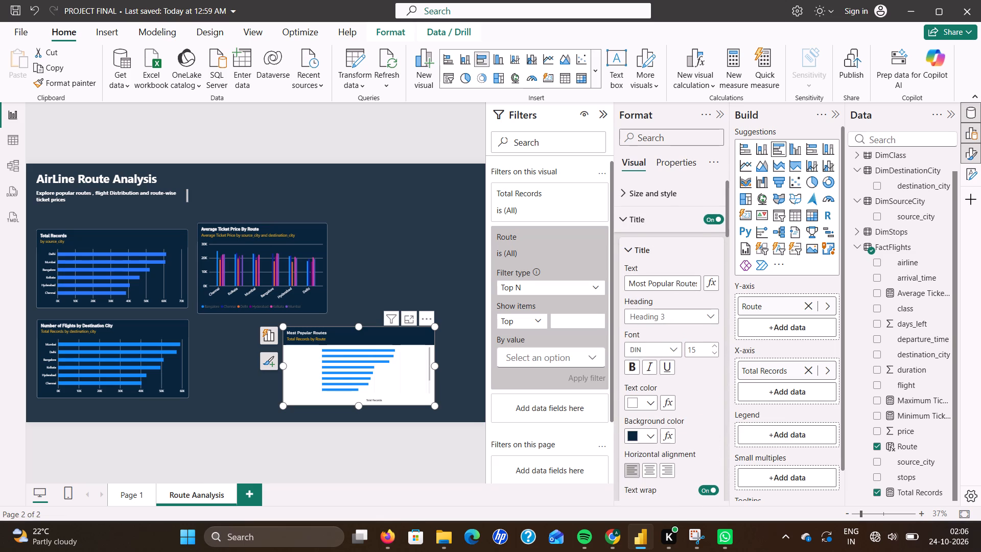
{"action": "scroll", "coordinate": [649, 391], "scroll_direction": "down", "scroll_amount": 3}
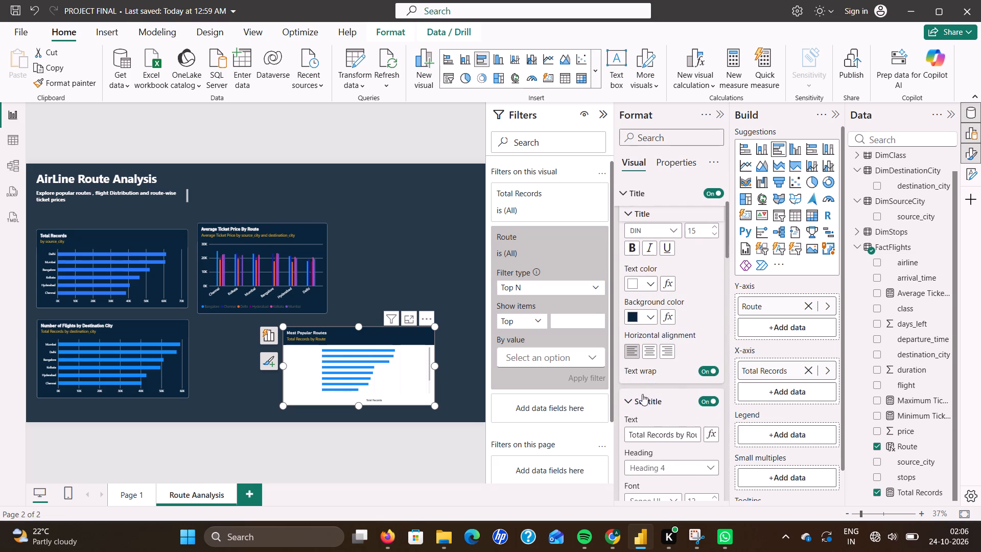
{"action": "left_click", "coordinate": [629, 399]}
{"action": "scroll", "coordinate": [662, 318], "scroll_direction": "up", "scroll_amount": 1}
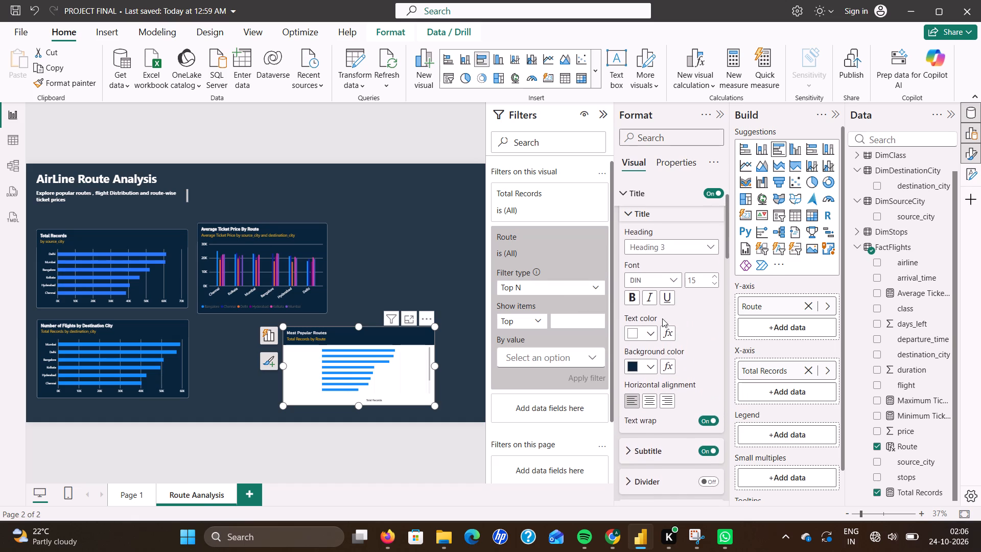
{"action": "scroll", "coordinate": [665, 303], "scroll_direction": "up", "scroll_amount": 2}
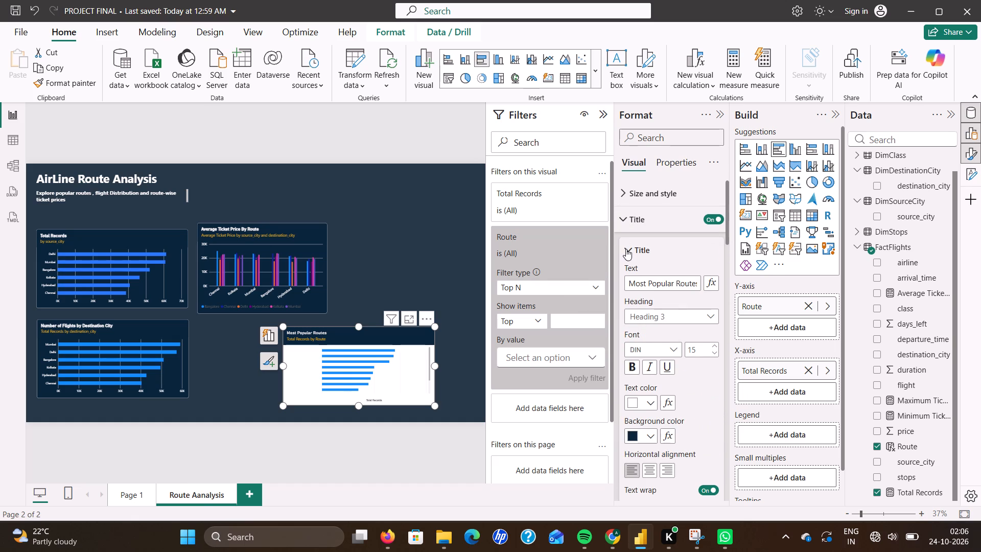
{"action": "left_click", "coordinate": [626, 249]}
{"action": "scroll", "coordinate": [626, 249], "scroll_direction": "down", "scroll_amount": 2}
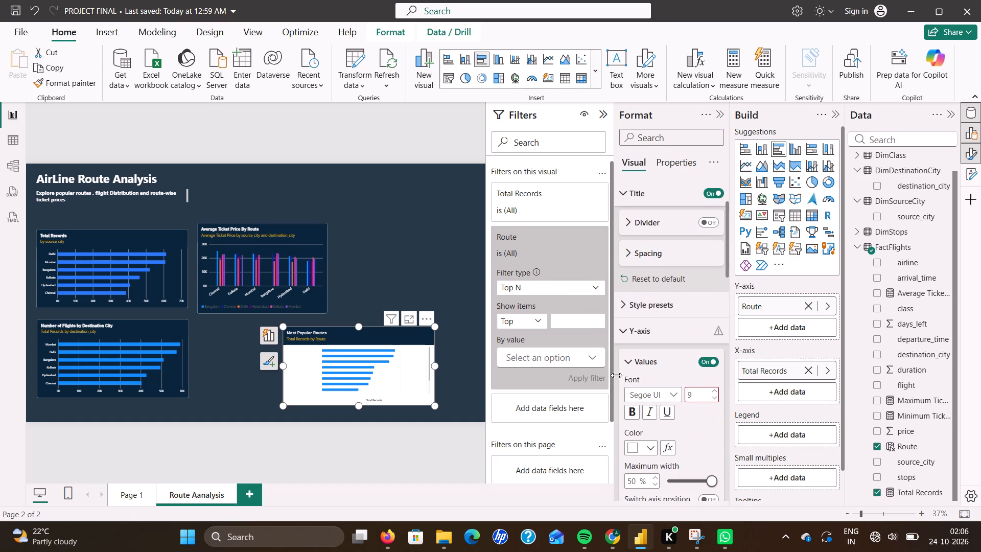
{"action": "left_click", "coordinate": [635, 365]}
{"action": "scroll", "coordinate": [637, 344], "scroll_direction": "down", "scroll_amount": 1}
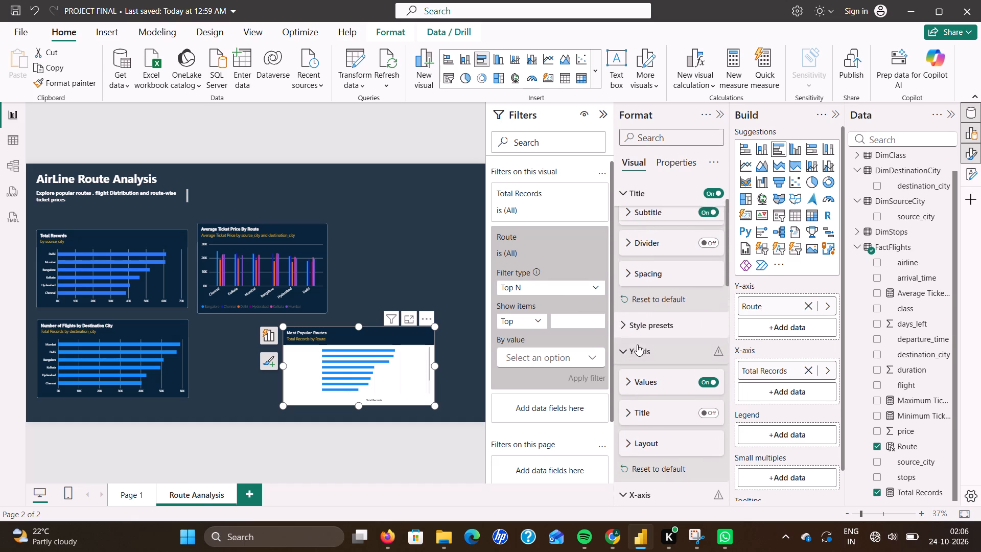
{"action": "scroll", "coordinate": [637, 344], "scroll_direction": "down", "scroll_amount": 1}
{"action": "left_click", "coordinate": [628, 314]}
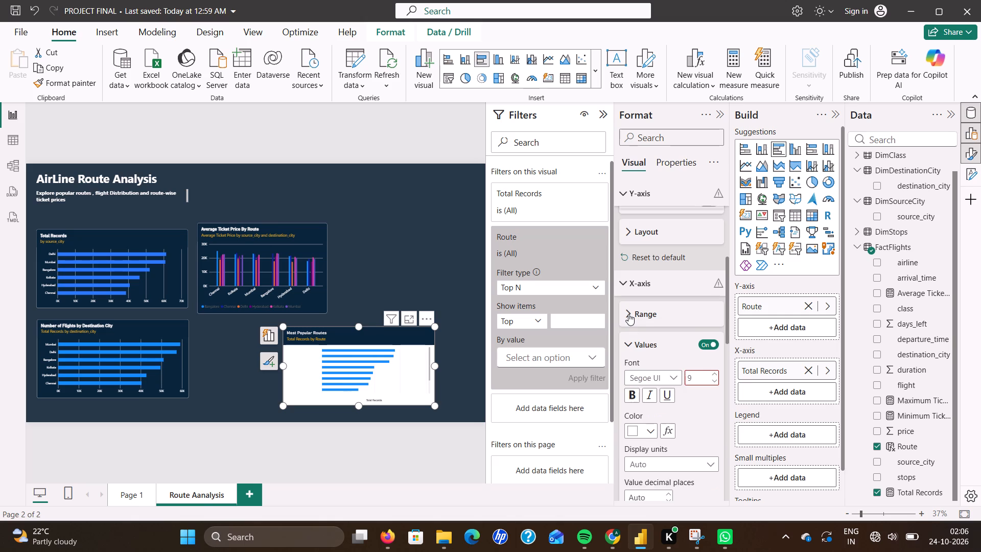
{"action": "scroll", "coordinate": [628, 314], "scroll_direction": "down", "scroll_amount": 1}
{"action": "left_click", "coordinate": [630, 282]}
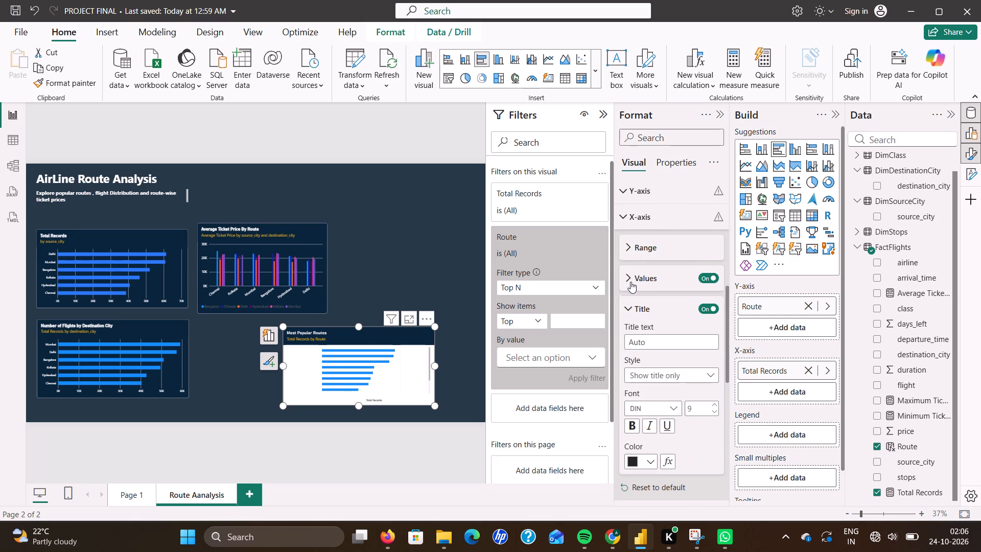
{"action": "left_click", "coordinate": [625, 305]}
{"action": "scroll", "coordinate": [643, 378], "scroll_direction": "down", "scroll_amount": 5}
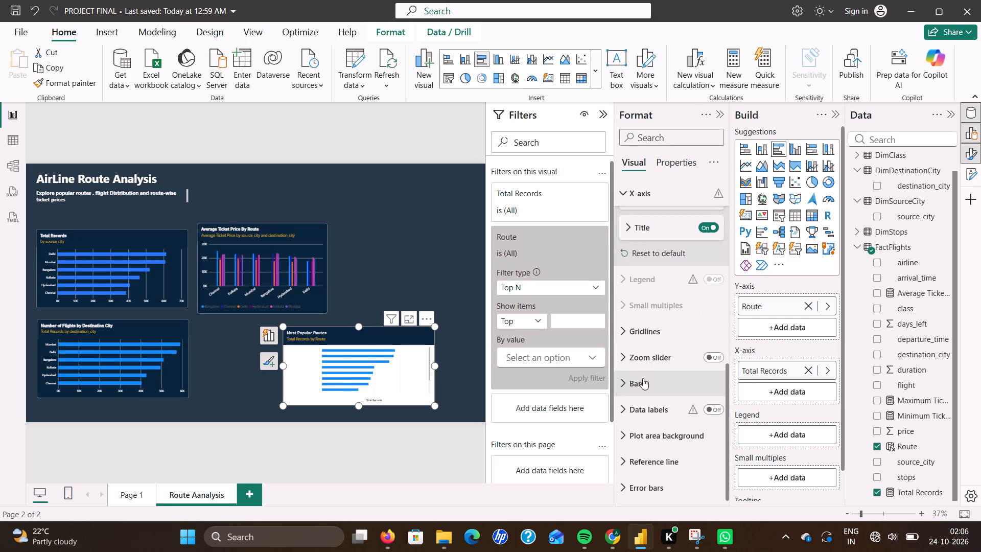
{"action": "scroll", "coordinate": [643, 378], "scroll_direction": "up", "scroll_amount": 2}
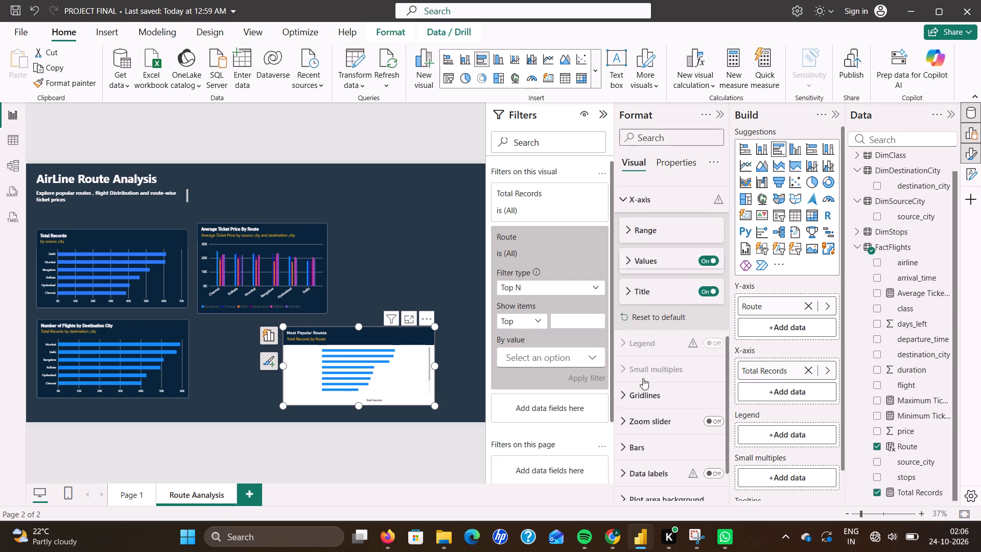
{"action": "scroll", "coordinate": [643, 378], "scroll_direction": "up", "scroll_amount": 8}
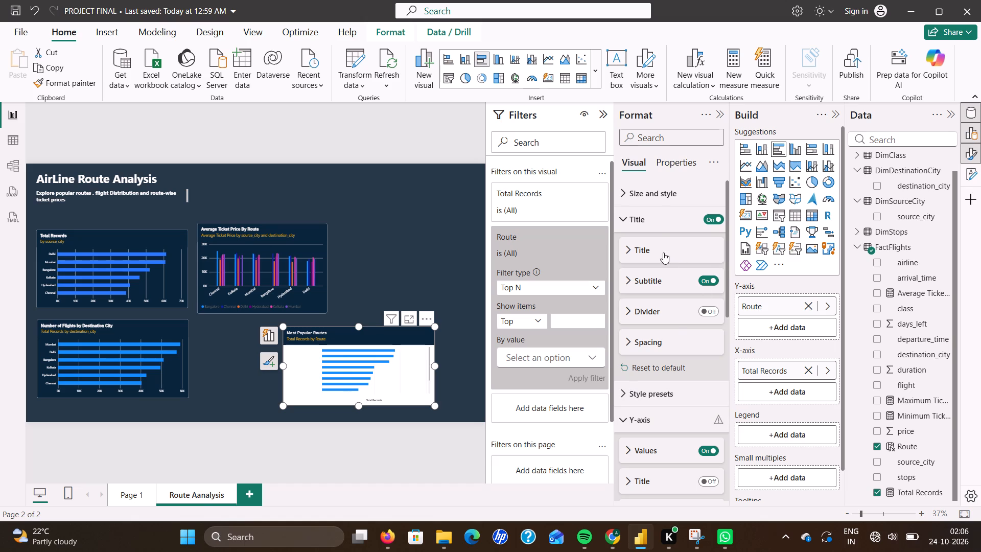
Set the Most Popular Routes chart's background color to dark navy, hex #09243A.
{"action": "left_click", "coordinate": [666, 190]}
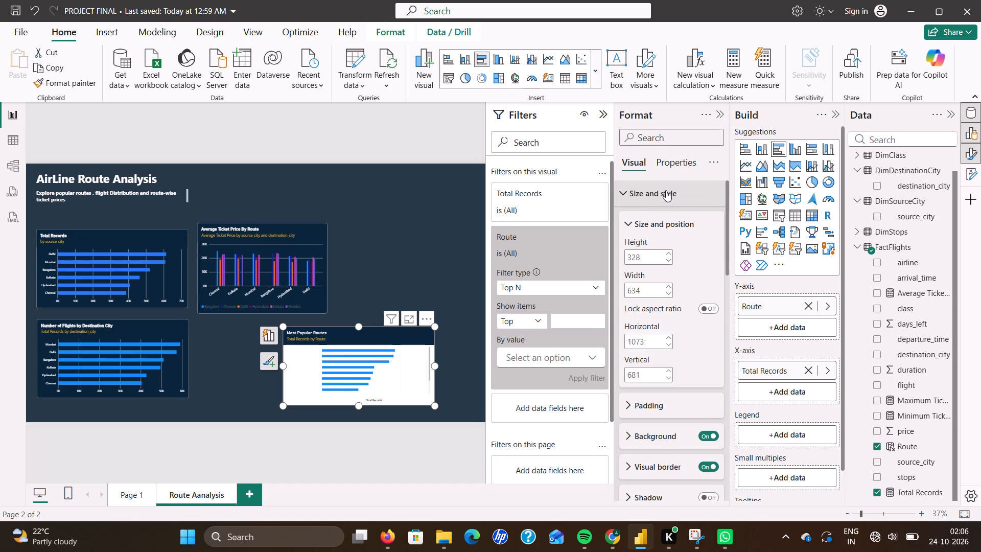
{"action": "left_click", "coordinate": [671, 431]}
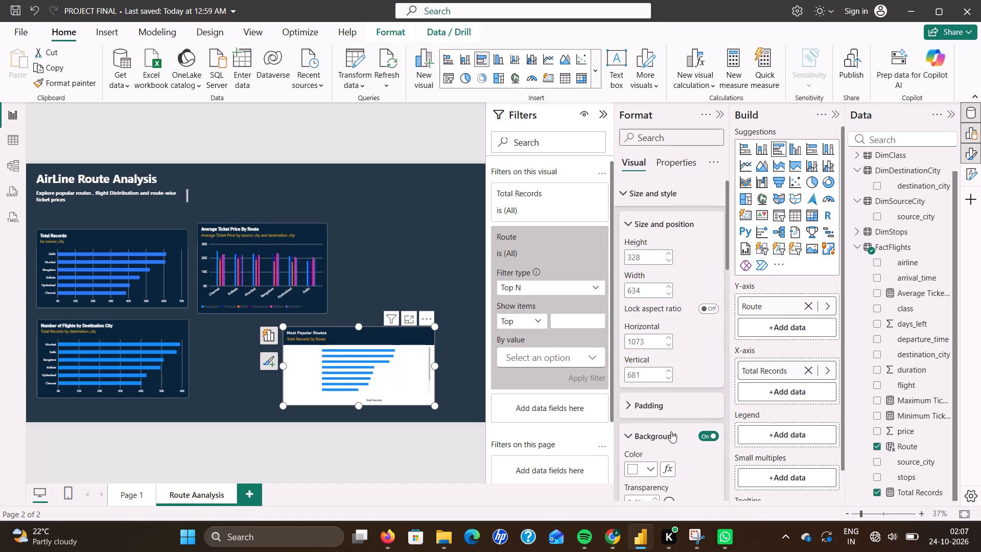
{"action": "scroll", "coordinate": [671, 389], "scroll_direction": "down", "scroll_amount": 1}
{"action": "left_click", "coordinate": [648, 417]}
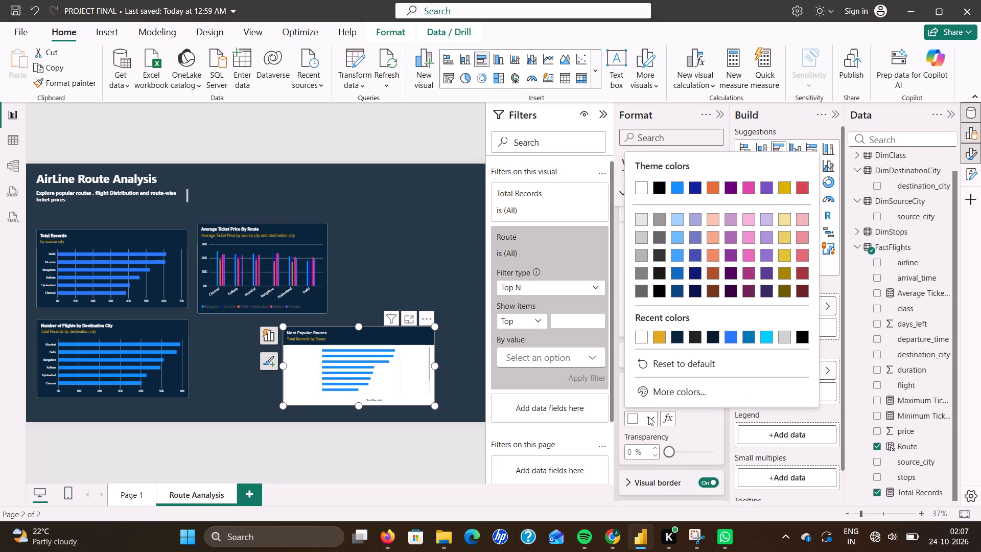
{"action": "left_click", "coordinate": [659, 389]}
{"action": "left_click", "coordinate": [674, 369]}
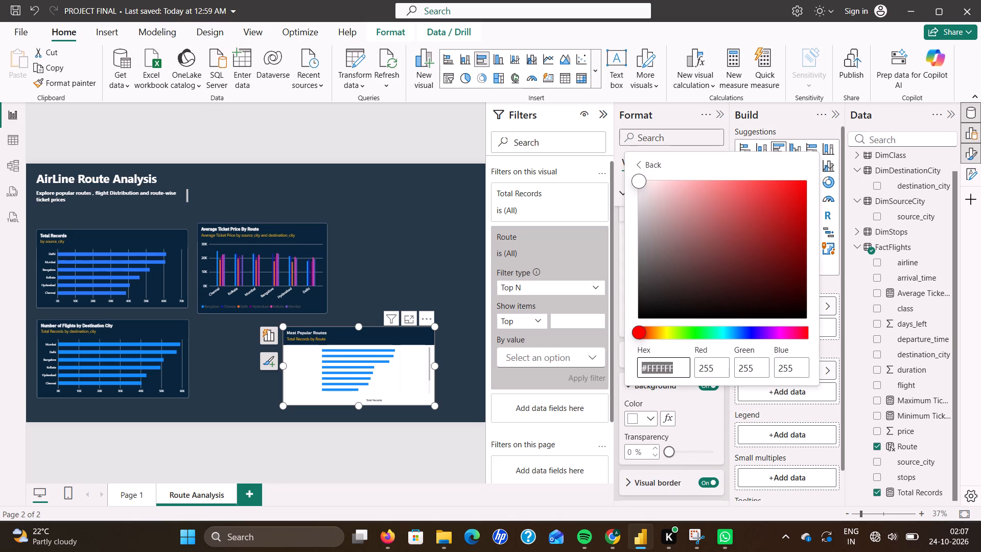
{"action": "key", "text": "BackSpace"}
{"action": "key", "text": "BackSpace"}
{"action": "key", "text": "BackSpace"}
{"action": "key", "text": "BackSpace"}
{"action": "key", "text": "BackSpace"}
{"action": "key", "text": "BackSpace"}
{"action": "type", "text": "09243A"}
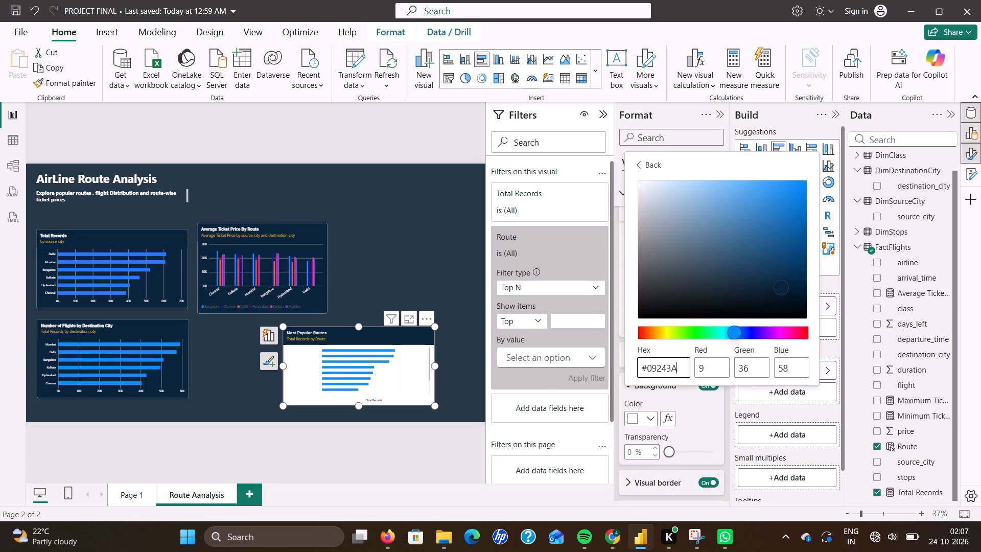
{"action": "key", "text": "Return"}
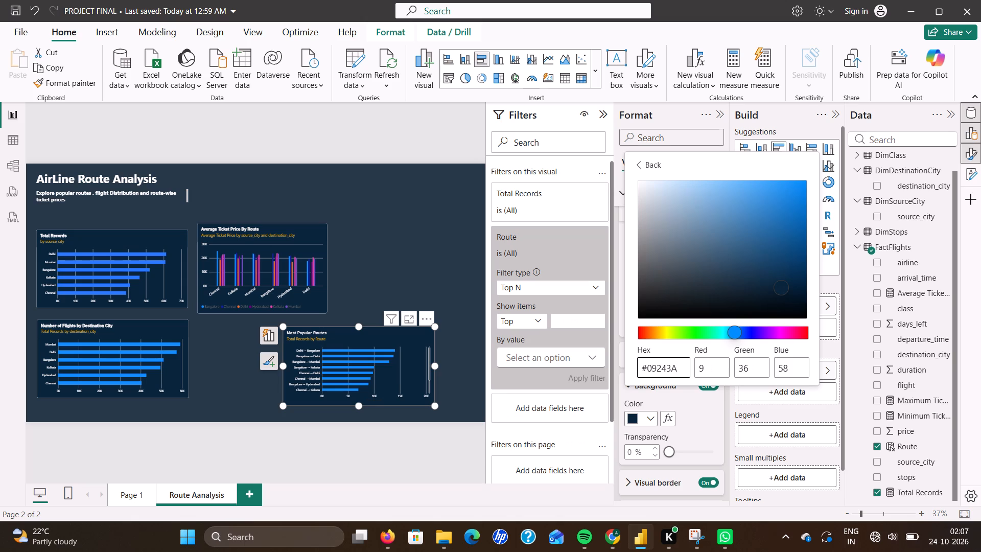
{"action": "left_click", "coordinate": [704, 412]}
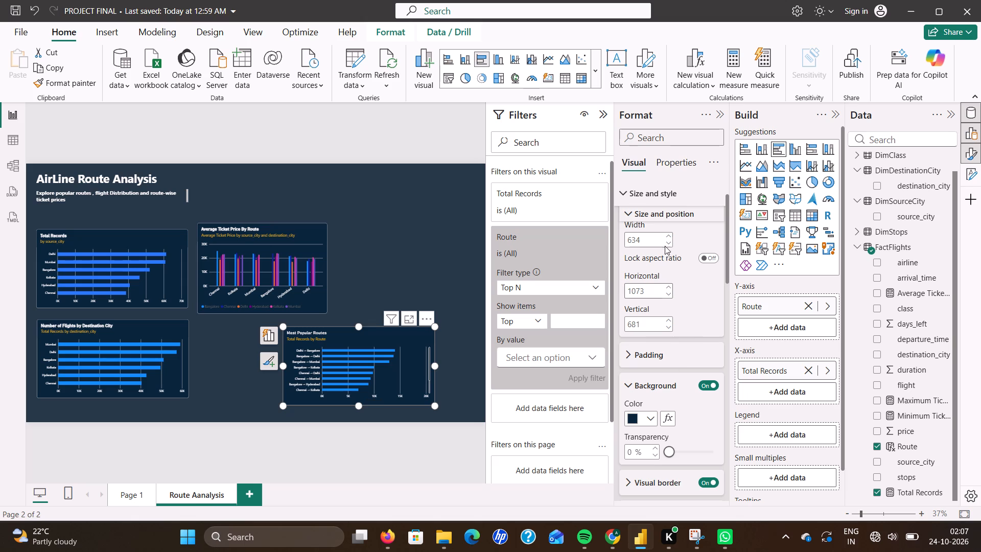
Make the Most Popular Routes chart's title text bold and deselect the chart.
{"action": "left_click", "coordinate": [626, 213]}
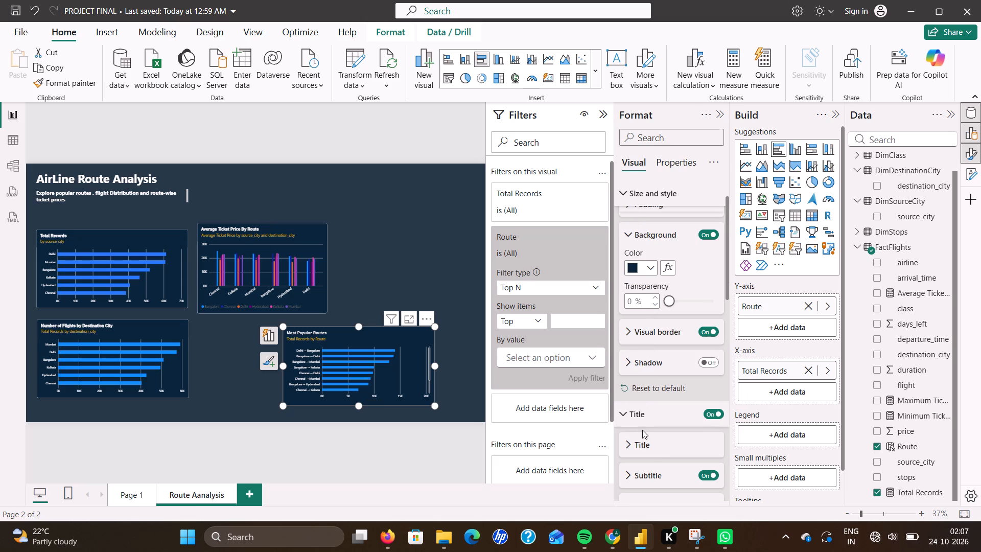
{"action": "left_click", "coordinate": [632, 444]}
{"action": "scroll", "coordinate": [632, 444], "scroll_direction": "down", "scroll_amount": 2}
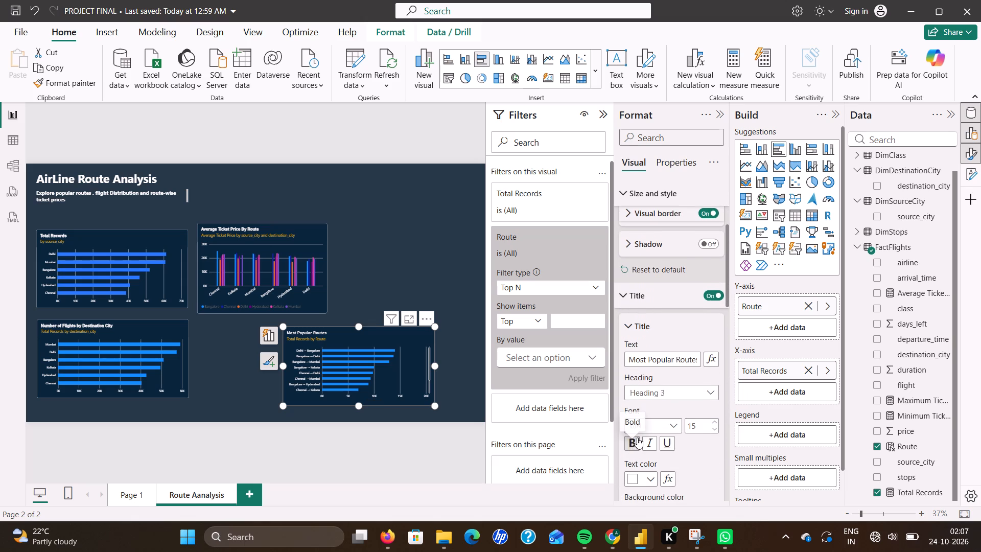
{"action": "left_click", "coordinate": [634, 442]}
{"action": "left_click", "coordinate": [407, 237]}
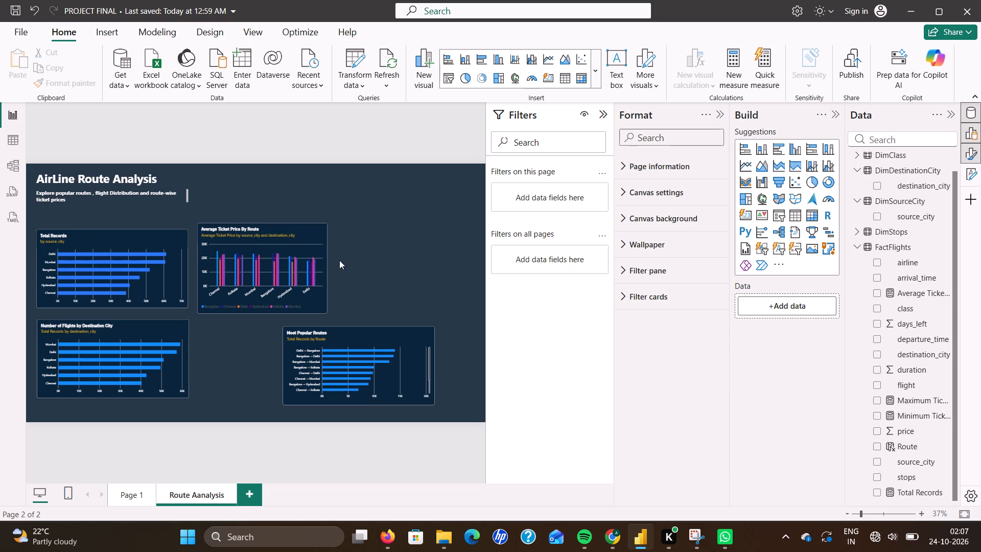
Move the Most Popular Routes chart beside the Number of Flights by Destination City chart, beneath the Average Ticket Price By Route chart.
{"action": "left_click_drag", "start_coordinate": [355, 336], "coordinate": [327, 341]}
{"action": "left_click_drag", "start_coordinate": [327, 341], "coordinate": [288, 334]}
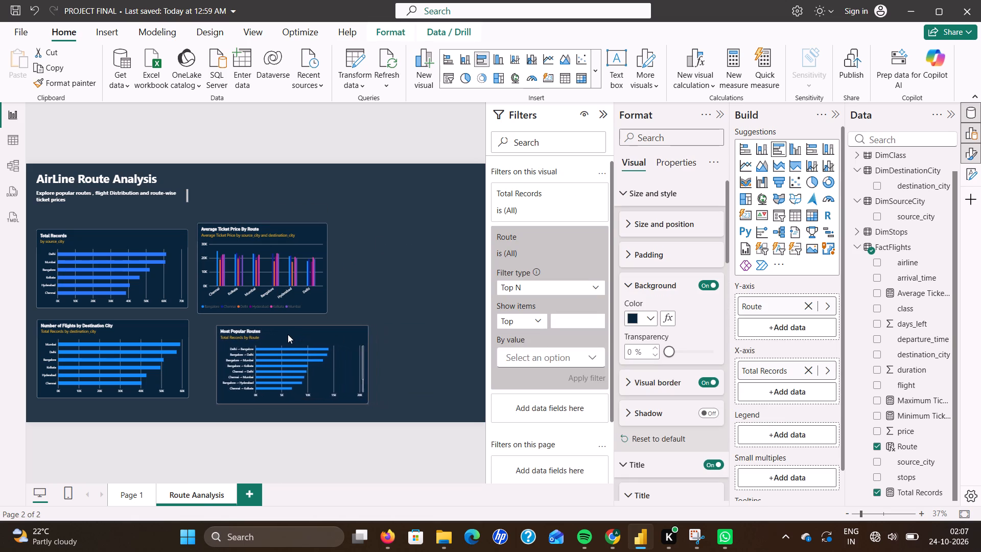
{"action": "left_click_drag", "start_coordinate": [288, 334], "coordinate": [277, 334]}
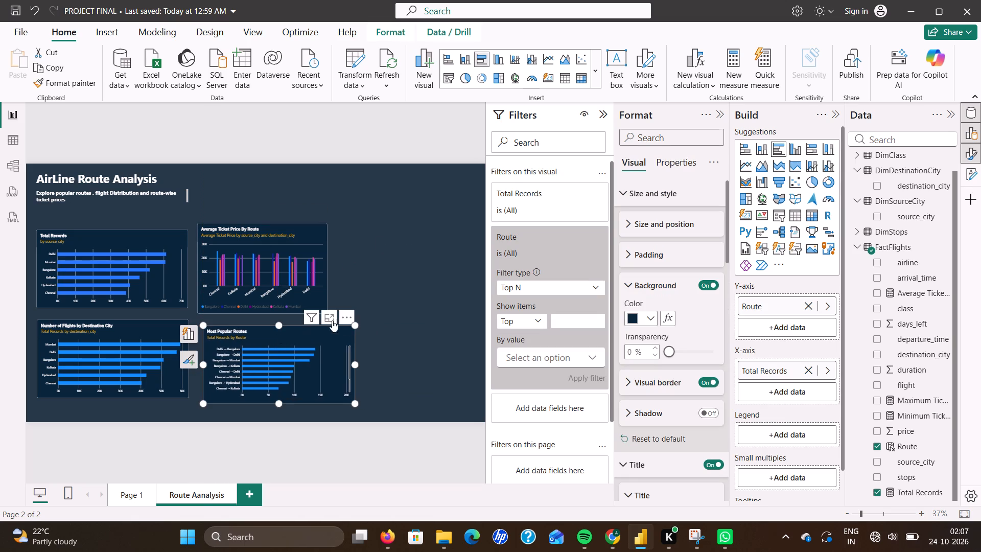
{"action": "left_click", "coordinate": [417, 355]}
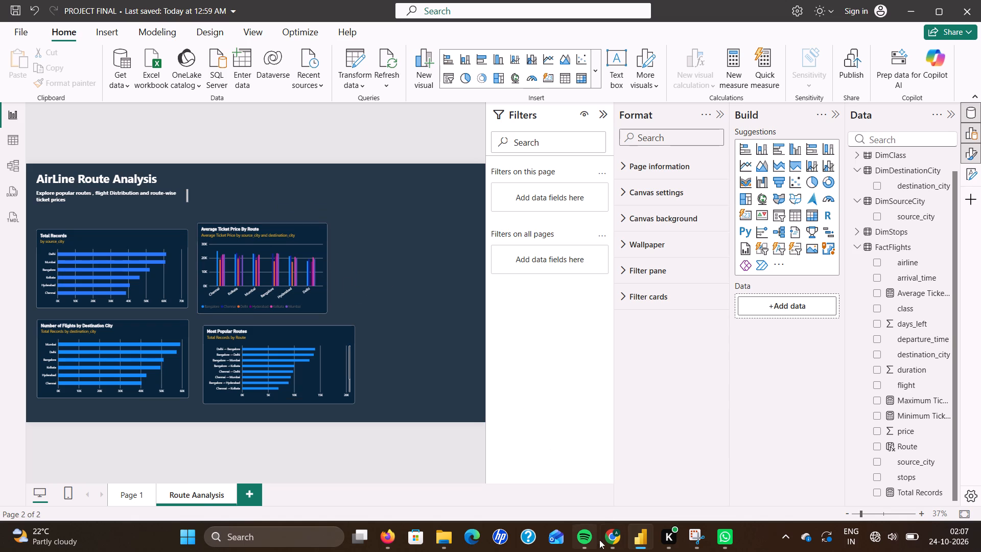
Check ChatGPT's slicer instructions, then add a narrowed source_city slicer from DimSourceCity above the Average Ticket Price By Route chart.
{"action": "left_click", "coordinate": [612, 539]}
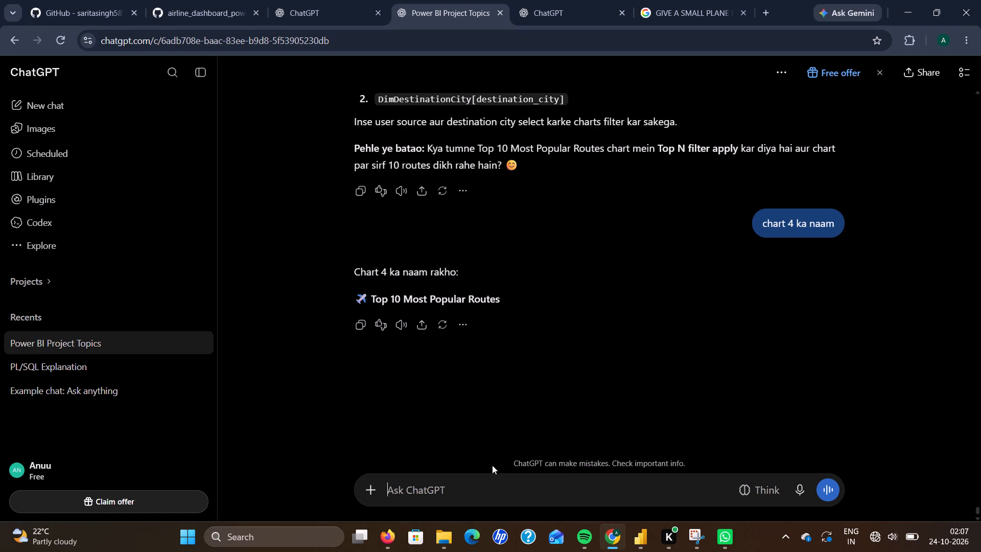
{"action": "scroll", "coordinate": [541, 385], "scroll_direction": "up", "scroll_amount": 2}
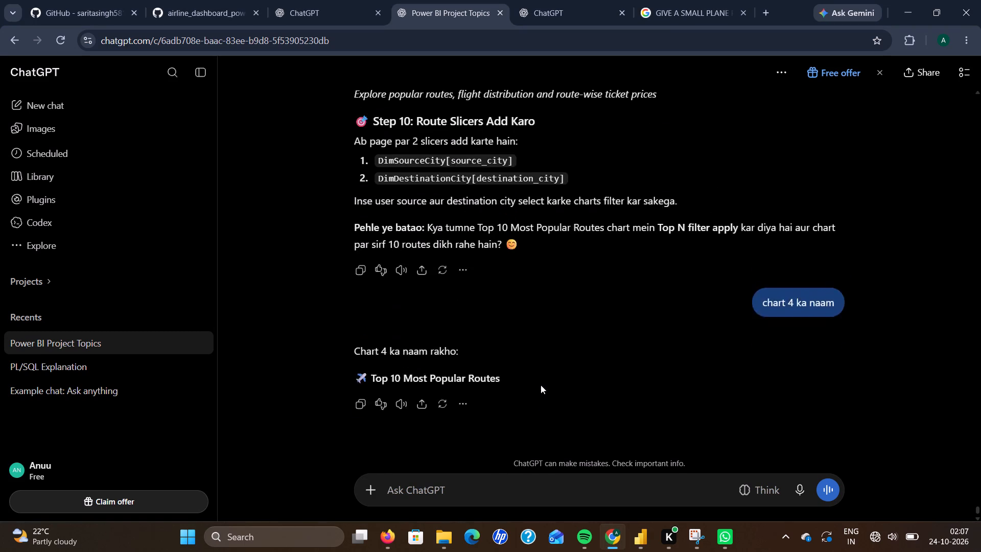
{"action": "scroll", "coordinate": [541, 385], "scroll_direction": "up", "scroll_amount": 2}
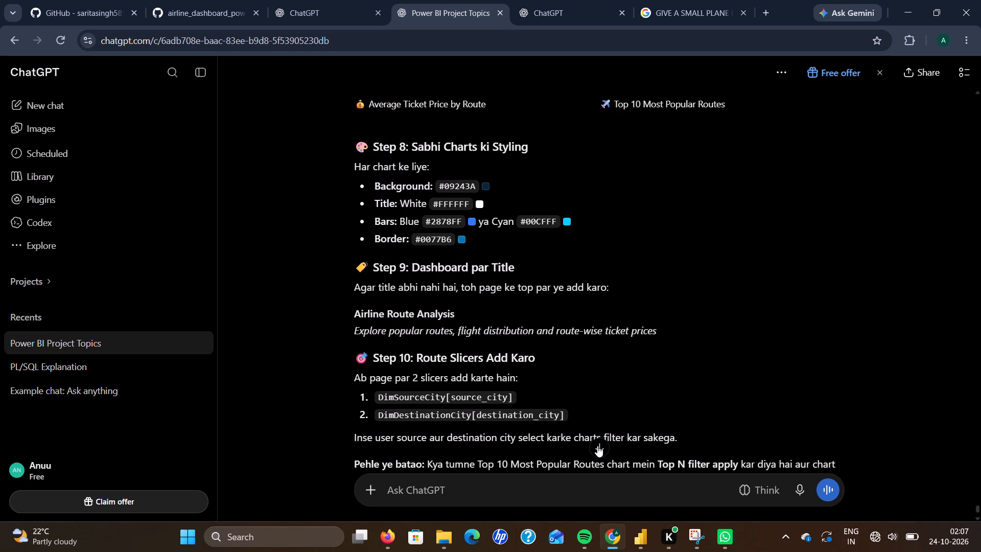
{"action": "left_click", "coordinate": [650, 538]}
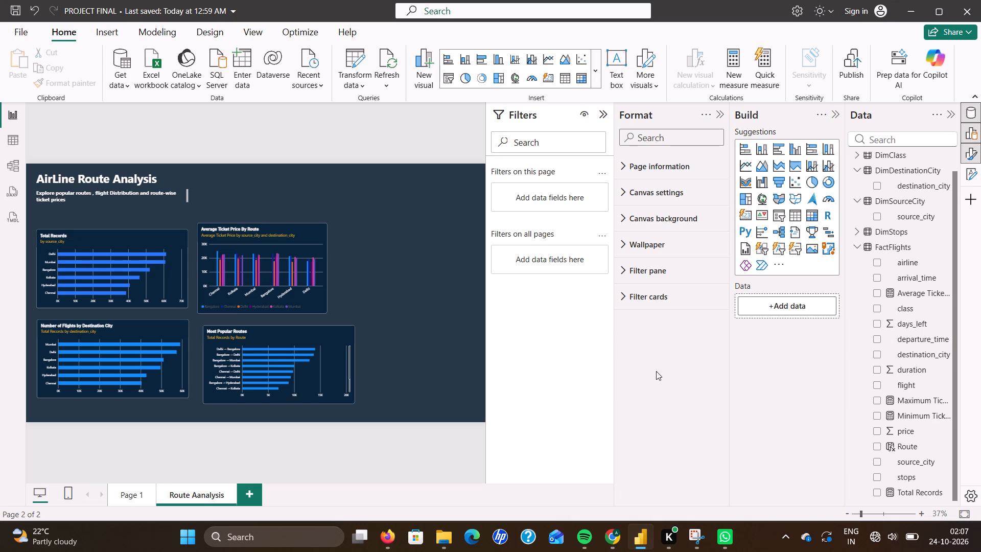
{"action": "left_click", "coordinate": [354, 245]}
{"action": "left_click", "coordinate": [779, 215]}
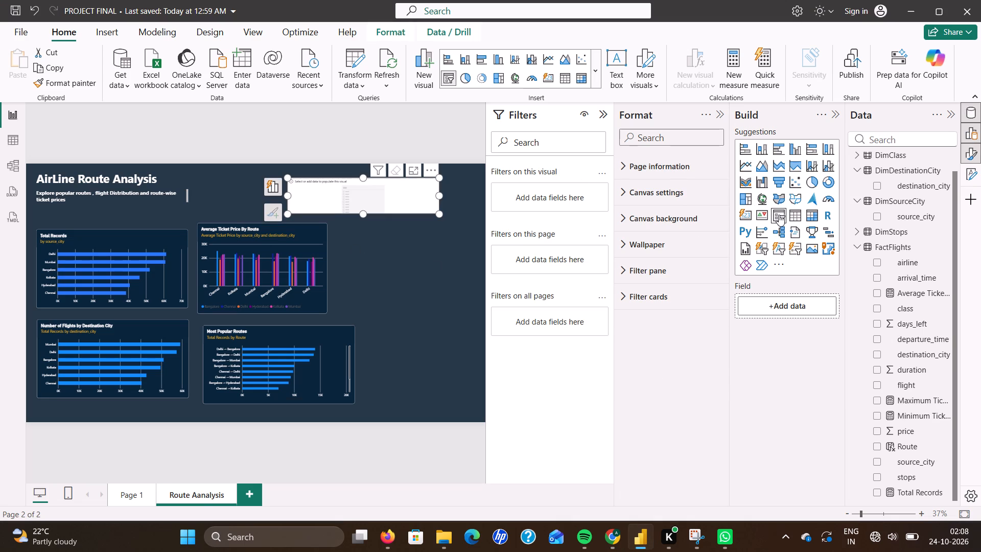
{"action": "left_click", "coordinate": [395, 190]}
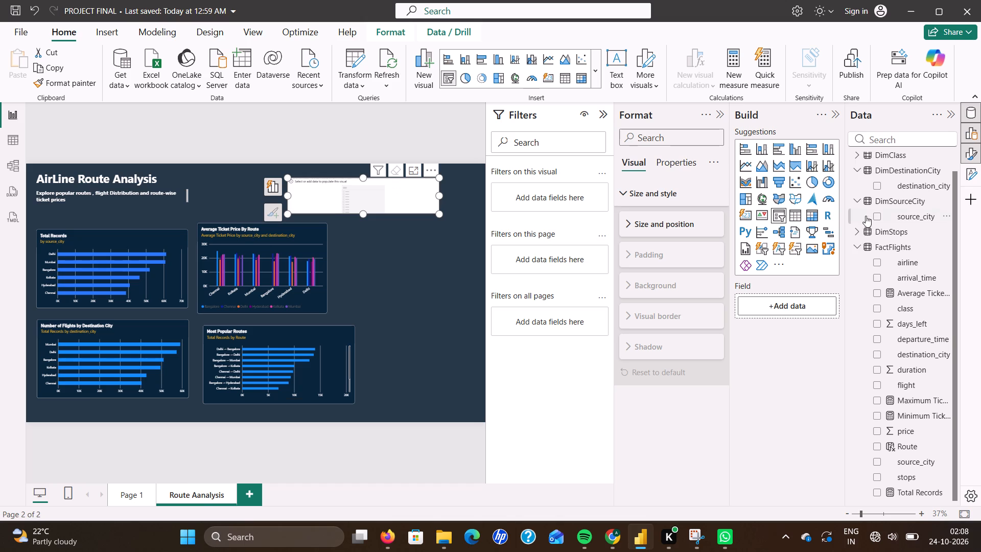
{"action": "left_click", "coordinate": [879, 216]}
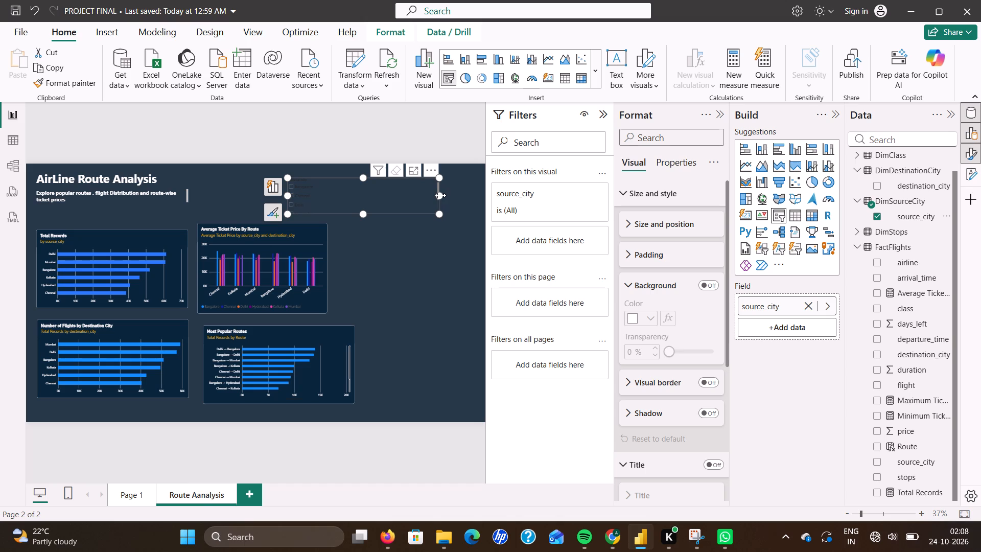
{"action": "left_click_drag", "start_coordinate": [440, 195], "coordinate": [380, 200]}
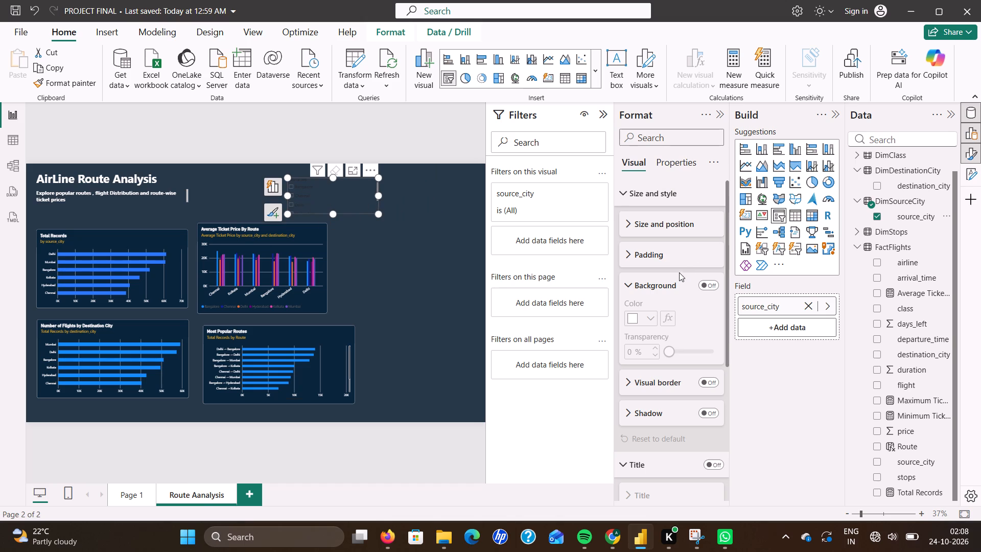
Set the source_city slicer's style to Dropdown and turn off its slicer header.
{"action": "scroll", "coordinate": [665, 361], "scroll_direction": "down", "scroll_amount": 3}
{"action": "scroll", "coordinate": [666, 275], "scroll_direction": "down", "scroll_amount": 2}
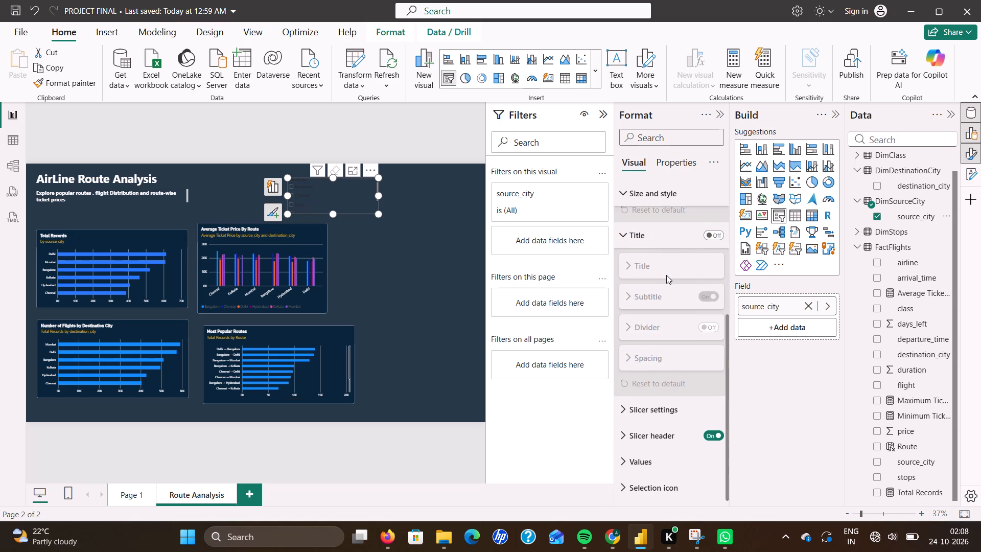
{"action": "left_click", "coordinate": [650, 411]}
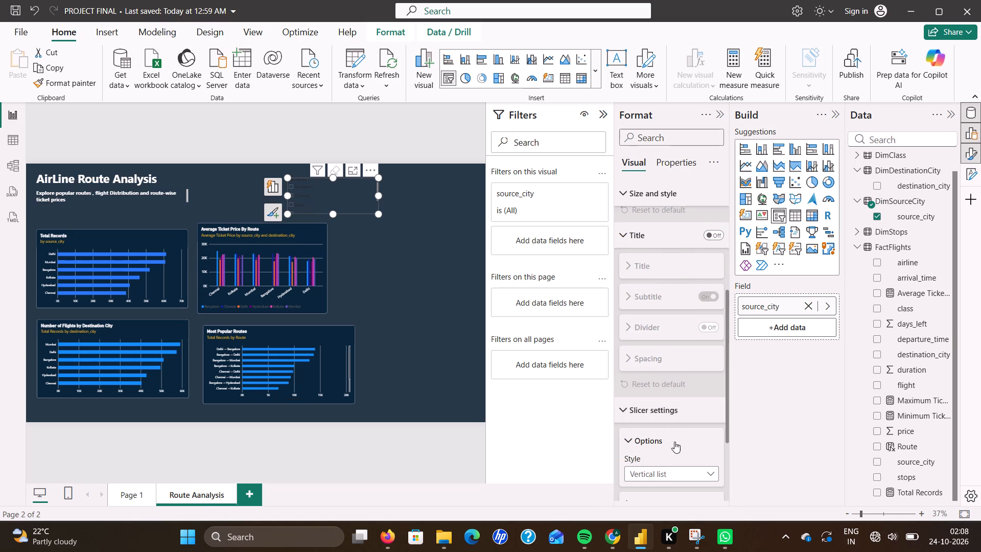
{"action": "left_click", "coordinate": [690, 473]}
{"action": "left_click", "coordinate": [691, 456]}
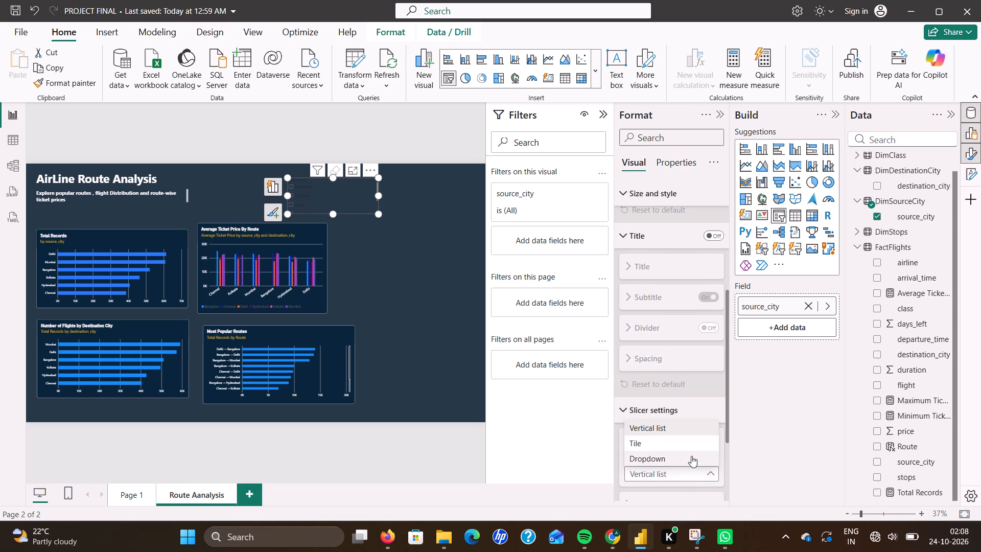
{"action": "scroll", "coordinate": [691, 456], "scroll_direction": "down", "scroll_amount": 1}
{"action": "scroll", "coordinate": [692, 410], "scroll_direction": "down", "scroll_amount": 1}
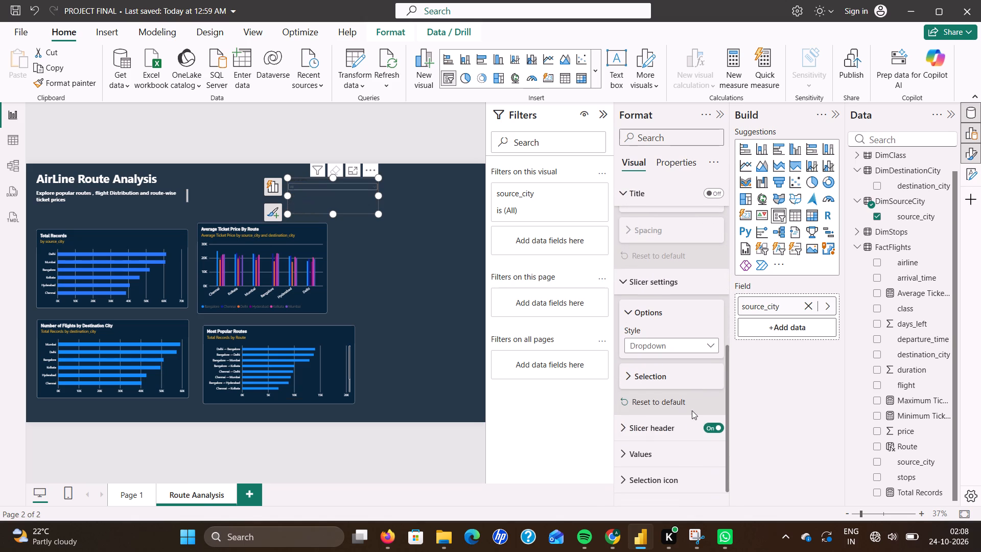
{"action": "left_click", "coordinate": [711, 424]}
Set the font color of the source_city slicer's values to white, hex #FFFFFF.
{"action": "scroll", "coordinate": [711, 424], "scroll_direction": "down", "scroll_amount": 1}
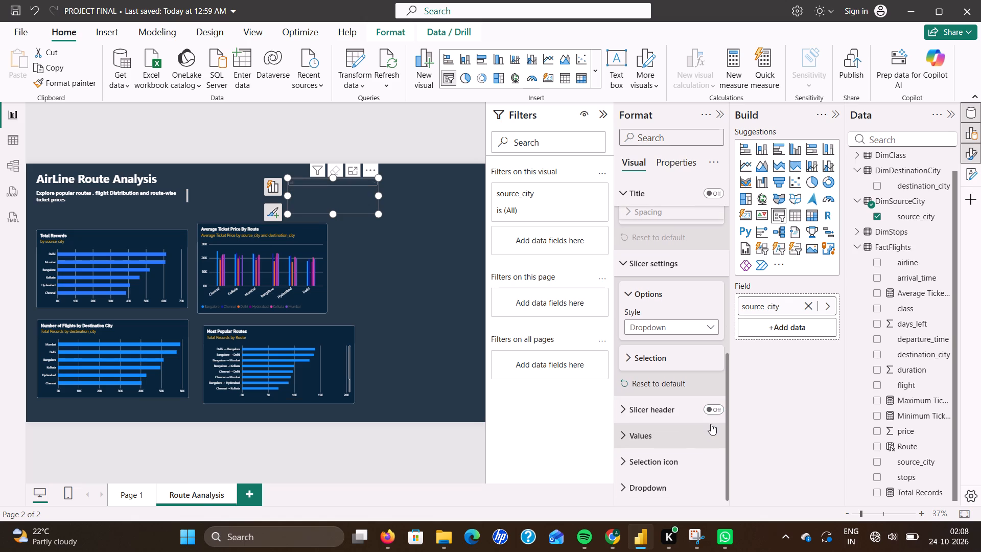
{"action": "left_click", "coordinate": [679, 430]}
{"action": "scroll", "coordinate": [679, 430], "scroll_direction": "down", "scroll_amount": 2}
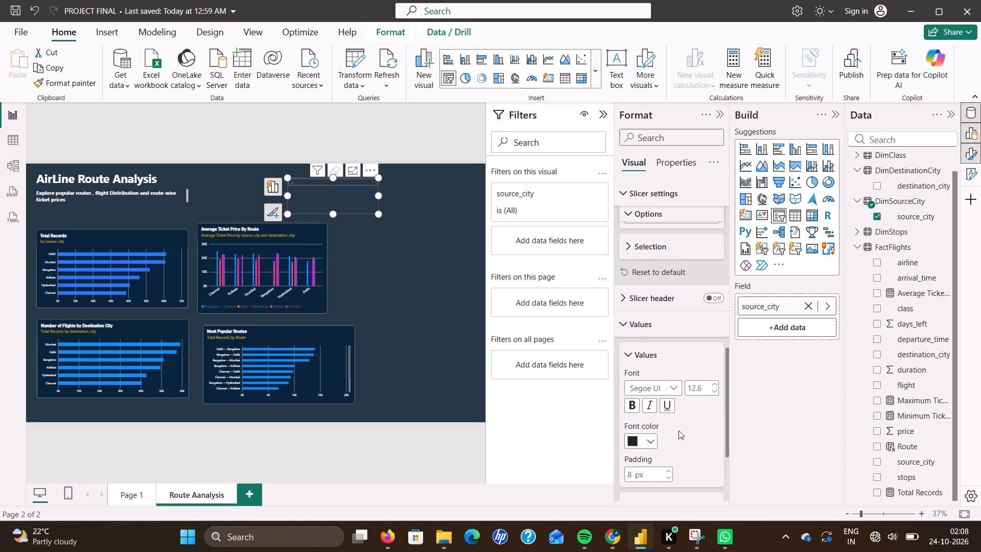
{"action": "left_click", "coordinate": [650, 443]}
{"action": "left_click", "coordinate": [674, 407]}
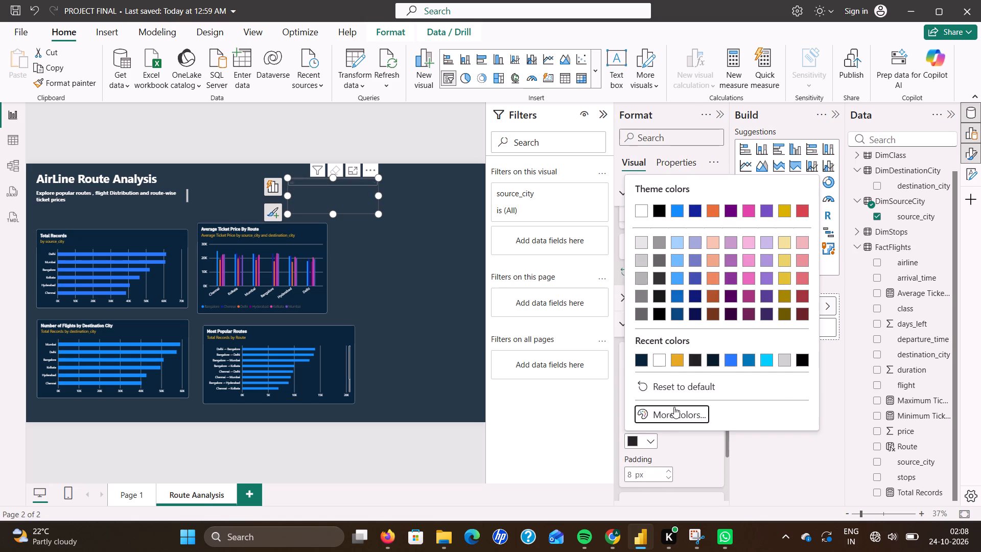
{"action": "left_click", "coordinate": [686, 387]}
{"action": "key", "text": "BackSpace"}
{"action": "key", "text": "BackSpace"}
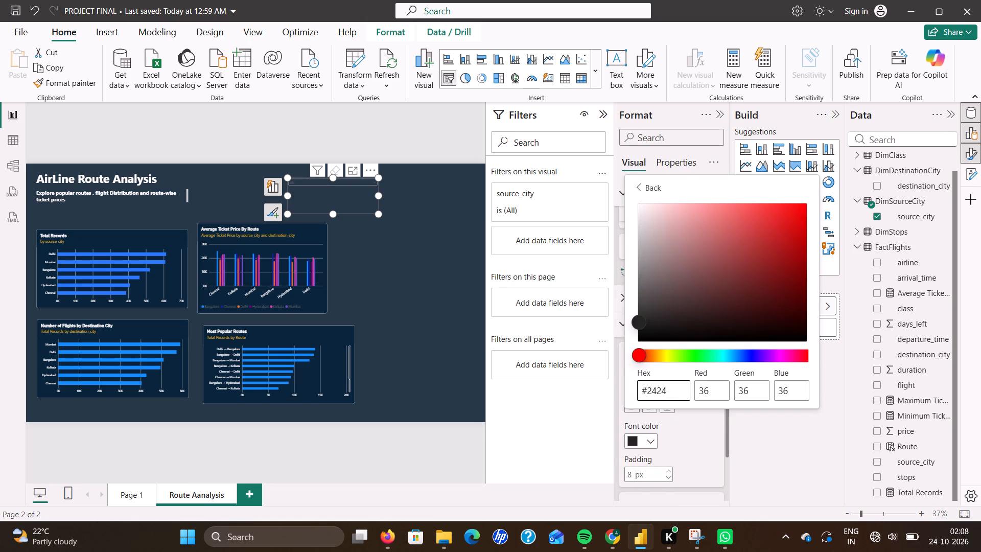
{"action": "key", "text": "BackSpace"}
{"action": "key", "text": "BackSpace"}
{"action": "key", "text": "BackSpace"}
{"action": "key", "text": "BackSpace"}
{"action": "type", "text": "FFFFFF"}
{"action": "left_click", "coordinate": [697, 449]}
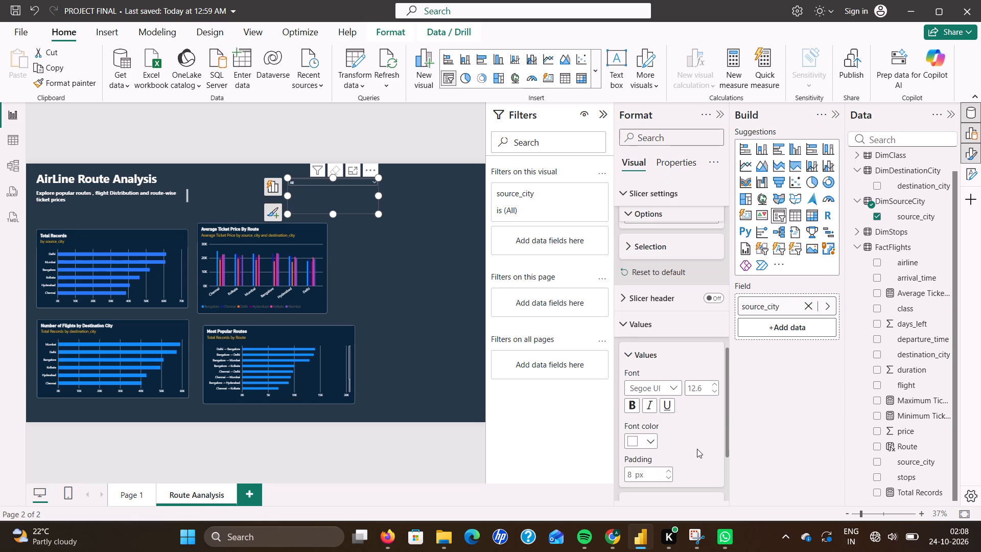
Turn on the source_city slicer's title and set its text color to white.
{"action": "scroll", "coordinate": [671, 388], "scroll_direction": "up", "scroll_amount": 1}
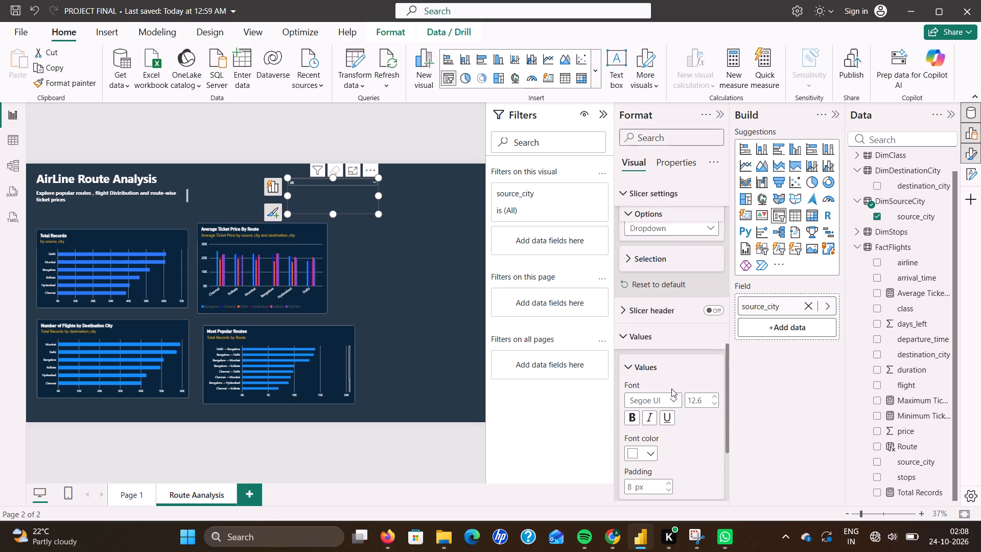
{"action": "scroll", "coordinate": [671, 388], "scroll_direction": "up", "scroll_amount": 5}
{"action": "scroll", "coordinate": [671, 388], "scroll_direction": "down", "scroll_amount": 1}
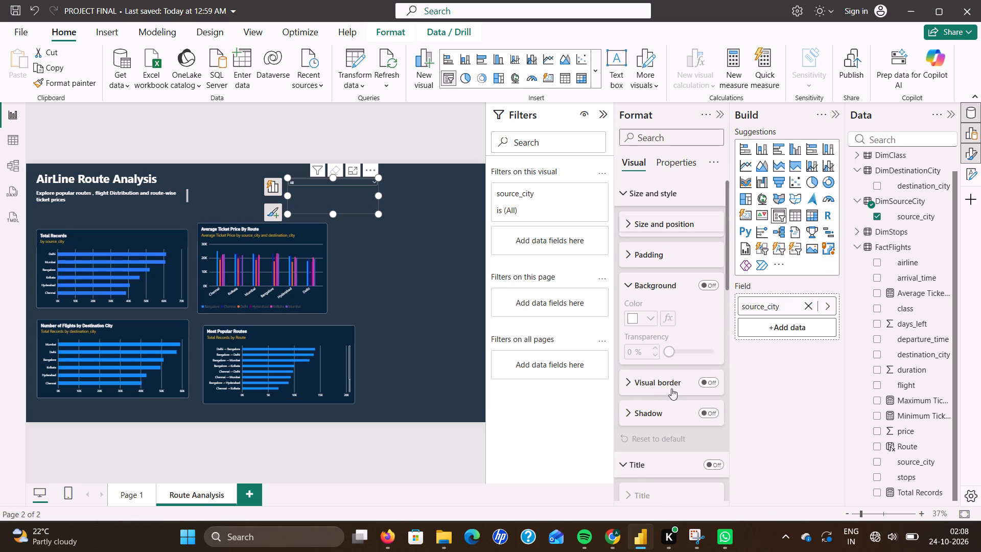
{"action": "scroll", "coordinate": [671, 388], "scroll_direction": "down", "scroll_amount": 1}
{"action": "left_click", "coordinate": [714, 412]}
{"action": "scroll", "coordinate": [714, 412], "scroll_direction": "down", "scroll_amount": 1}
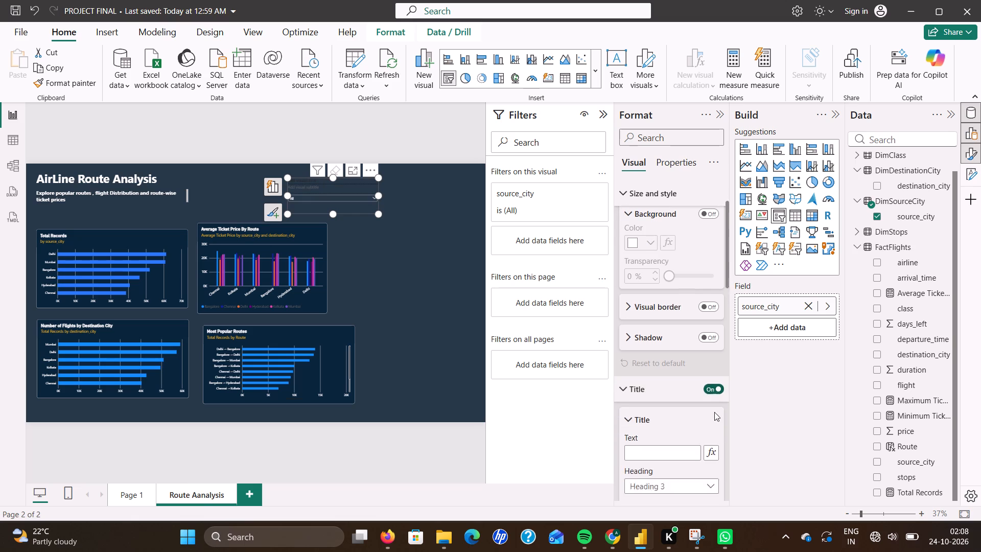
{"action": "scroll", "coordinate": [714, 412], "scroll_direction": "down", "scroll_amount": 1}
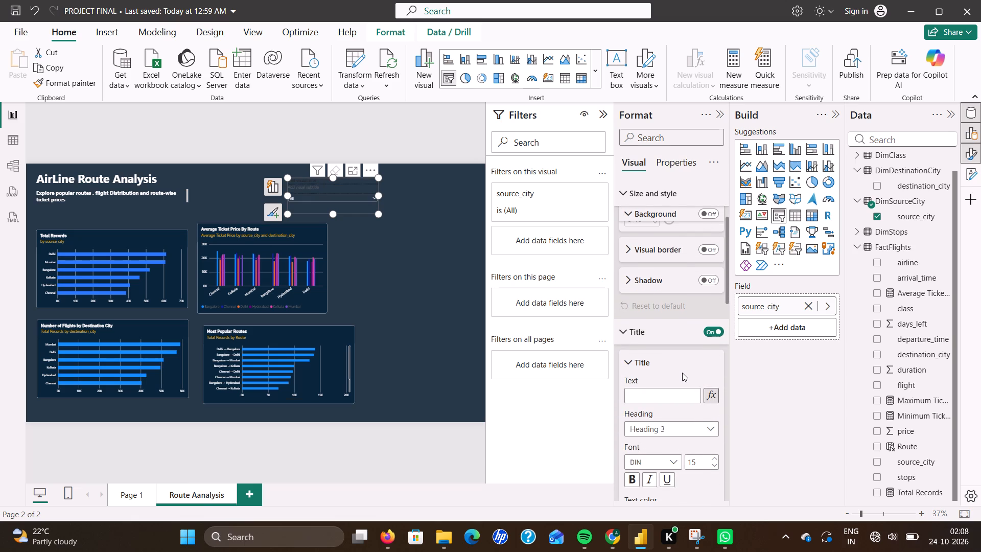
{"action": "scroll", "coordinate": [671, 397], "scroll_direction": "down", "scroll_amount": 1}
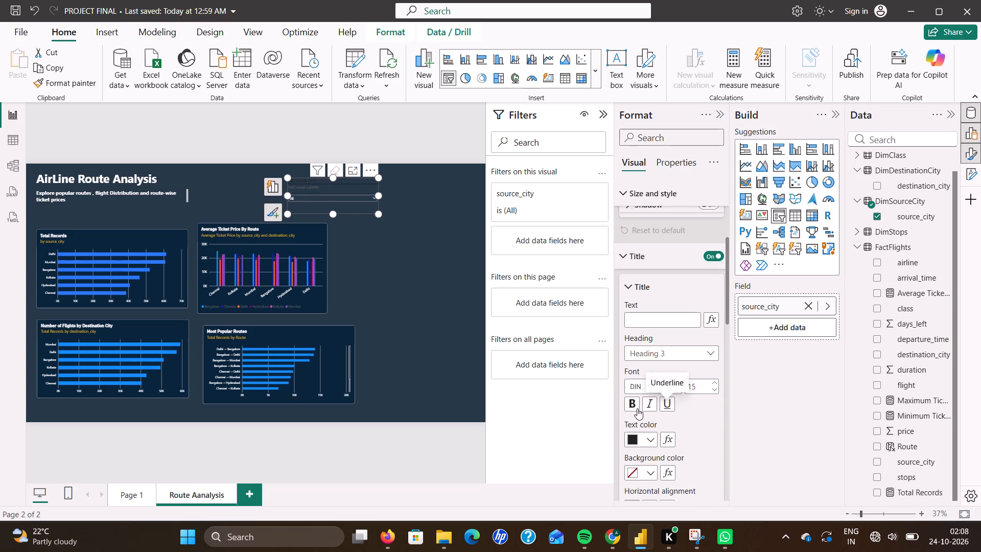
{"action": "left_click", "coordinate": [653, 439]}
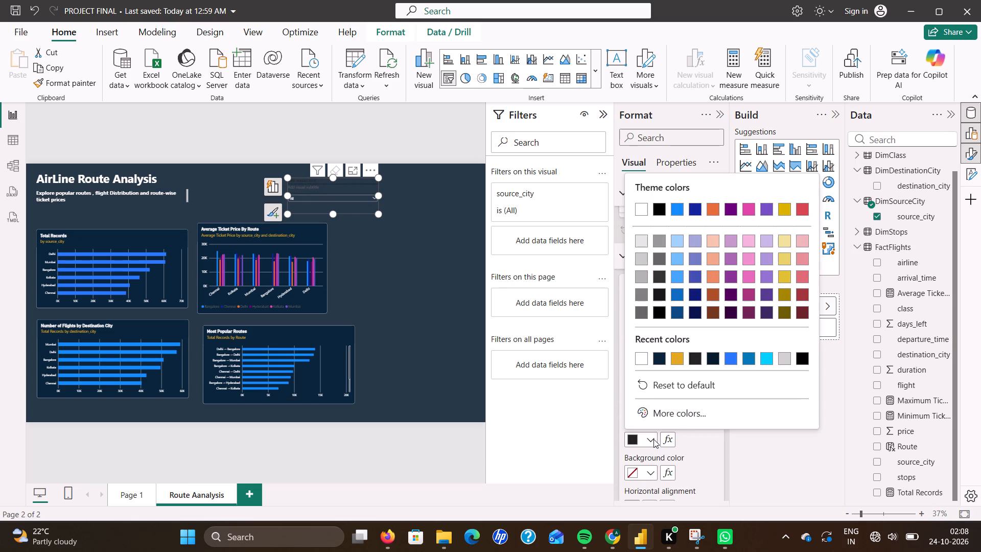
{"action": "left_click", "coordinate": [641, 360]}
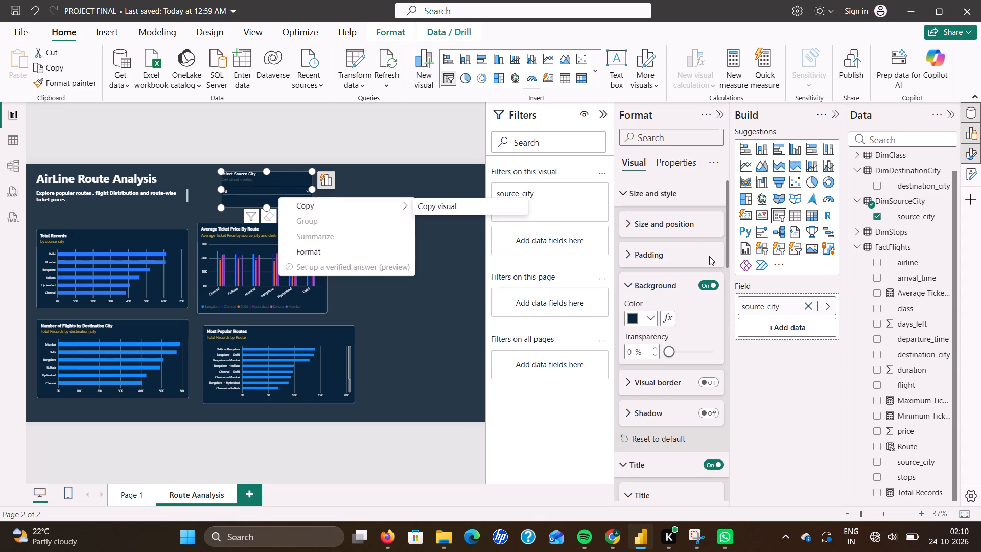
{"action": "left_click", "coordinate": [710, 382]}
{"action": "scroll", "coordinate": [701, 385], "scroll_direction": "down", "scroll_amount": 1}
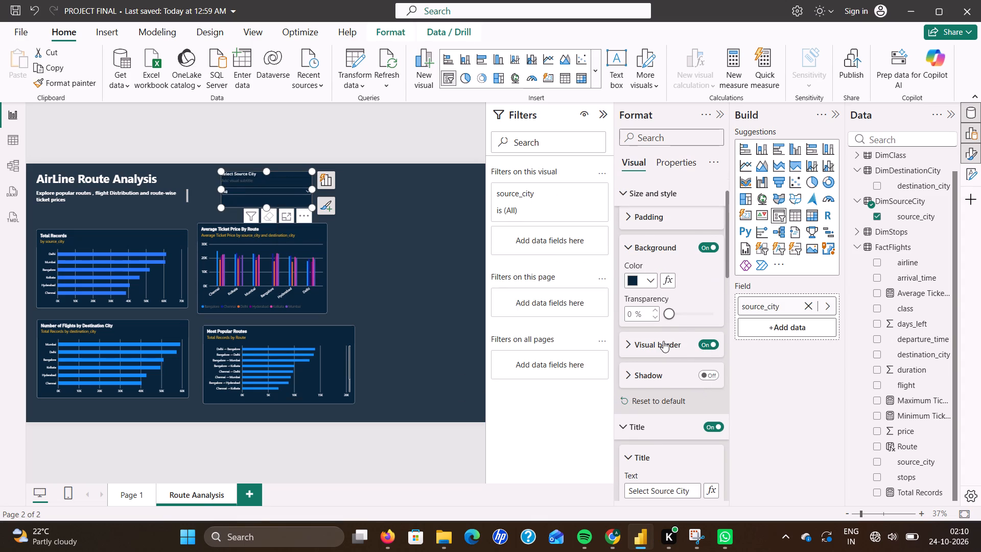
Set the source city slicer's border color to hex #0077B6, rechecking the code in ChatGPT.
{"action": "left_click", "coordinate": [663, 341]}
{"action": "left_click", "coordinate": [652, 377]}
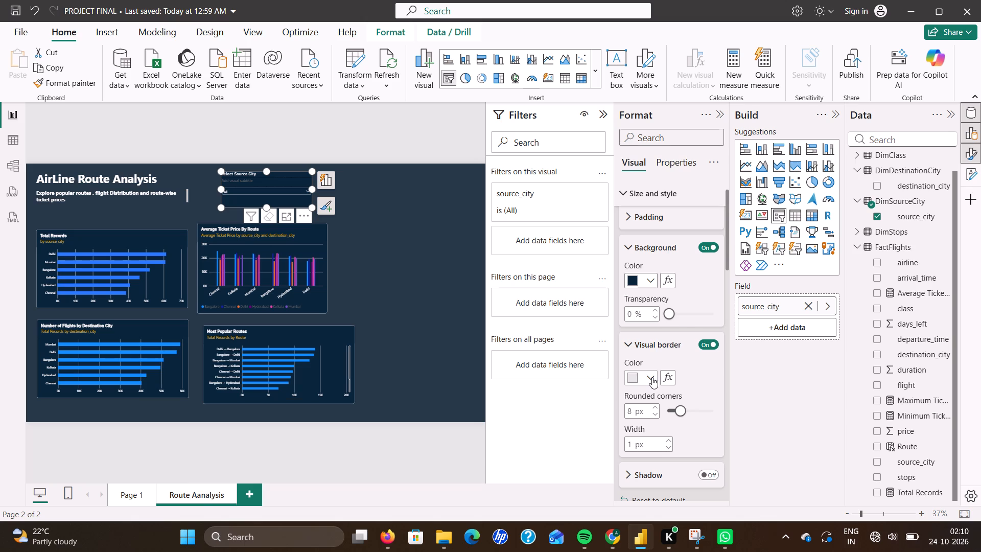
{"action": "left_click", "coordinate": [675, 357]}
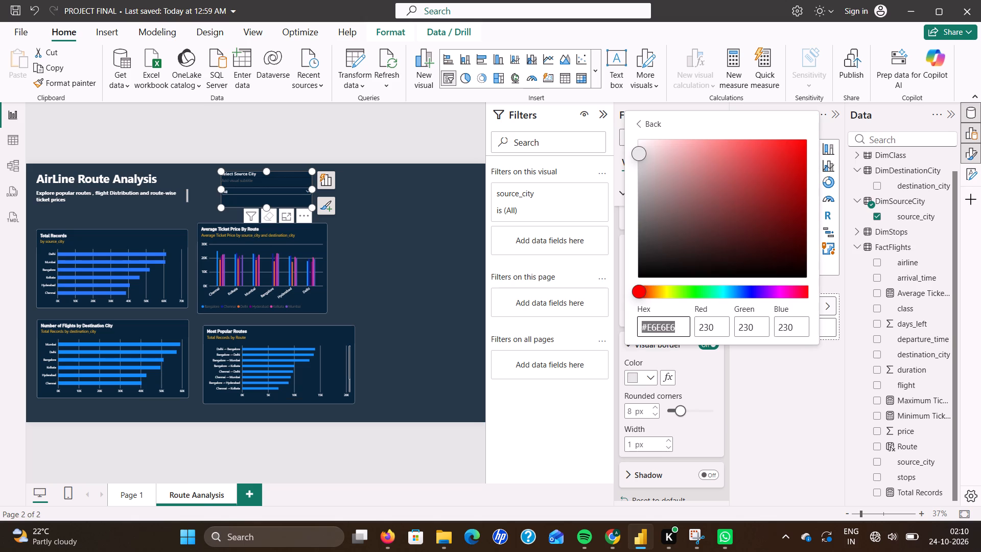
{"action": "left_click", "coordinate": [679, 319]}
{"action": "key", "text": "BackSpace"}
{"action": "key", "text": "BackSpace"}
{"action": "key", "text": "BackSpace"}
{"action": "key", "text": "BackSpace"}
{"action": "key", "text": "BackSpace"}
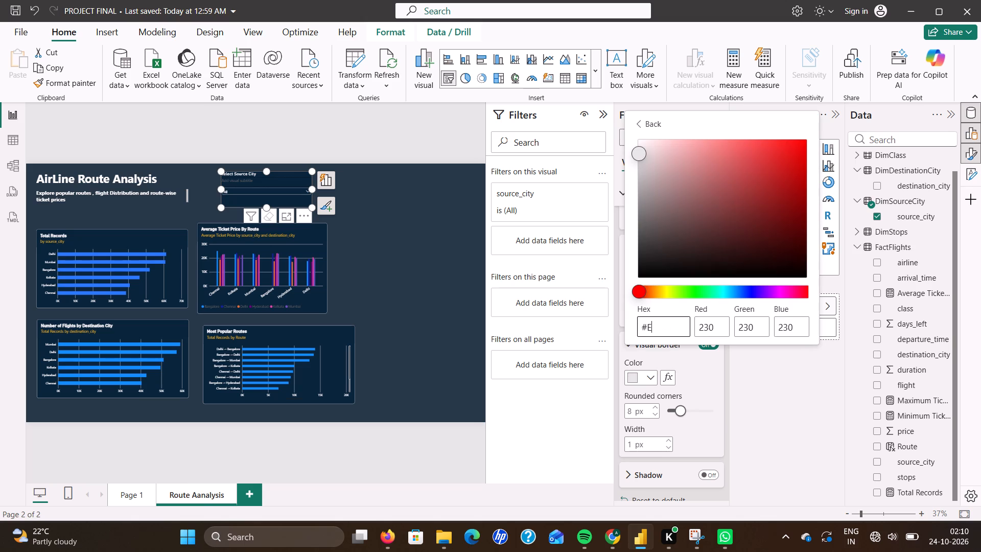
{"action": "key", "text": "BackSpace"}
{"action": "left_click", "coordinate": [611, 522]}
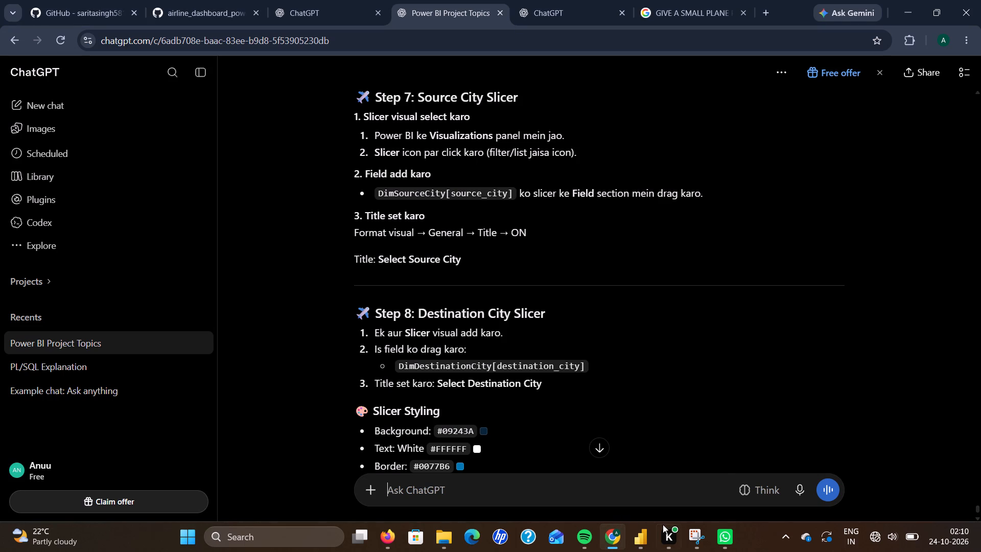
{"action": "left_click", "coordinate": [637, 541]}
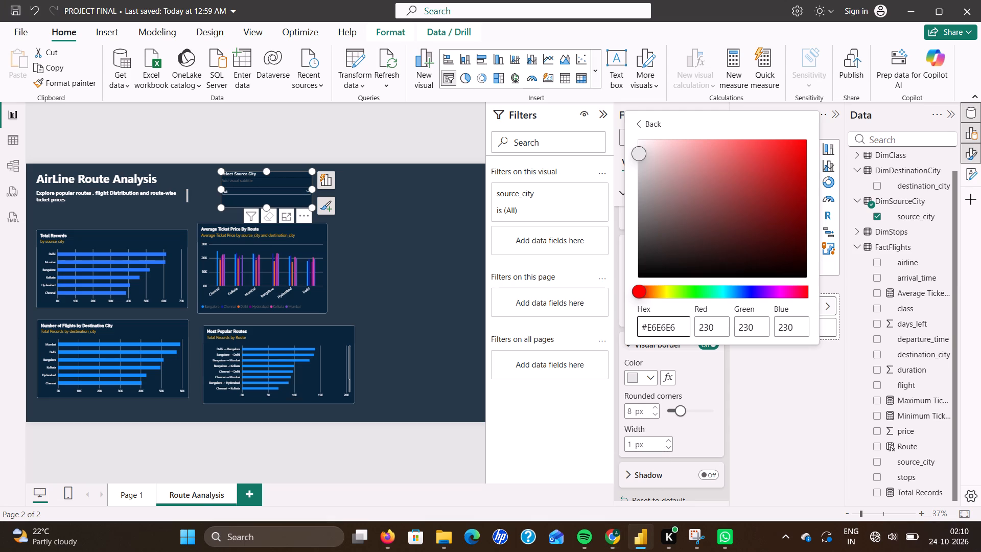
{"action": "key", "text": "BackSpace"}
{"action": "key", "text": "BackSpace"}
{"action": "key", "text": "BackSpace"}
{"action": "key", "text": "BackSpace"}
{"action": "key", "text": "BackSpace"}
{"action": "key", "text": "BackSpace"}
{"action": "type", "text": "00"}
{"action": "type", "text": "77b"}
{"action": "key", "text": "6"}
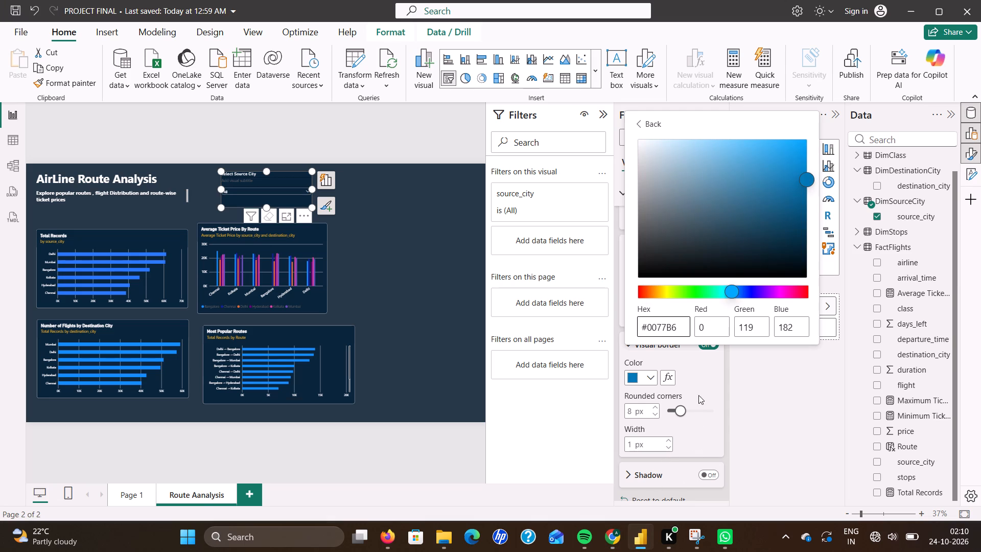
{"action": "left_click", "coordinate": [698, 379]}
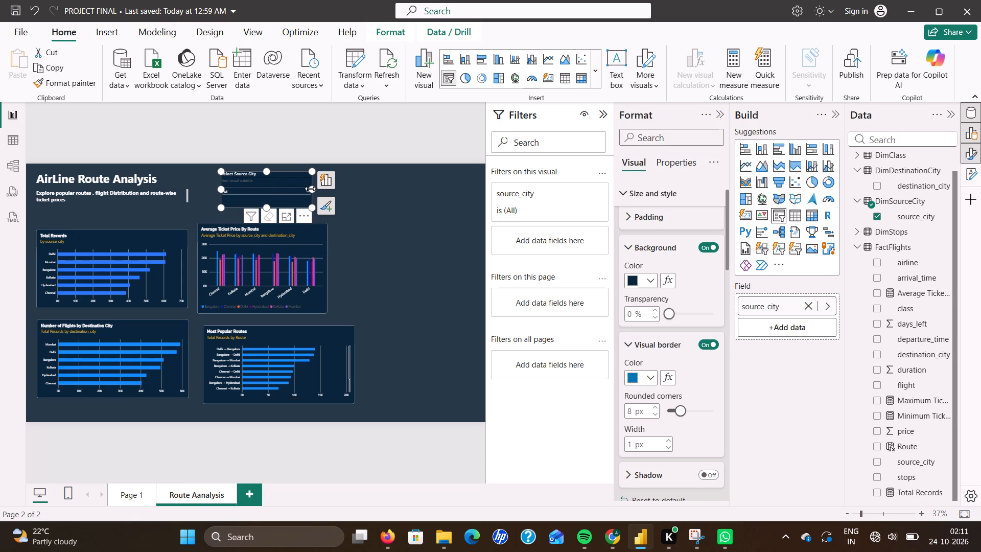
Narrow the source city slicer to about two-thirds of its width, keeping its left edge in place.
{"action": "left_click_drag", "start_coordinate": [310, 189], "coordinate": [281, 189]}
{"action": "left_click", "coordinate": [357, 206]}
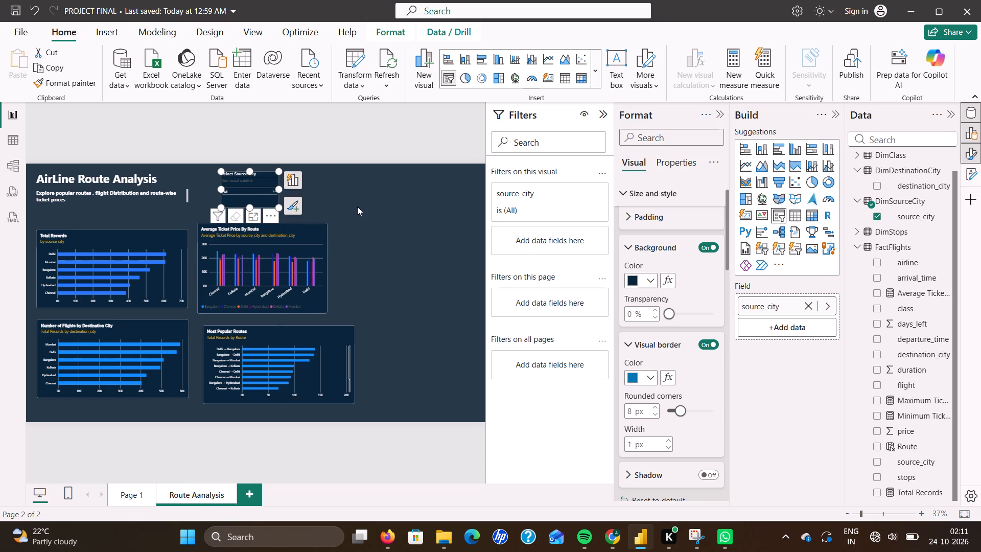
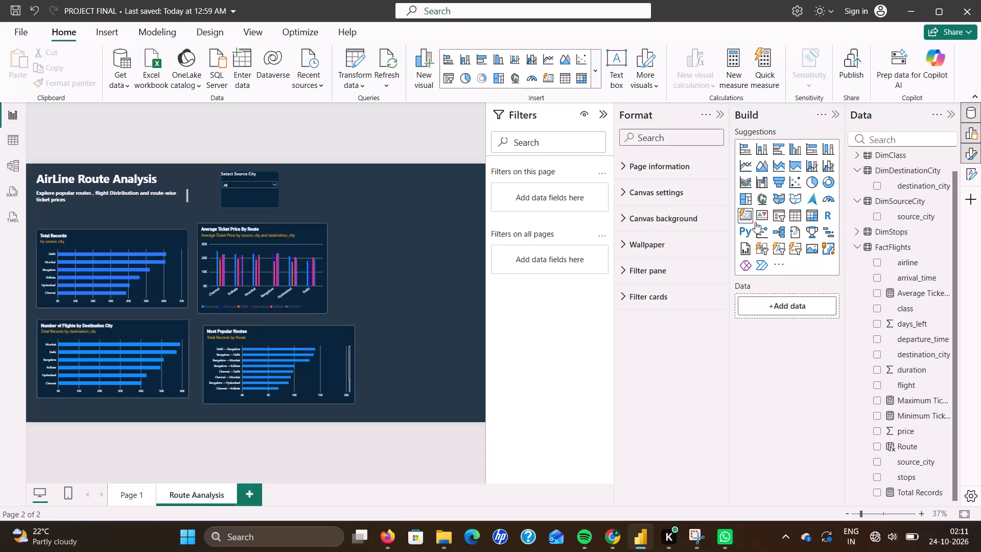
Add a slicer to the Route Analysis page using the destination_city field from DimDestinationCity.
{"action": "left_click", "coordinate": [776, 216]}
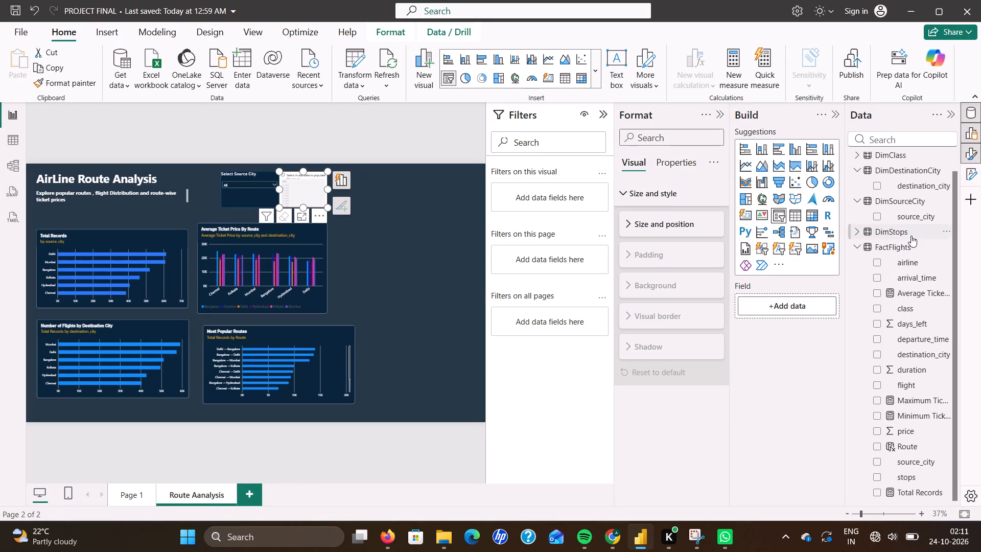
{"action": "left_click", "coordinate": [878, 186]}
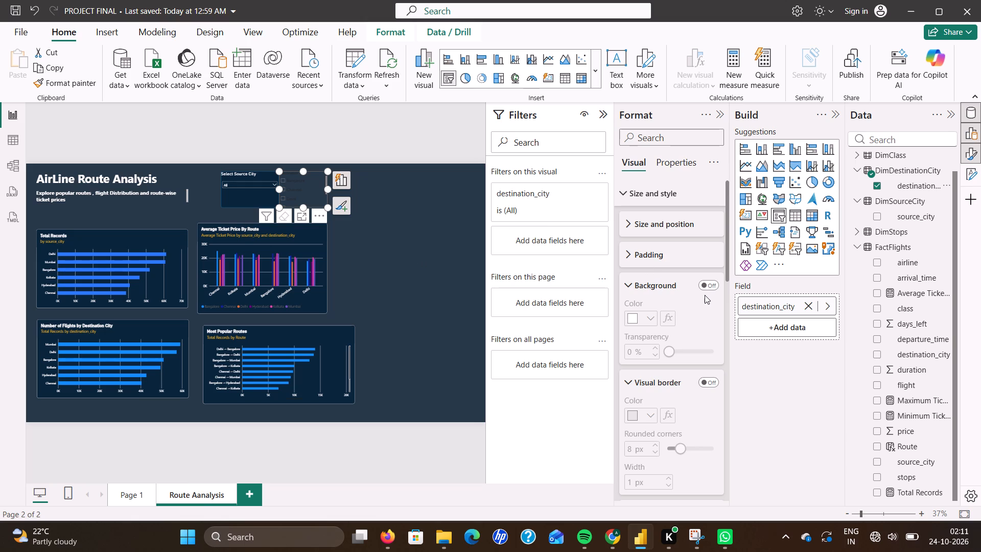
Turn on the destination slicer's background and visual border, and set the background color to #09243A.
{"action": "left_click", "coordinate": [714, 283]}
{"action": "left_click", "coordinate": [710, 379]}
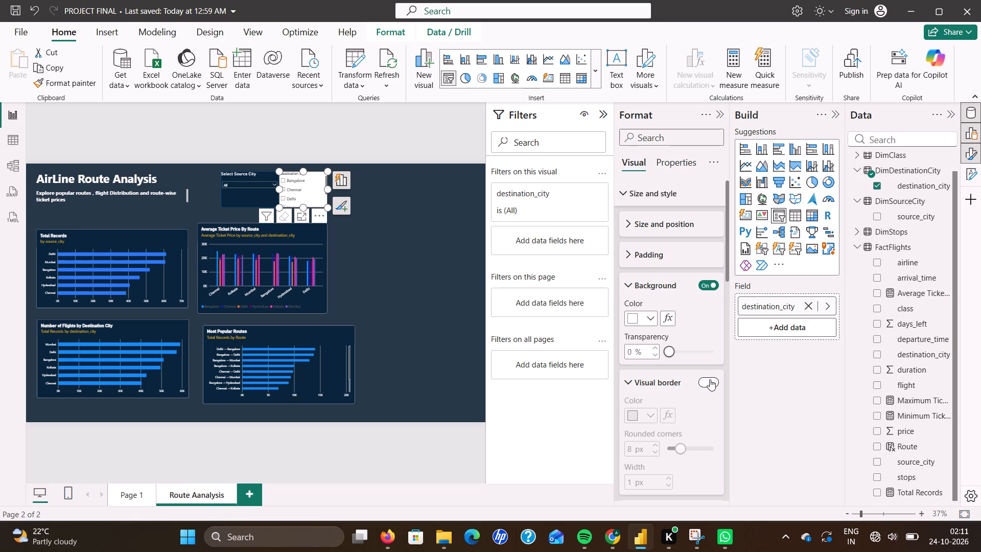
{"action": "left_click", "coordinate": [648, 315]}
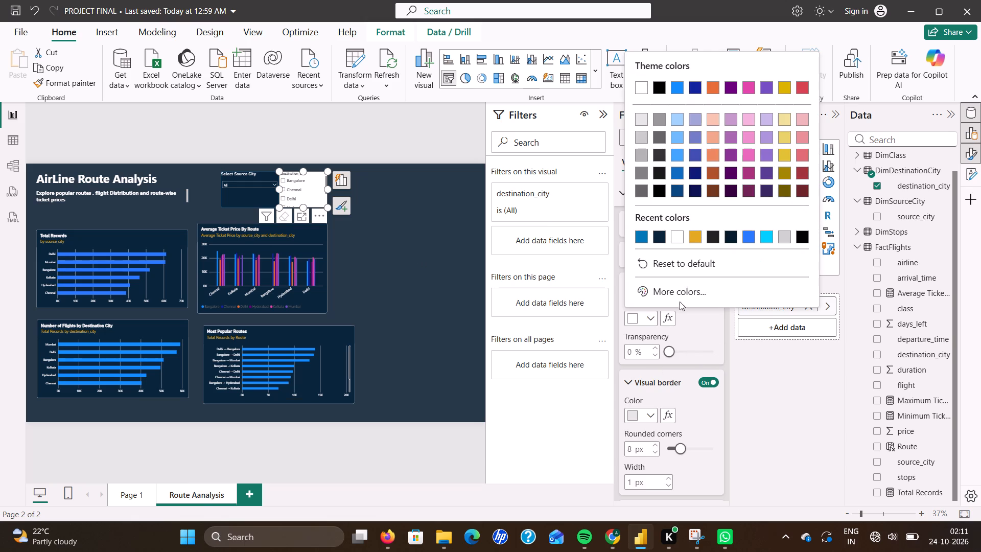
{"action": "left_click", "coordinate": [683, 292]}
{"action": "left_click", "coordinate": [686, 267]}
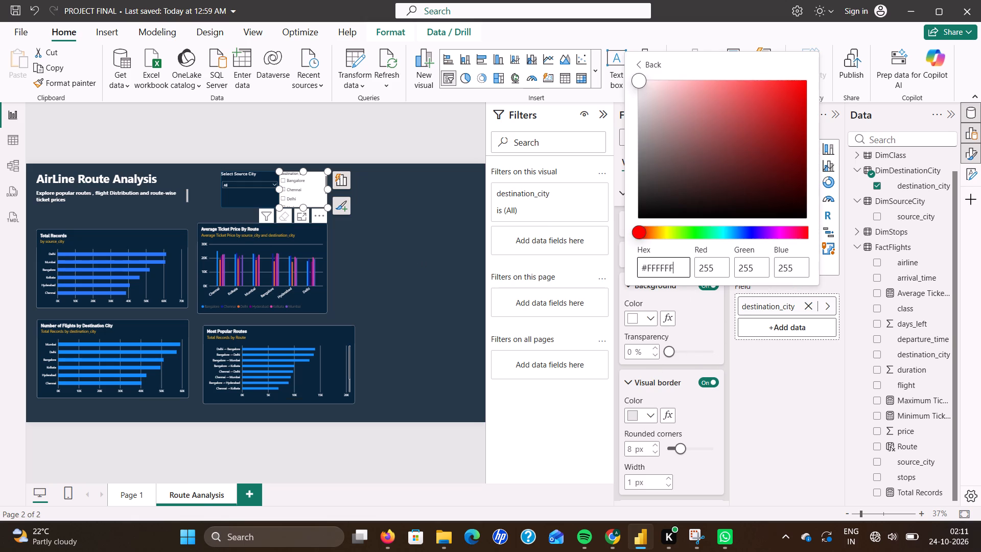
{"action": "key", "text": "BackSpace"}
{"action": "key", "text": "BackSpace"}
{"action": "key", "text": "BackSpace"}
{"action": "key", "text": "BackSpace"}
{"action": "key", "text": "BackSpace"}
{"action": "key", "text": "BackSpace"}
{"action": "type", "text": "09243a"}
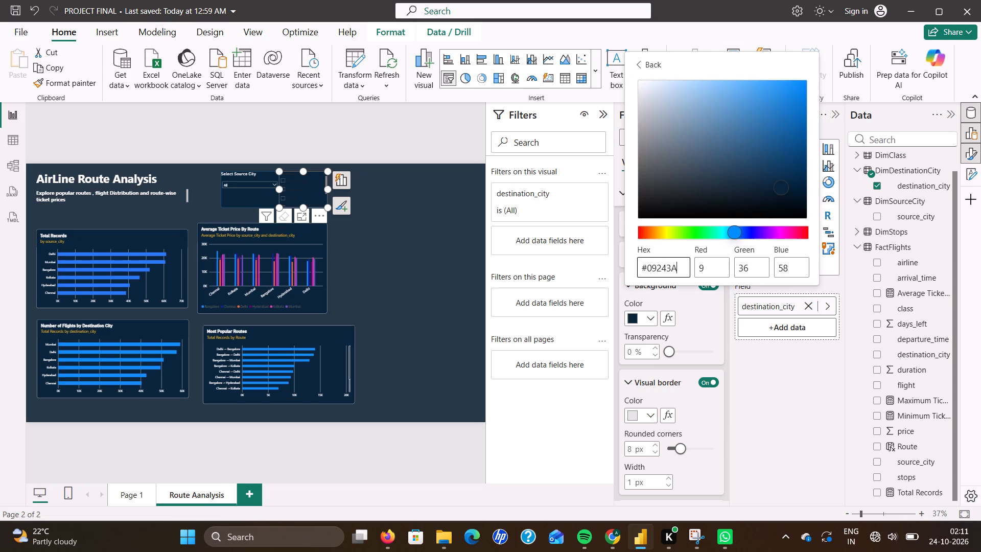
{"action": "left_click", "coordinate": [687, 338]}
Set the destination slicer's visual border color to #0077B6.
{"action": "left_click", "coordinate": [653, 419]}
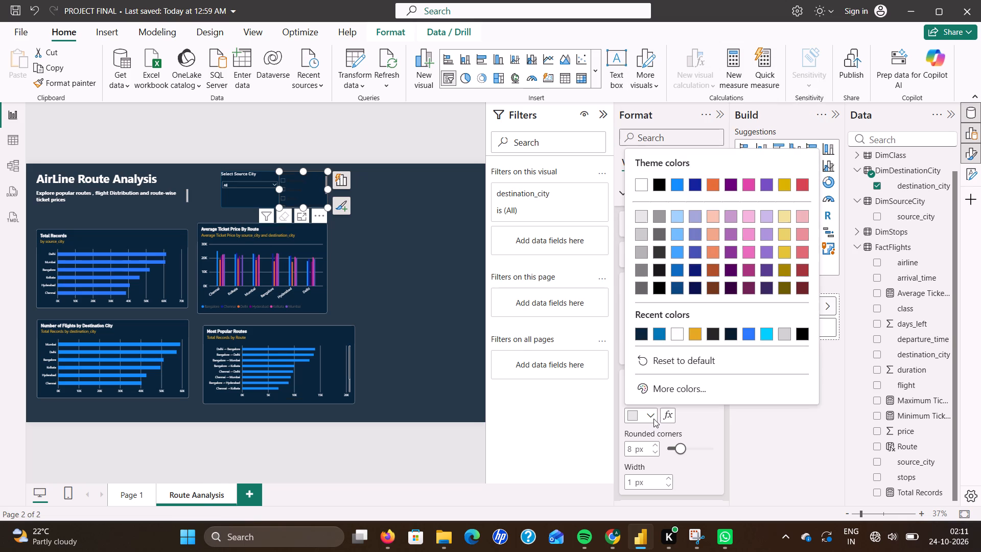
{"action": "left_click", "coordinate": [689, 387]}
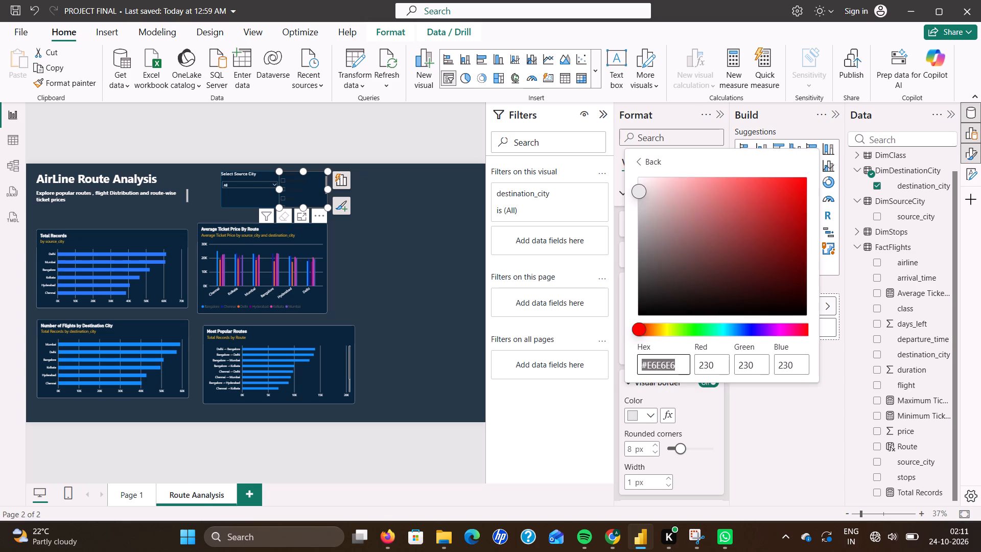
{"action": "left_click", "coordinate": [685, 365]}
{"action": "key", "text": "BackSpace"}
{"action": "key", "text": "BackSpace"}
{"action": "key", "text": "BackSpace"}
{"action": "key", "text": "BackSpace"}
{"action": "key", "text": "BackSpace"}
{"action": "key", "text": "BackSpace"}
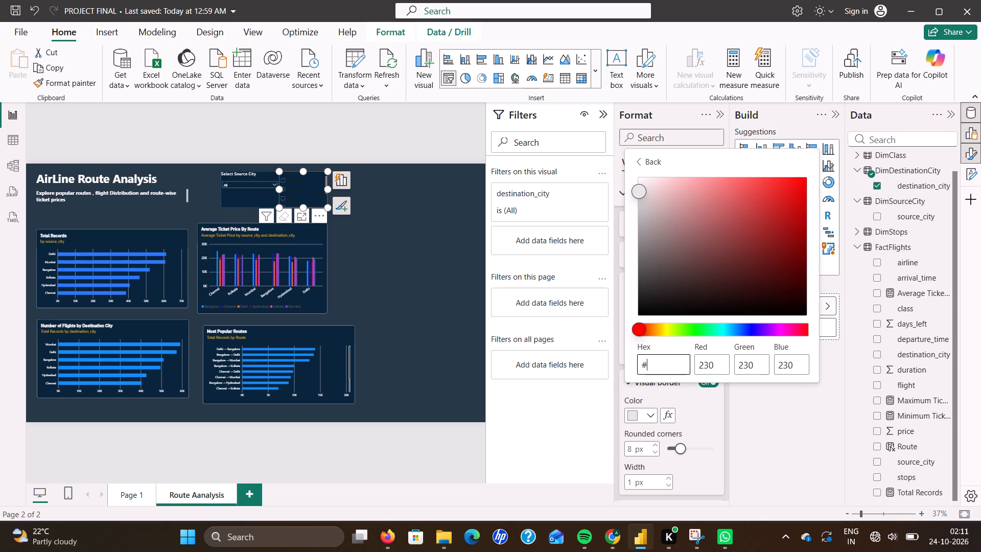
{"action": "type", "text": "0077"}
{"action": "key", "text": "b"}
{"action": "key", "text": "6"}
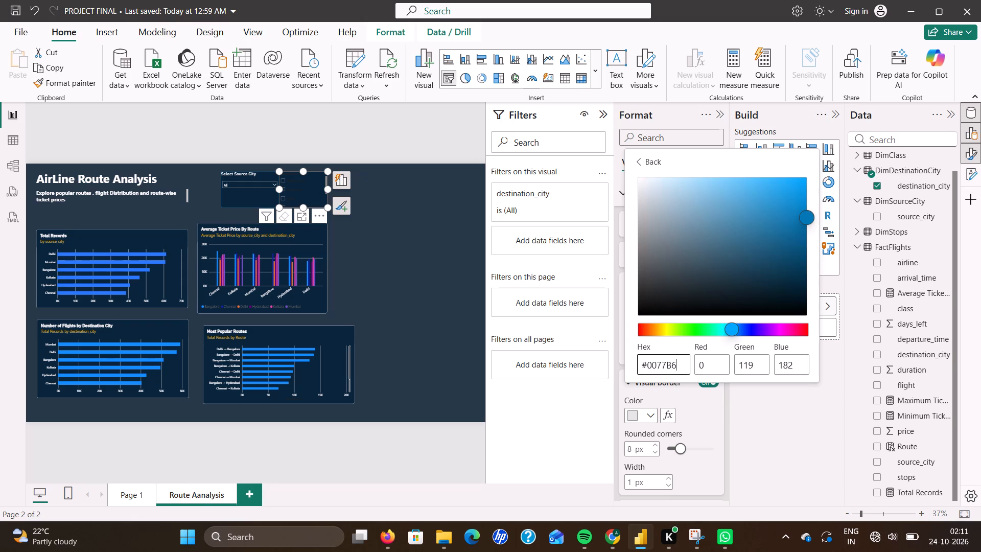
{"action": "left_click", "coordinate": [699, 421]}
Turn on the destination slicer's title and set its text to "Select Destination City".
{"action": "scroll", "coordinate": [693, 408], "scroll_direction": "down", "scroll_amount": 3}
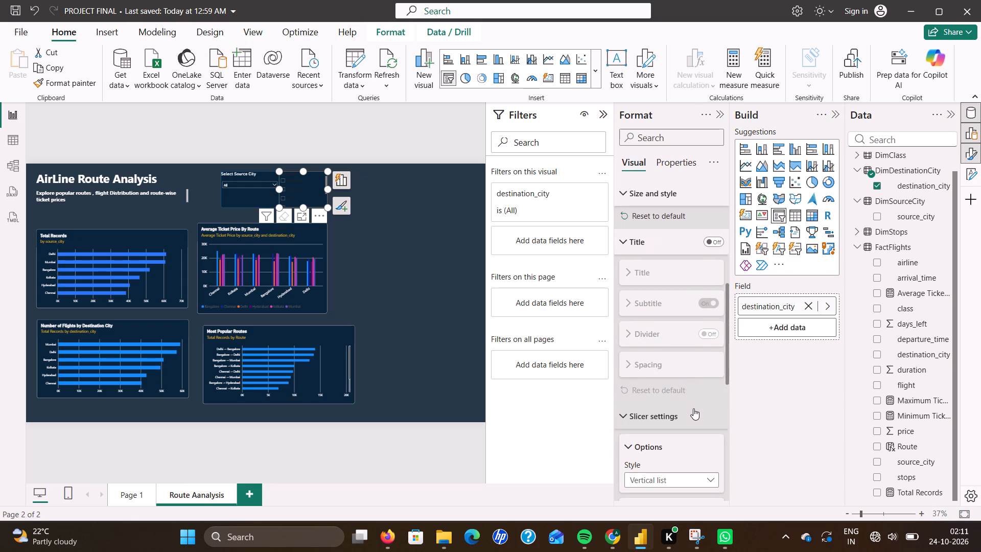
{"action": "left_click", "coordinate": [716, 240]}
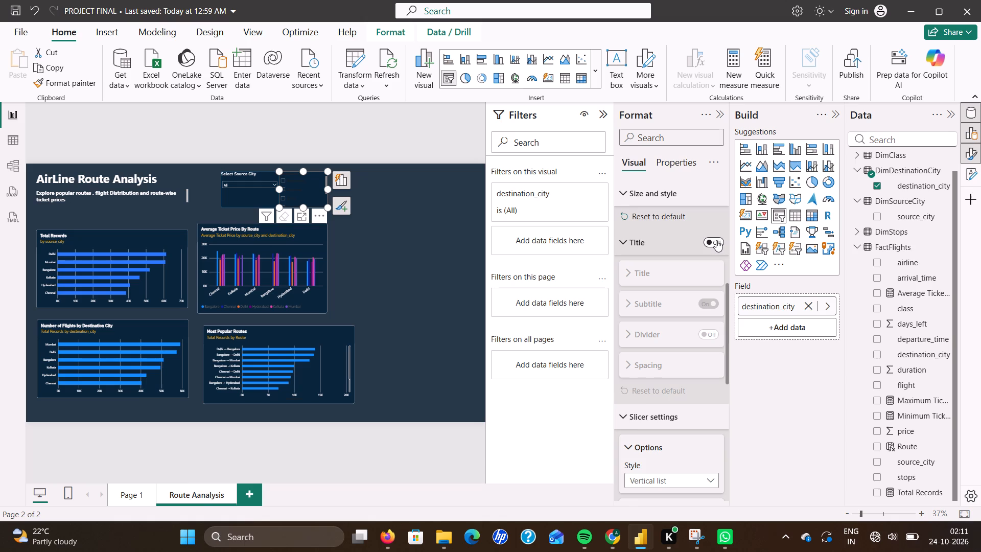
{"action": "left_click", "coordinate": [667, 301]}
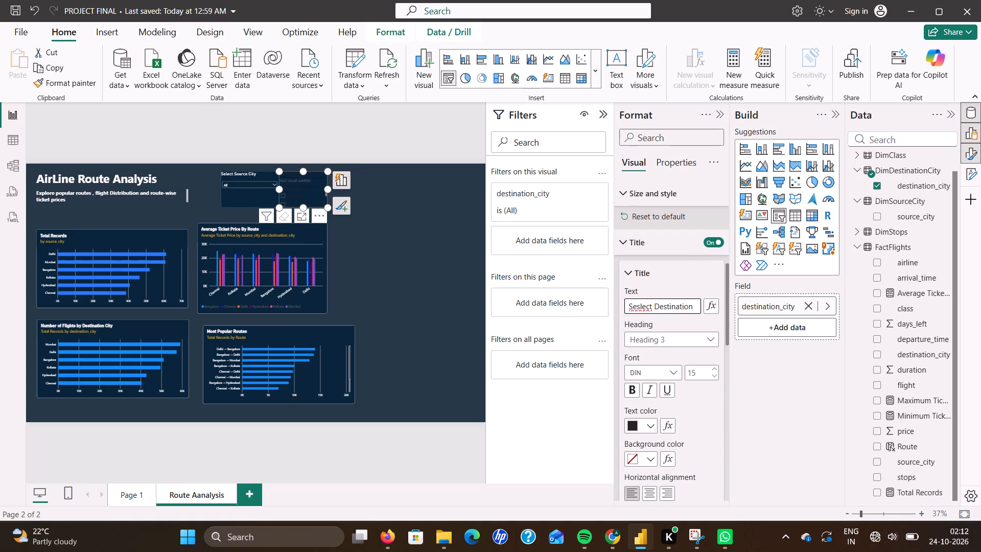
{"action": "left_click", "coordinate": [636, 308]}
{"action": "key", "text": "Right"}
{"action": "key", "text": "BackSpace"}
{"action": "left_click", "coordinate": [692, 306]}
{"action": "key", "text": "space"}
{"action": "key", "text": "BackSpace"}
{"action": "type", "text": "ity"}
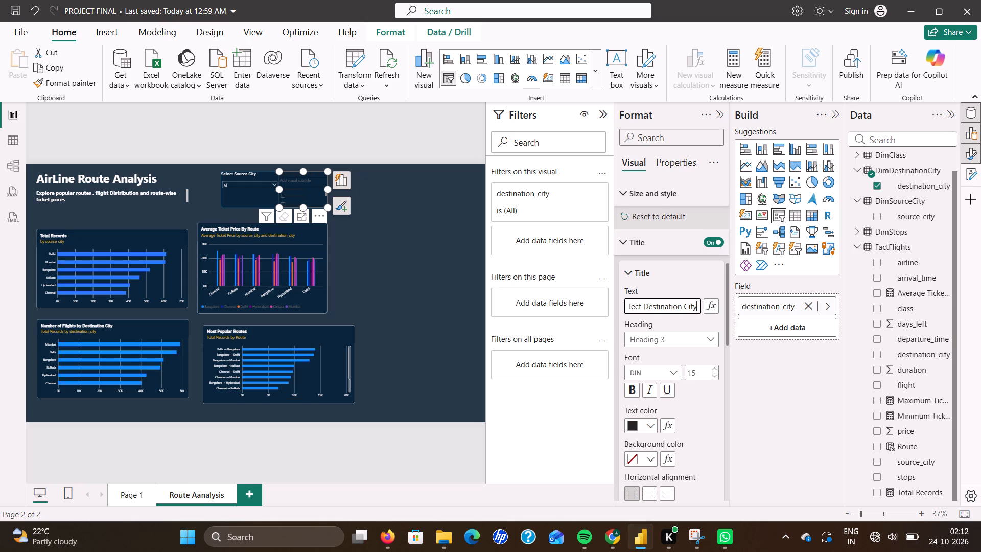
Following the slicer styling notes in the ChatGPT conversation in Chrome, turn off the destination slicer's header and set its style to Dropdown.
{"action": "left_click", "coordinate": [616, 538]}
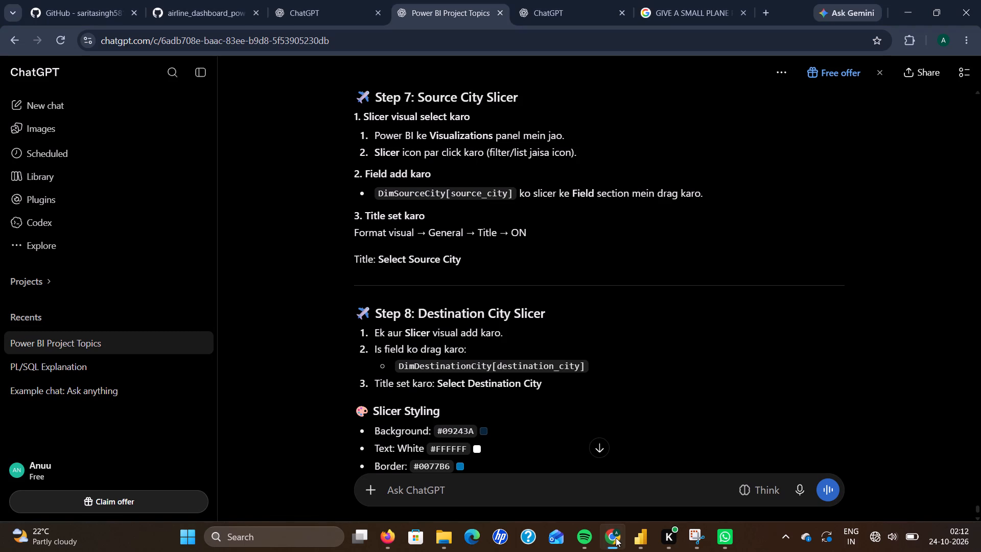
{"action": "scroll", "coordinate": [619, 531], "scroll_direction": "down", "scroll_amount": 1}
{"action": "scroll", "coordinate": [665, 378], "scroll_direction": "down", "scroll_amount": 1}
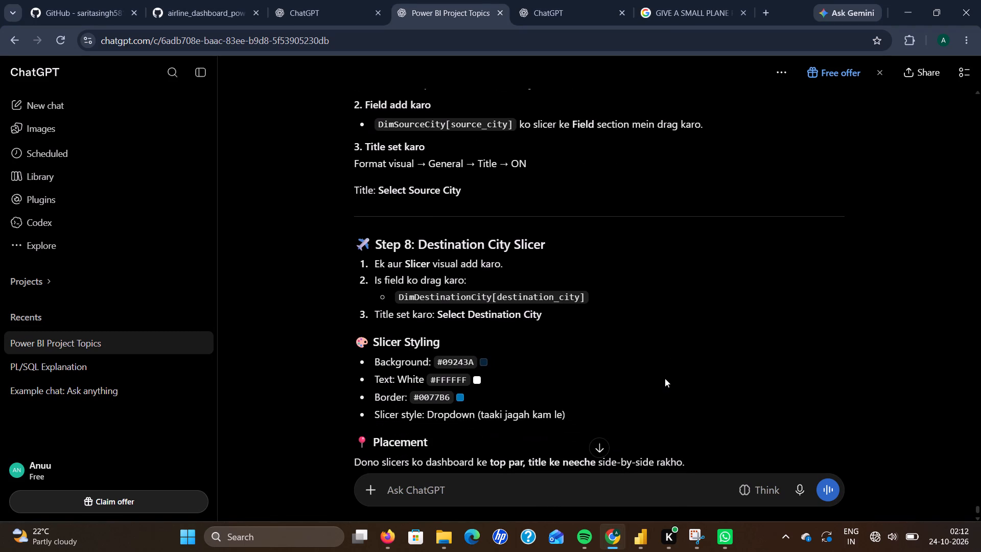
{"action": "left_click", "coordinate": [647, 537]}
{"action": "scroll", "coordinate": [655, 421], "scroll_direction": "down", "scroll_amount": 2}
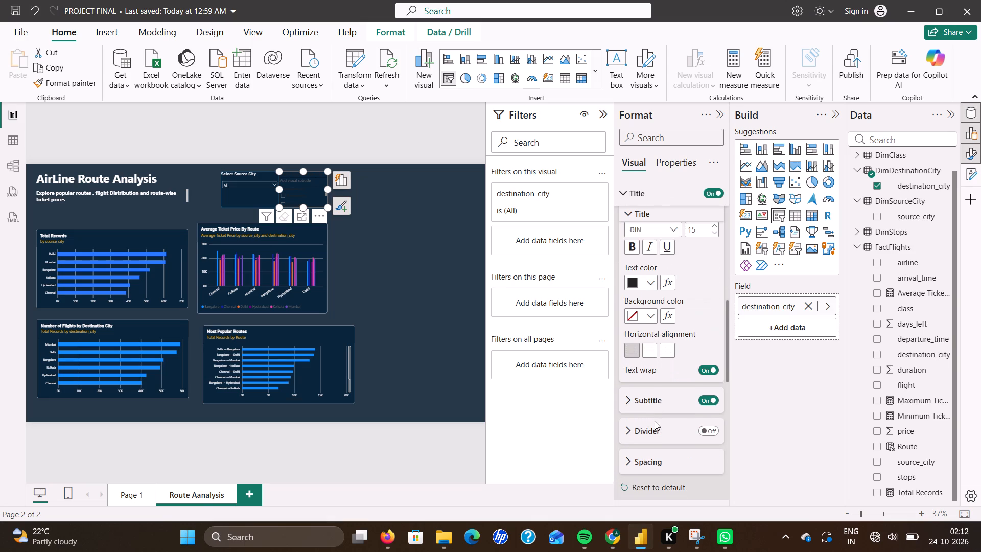
{"action": "scroll", "coordinate": [655, 421], "scroll_direction": "down", "scroll_amount": 1}
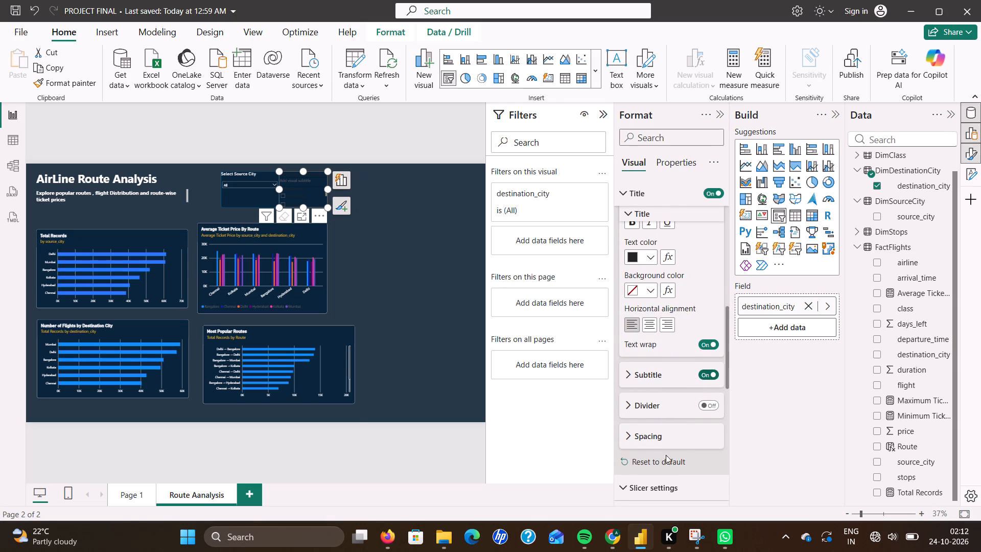
{"action": "scroll", "coordinate": [662, 459], "scroll_direction": "down", "scroll_amount": 2}
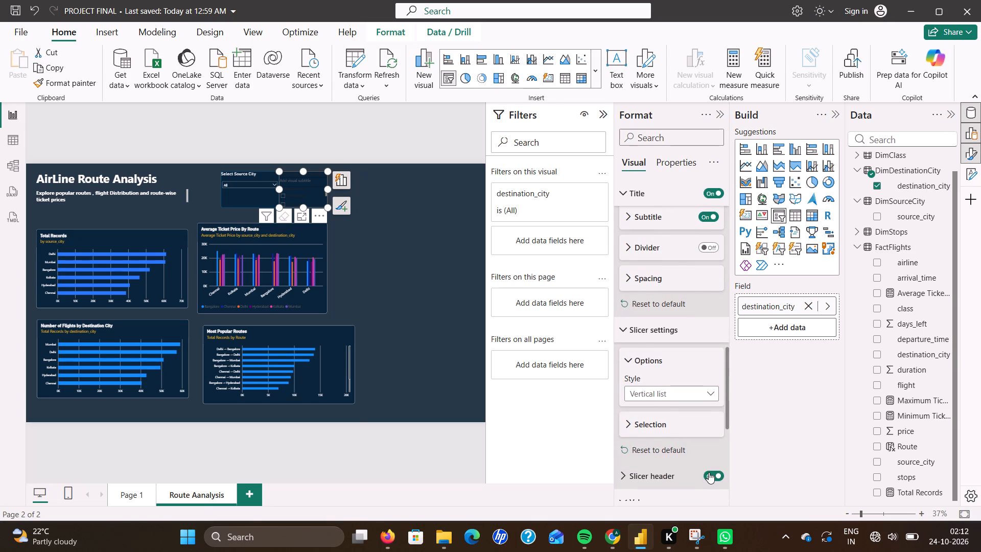
{"action": "left_click", "coordinate": [710, 475]}
{"action": "left_click", "coordinate": [709, 390]}
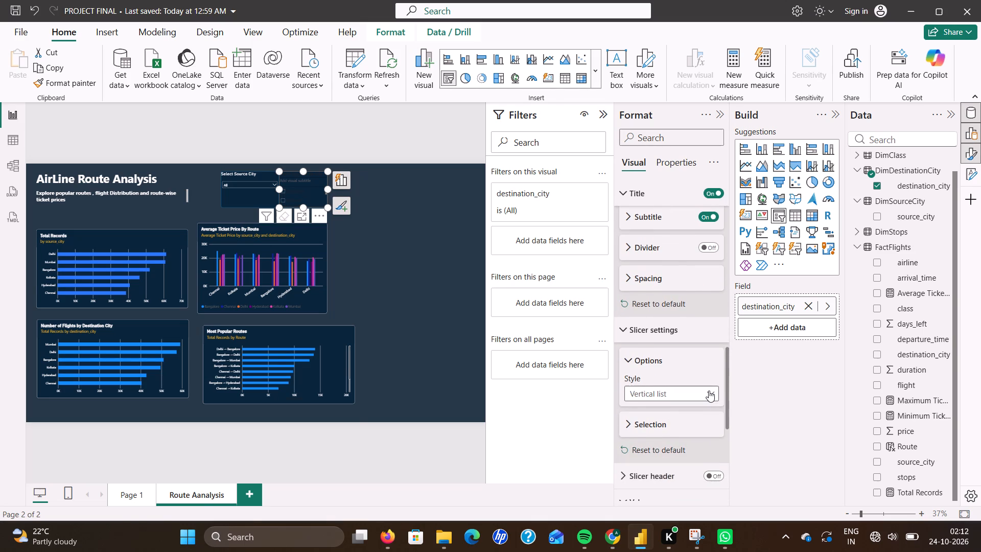
{"action": "left_click", "coordinate": [681, 440]}
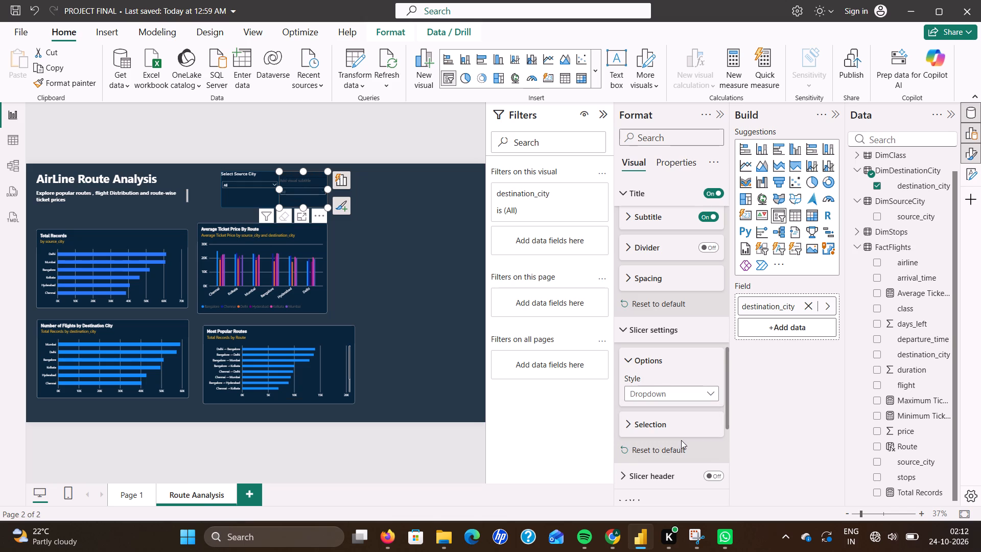
Set the font color of the destination slicer's values to white, #FFFFFF.
{"action": "scroll", "coordinate": [681, 440], "scroll_direction": "down", "scroll_amount": 1}
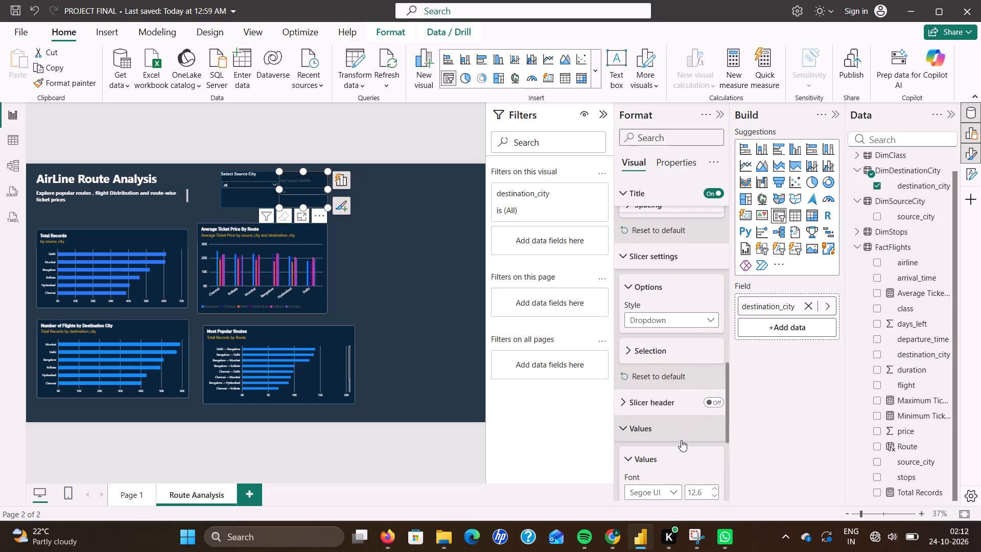
{"action": "scroll", "coordinate": [681, 440], "scroll_direction": "down", "scroll_amount": 2}
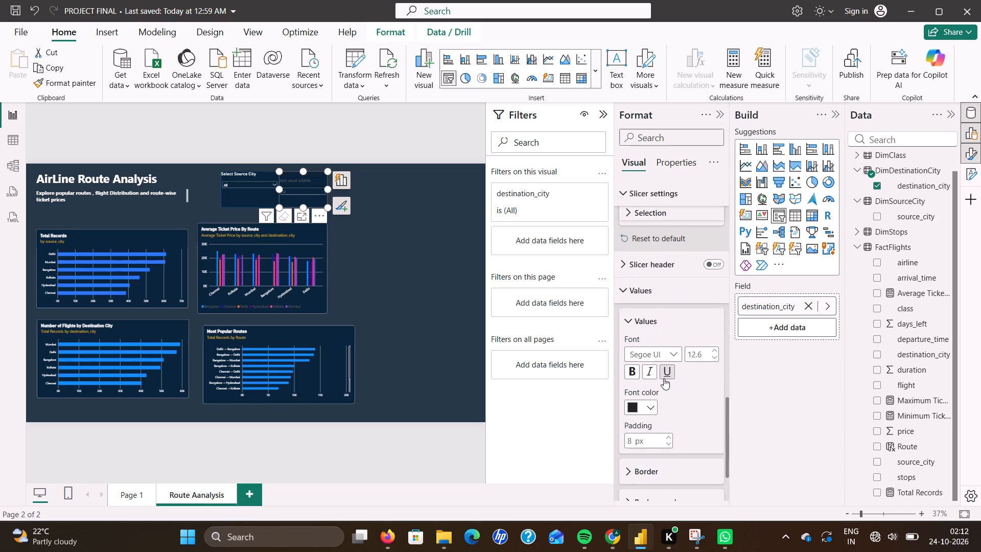
{"action": "left_click", "coordinate": [651, 398]}
{"action": "left_click", "coordinate": [650, 407]}
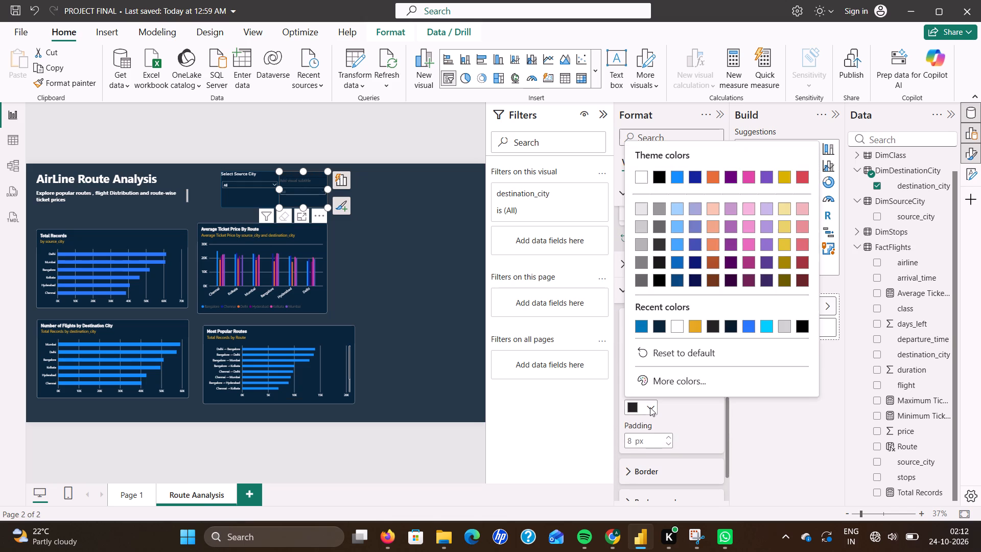
{"action": "left_click", "coordinate": [666, 376]}
{"action": "left_click", "coordinate": [684, 354]}
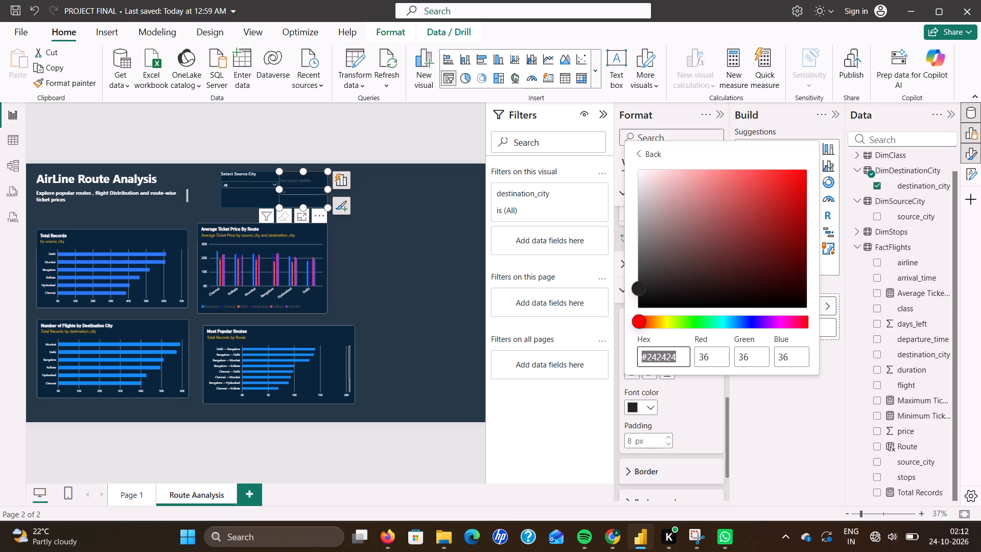
{"action": "key", "text": "BackSpace"}
{"action": "key", "text": "BackSpace"}
{"action": "key", "text": "BackSpace"}
{"action": "key", "text": "BackSpace"}
{"action": "key", "text": "BackSpace"}
{"action": "key", "text": "BackSpace"}
{"action": "key", "text": "BackSpace"}
{"action": "key", "text": "BackSpace"}
{"action": "key", "text": "BackSpace"}
{"action": "key", "text": "BackSpace"}
{"action": "key", "text": "BackSpace"}
{"action": "key", "text": "BackSpace"}
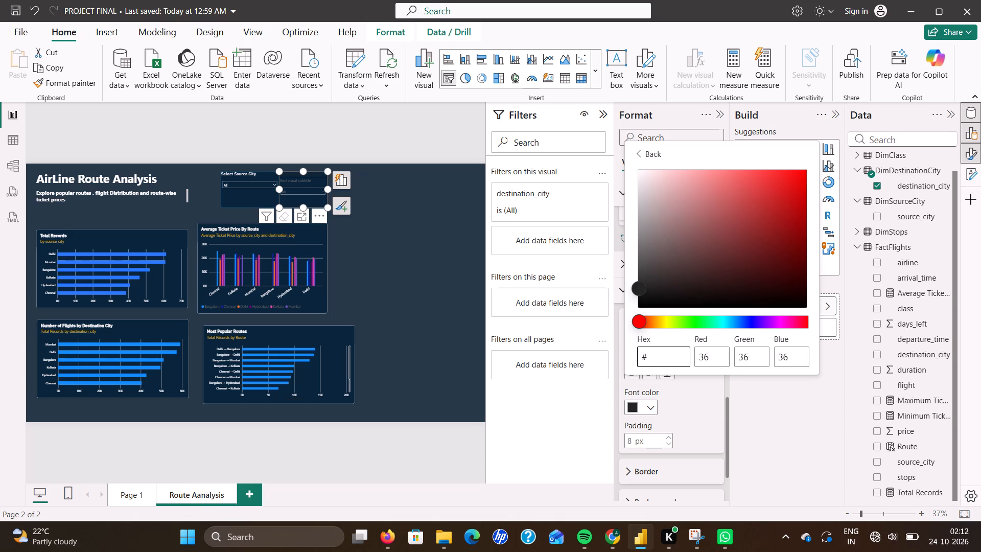
{"action": "type", "text": "fffffff"}
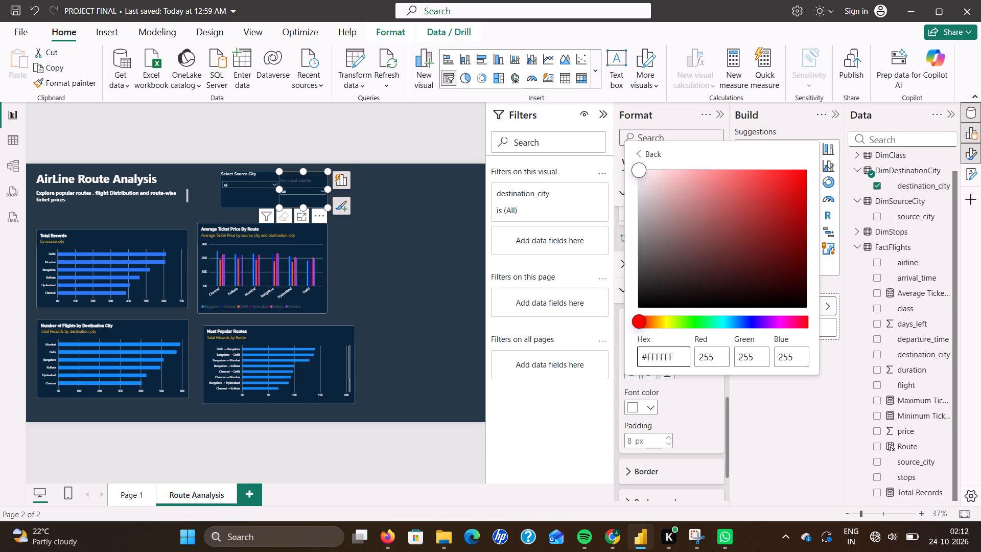
{"action": "left_click", "coordinate": [671, 426]}
Set the text color of the destination slicer's title to white.
{"action": "scroll", "coordinate": [658, 338], "scroll_direction": "up", "scroll_amount": 8}
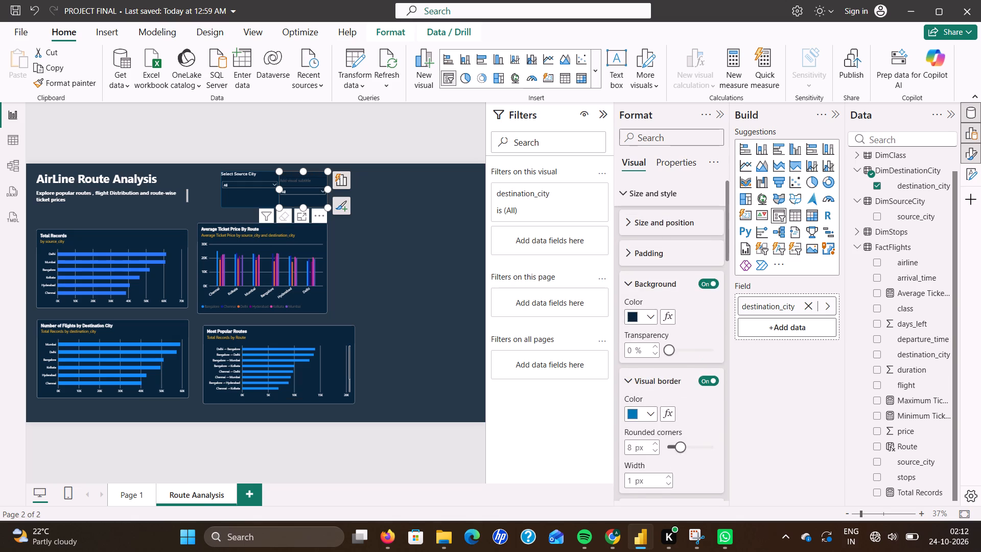
{"action": "scroll", "coordinate": [659, 338], "scroll_direction": "down", "scroll_amount": 5}
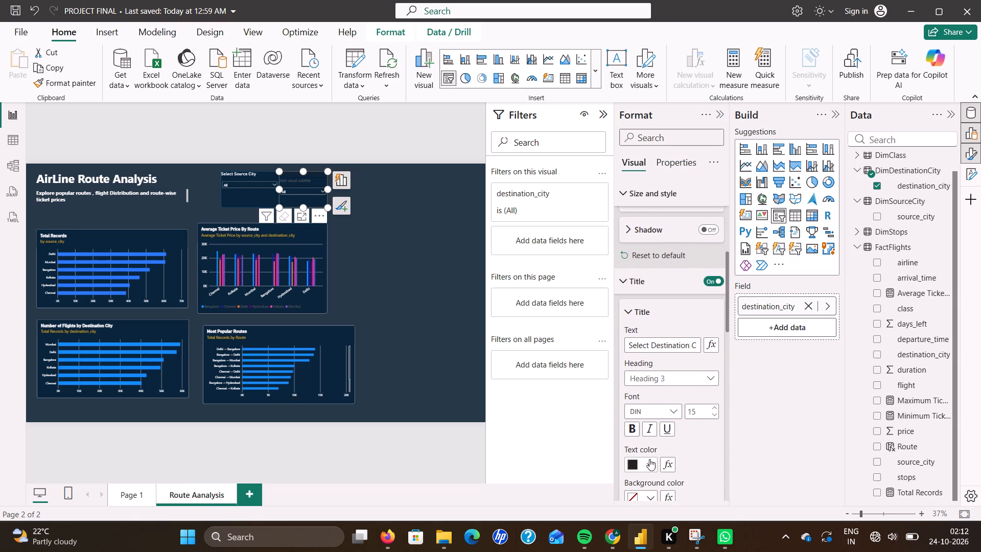
{"action": "left_click", "coordinate": [650, 458]}
{"action": "left_click", "coordinate": [641, 383]}
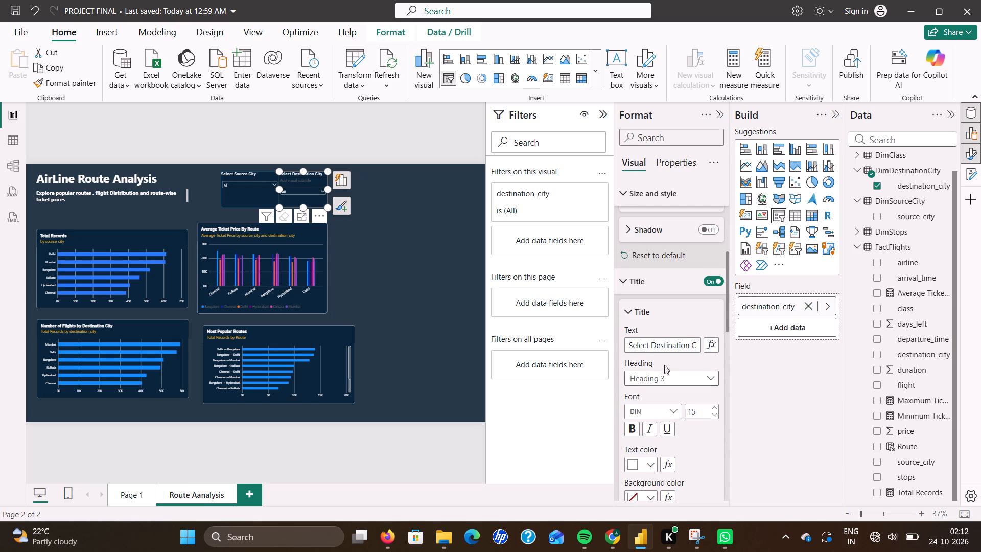
{"action": "left_click", "coordinate": [690, 313]}
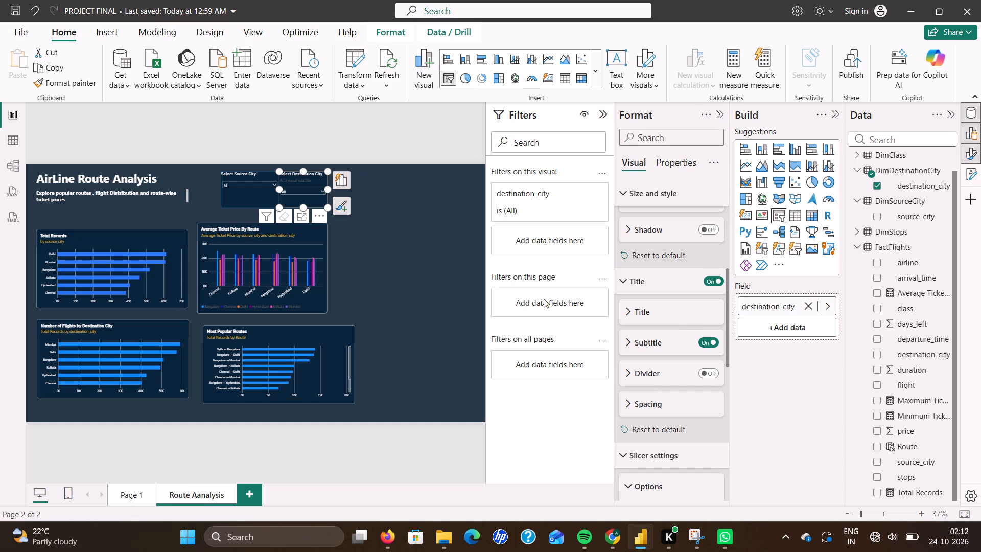
Move the destination slicer rightward to leave a gap between it and the source city slicer.
{"action": "left_click", "coordinate": [412, 247]}
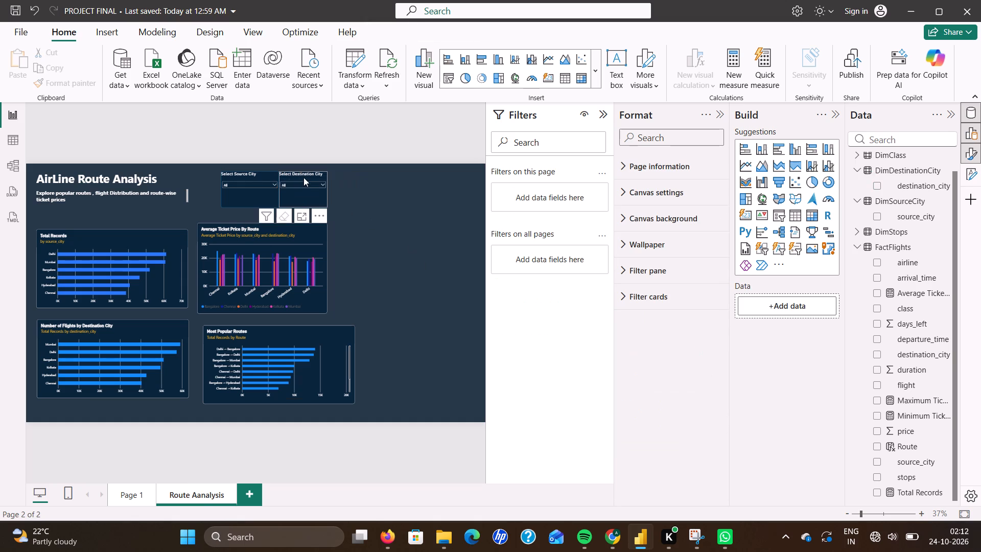
{"action": "left_click_drag", "start_coordinate": [303, 192], "coordinate": [337, 192]}
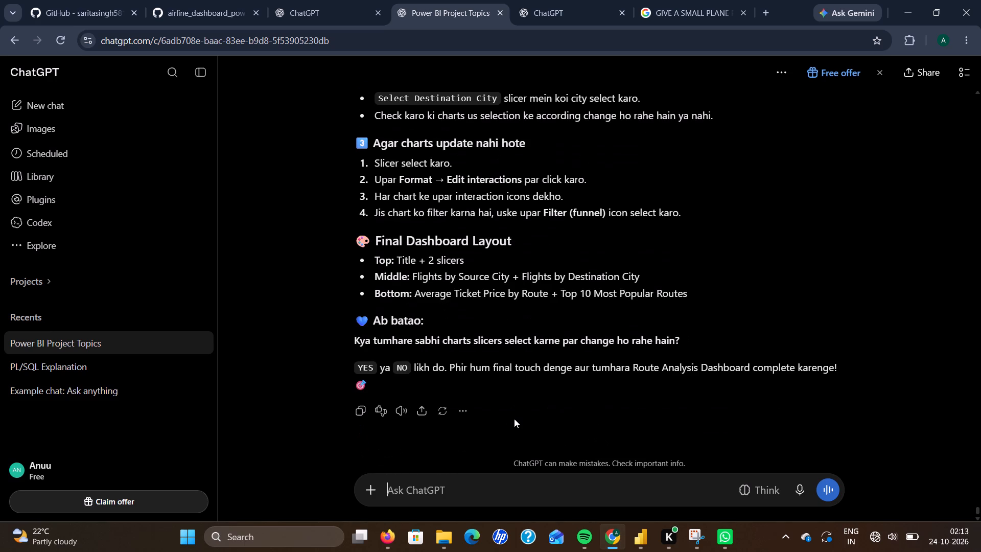
{"action": "scroll", "coordinate": [514, 419], "scroll_direction": "up", "scroll_amount": 2}
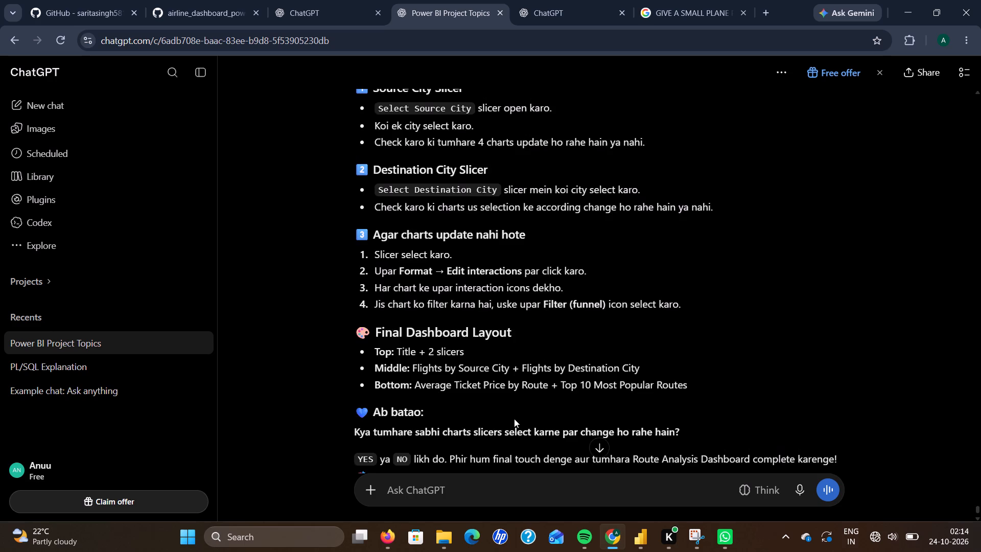
{"action": "scroll", "coordinate": [514, 419], "scroll_direction": "up", "scroll_amount": 1}
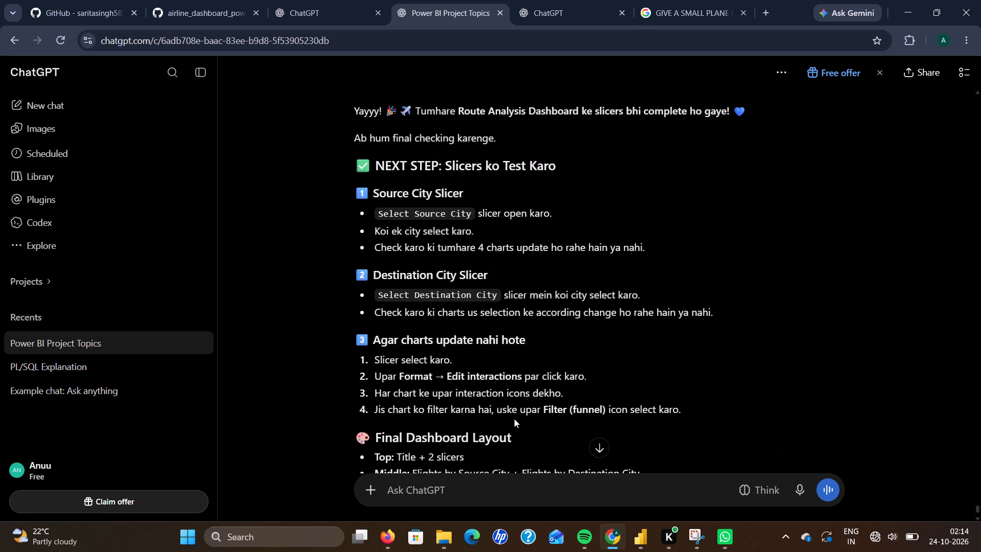
{"action": "scroll", "coordinate": [495, 328], "scroll_direction": "down", "scroll_amount": 2}
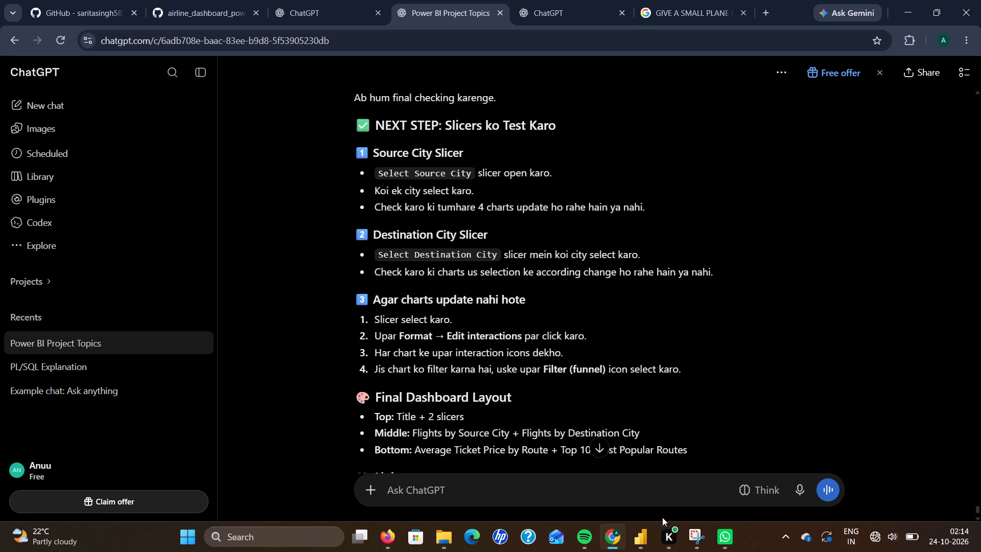
Switch back to Power BI and check the city list in the source city slicer's dropdown.
{"action": "left_click", "coordinate": [642, 545]}
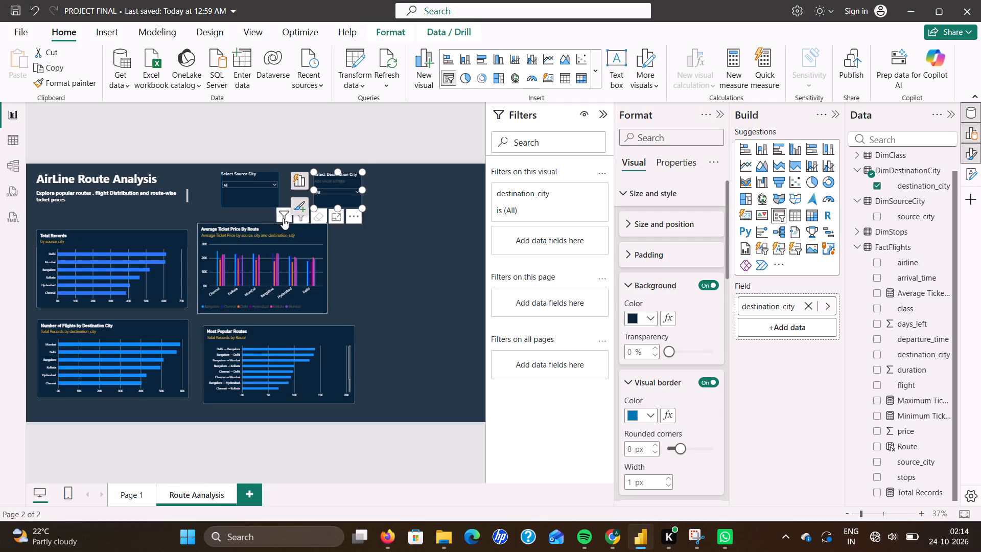
{"action": "left_click", "coordinate": [456, 255]}
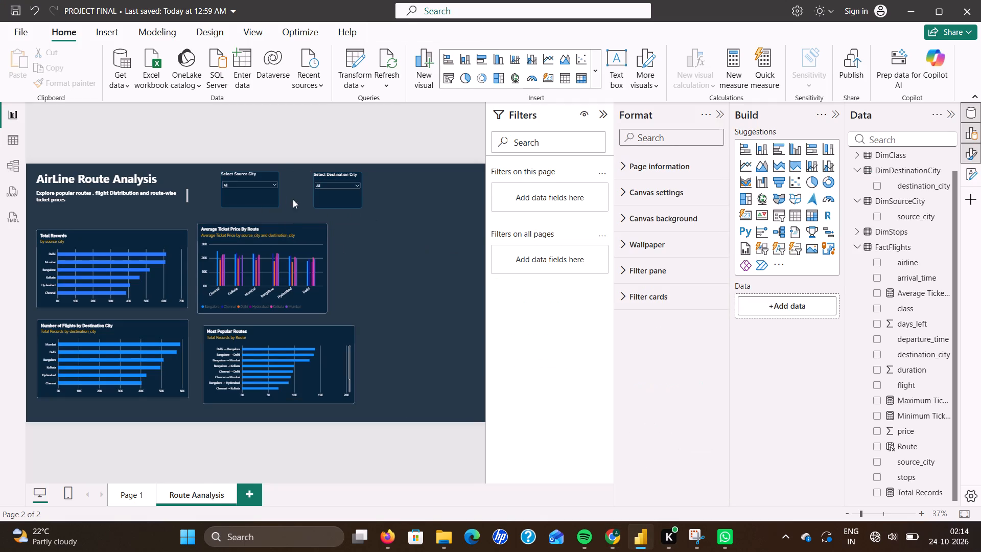
{"action": "left_click", "coordinate": [272, 183]}
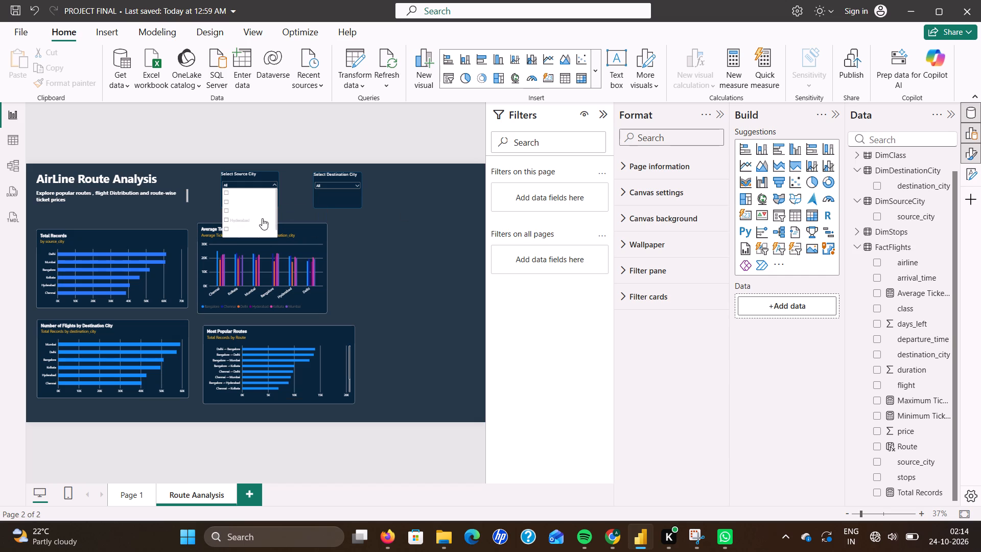
{"action": "left_click", "coordinate": [264, 176]}
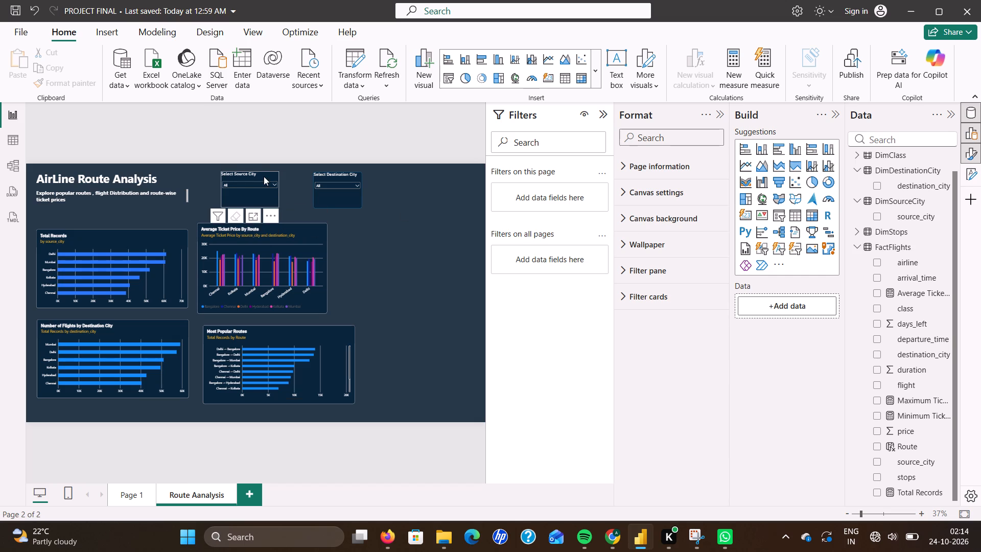
Set the source city slicer's values background to #09243A and check the city list in its dropdown.
{"action": "left_click", "coordinate": [270, 191]}
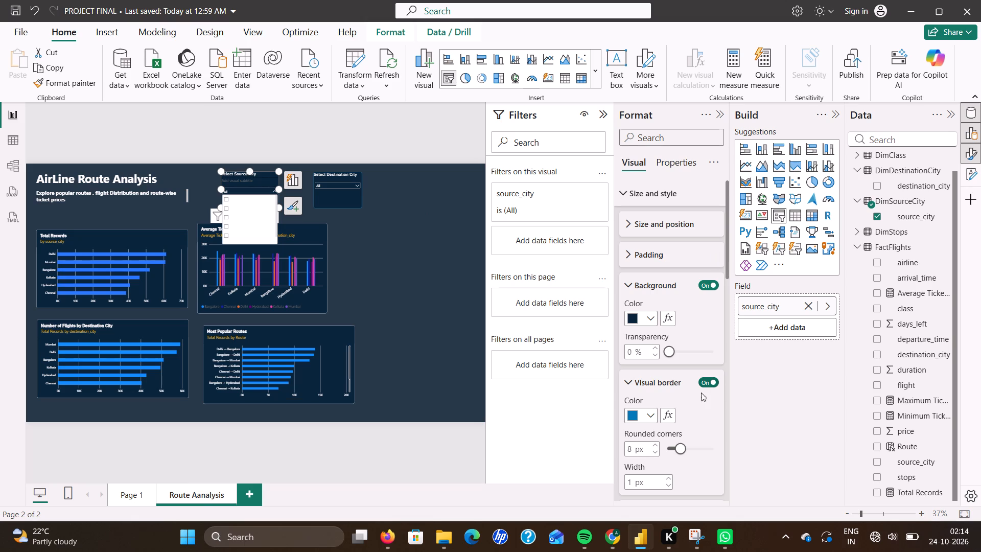
{"action": "scroll", "coordinate": [680, 400], "scroll_direction": "down", "scroll_amount": 5}
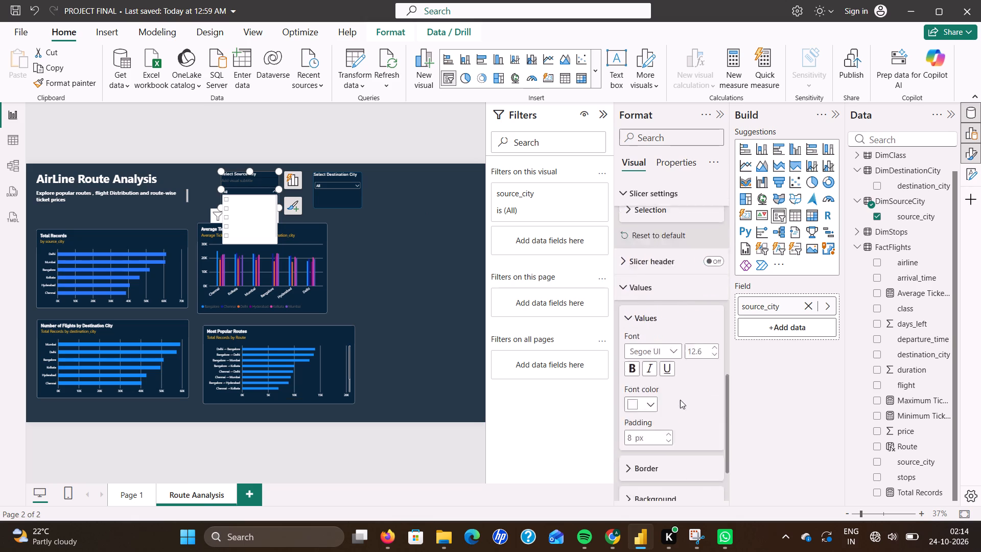
{"action": "scroll", "coordinate": [680, 400], "scroll_direction": "down", "scroll_amount": 1}
{"action": "left_click", "coordinate": [673, 412]}
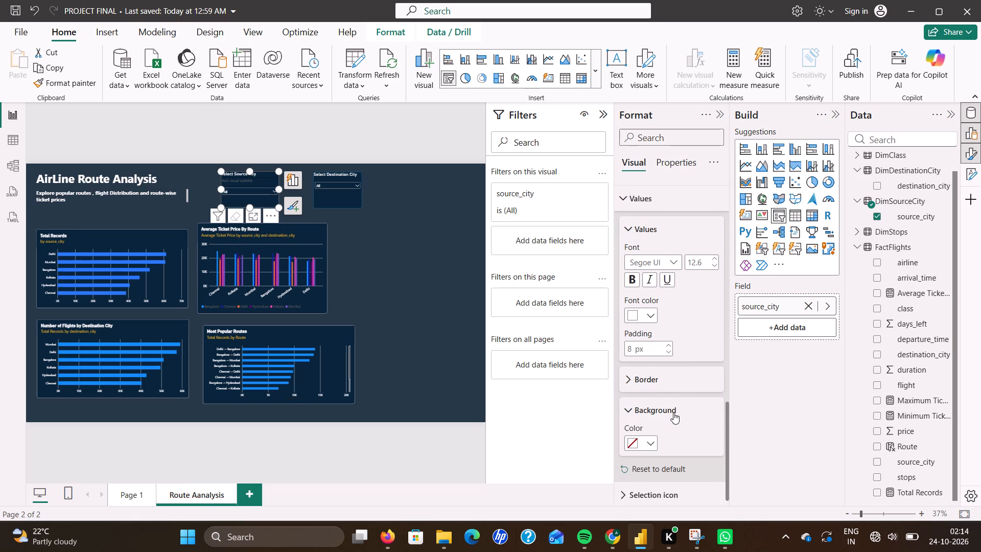
{"action": "left_click", "coordinate": [646, 447]}
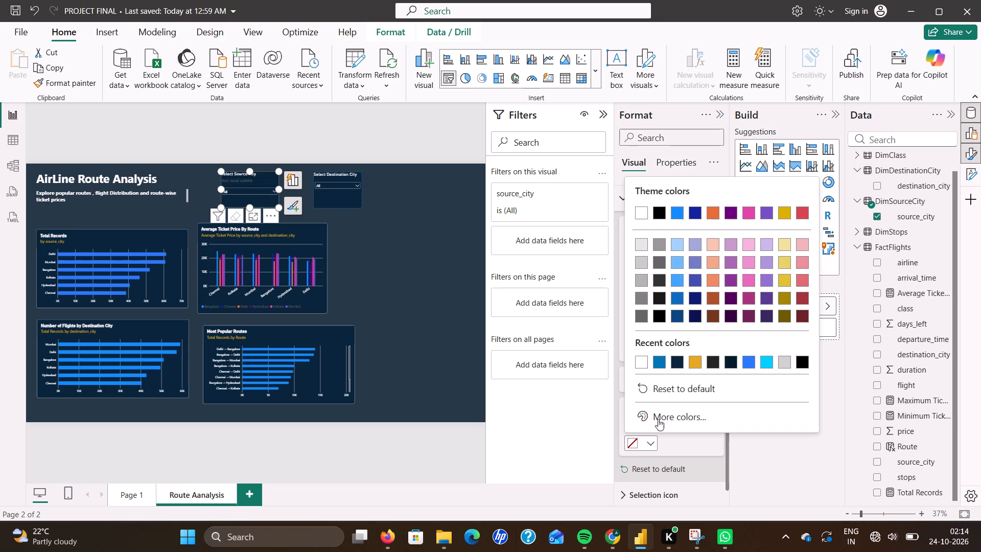
{"action": "left_click", "coordinate": [663, 417]}
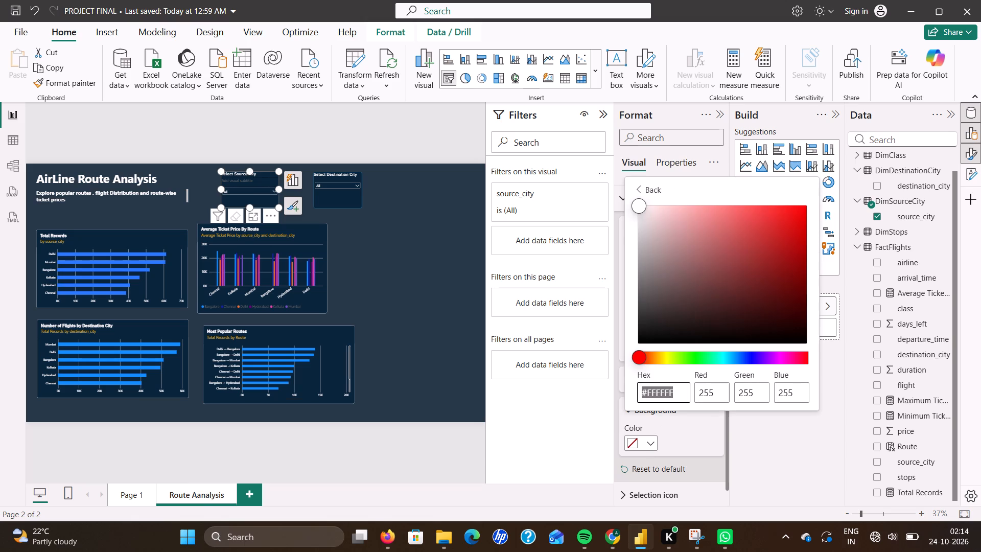
{"action": "left_click", "coordinate": [677, 394]}
{"action": "key", "text": "bracketright"}
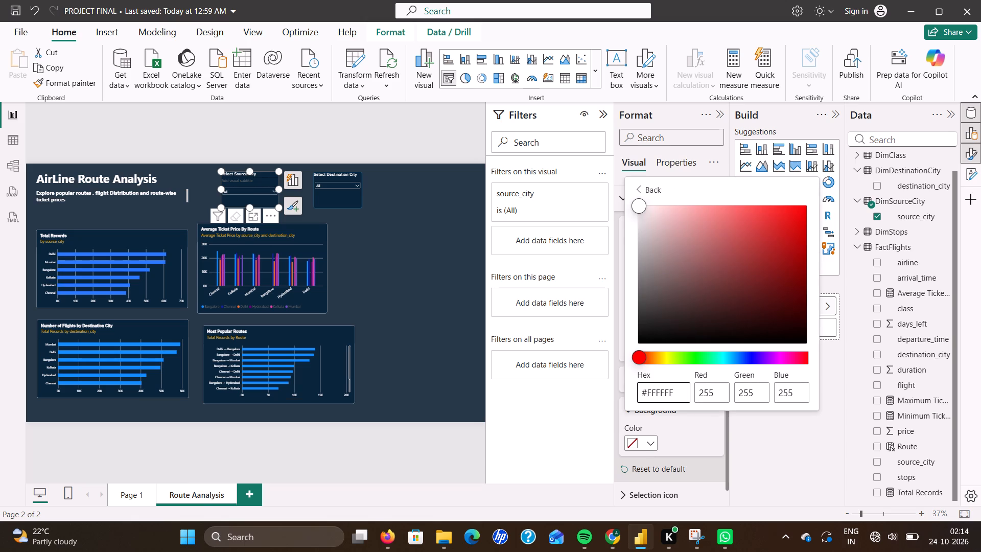
{"action": "key", "text": "BackSpace"}
{"action": "key", "text": "BackSpace"}
{"action": "key", "text": "BackSpace"}
{"action": "key", "text": "BackSpace"}
{"action": "key", "text": "BackSpace"}
{"action": "key", "text": "BackSpace"}
{"action": "type", "text": "09"}
{"action": "type", "text": "243"}
{"action": "key", "text": "a"}
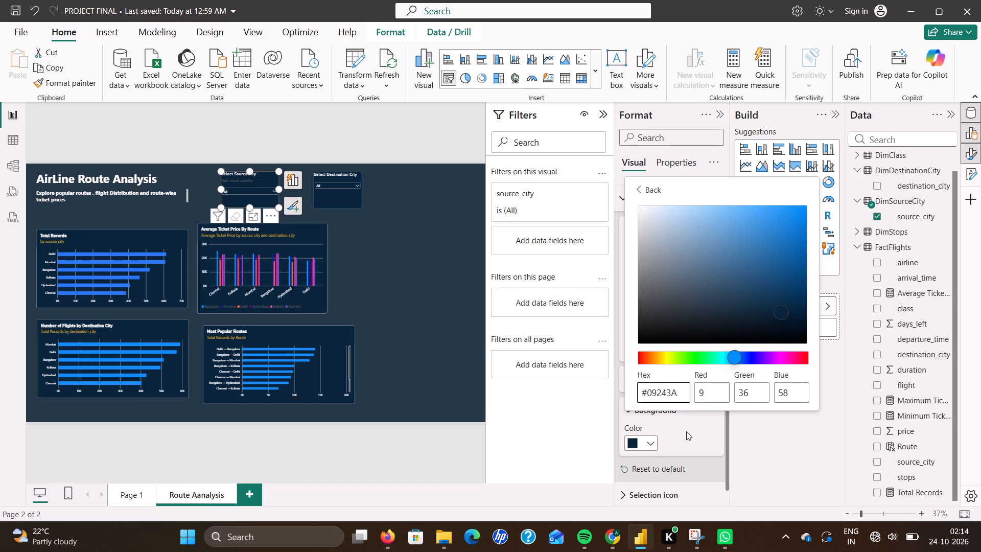
{"action": "left_click", "coordinate": [686, 431]}
{"action": "left_click", "coordinate": [639, 194]}
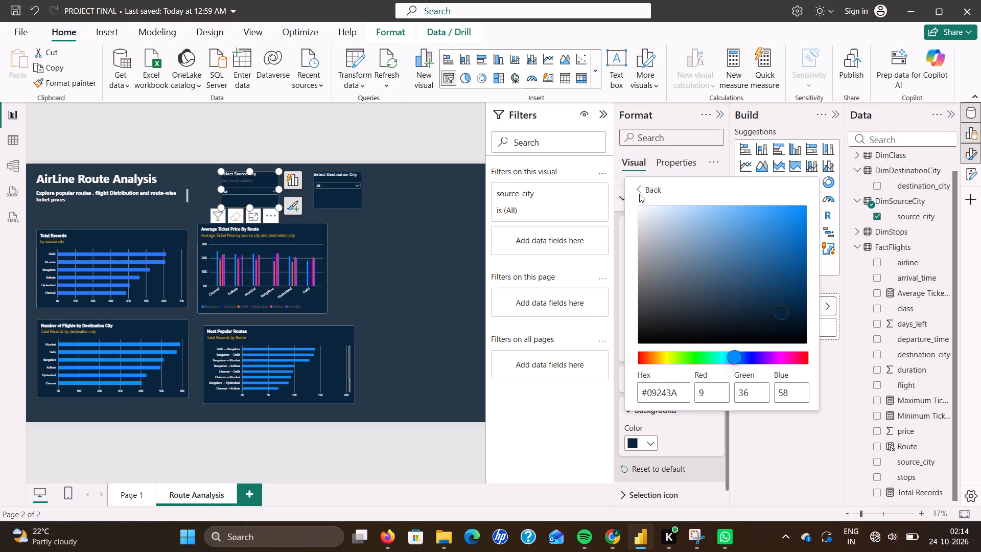
{"action": "left_click", "coordinate": [640, 191]}
{"action": "left_click", "coordinate": [269, 189]}
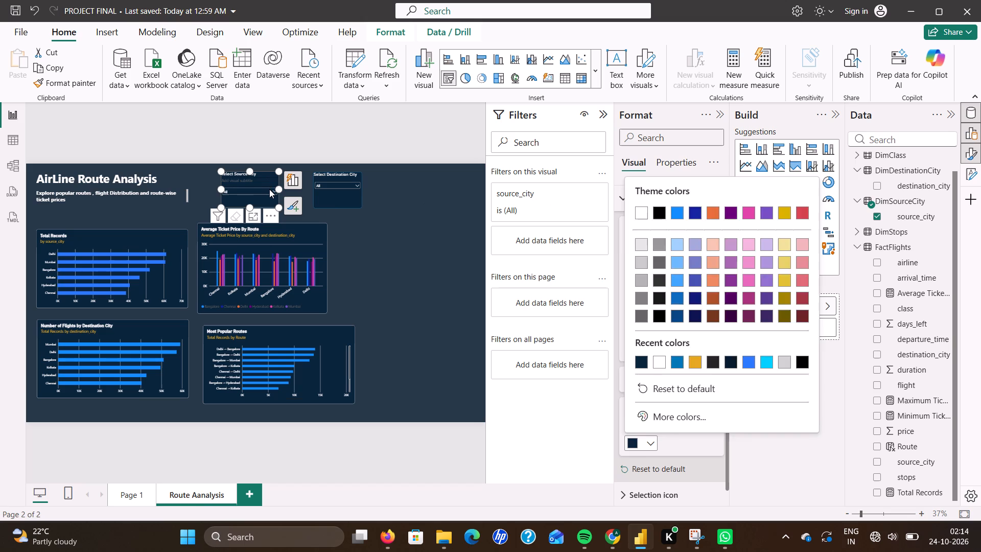
{"action": "left_click", "coordinate": [269, 189]}
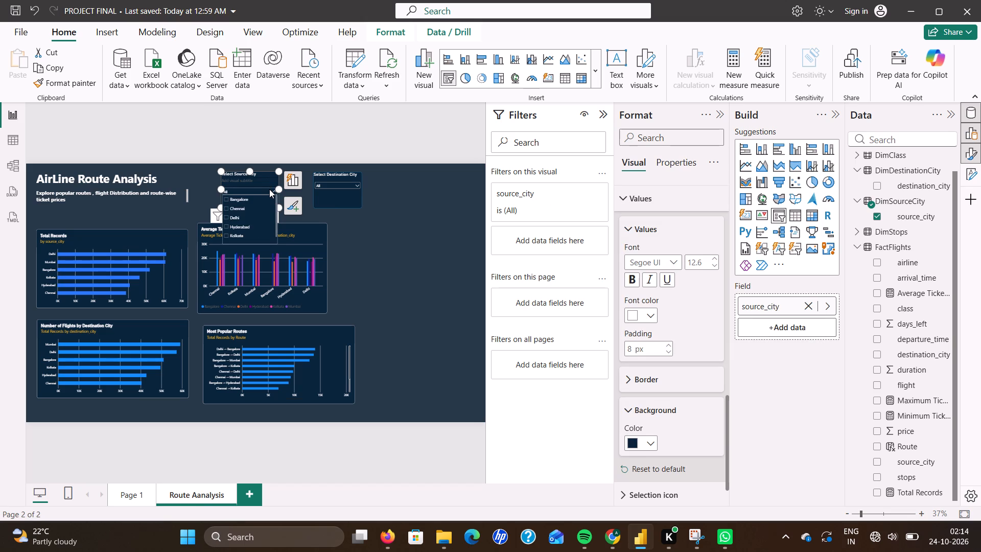
Set the destination city slicer's values background to the same dark navy, #09243A.
{"action": "left_click", "coordinate": [335, 183]}
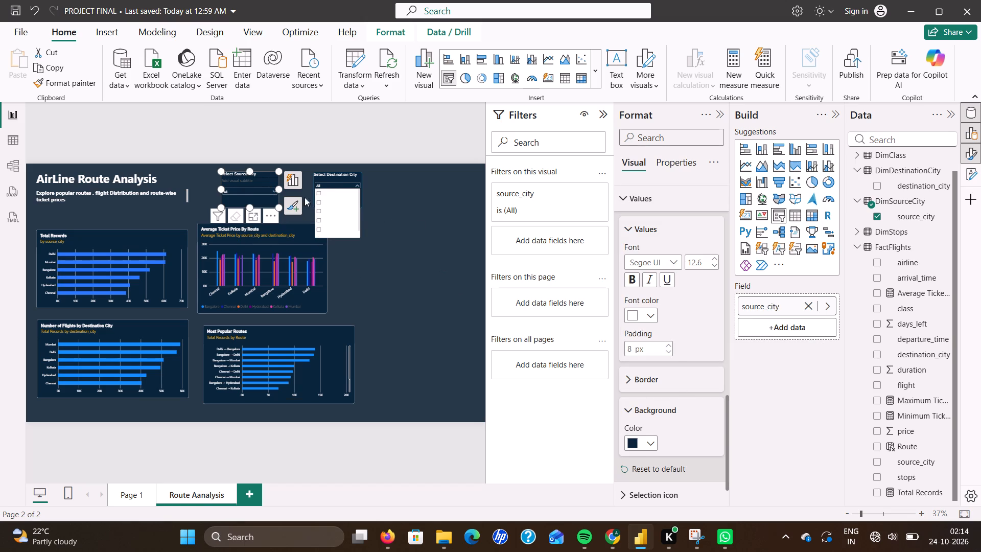
{"action": "left_click", "coordinate": [340, 179]}
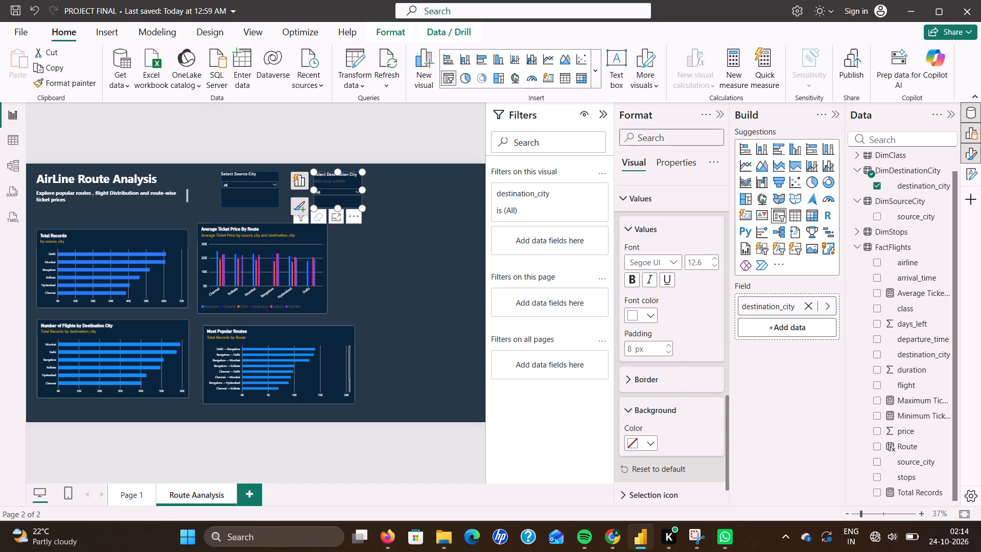
{"action": "left_click", "coordinate": [643, 444]}
{"action": "left_click", "coordinate": [666, 414]}
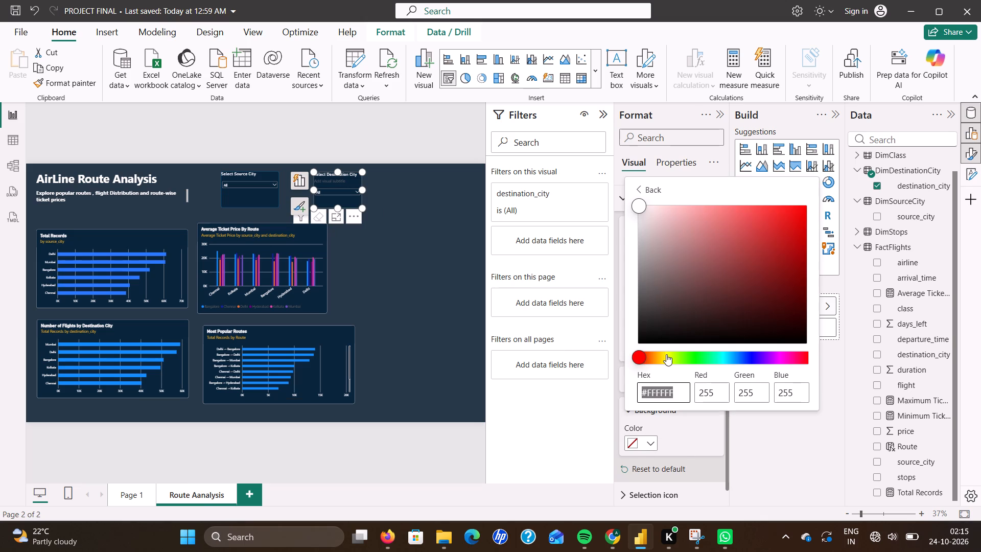
{"action": "left_click", "coordinate": [683, 391]}
{"action": "key", "text": "BackSpace"}
{"action": "key", "text": "BackSpace"}
{"action": "key", "text": "BackSpace"}
{"action": "key", "text": "BackSpace"}
{"action": "key", "text": "BackSpace"}
{"action": "key", "text": "BackSpace"}
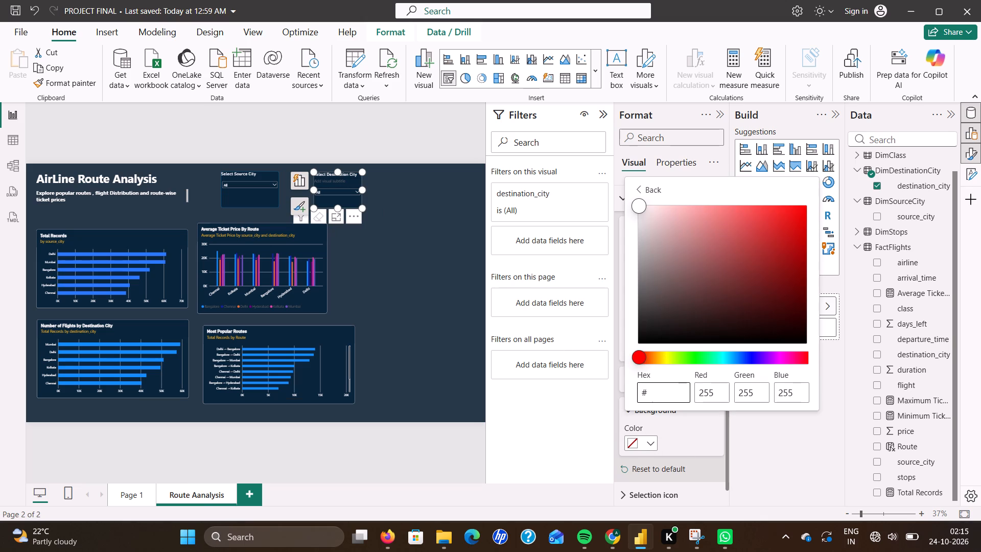
{"action": "type", "text": "09"}
{"action": "type", "text": "24"}
{"action": "type", "text": "3A"}
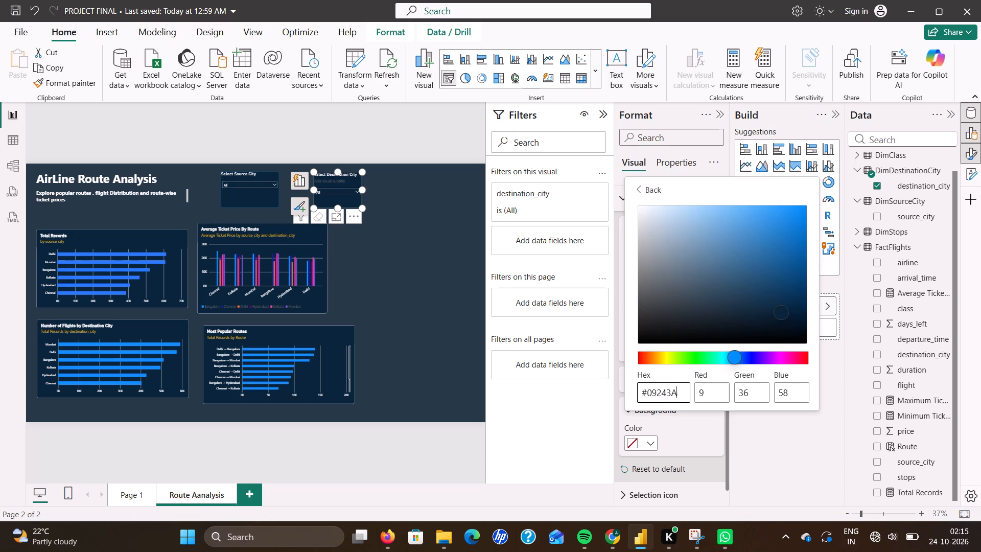
{"action": "left_click", "coordinate": [695, 429]}
{"action": "left_click", "coordinate": [639, 188]}
{"action": "left_click", "coordinate": [580, 410]}
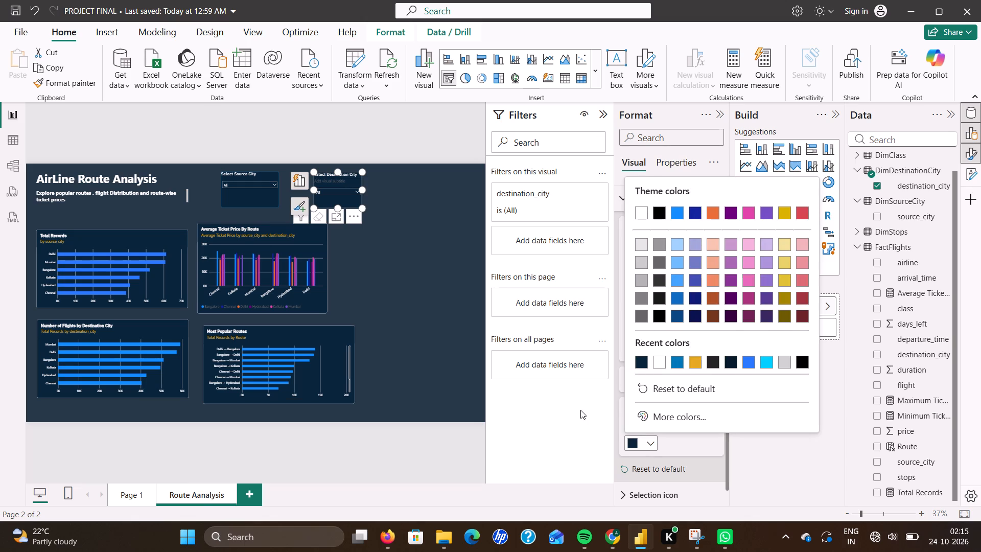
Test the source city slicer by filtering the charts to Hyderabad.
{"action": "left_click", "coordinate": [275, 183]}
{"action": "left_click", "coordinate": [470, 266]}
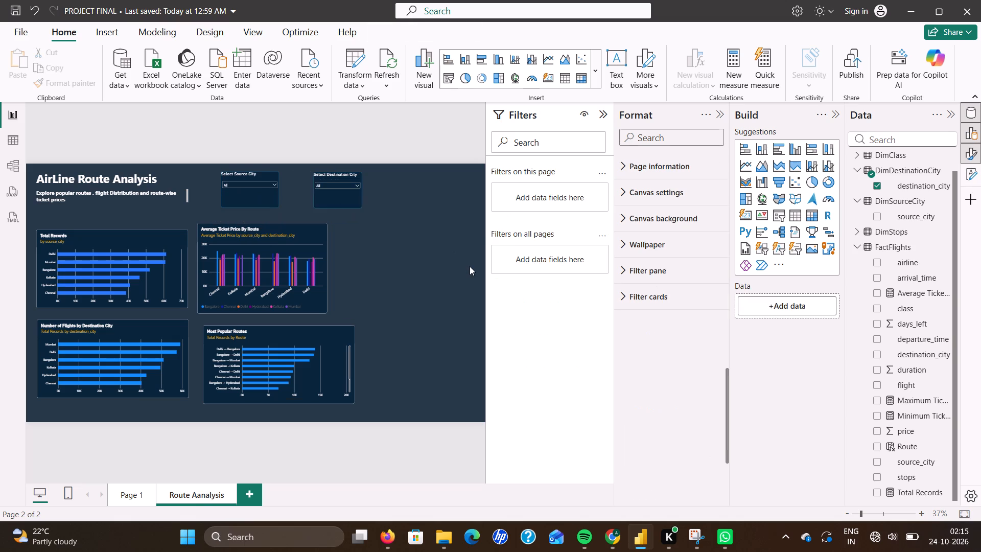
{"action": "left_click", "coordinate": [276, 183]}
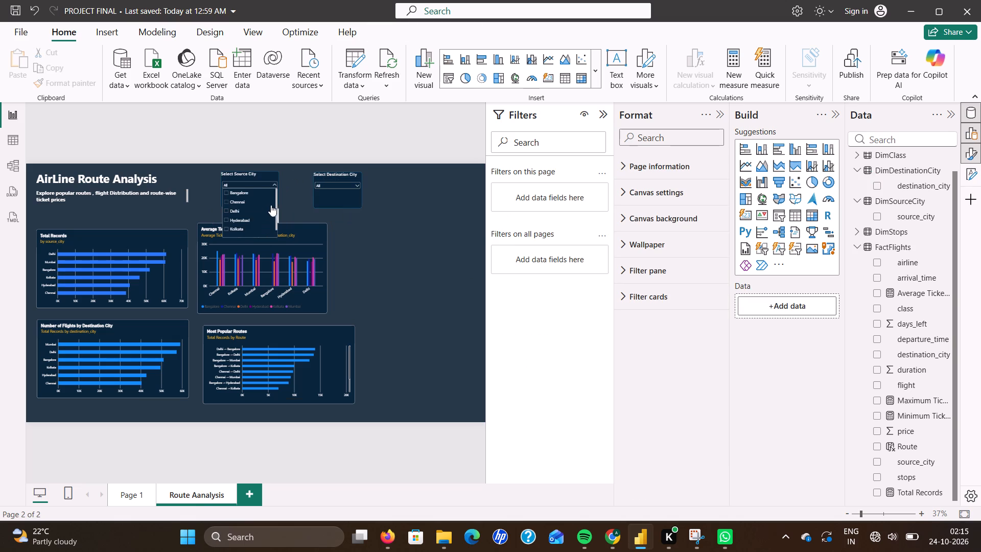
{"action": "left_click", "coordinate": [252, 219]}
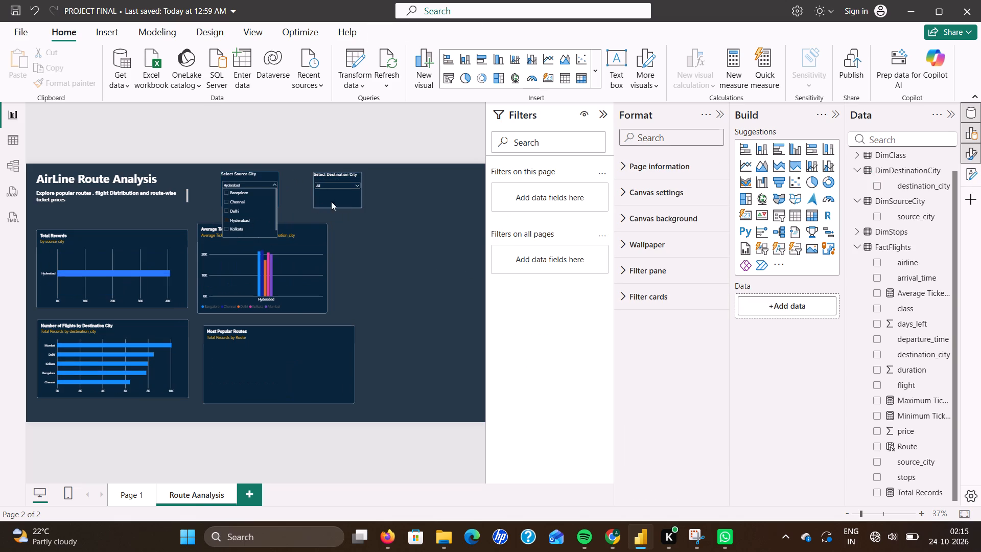
Test the destination city slicer by selecting Delhi, Chennai, Bangalore and finally Kolkata.
{"action": "left_click", "coordinate": [348, 183]}
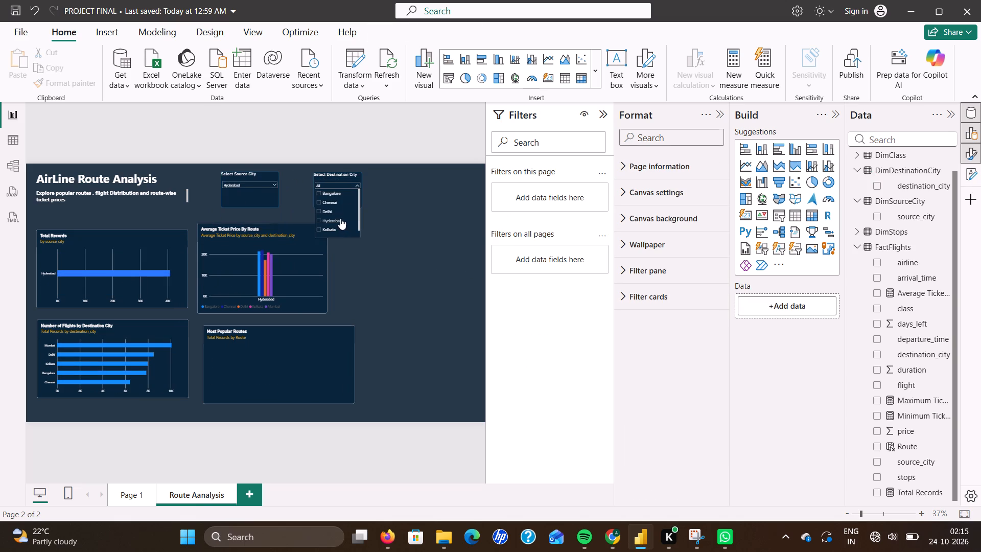
{"action": "left_click", "coordinate": [330, 209]}
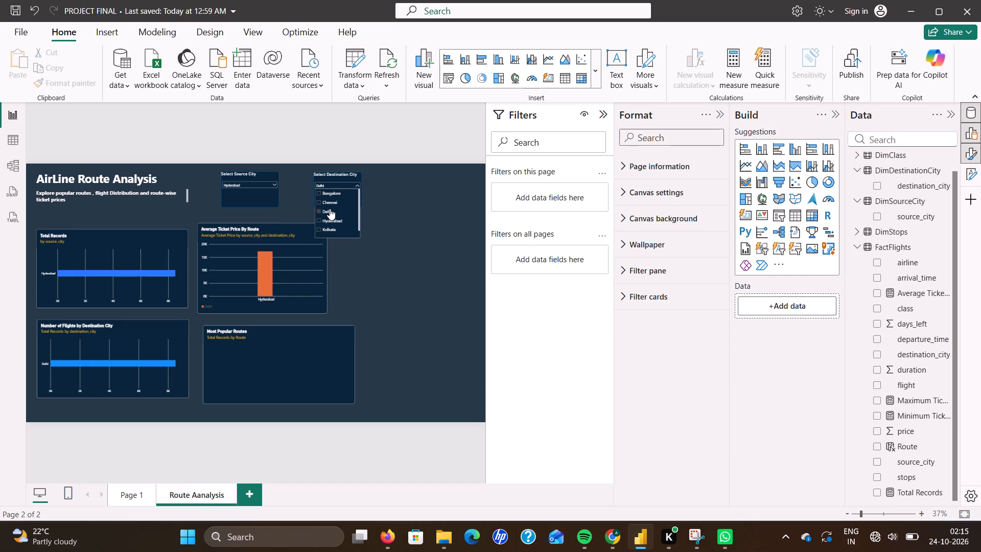
{"action": "left_click", "coordinate": [329, 204]}
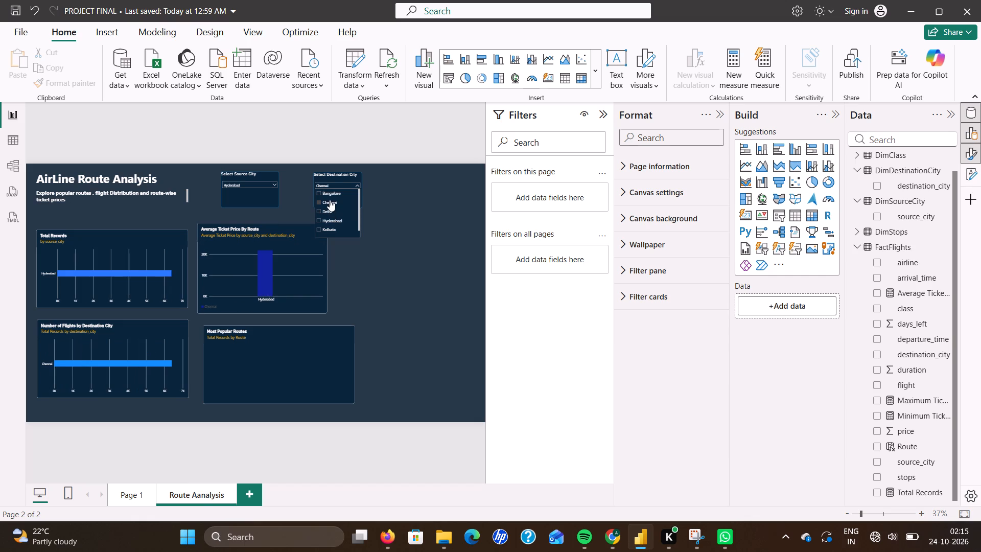
{"action": "left_click", "coordinate": [332, 193]}
{"action": "left_click", "coordinate": [329, 229]}
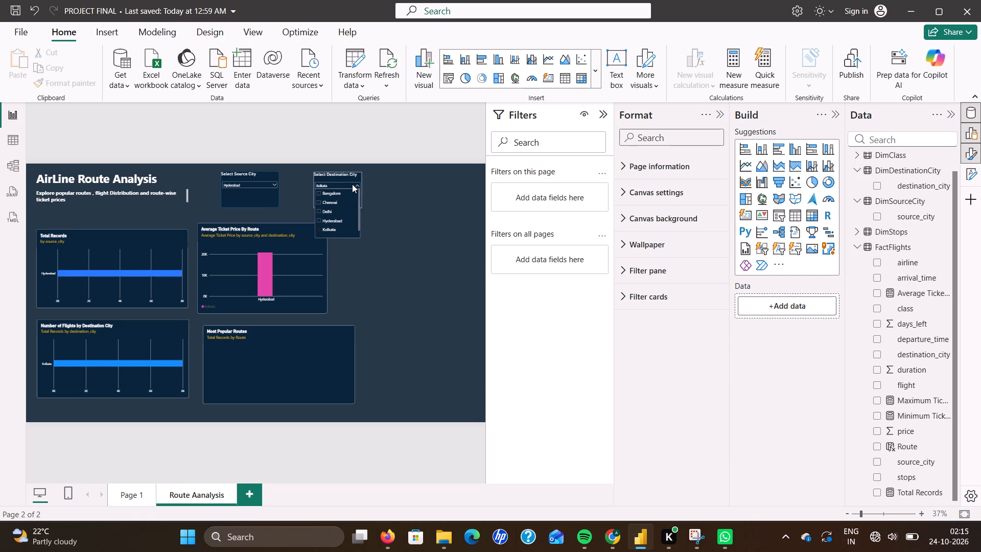
Set the source city slicer to Chennai to test the charts with a different source, then deselect the slicer.
{"action": "left_click", "coordinate": [273, 178]}
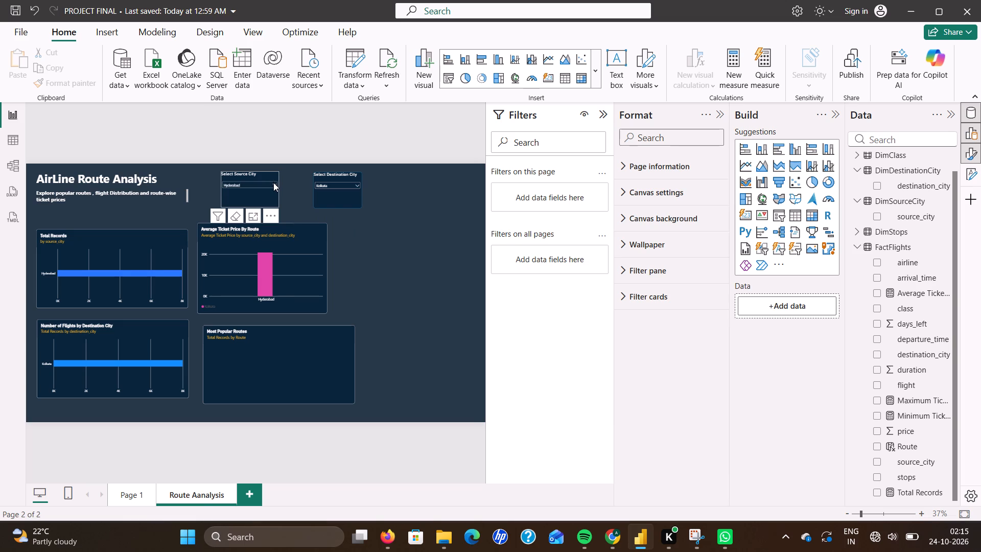
{"action": "left_click", "coordinate": [273, 182]}
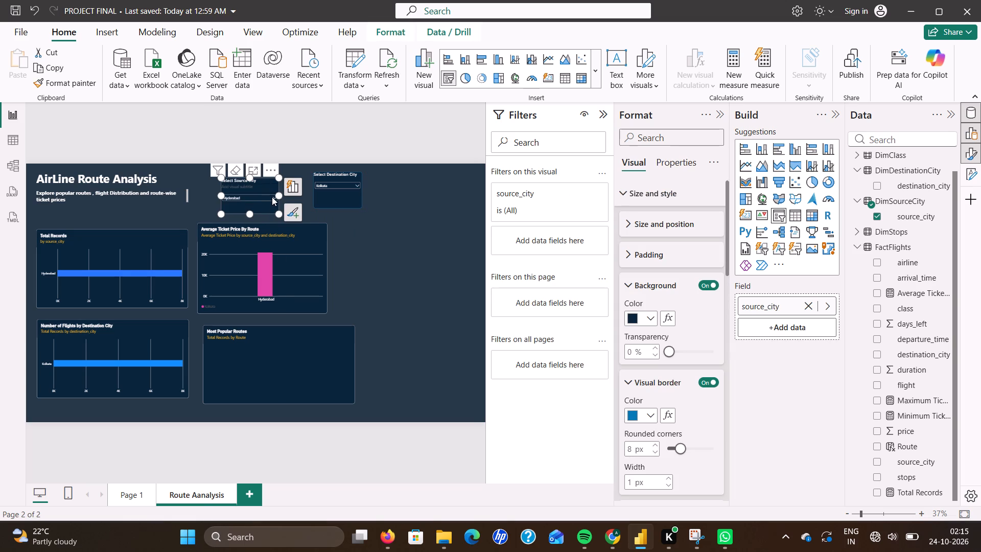
{"action": "left_click", "coordinate": [272, 197]}
{"action": "left_click", "coordinate": [237, 215]}
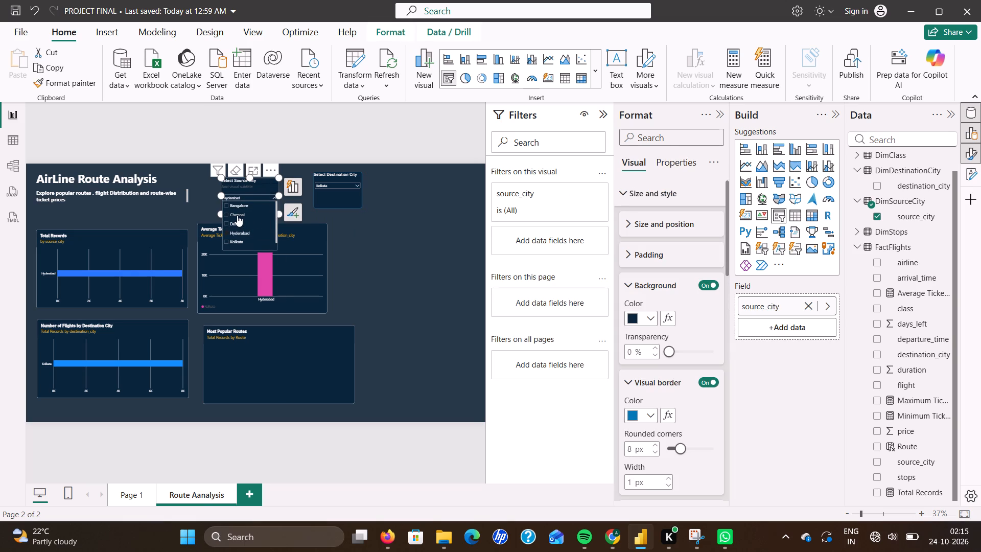
{"action": "left_click", "coordinate": [438, 241]}
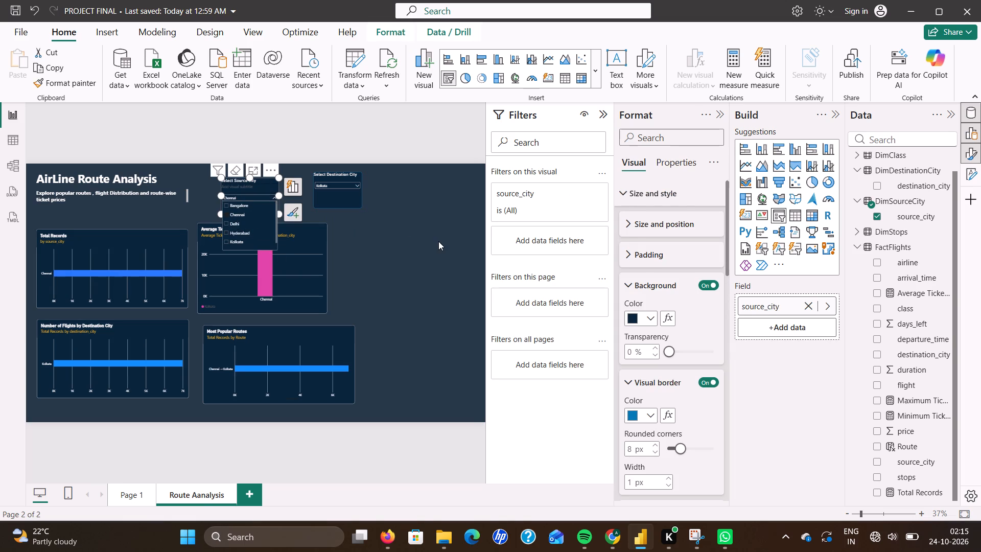
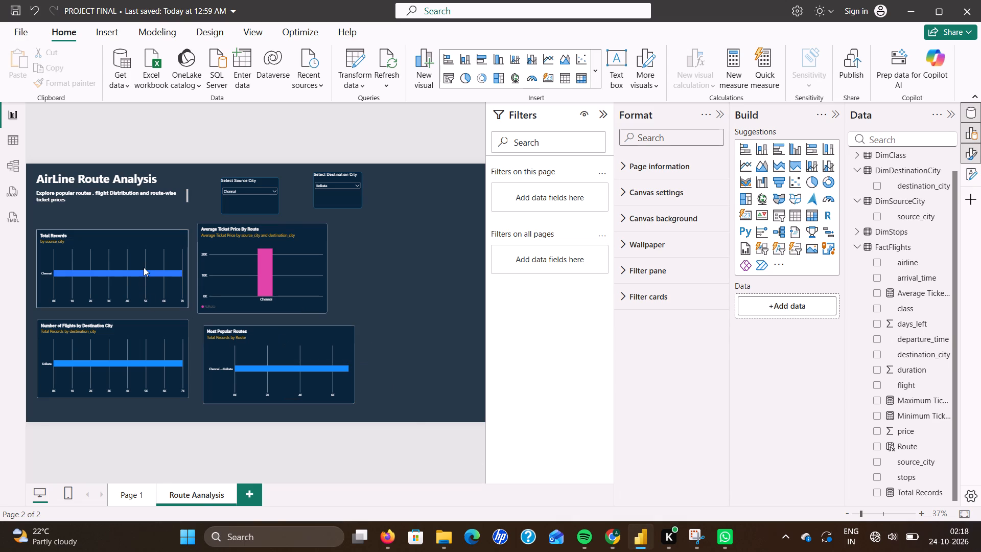
{"action": "right_click", "coordinate": [148, 240]}
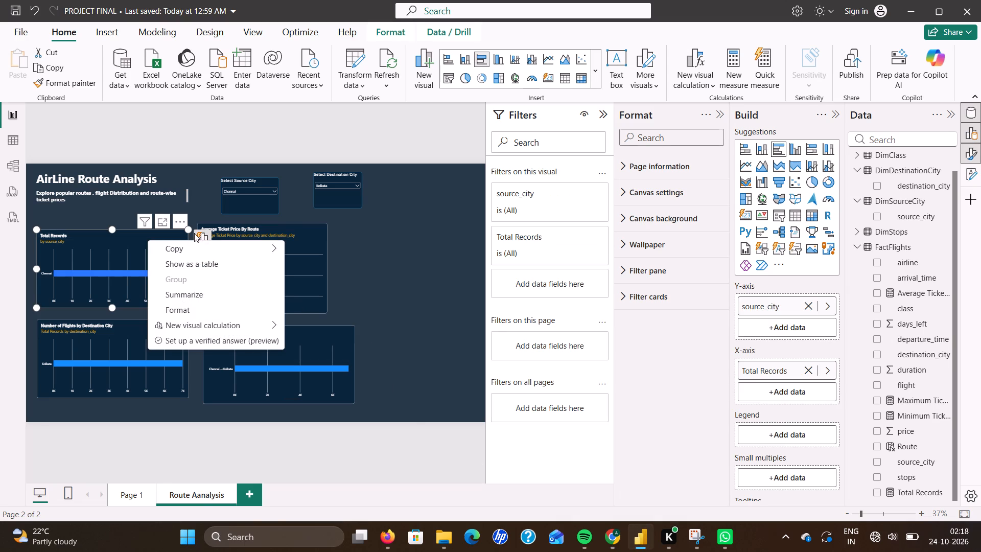
{"action": "scroll", "coordinate": [665, 310], "scroll_direction": "up", "scroll_amount": 13}
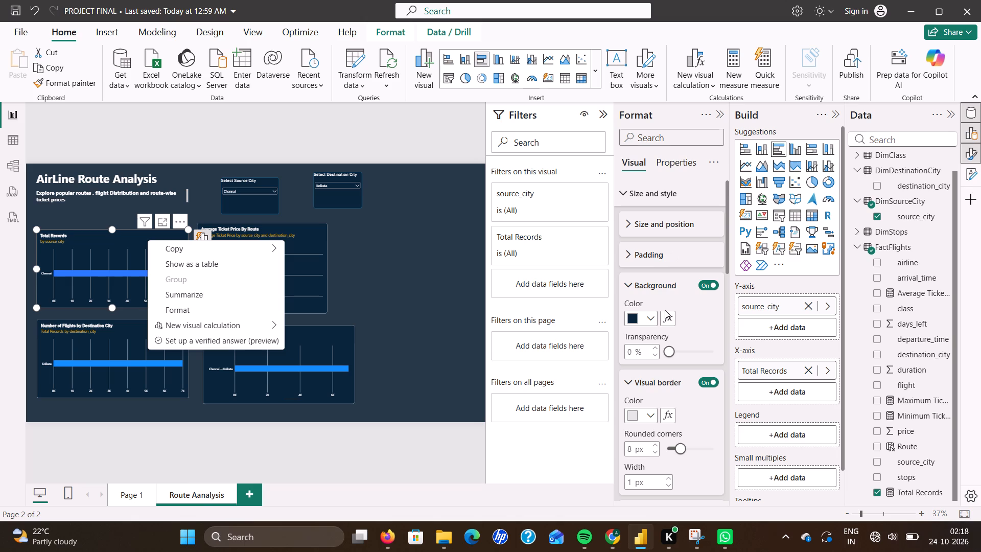
{"action": "scroll", "coordinate": [665, 310], "scroll_direction": "up", "scroll_amount": 7}
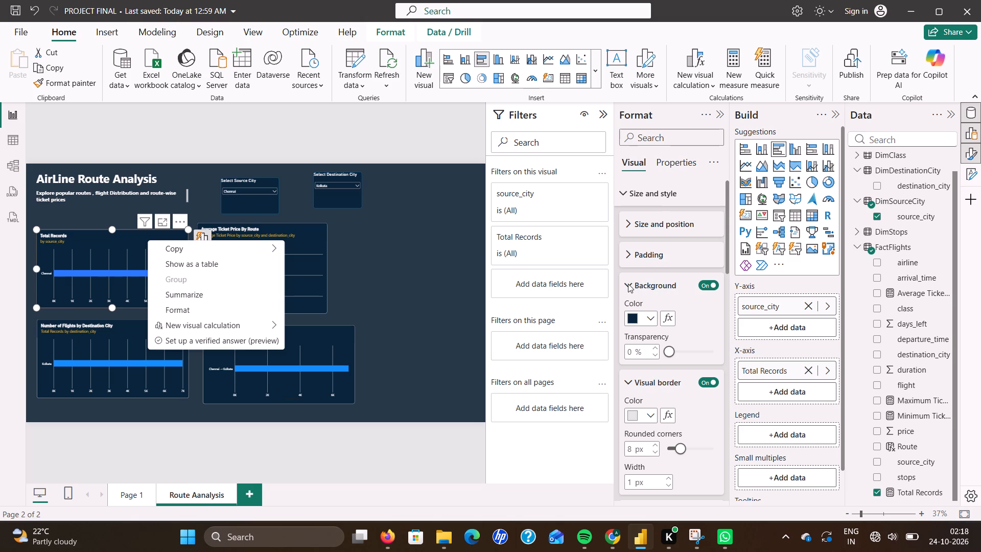
{"action": "left_click", "coordinate": [628, 284]}
{"action": "left_click", "coordinate": [628, 321]}
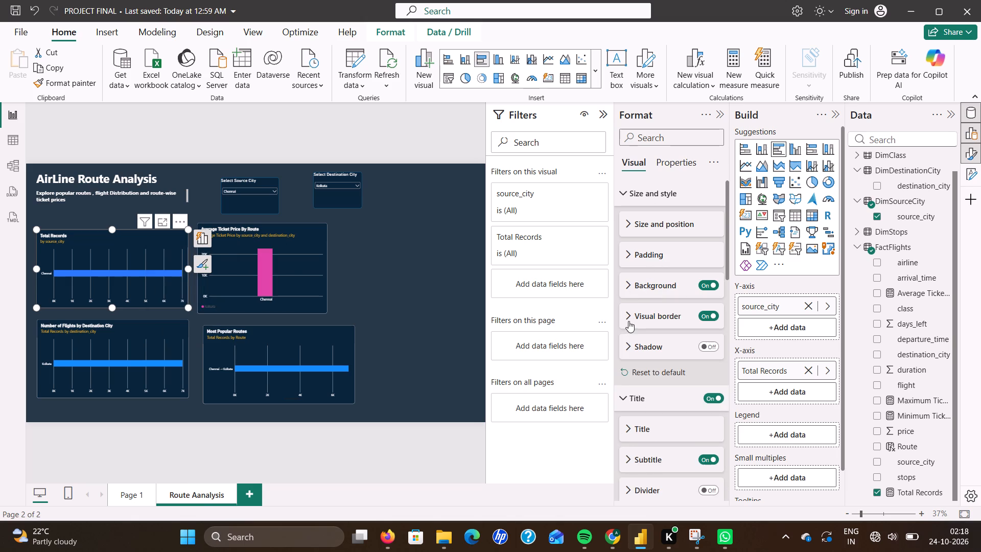
{"action": "scroll", "coordinate": [628, 321], "scroll_direction": "down", "scroll_amount": 2}
{"action": "left_click", "coordinate": [644, 318]}
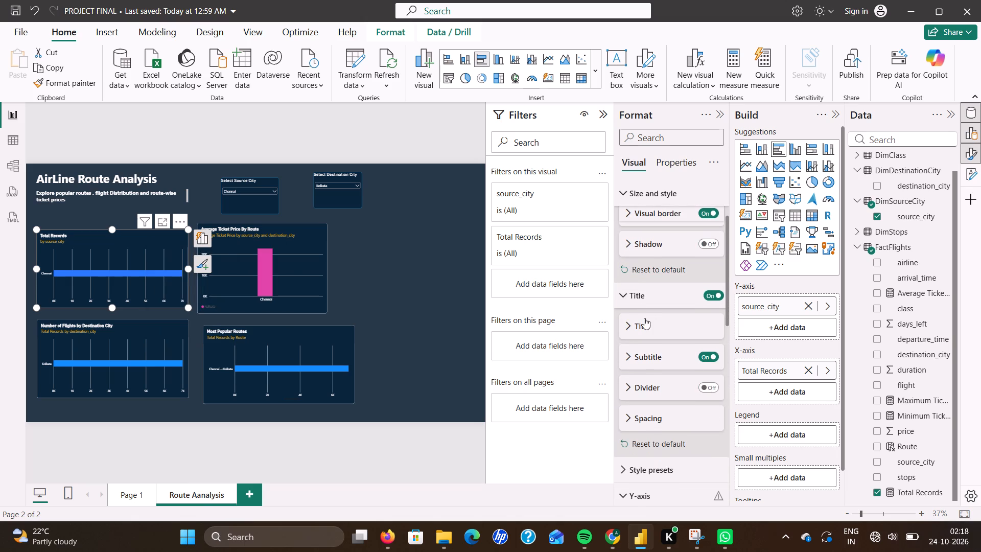
{"action": "left_click", "coordinate": [676, 360]}
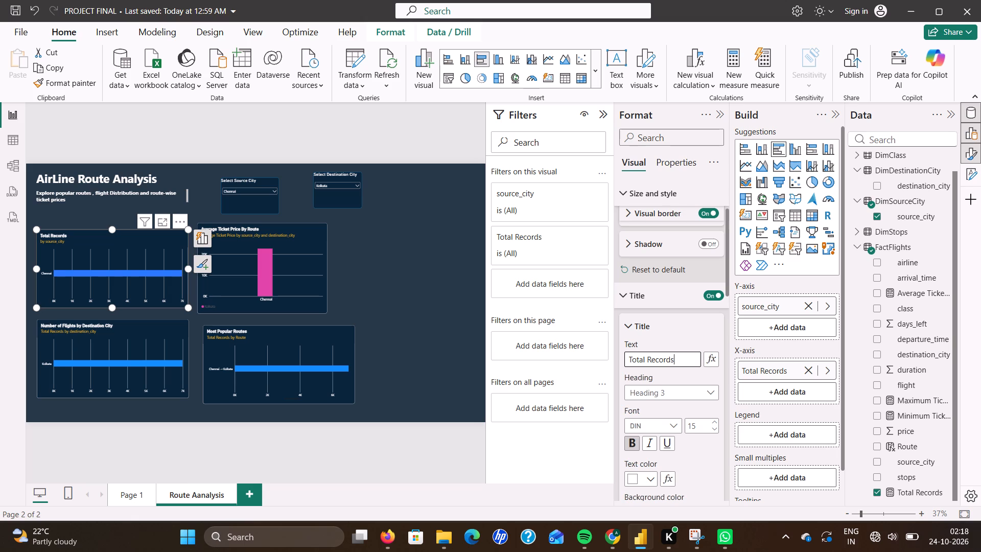
{"action": "key", "text": "BackSpace"}
{"action": "key", "text": "BackSpace"}
{"action": "key", "text": "BackSpace"}
{"action": "key", "text": "BackSpace"}
{"action": "key", "text": "BackSpace"}
{"action": "key", "text": "BackSpace"}
{"action": "key", "text": "BackSpace"}
{"action": "key", "text": "BackSpace"}
{"action": "key", "text": "BackSpace"}
{"action": "key", "text": "BackSpace"}
{"action": "key", "text": "BackSpace"}
{"action": "key", "text": "BackSpace"}
{"action": "key", "text": "BackSpace"}
{"action": "key", "text": "BackSpace"}
{"action": "key", "text": "BackSpace"}
{"action": "key", "text": "BackSpace"}
{"action": "key", "text": "BackSpace"}
{"action": "key", "text": "BackSpace"}
{"action": "key", "text": "BackSpace"}
{"action": "key", "text": "BackSpace"}
{"action": "left_click", "coordinate": [605, 543]}
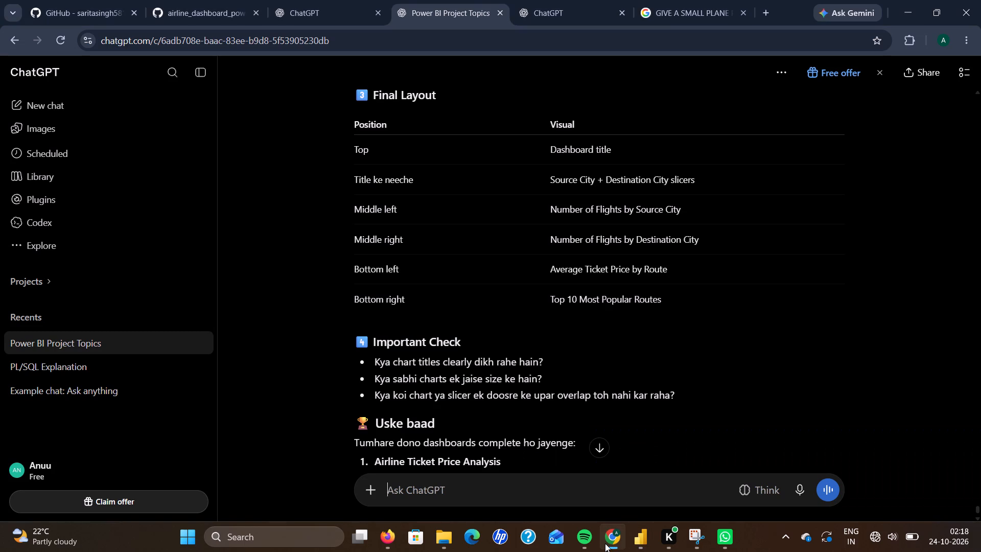
{"action": "left_click", "coordinate": [647, 538]}
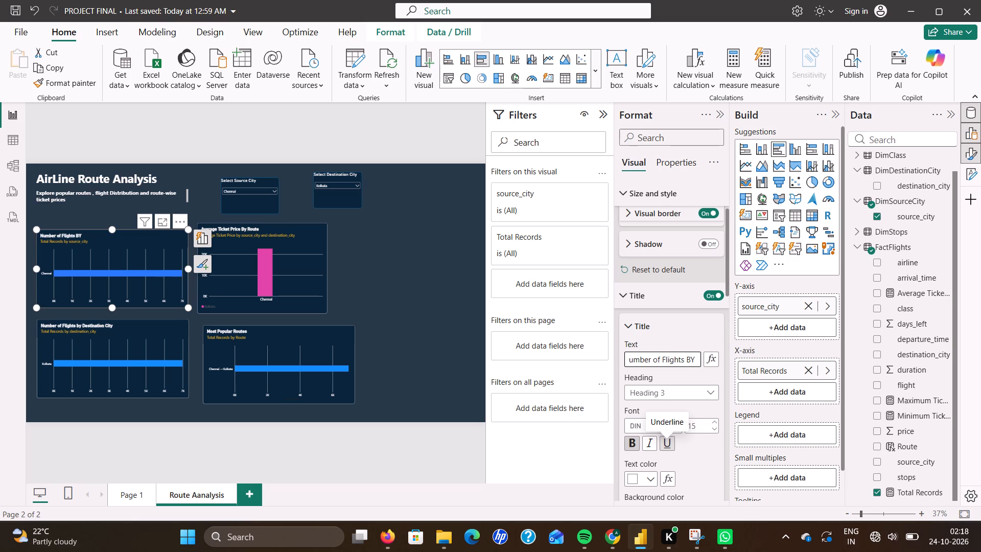
{"action": "key", "text": "BackSpace"}
{"action": "key", "text": "BackSpace"}
{"action": "key", "text": "BackSpace"}
{"action": "type", "text": "by"}
{"action": "key", "text": "space"}
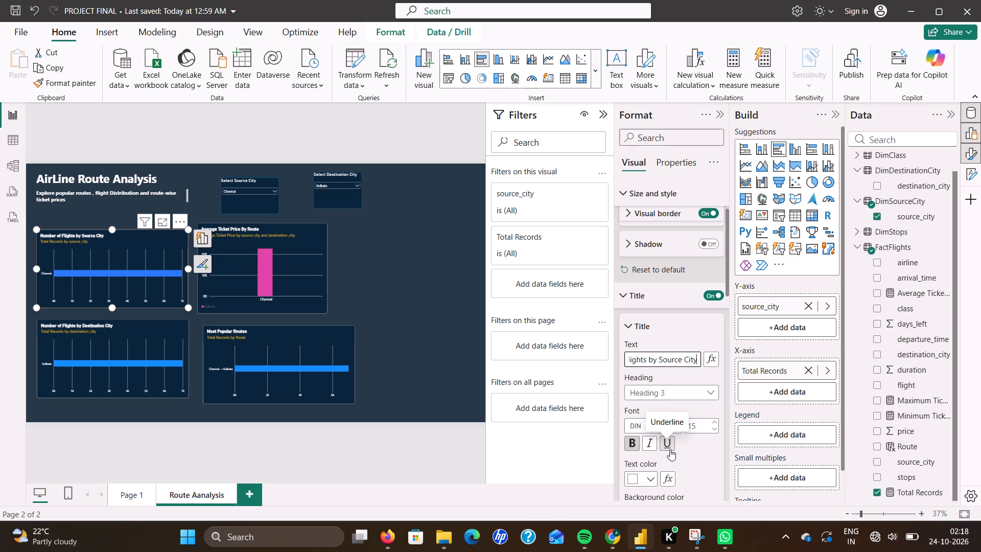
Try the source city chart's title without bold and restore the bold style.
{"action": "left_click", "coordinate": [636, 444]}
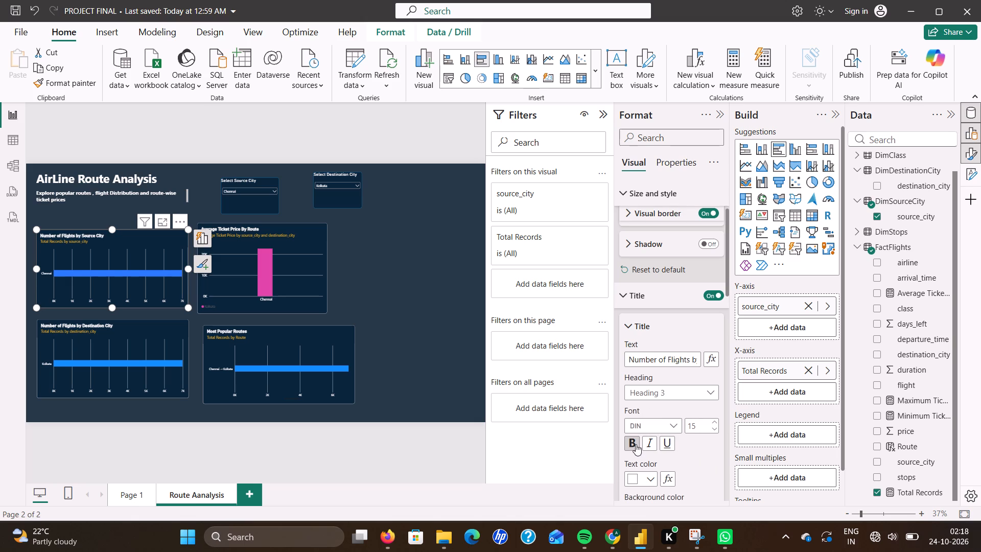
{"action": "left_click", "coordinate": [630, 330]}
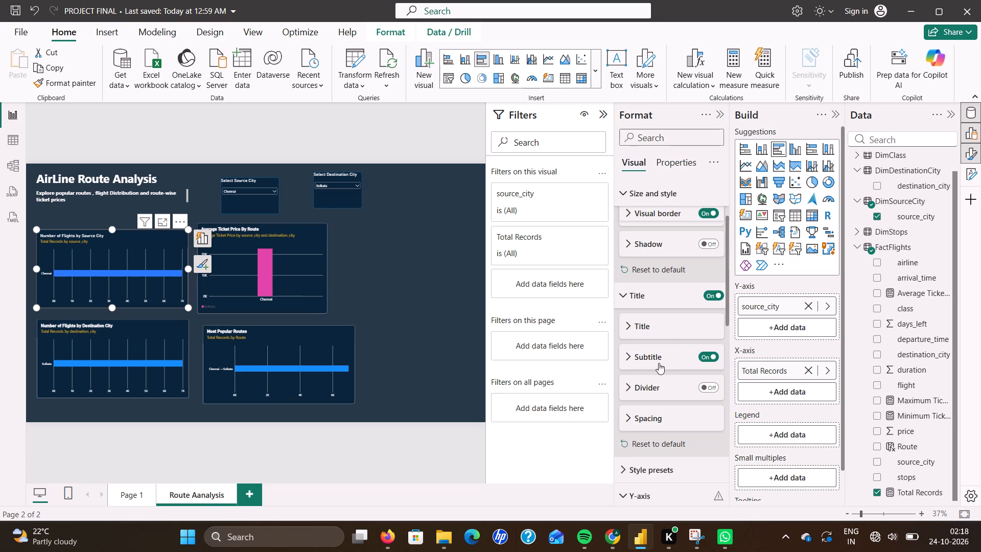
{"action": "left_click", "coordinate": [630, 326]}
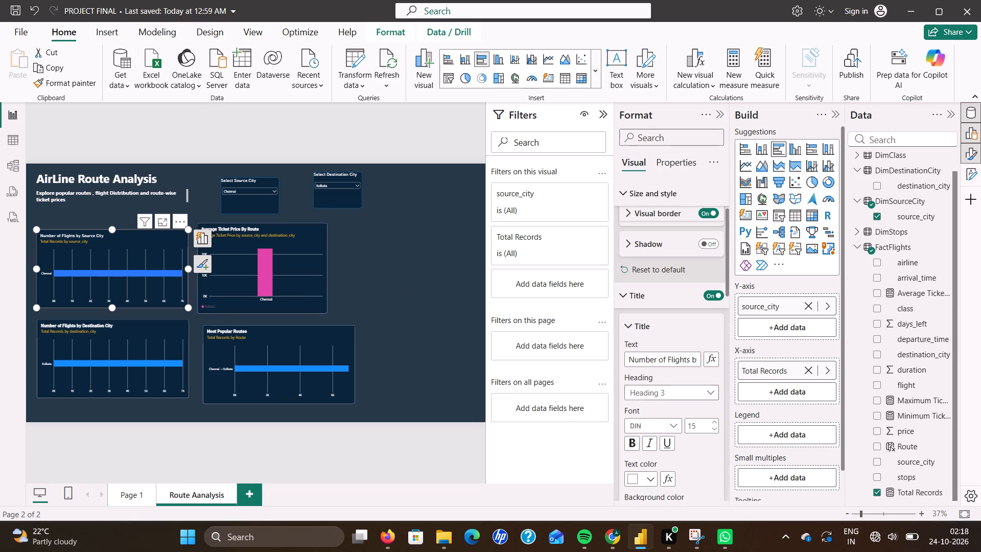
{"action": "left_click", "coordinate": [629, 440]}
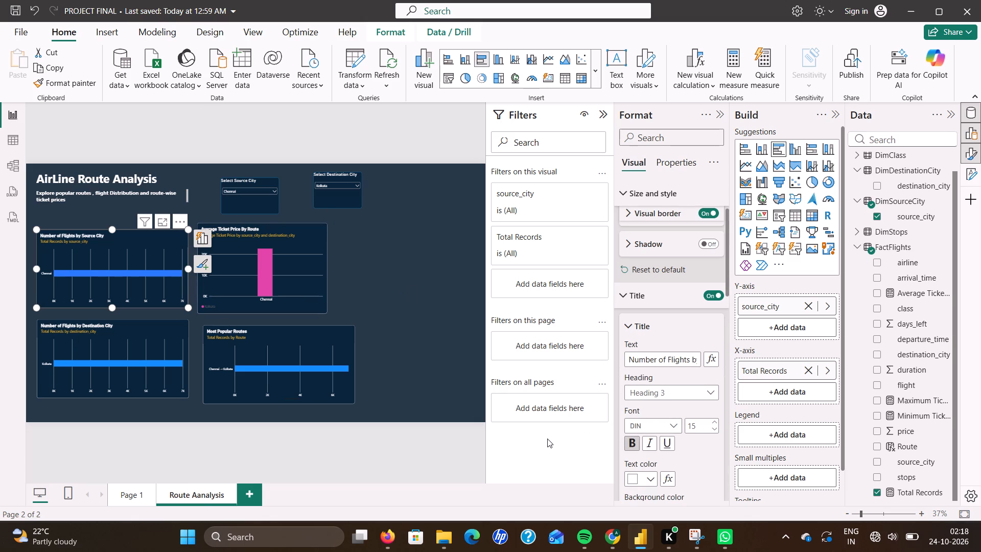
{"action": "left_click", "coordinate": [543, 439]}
Move the Most Popular Routes chart toward the lower right of the report page, leaving room beside it.
{"action": "left_click_drag", "start_coordinate": [342, 335], "coordinate": [384, 342]}
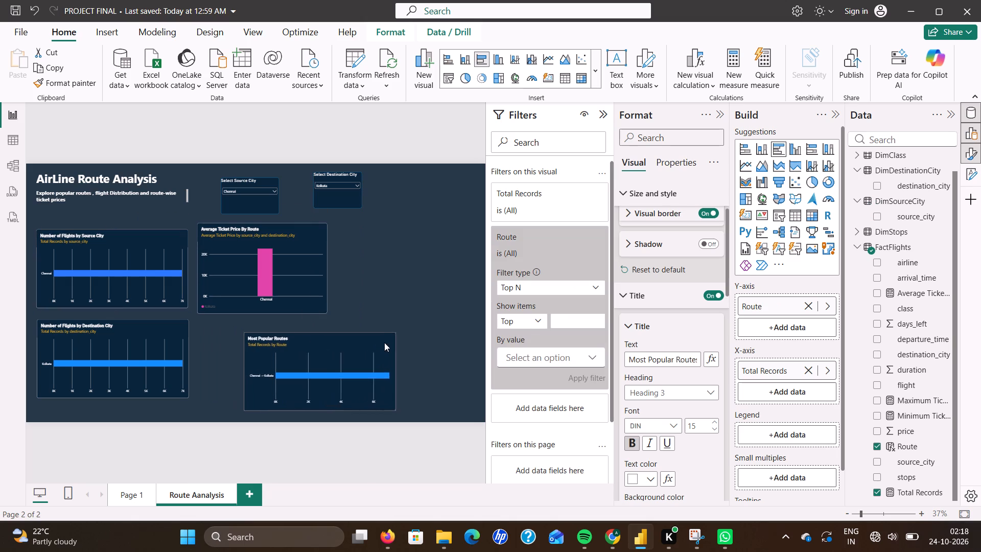
{"action": "left_click_drag", "start_coordinate": [384, 342], "coordinate": [421, 342]}
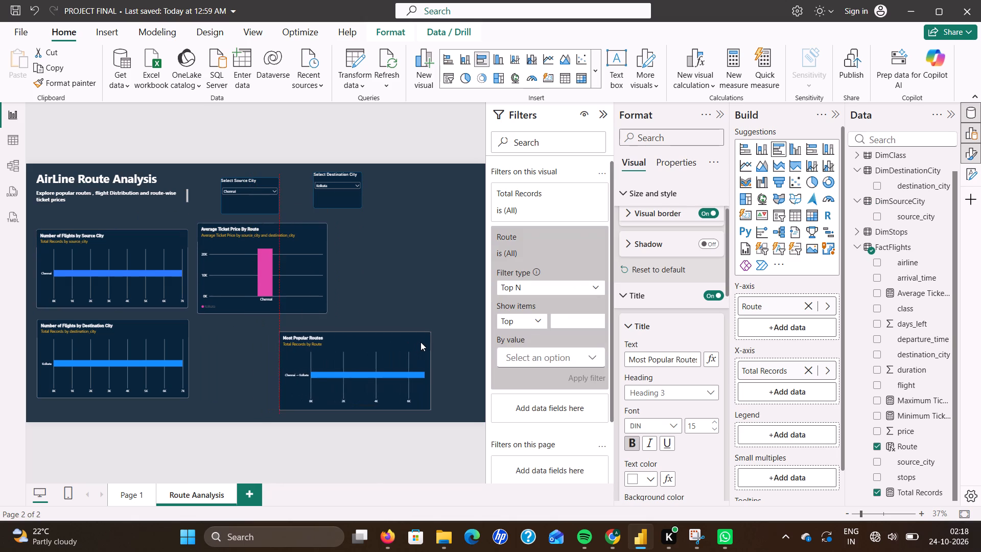
{"action": "left_click_drag", "start_coordinate": [421, 342], "coordinate": [422, 342]}
Move the Number of Flights by Destination City chart slightly down and right, and enlarge it in width and height.
{"action": "left_click_drag", "start_coordinate": [124, 335], "coordinate": [136, 342]}
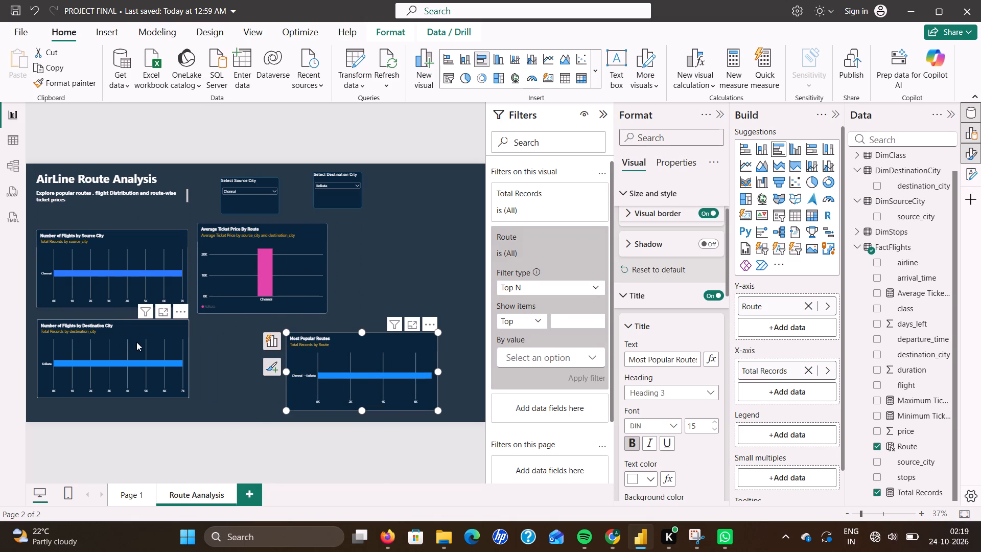
{"action": "left_click_drag", "start_coordinate": [136, 342], "coordinate": [141, 347]}
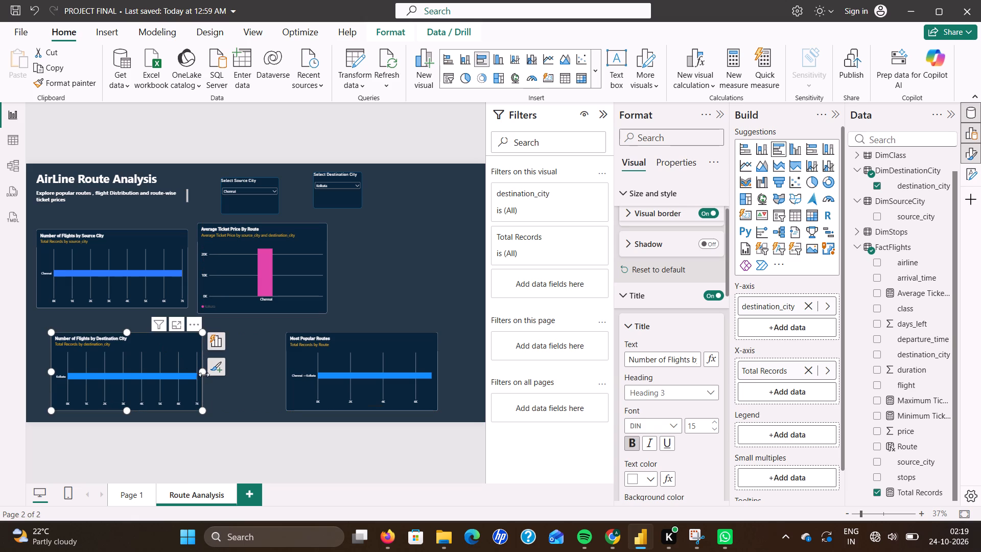
{"action": "left_click_drag", "start_coordinate": [202, 373], "coordinate": [227, 370]}
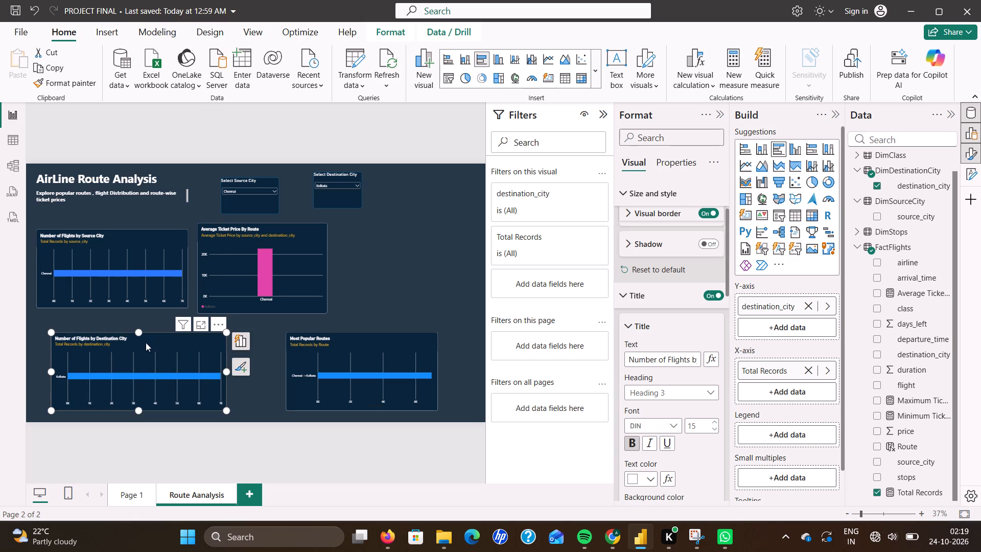
{"action": "left_click_drag", "start_coordinate": [138, 333], "coordinate": [136, 319]}
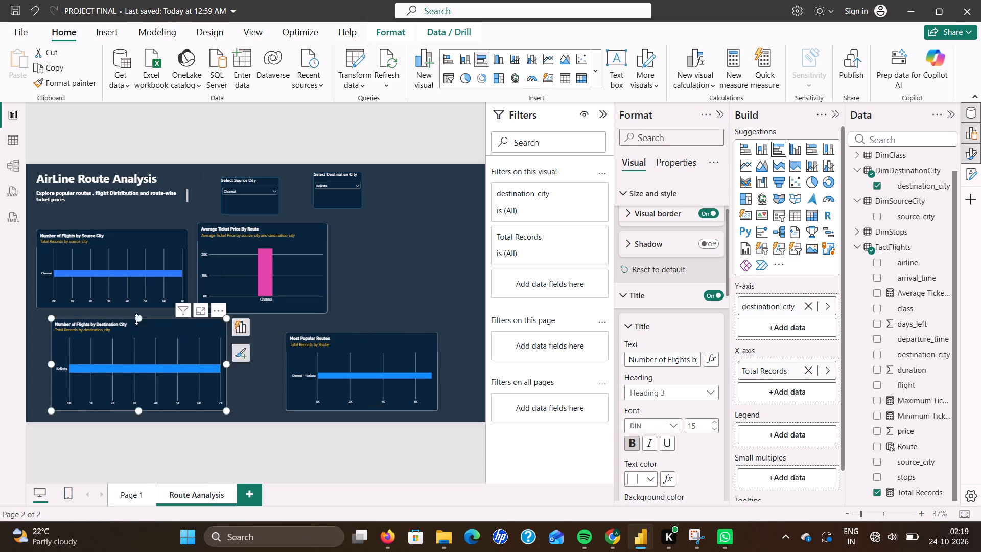
Clear the Chennai selection in the Select Source City slicer and the Kolkata selection in the Select Destination City slicer.
{"action": "left_click", "coordinate": [332, 353]}
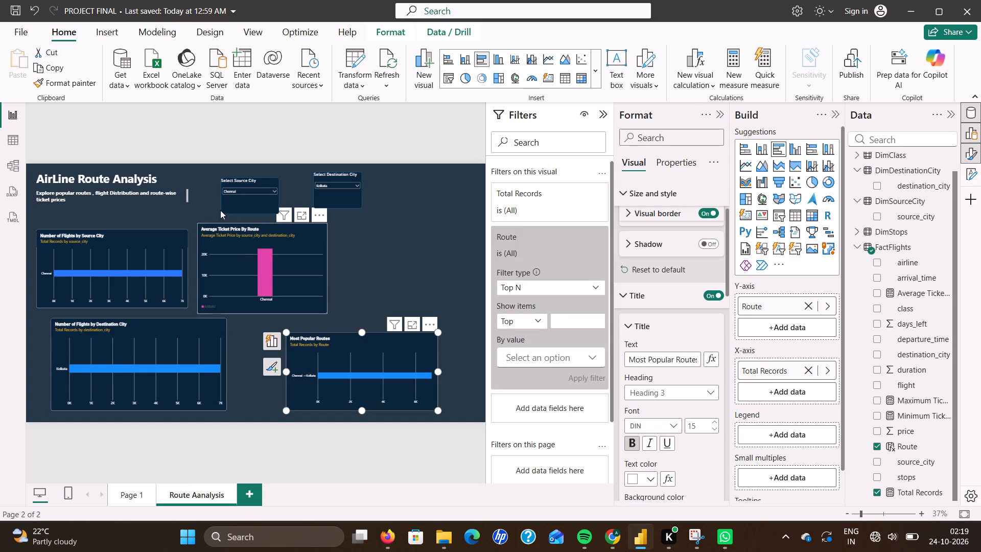
{"action": "left_click", "coordinate": [264, 183]}
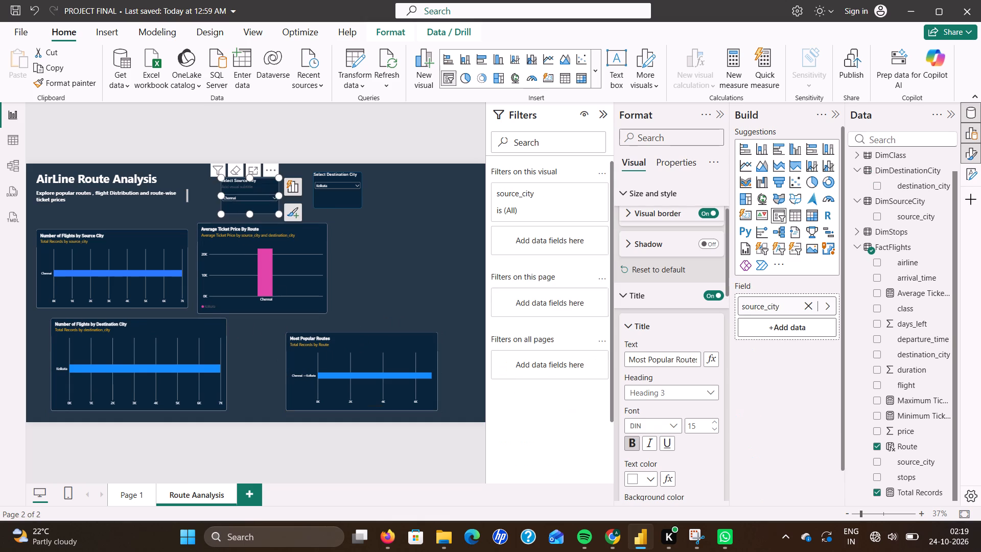
{"action": "left_click", "coordinate": [386, 267]}
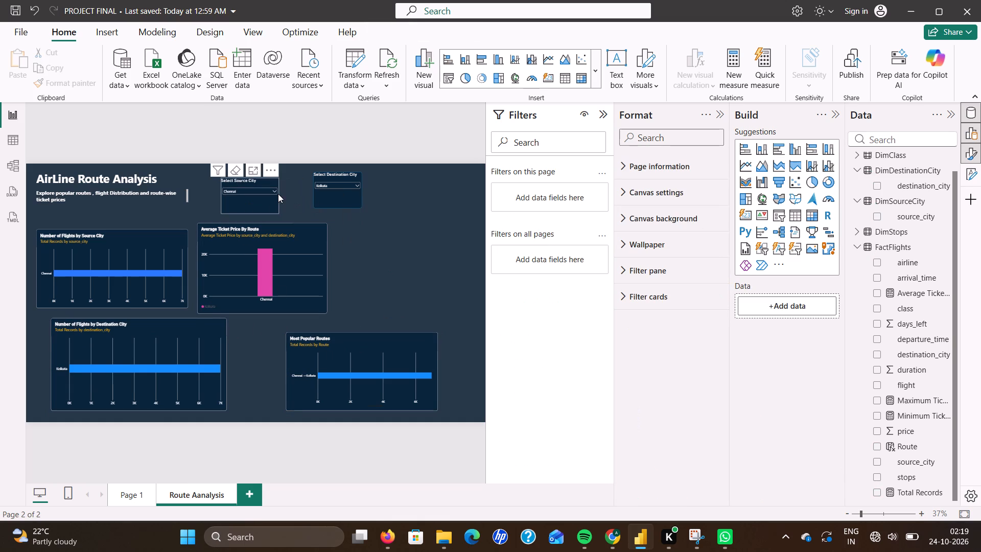
{"action": "left_click", "coordinate": [272, 191]}
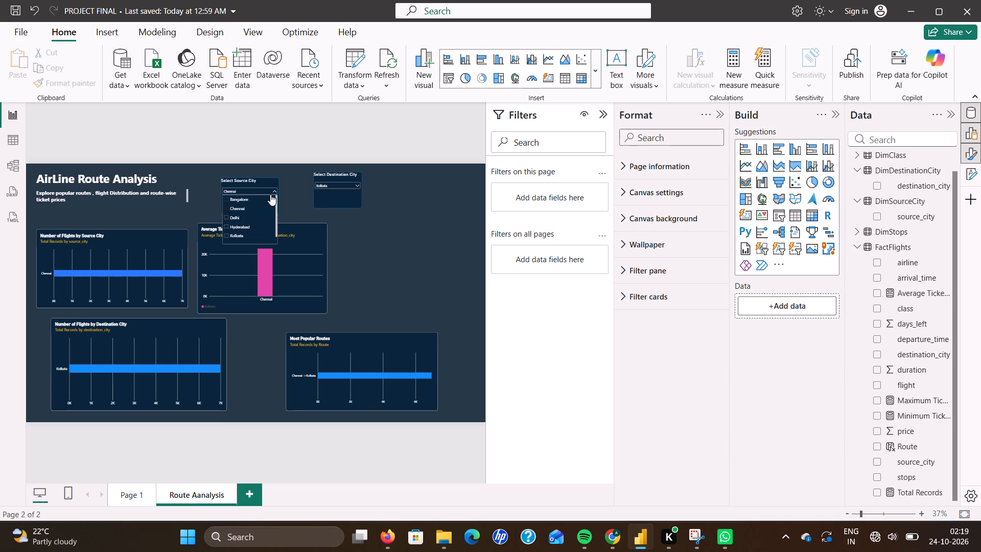
{"action": "left_click", "coordinate": [227, 208]}
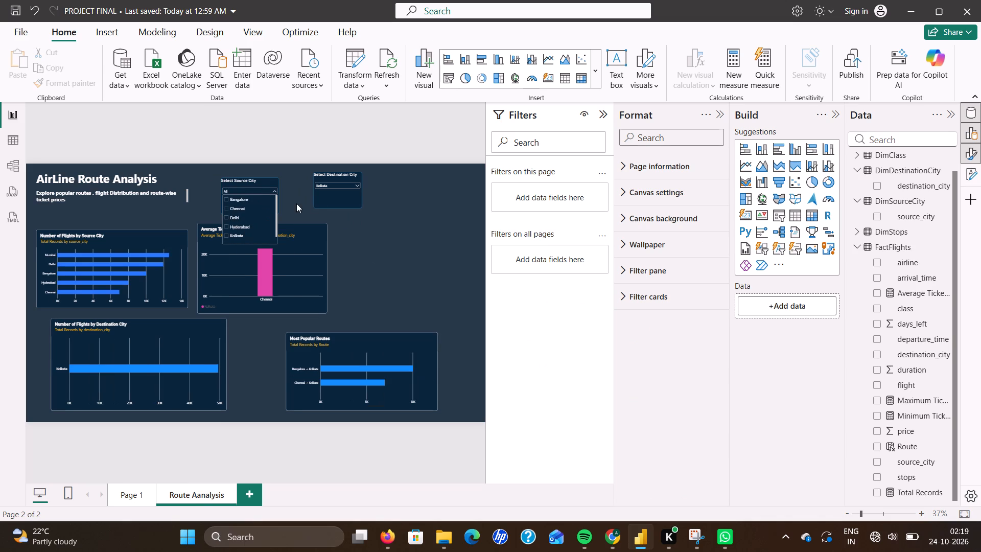
{"action": "left_click", "coordinate": [339, 185]}
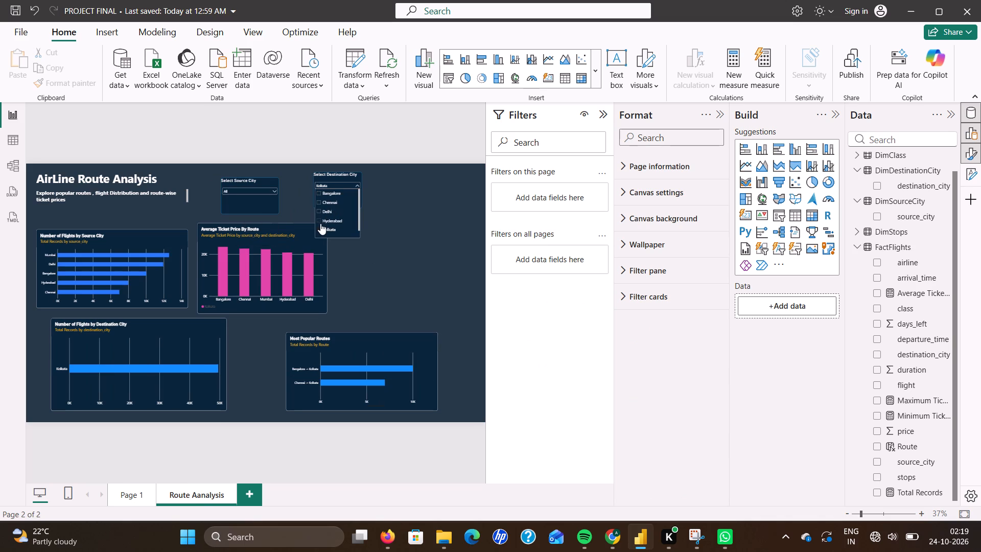
{"action": "left_click", "coordinate": [320, 228]}
{"action": "left_click", "coordinate": [378, 216]}
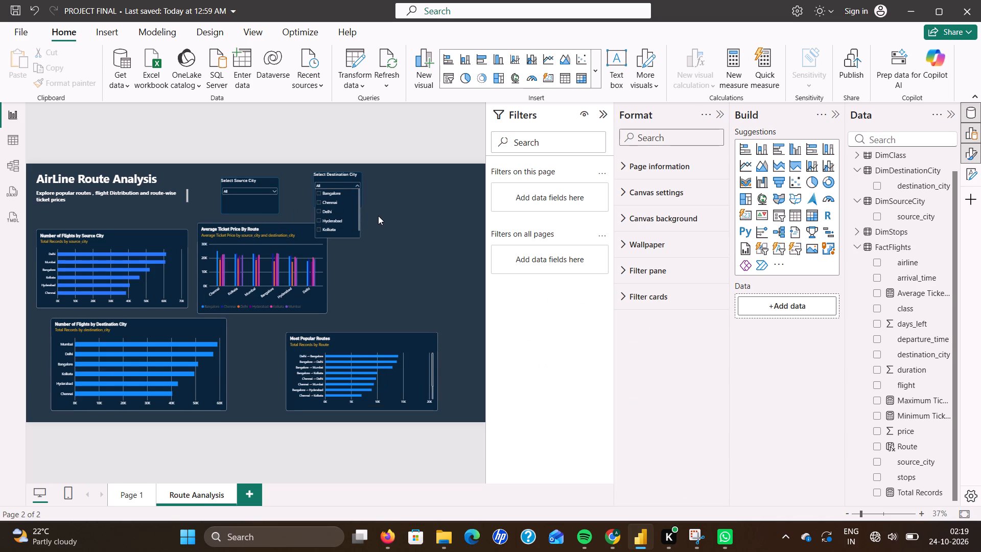
Move the Select Source City and Select Destination City slicers further right along the page header, with their top edges level.
{"action": "left_click_drag", "start_coordinate": [344, 195], "coordinate": [395, 200]}
{"action": "left_click_drag", "start_coordinate": [274, 203], "coordinate": [303, 195]}
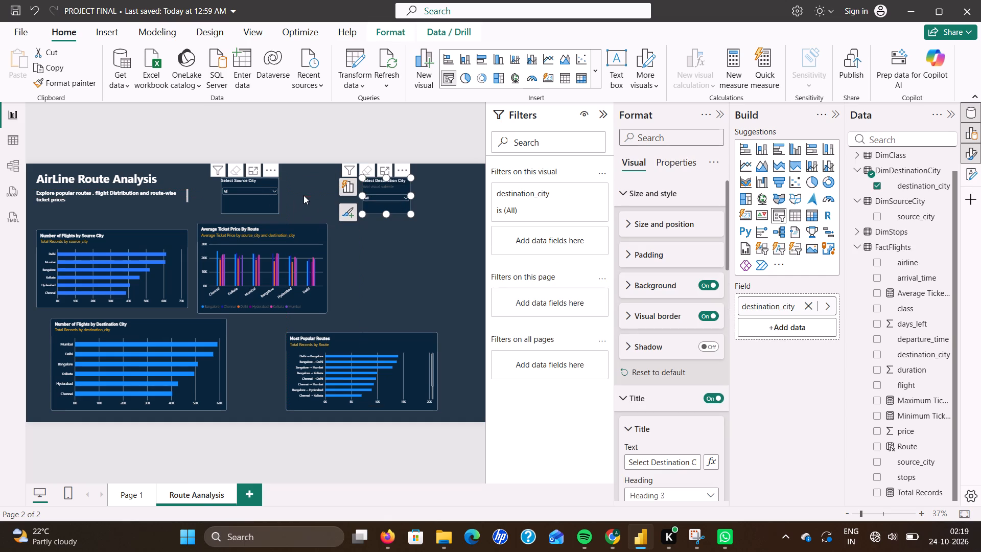
{"action": "left_click_drag", "start_coordinate": [303, 195], "coordinate": [324, 198]}
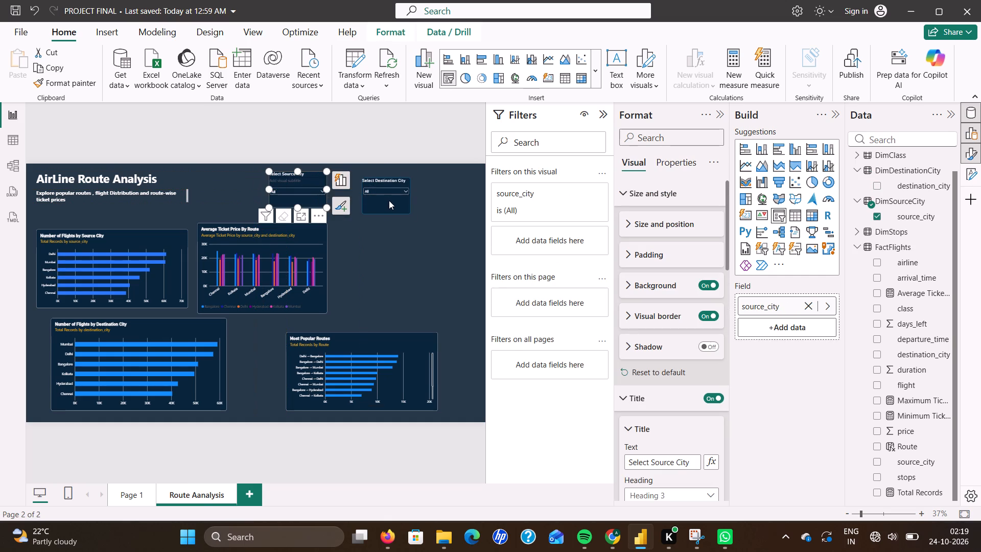
{"action": "left_click", "coordinate": [389, 201]}
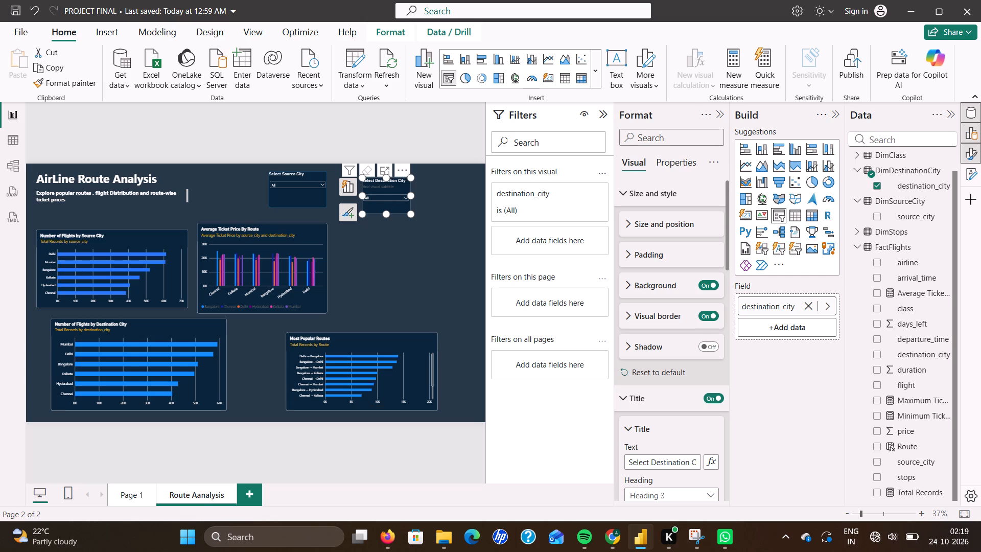
{"action": "left_click_drag", "start_coordinate": [396, 205], "coordinate": [400, 202]}
{"action": "left_click_drag", "start_coordinate": [400, 202], "coordinate": [402, 201]}
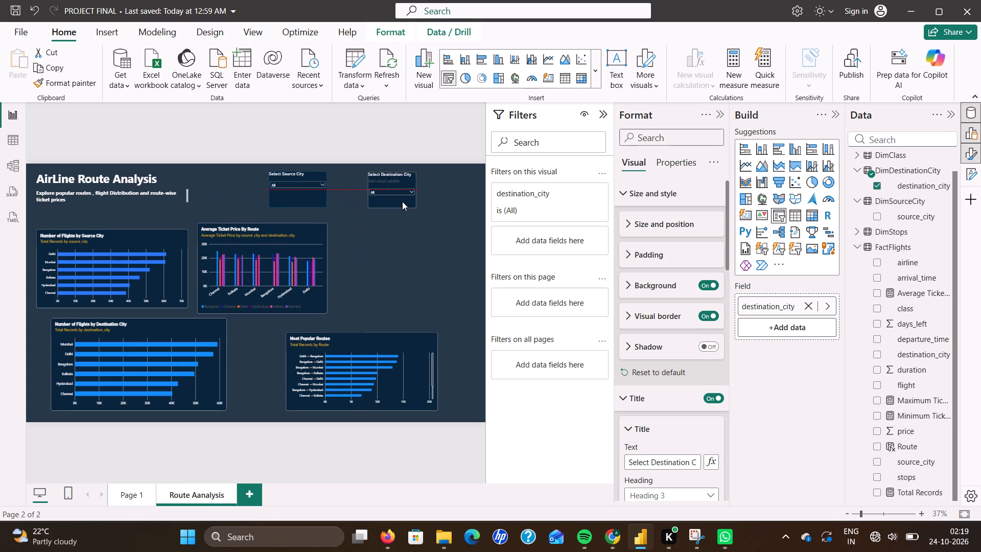
{"action": "left_click_drag", "start_coordinate": [402, 201], "coordinate": [402, 200]}
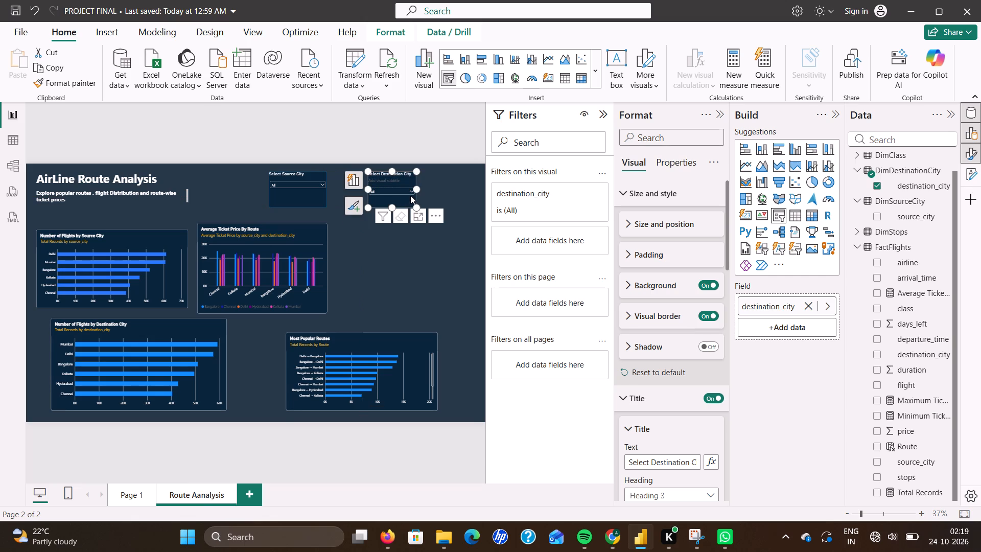
Widen the Select Destination City and Select Source City slicers to nearly equal widths, keeping a gap between them.
{"action": "left_click_drag", "start_coordinate": [416, 188], "coordinate": [449, 186]}
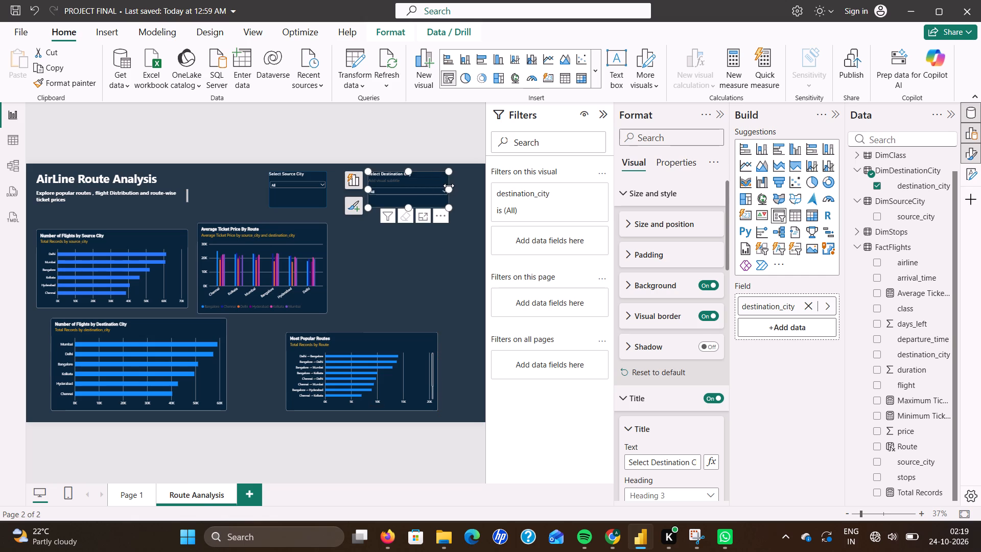
{"action": "left_click", "coordinate": [312, 195]}
{"action": "left_click_drag", "start_coordinate": [324, 189], "coordinate": [352, 185]}
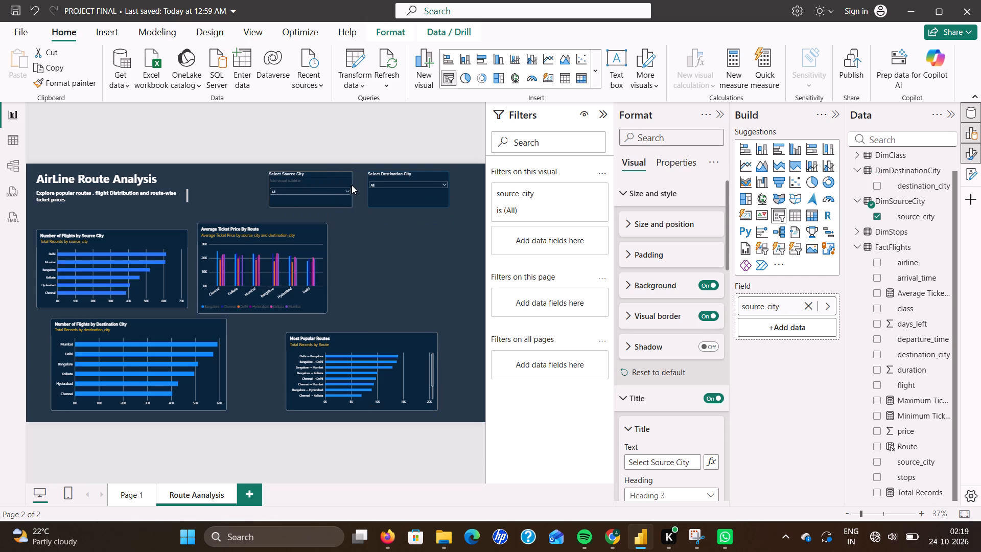
{"action": "left_click_drag", "start_coordinate": [352, 185], "coordinate": [354, 185]}
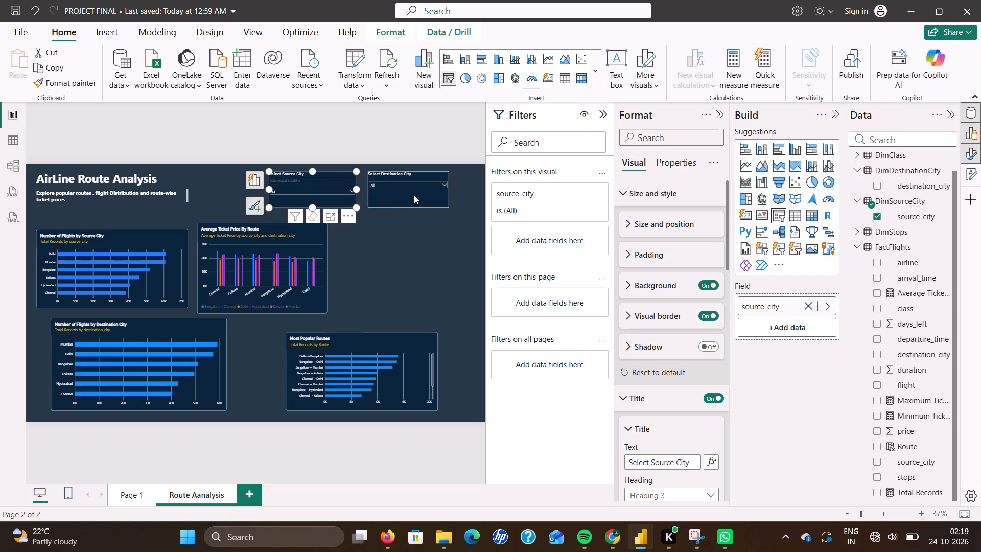
Increase the height of the Select Destination City slicer downward, keeping it near the top of the page.
{"action": "left_click", "coordinate": [414, 195]}
{"action": "left_click_drag", "start_coordinate": [408, 203], "coordinate": [408, 209]}
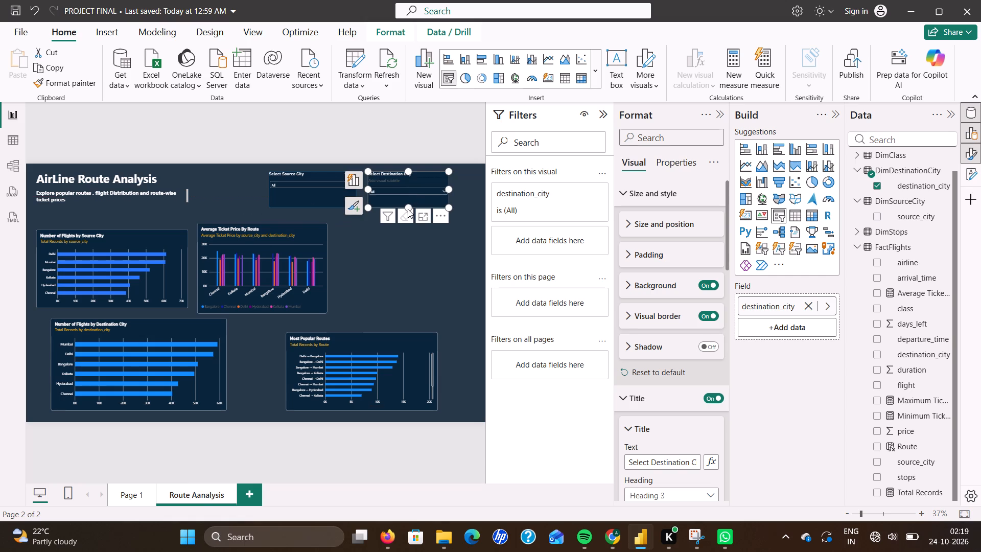
{"action": "left_click_drag", "start_coordinate": [408, 209], "coordinate": [408, 219]}
{"action": "left_click_drag", "start_coordinate": [412, 195], "coordinate": [414, 183]}
{"action": "left_click_drag", "start_coordinate": [408, 205], "coordinate": [409, 215]}
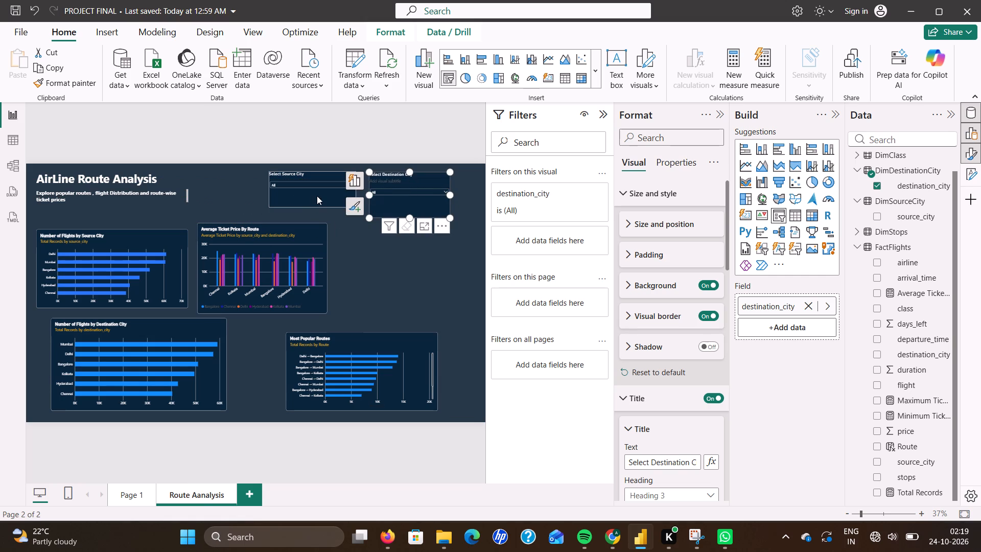
Shift the Select Source City slicer slightly left and extend its height to match the destination city slicer.
{"action": "left_click", "coordinate": [317, 196]}
{"action": "double_click", "coordinate": [313, 203]}
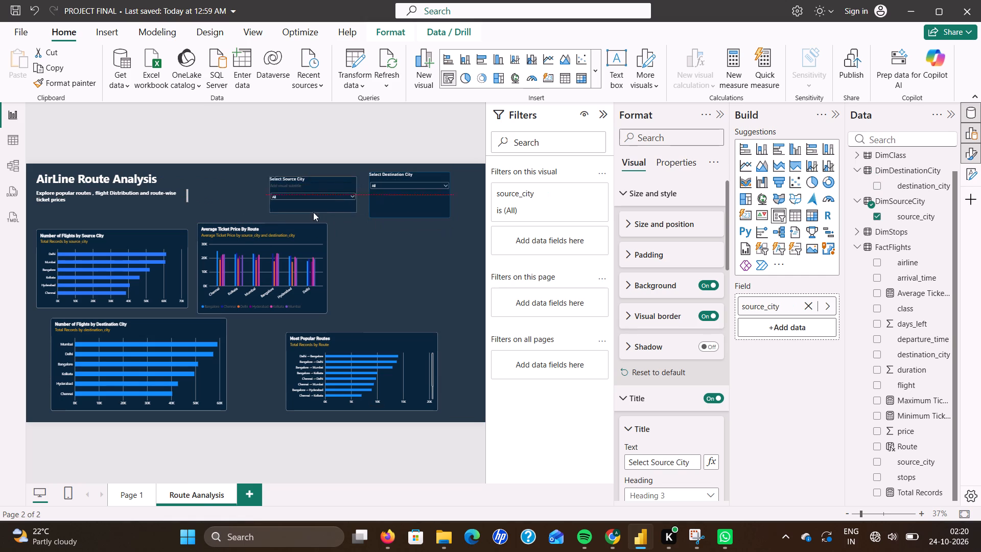
{"action": "double_click", "coordinate": [311, 203]}
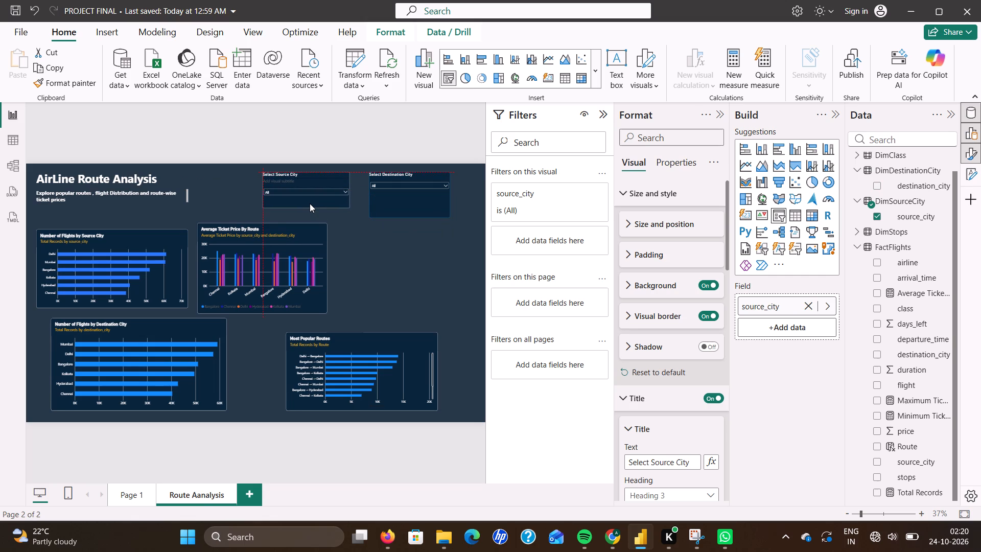
{"action": "left_click", "coordinate": [305, 203]}
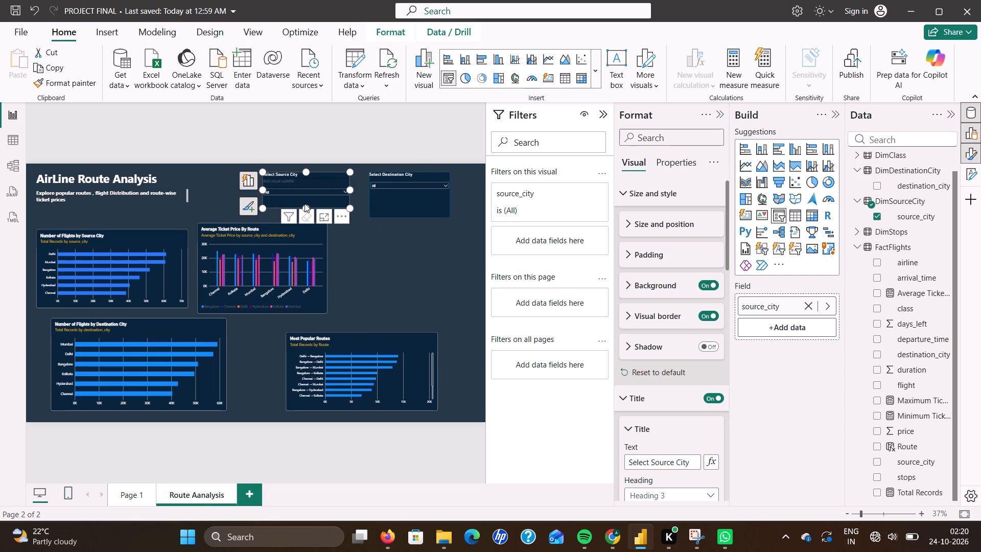
{"action": "left_click_drag", "start_coordinate": [305, 206], "coordinate": [307, 215]}
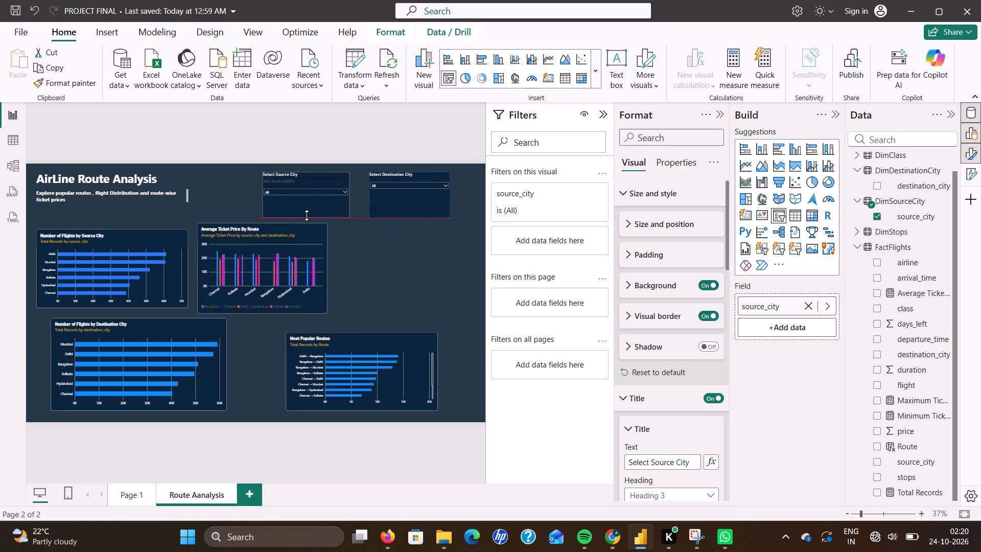
{"action": "left_click", "coordinate": [395, 255]}
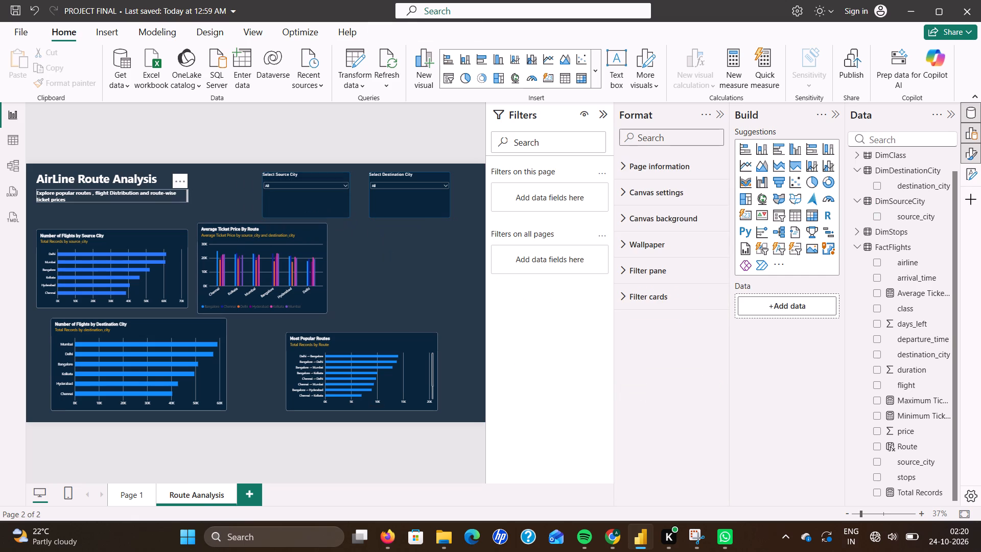
Shift the start of the "AirLine Route Analysis" title box right to the destination chart's left edge and extend its right side.
{"action": "left_click_drag", "start_coordinate": [138, 180], "coordinate": [168, 179]}
{"action": "left_click", "coordinate": [230, 191]}
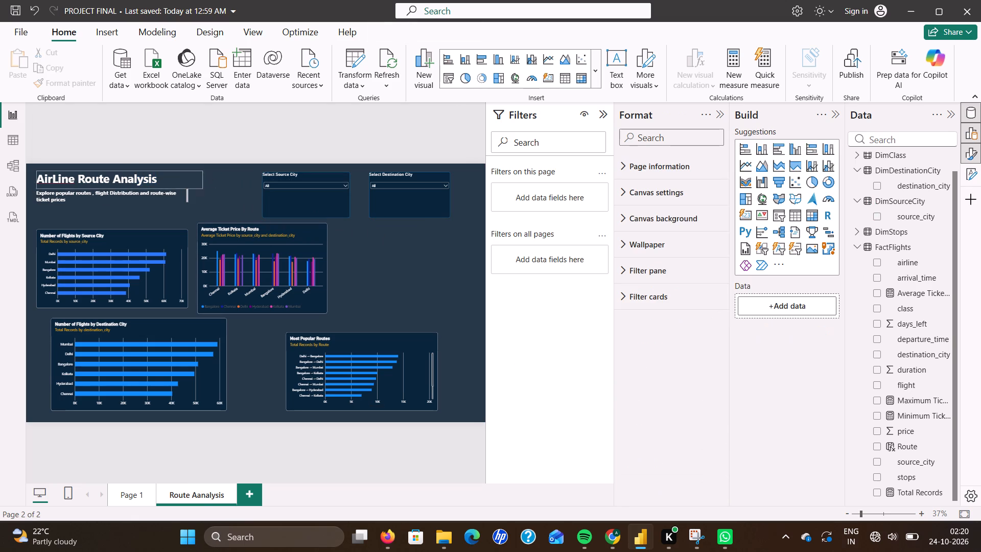
{"action": "left_click", "coordinate": [36, 180]}
{"action": "left_click", "coordinate": [39, 180]}
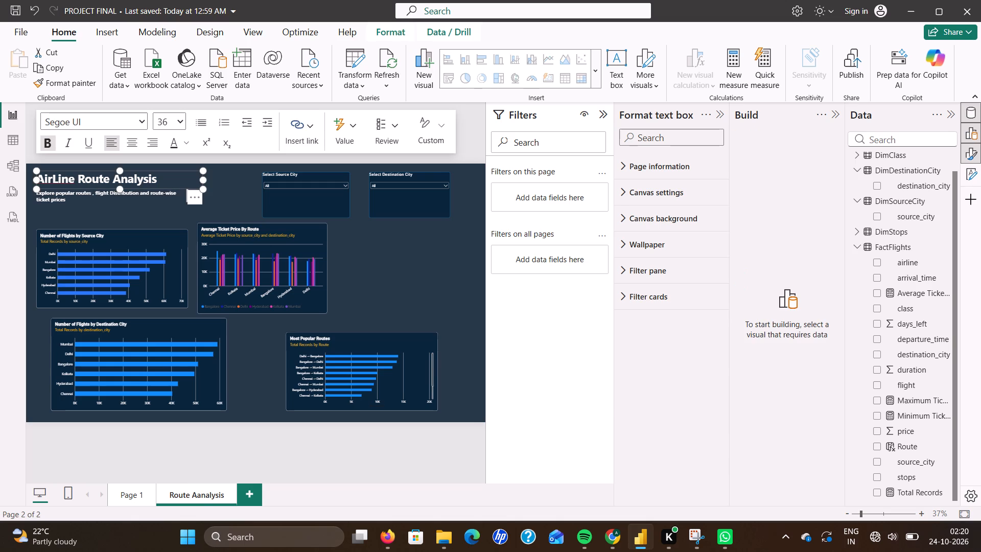
{"action": "left_click_drag", "start_coordinate": [37, 181], "coordinate": [55, 180]}
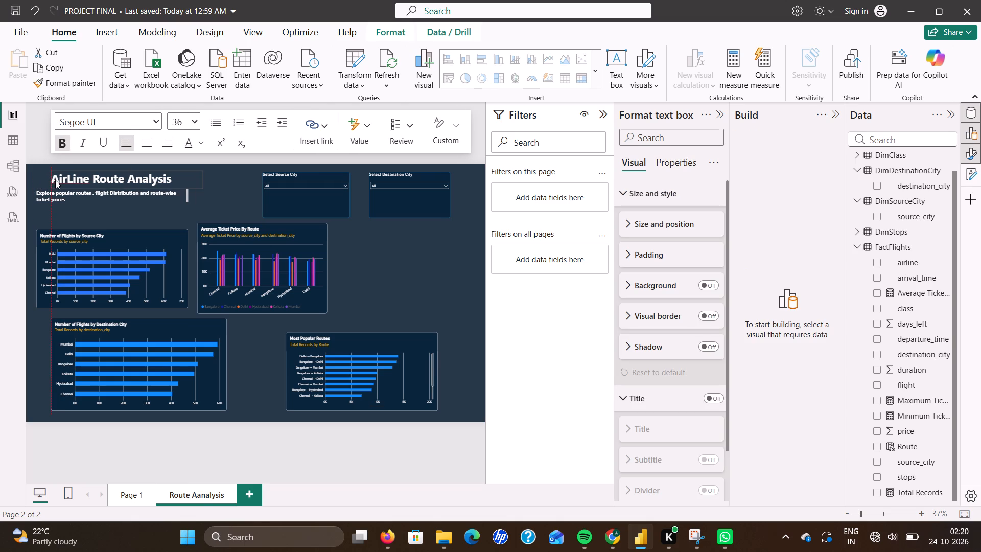
{"action": "left_click_drag", "start_coordinate": [55, 180], "coordinate": [54, 178]}
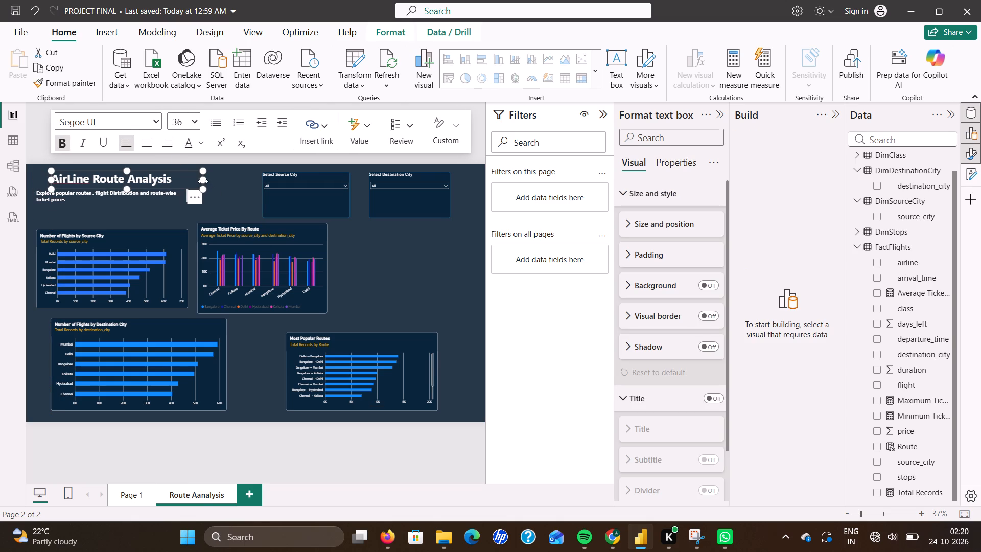
{"action": "left_click_drag", "start_coordinate": [201, 177], "coordinate": [225, 176]}
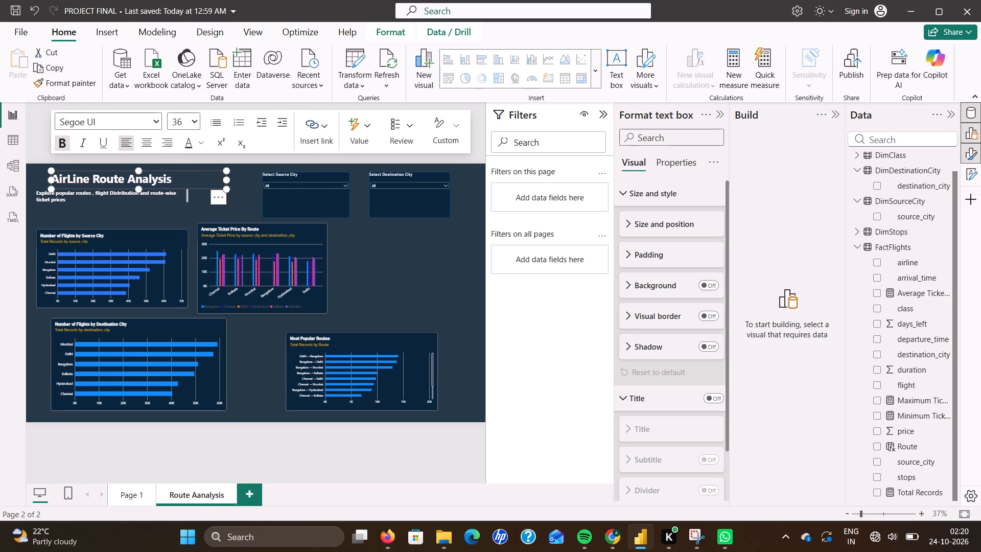
Bring the subtitle text box's left edge in under the page title and increase the box's height.
{"action": "left_click", "coordinate": [96, 202]}
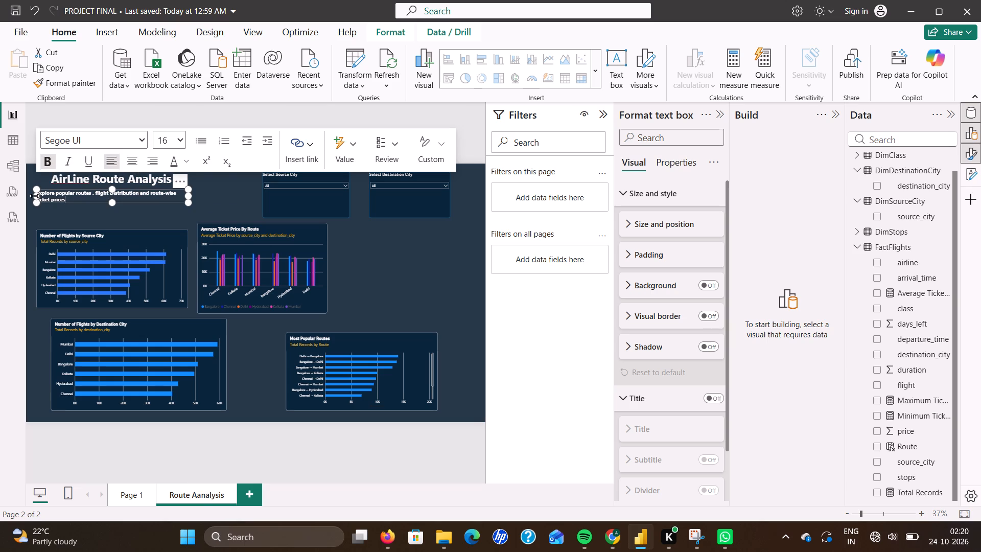
{"action": "left_click_drag", "start_coordinate": [34, 196], "coordinate": [54, 194]}
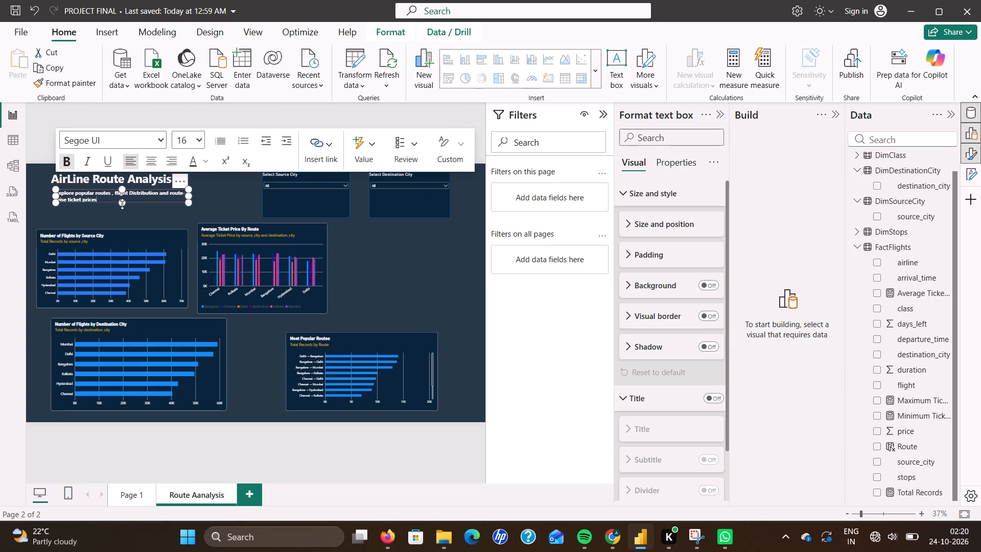
{"action": "left_click", "coordinate": [122, 204]}
{"action": "left_click_drag", "start_coordinate": [122, 204], "coordinate": [124, 217]}
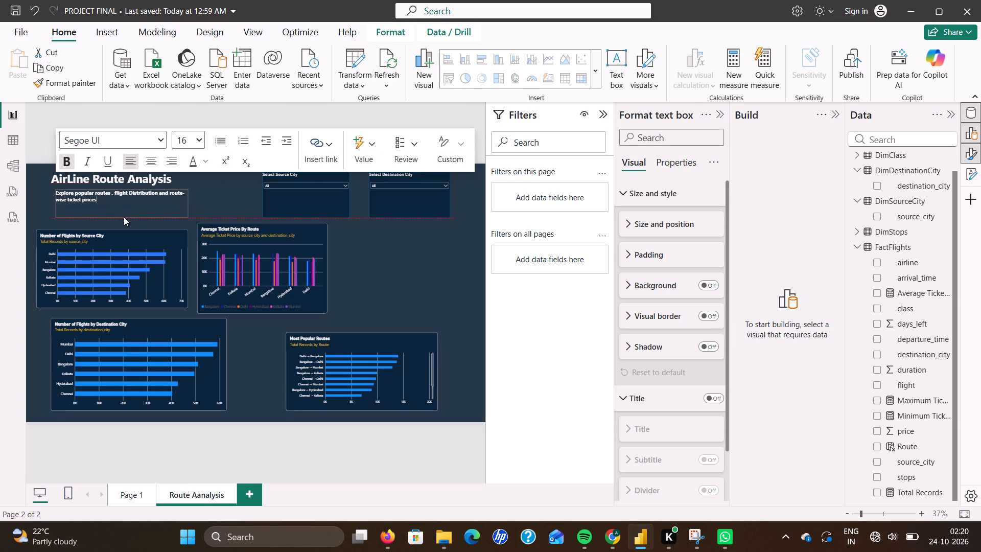
Set the font size of the "Explore popular routes" subtitle text to 18.
{"action": "left_click", "coordinate": [56, 194]}
{"action": "left_click_drag", "start_coordinate": [56, 194], "coordinate": [96, 204]}
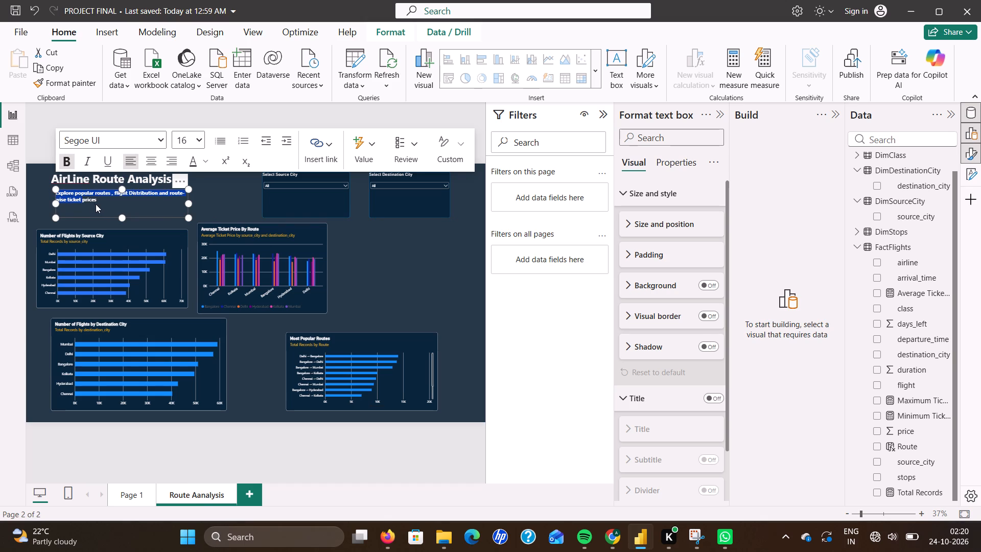
{"action": "left_click_drag", "start_coordinate": [96, 204], "coordinate": [99, 204]}
{"action": "left_click", "coordinate": [202, 137]}
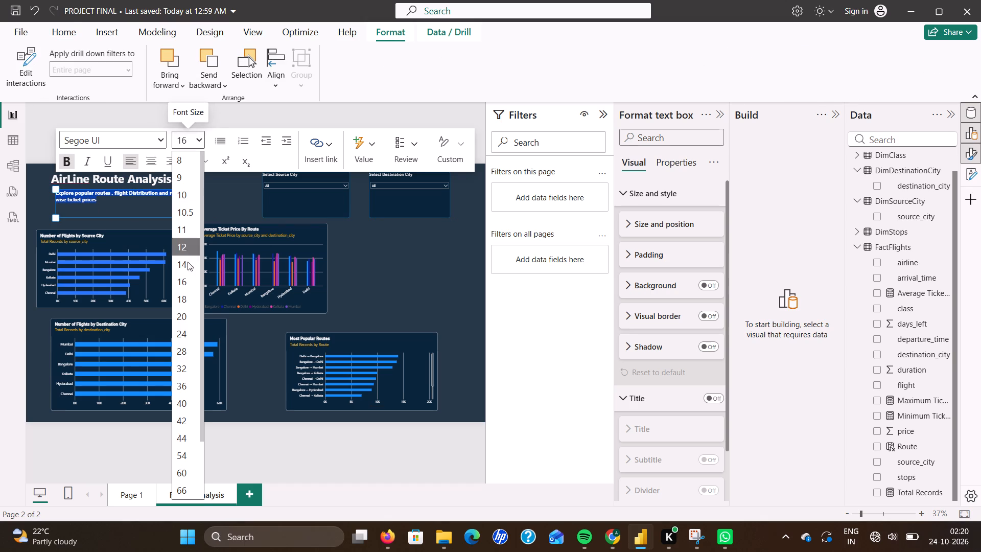
{"action": "left_click", "coordinate": [191, 294]}
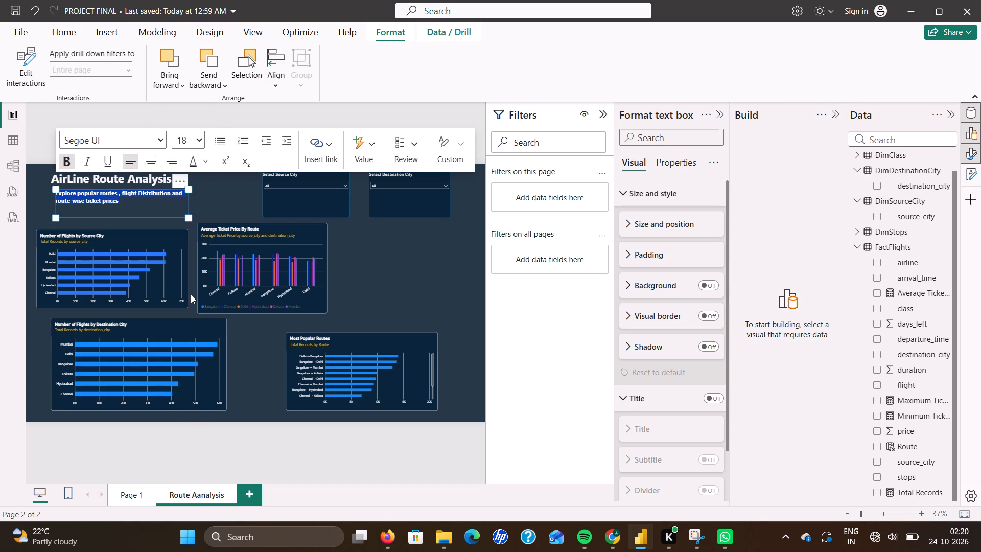
Set the font size of the "AirLine Route Analysis" title text to 40.
{"action": "left_click", "coordinate": [212, 198]}
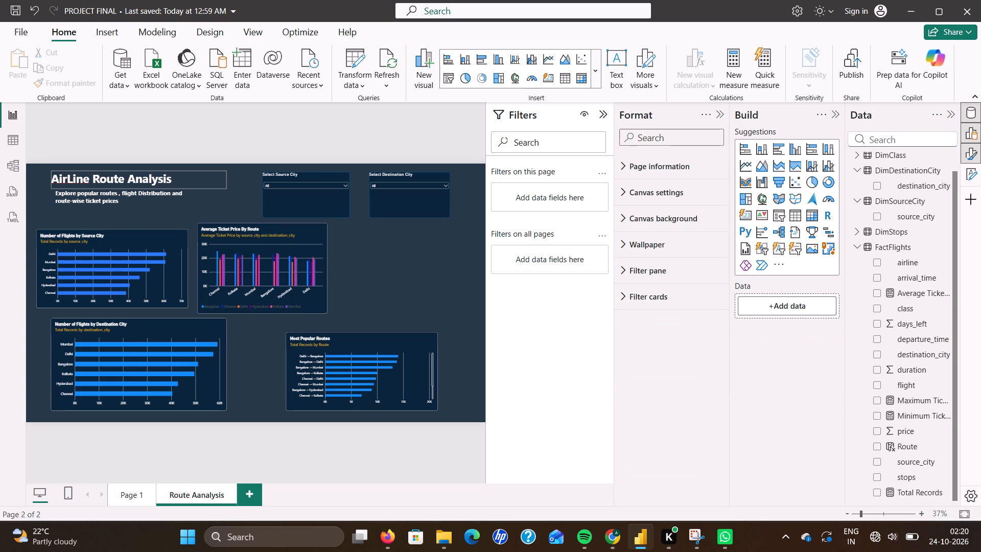
{"action": "left_click_drag", "start_coordinate": [52, 177], "coordinate": [157, 182]}
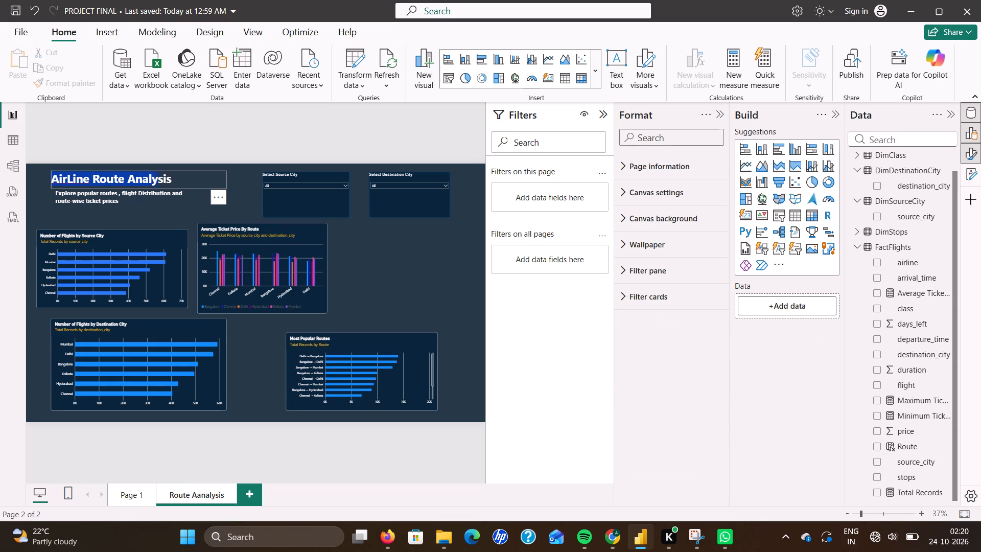
{"action": "left_click_drag", "start_coordinate": [157, 182], "coordinate": [174, 182]}
{"action": "left_click", "coordinate": [196, 122]}
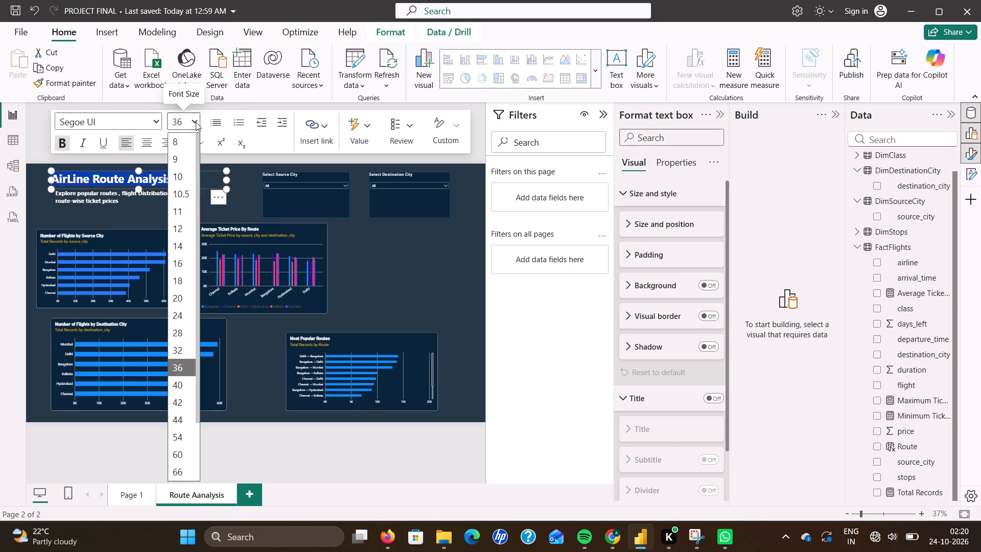
{"action": "left_click", "coordinate": [180, 384]}
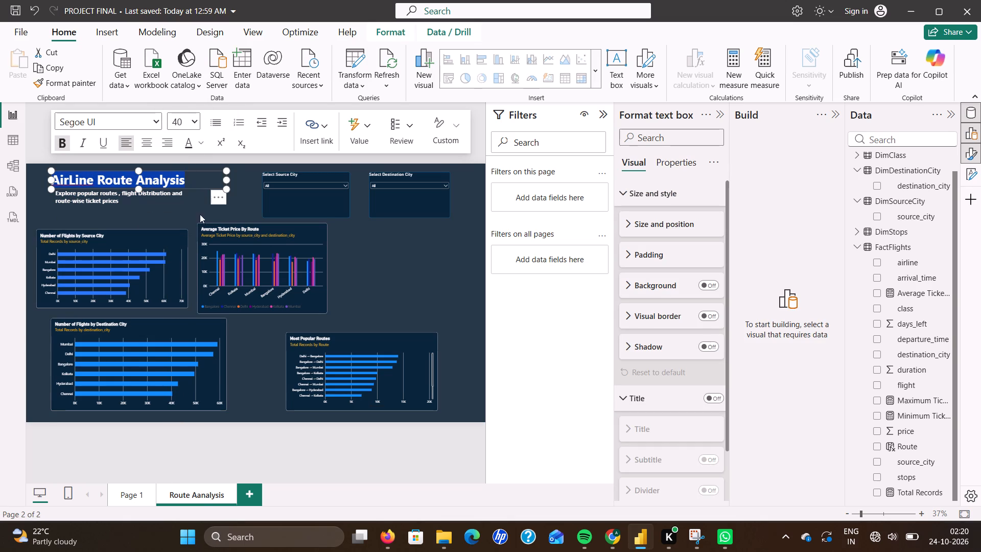
{"action": "left_click", "coordinate": [245, 207]}
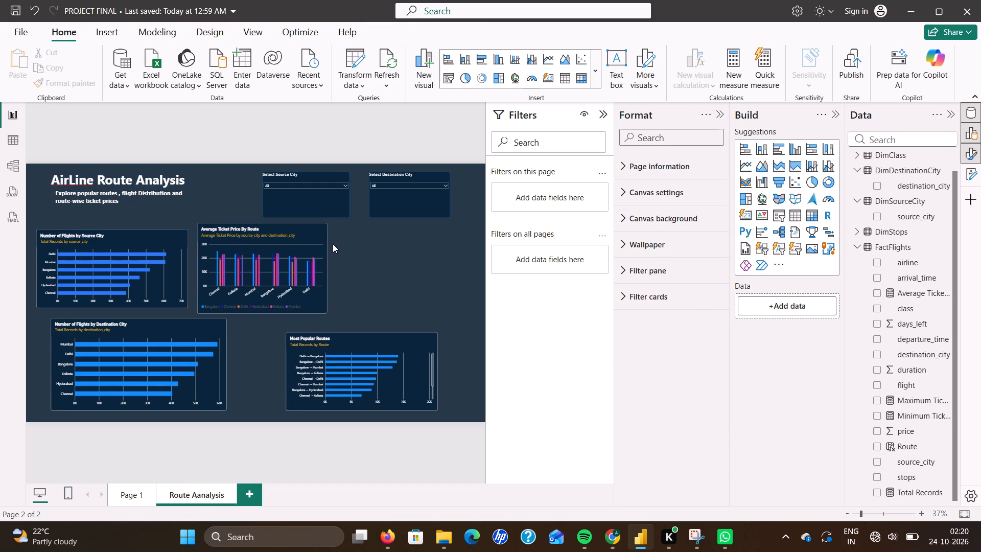
Move the Average Ticket Price By Route chart right so it sits above the Most Popular Routes chart.
{"action": "left_click_drag", "start_coordinate": [321, 238], "coordinate": [322, 229]}
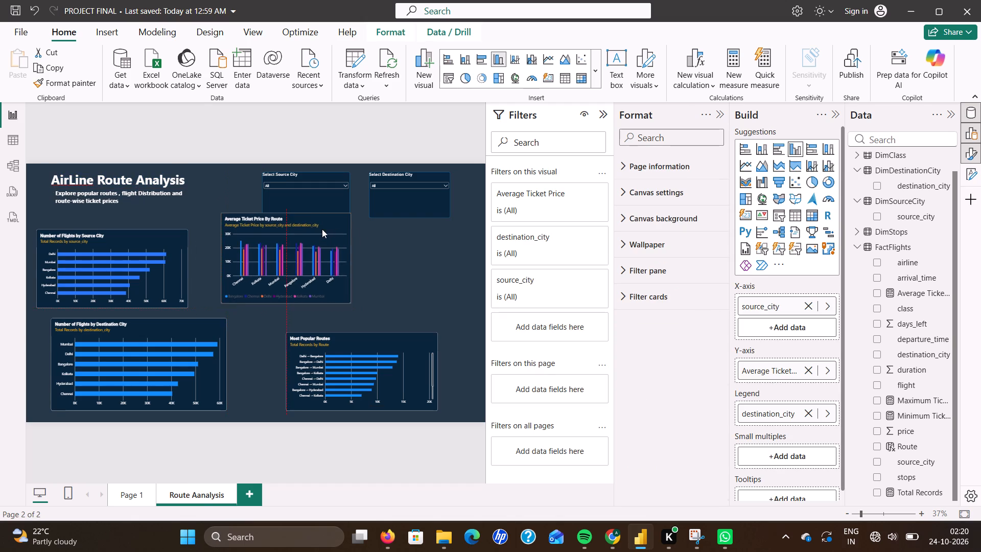
{"action": "left_click_drag", "start_coordinate": [322, 229], "coordinate": [408, 247]}
Align the Number of Flights by Source City chart with the destination city chart's left edge, raise its top edge slightly and widen it to match.
{"action": "left_click_drag", "start_coordinate": [167, 236], "coordinate": [194, 236]}
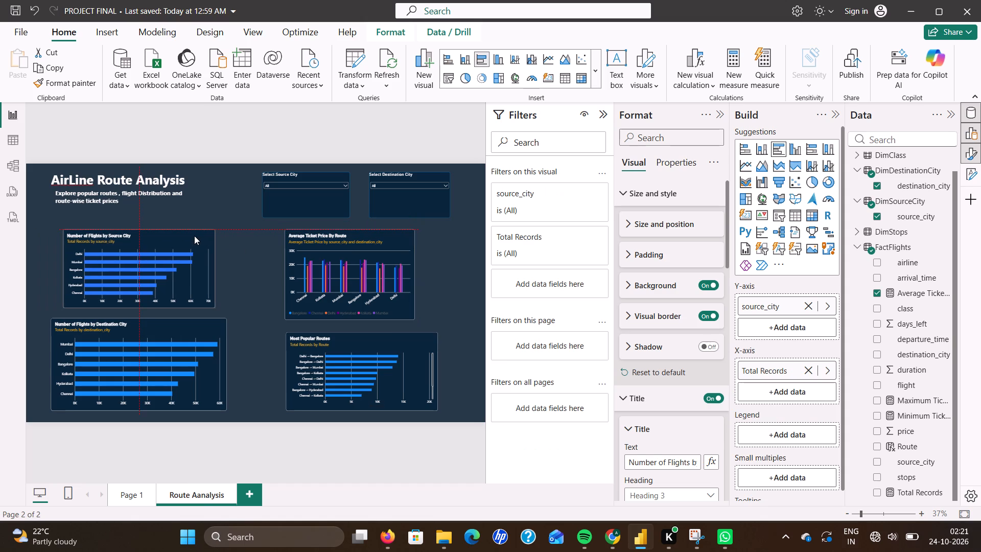
{"action": "left_click_drag", "start_coordinate": [194, 236], "coordinate": [183, 237]}
{"action": "left_click_drag", "start_coordinate": [126, 227], "coordinate": [126, 220]}
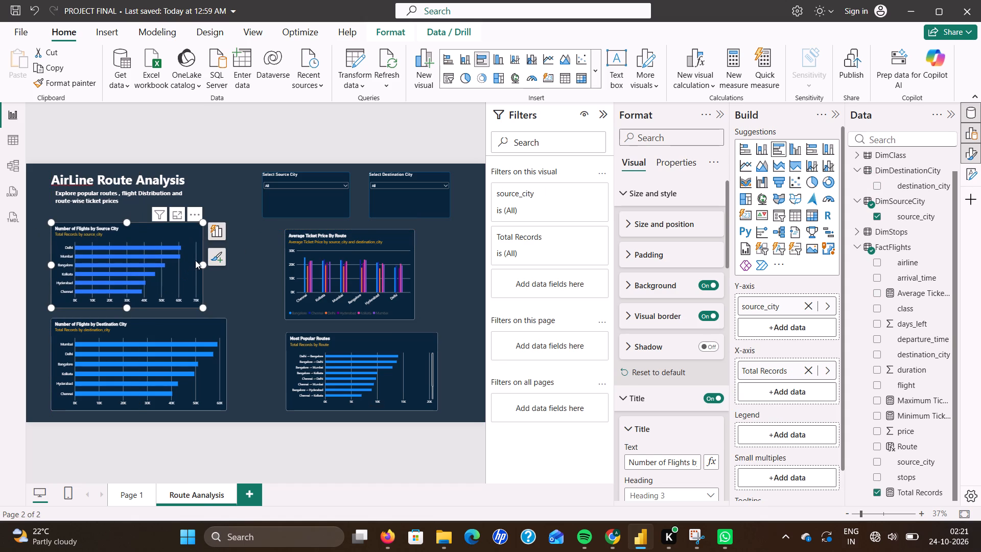
{"action": "left_click_drag", "start_coordinate": [201, 262], "coordinate": [225, 263]}
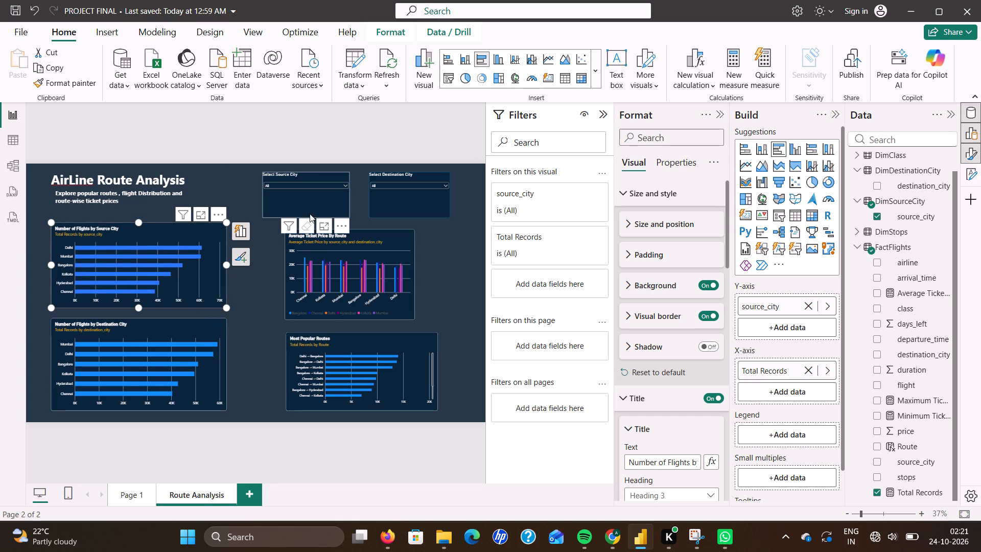
Nudge the Select Source City slicer up slightly and shrink it a little from its lower-left corner.
{"action": "left_click", "coordinate": [311, 202]}
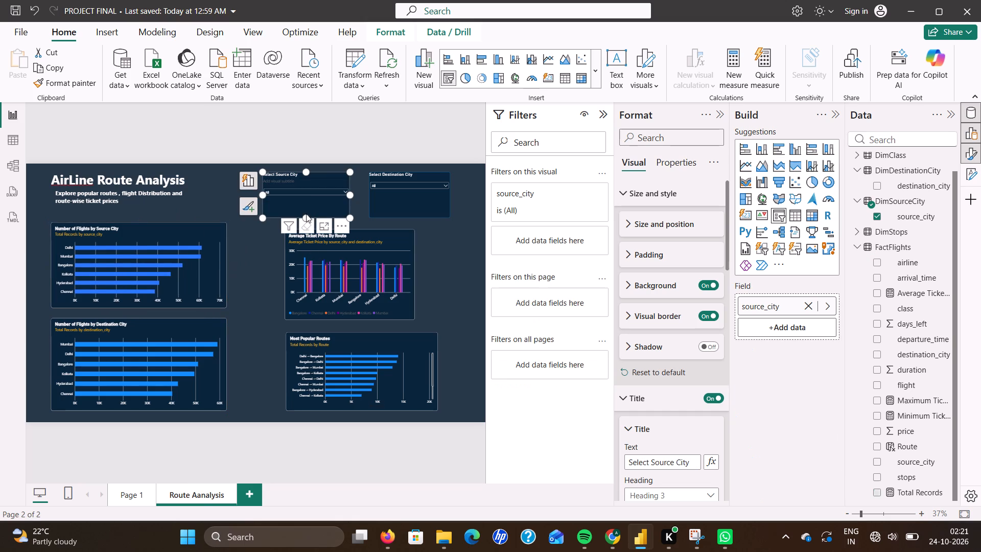
{"action": "left_click_drag", "start_coordinate": [306, 214], "coordinate": [308, 208]}
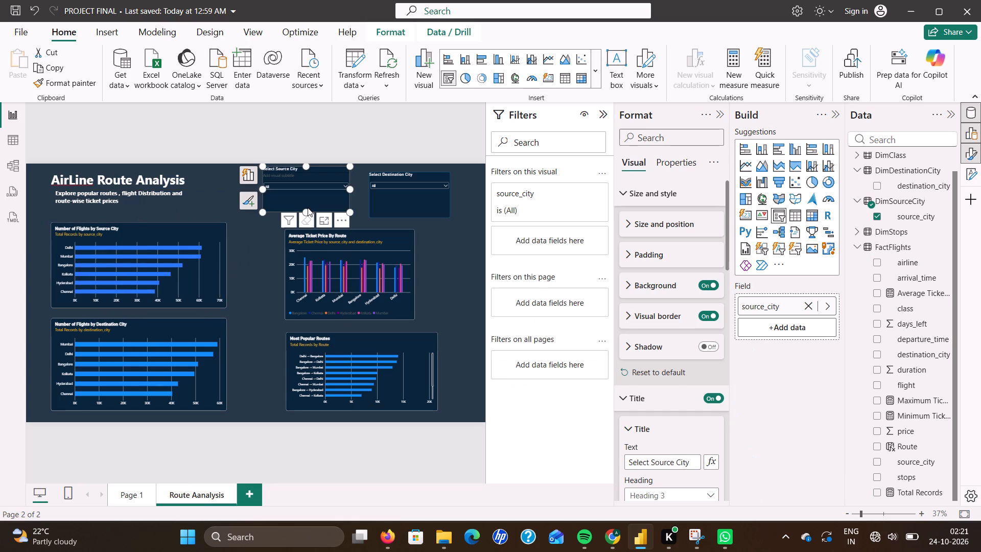
{"action": "double_click", "coordinate": [314, 197]}
{"action": "left_click_drag", "start_coordinate": [314, 197], "coordinate": [314, 201]}
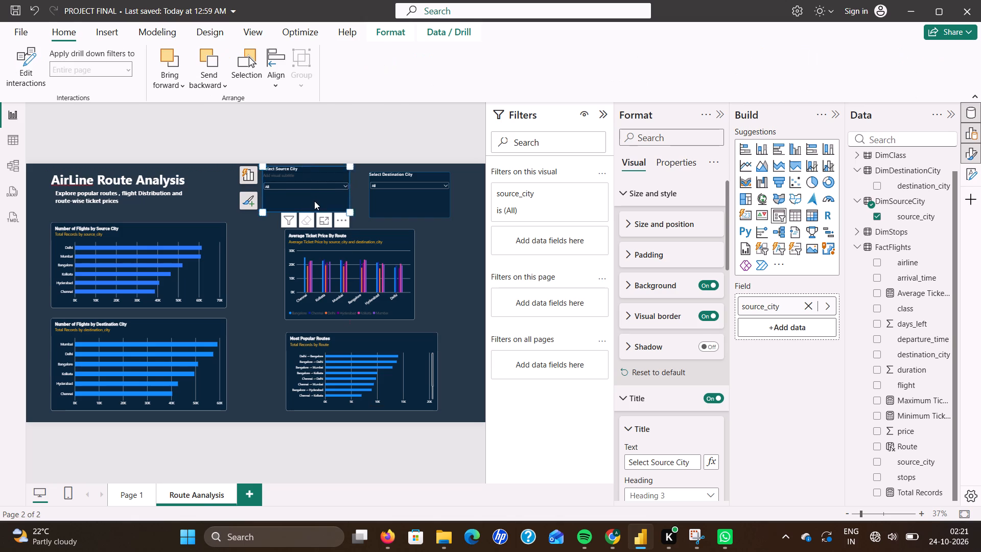
{"action": "left_click_drag", "start_coordinate": [314, 201], "coordinate": [314, 202]}
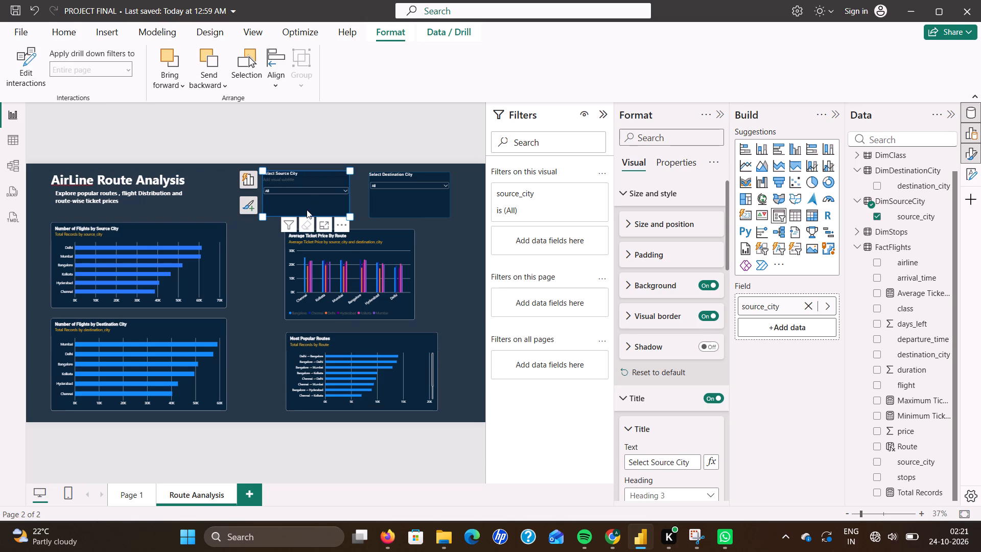
{"action": "left_click_drag", "start_coordinate": [262, 217], "coordinate": [266, 212]}
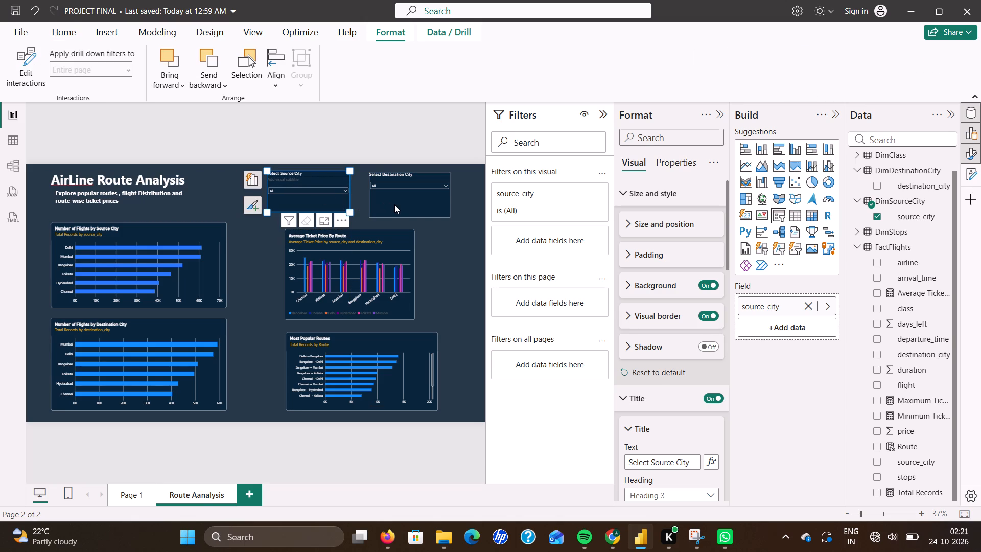
Shorten the Select Destination City slicer to the source city slicer's height, extend its left side, and move it closer beside that slicer.
{"action": "left_click", "coordinate": [394, 204]}
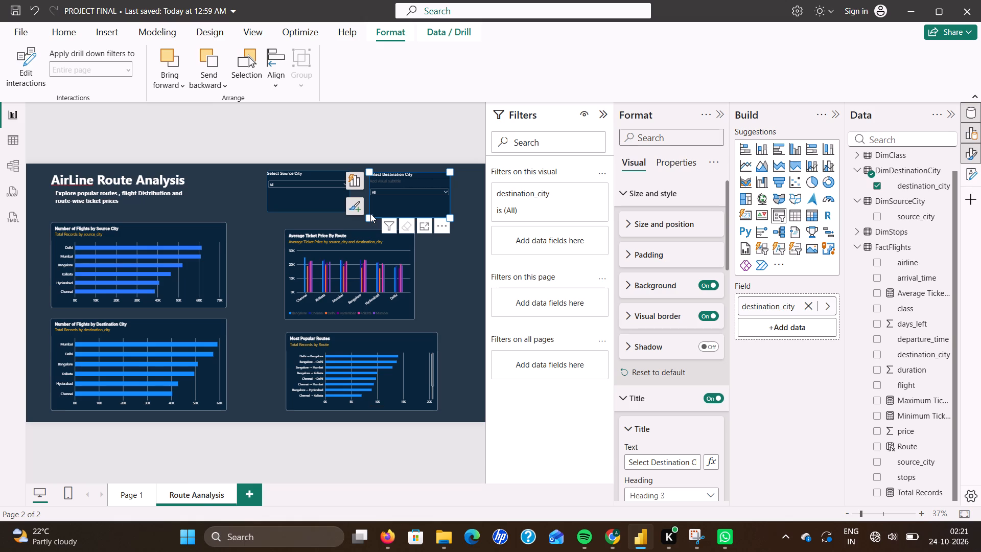
{"action": "left_click_drag", "start_coordinate": [367, 217], "coordinate": [373, 211]}
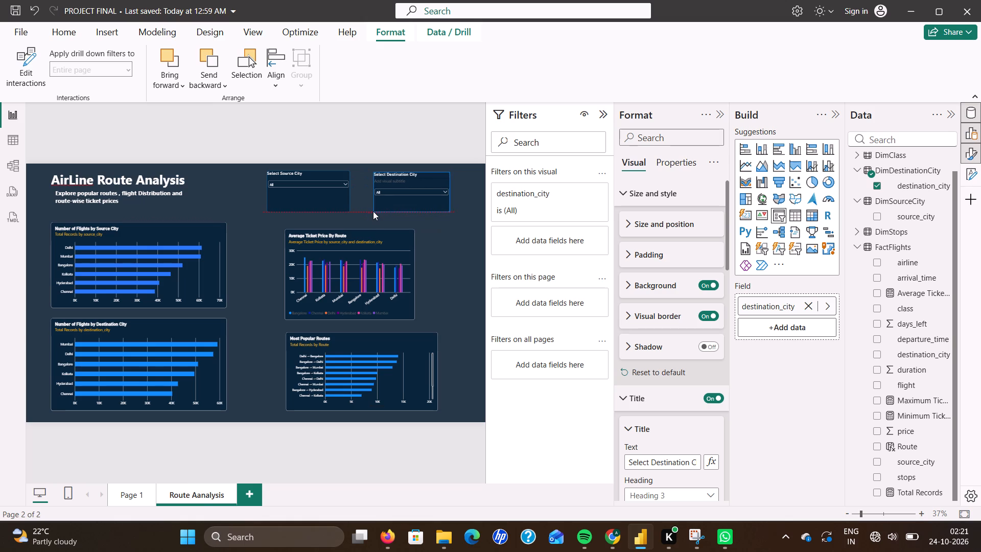
{"action": "left_click_drag", "start_coordinate": [373, 211], "coordinate": [364, 210]}
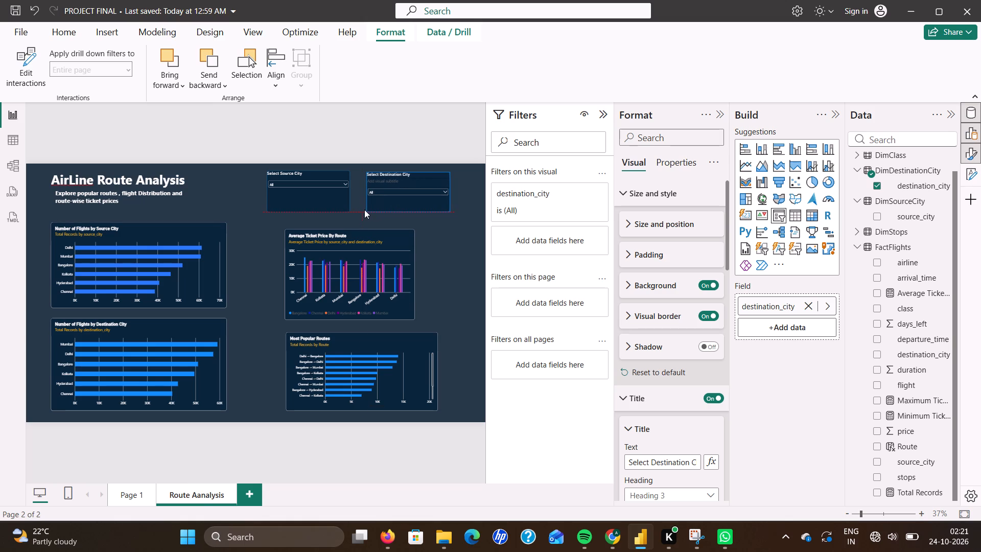
{"action": "left_click_drag", "start_coordinate": [364, 210], "coordinate": [364, 209]}
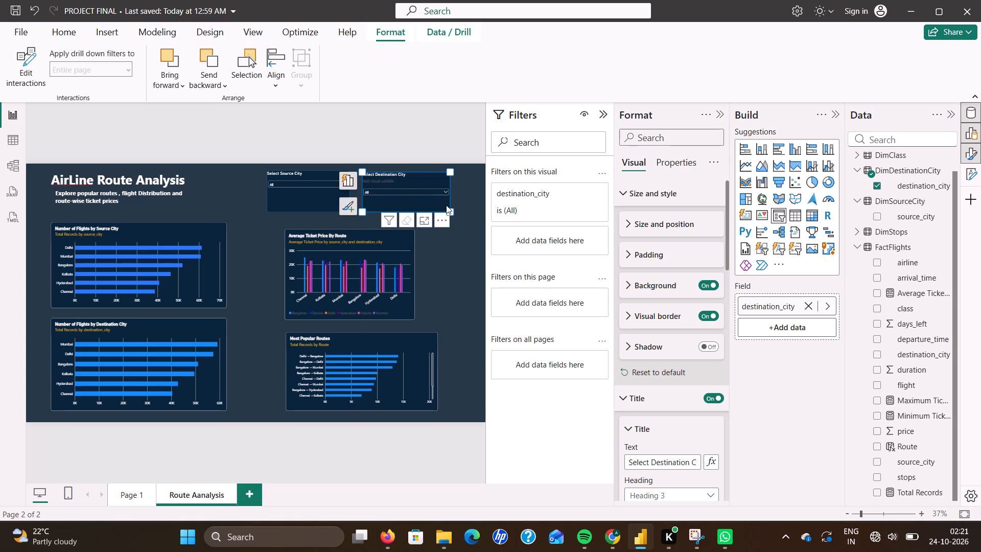
{"action": "left_click_drag", "start_coordinate": [447, 208], "coordinate": [439, 205]}
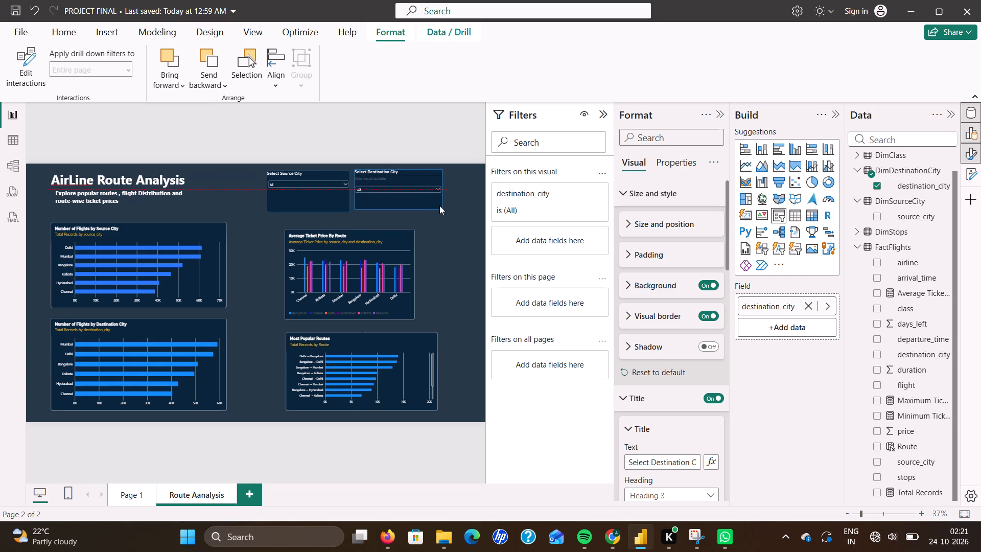
{"action": "left_click_drag", "start_coordinate": [439, 205], "coordinate": [441, 206]}
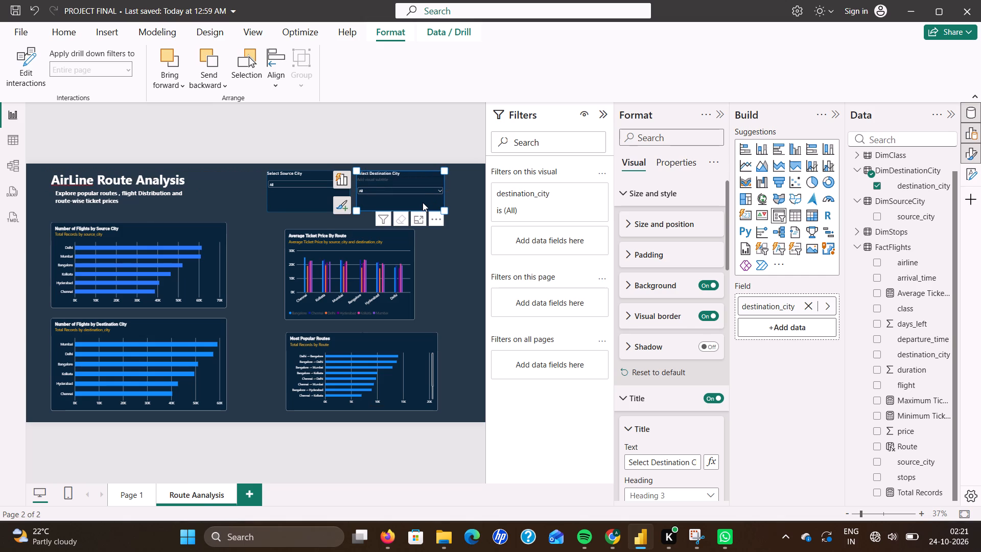
{"action": "left_click", "coordinate": [423, 202]}
{"action": "left_click", "coordinate": [425, 201]}
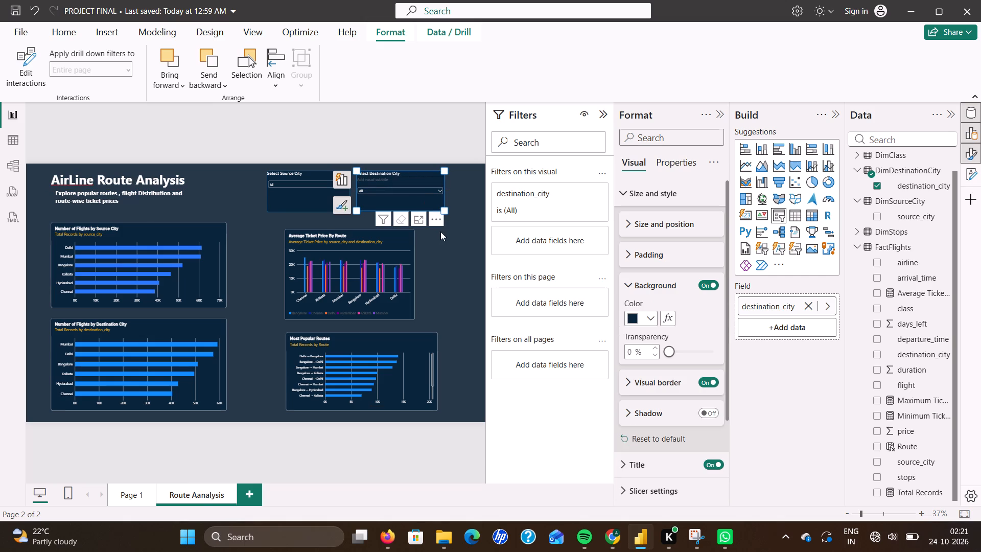
Narrow the Select Destination City slicer from its right side to line up with the Most Popular Routes chart's right edge.
{"action": "left_click", "coordinate": [448, 247]}
{"action": "left_click", "coordinate": [419, 186]}
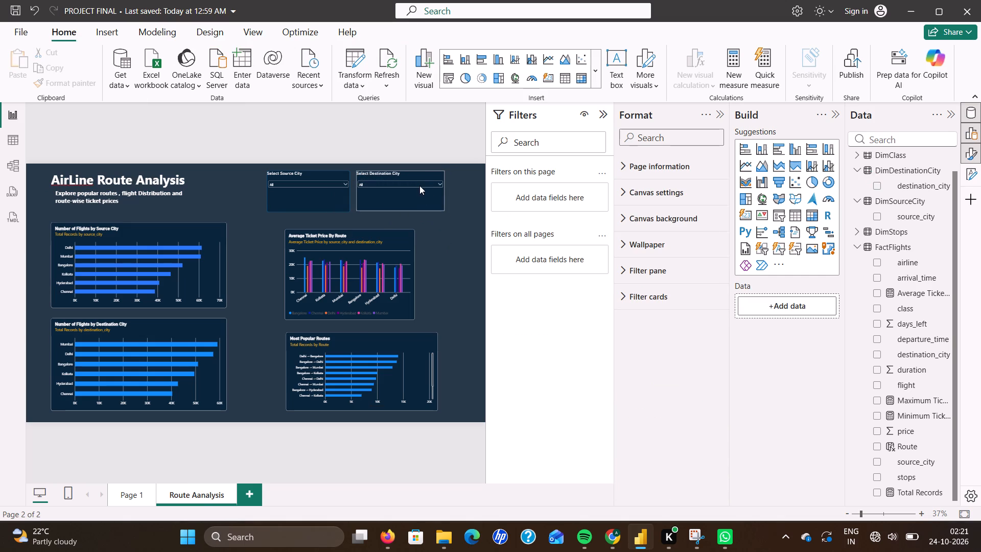
{"action": "left_click_drag", "start_coordinate": [466, 204], "coordinate": [441, 194]}
{"action": "left_click_drag", "start_coordinate": [441, 194], "coordinate": [477, 219]}
{"action": "left_click", "coordinate": [420, 199]}
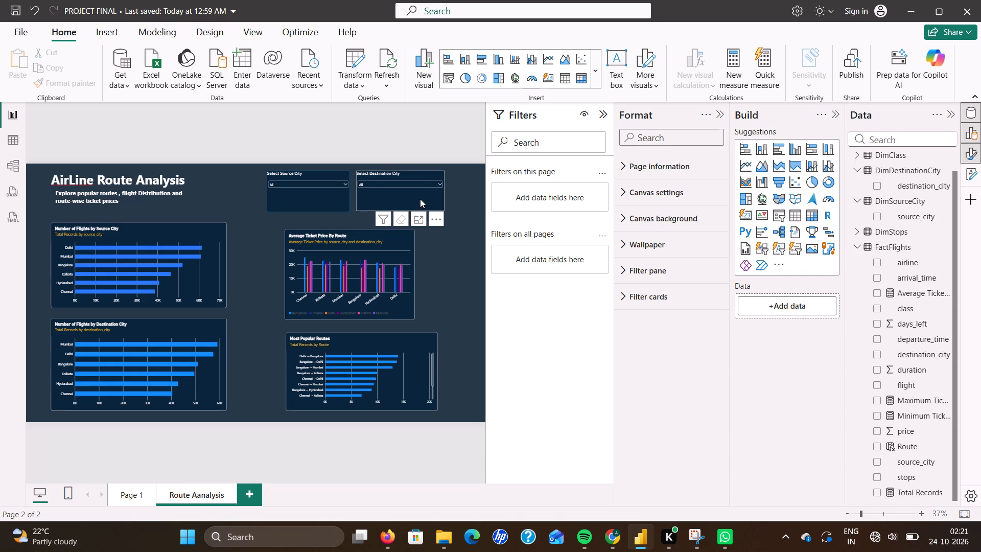
{"action": "left_click_drag", "start_coordinate": [445, 188], "coordinate": [442, 188]}
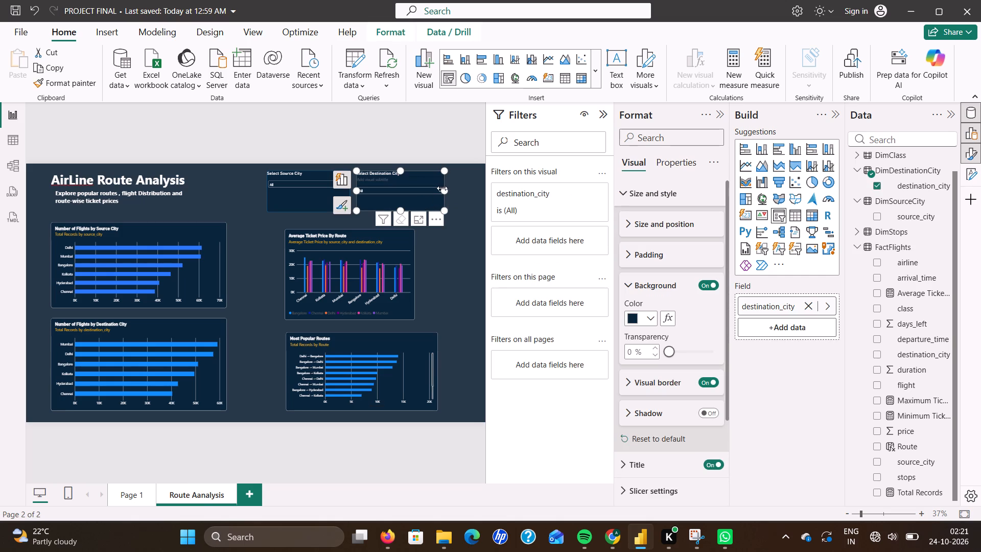
{"action": "left_click_drag", "start_coordinate": [442, 188], "coordinate": [436, 189]}
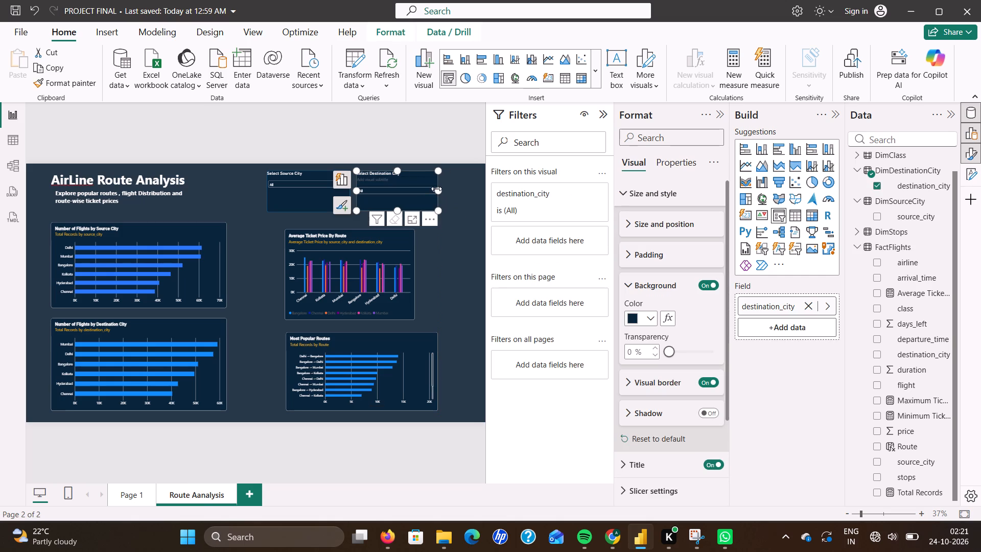
{"action": "left_click", "coordinate": [468, 247]}
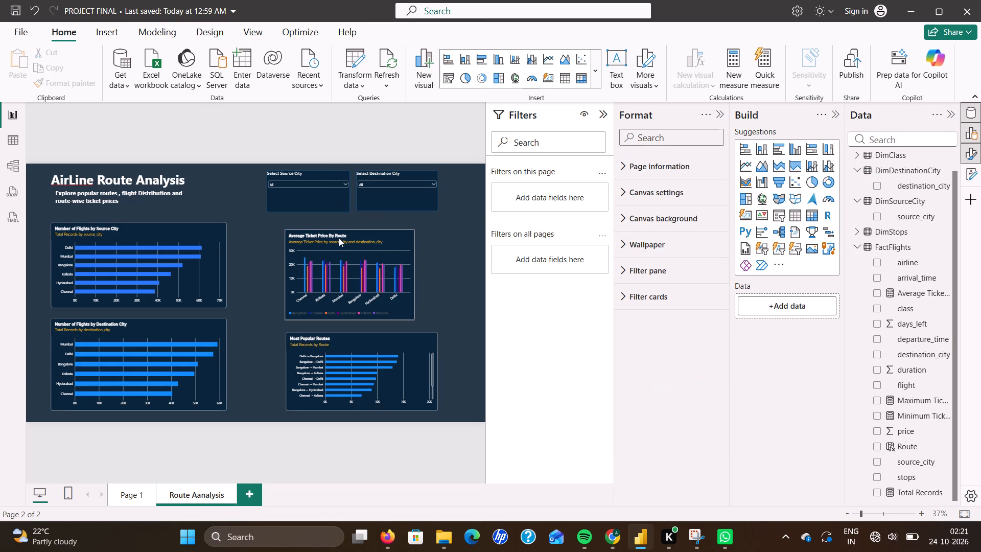
Align the Average Ticket Price By Route chart with the source city slicer's left edge and source city chart's top, and extend its right side.
{"action": "left_click_drag", "start_coordinate": [339, 238], "coordinate": [330, 229]}
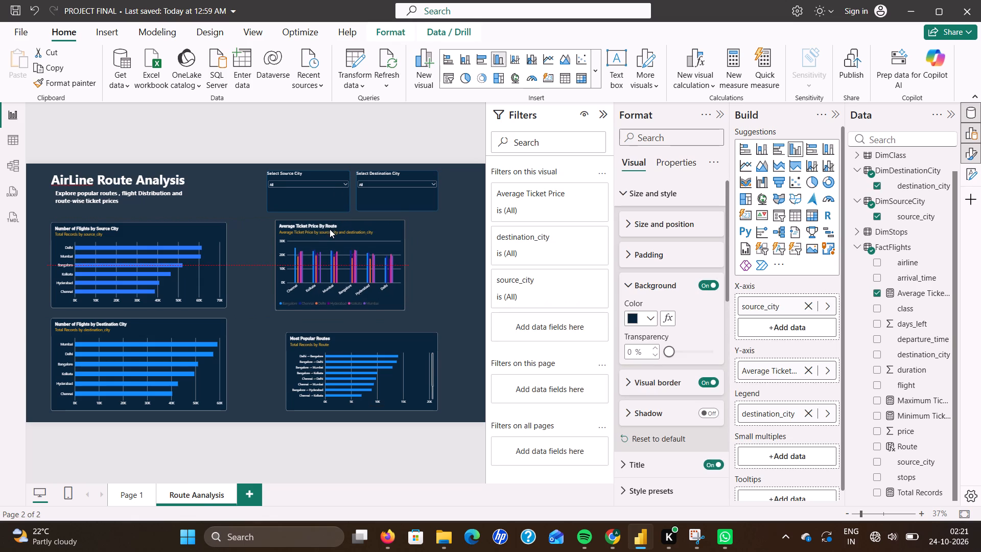
{"action": "left_click_drag", "start_coordinate": [330, 229], "coordinate": [313, 229]}
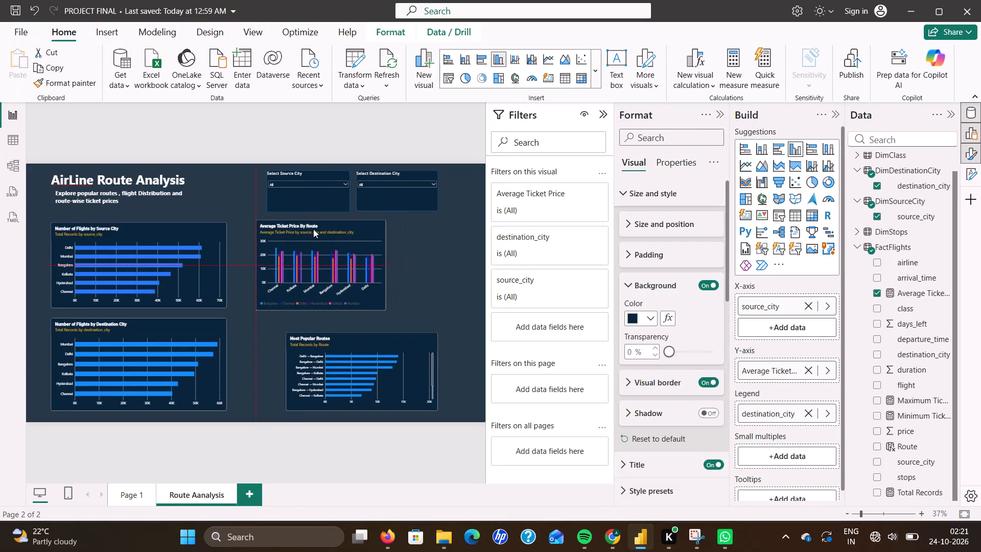
{"action": "left_click_drag", "start_coordinate": [313, 229], "coordinate": [324, 233]}
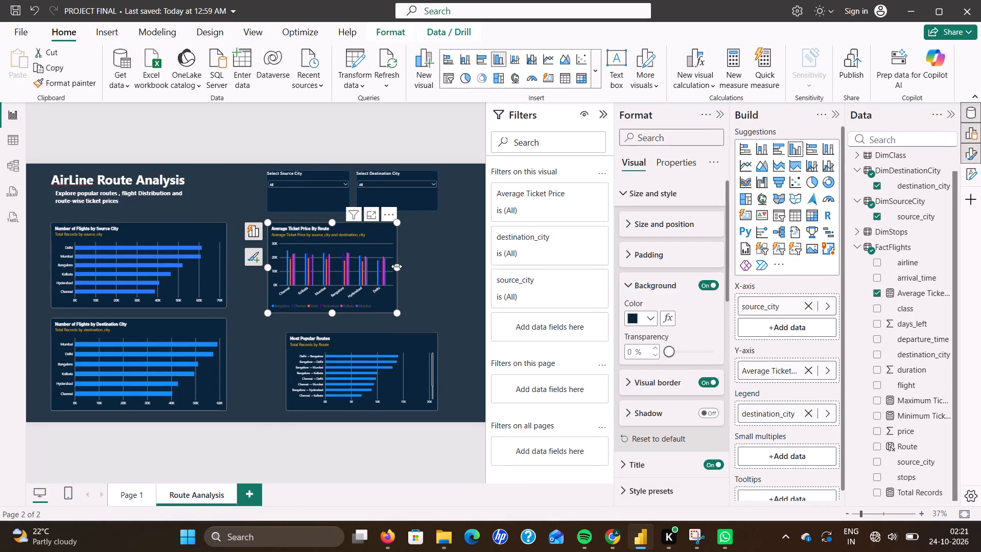
{"action": "left_click_drag", "start_coordinate": [396, 266], "coordinate": [442, 259]}
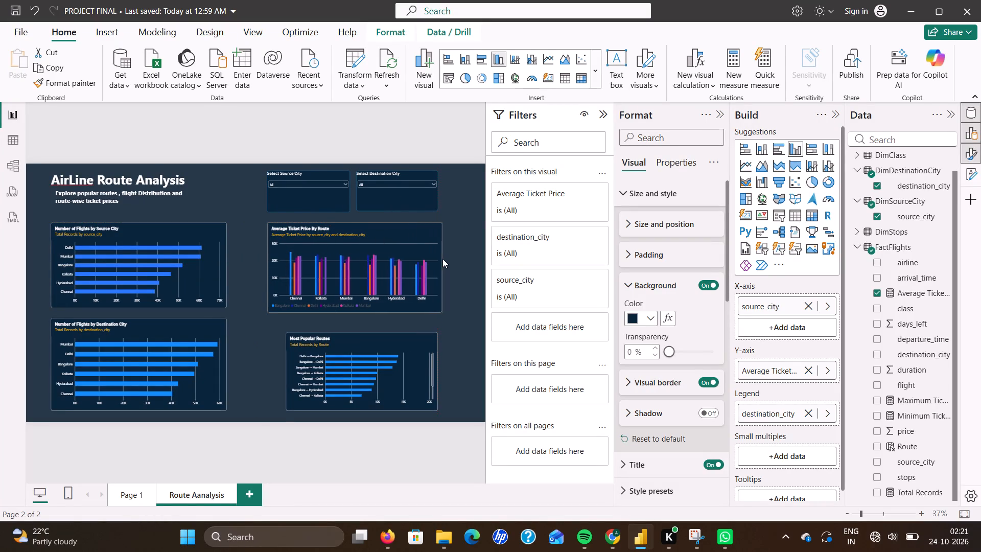
{"action": "left_click_drag", "start_coordinate": [442, 259], "coordinate": [453, 262]}
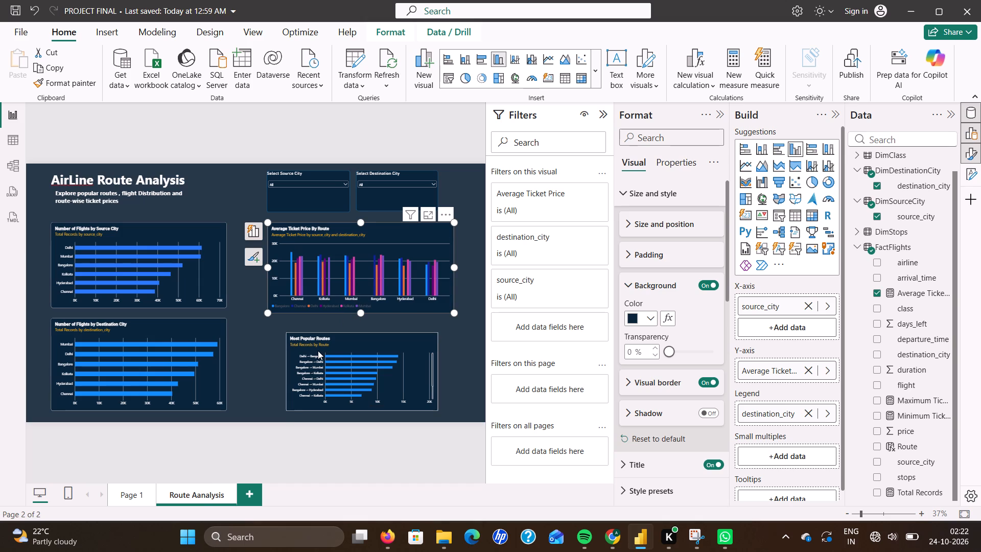
Enlarge the Most Popular Routes chart to meet the ticket price chart's left edge and the destination city chart's top, and extend its right side.
{"action": "left_click", "coordinate": [338, 344]}
{"action": "left_click_drag", "start_coordinate": [284, 330], "coordinate": [277, 330]}
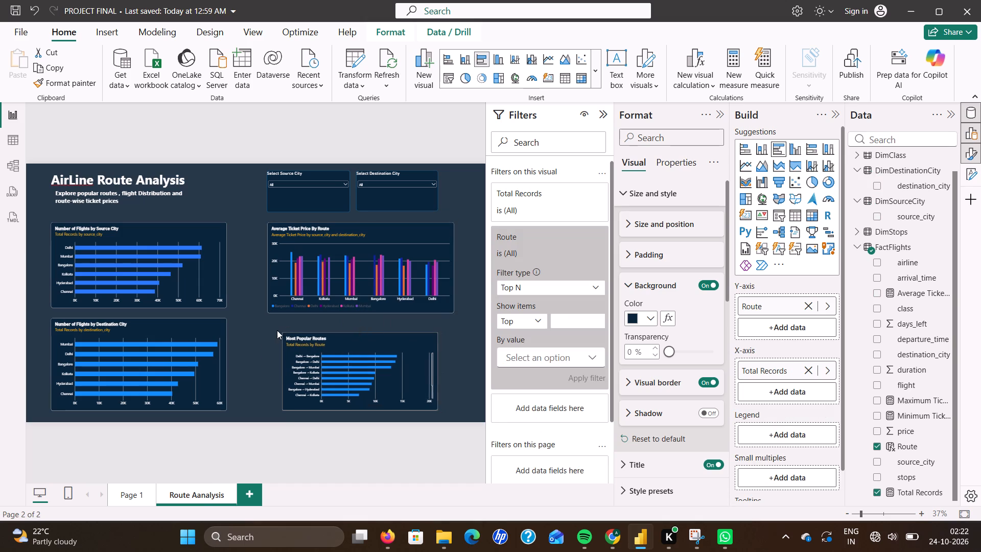
{"action": "left_click_drag", "start_coordinate": [277, 330], "coordinate": [265, 326]}
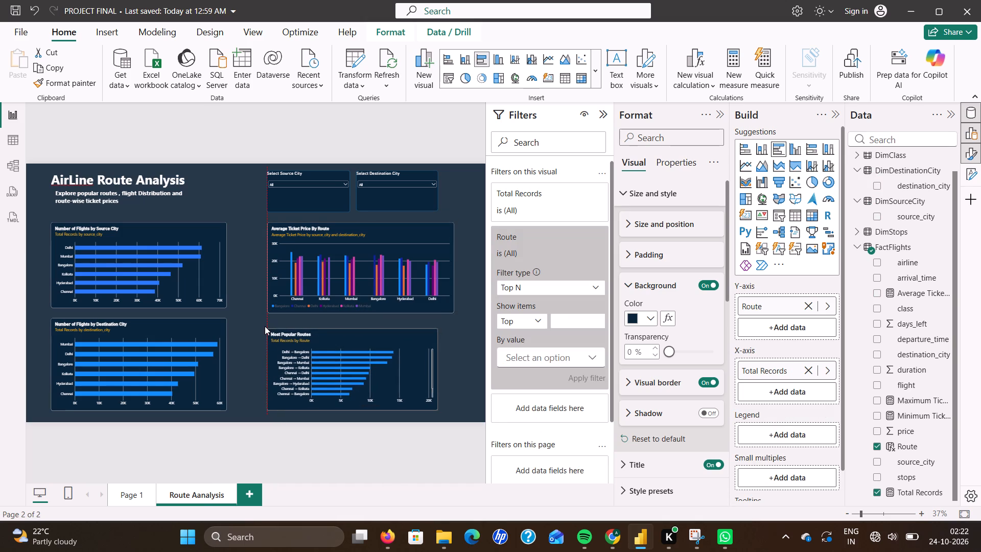
{"action": "left_click_drag", "start_coordinate": [265, 326], "coordinate": [269, 320]}
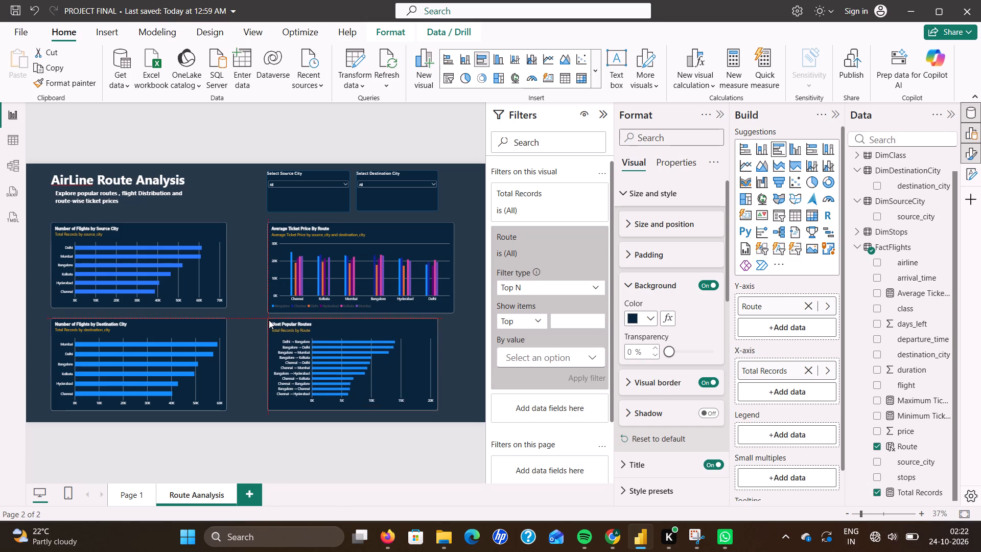
{"action": "left_click_drag", "start_coordinate": [269, 320], "coordinate": [267, 318]}
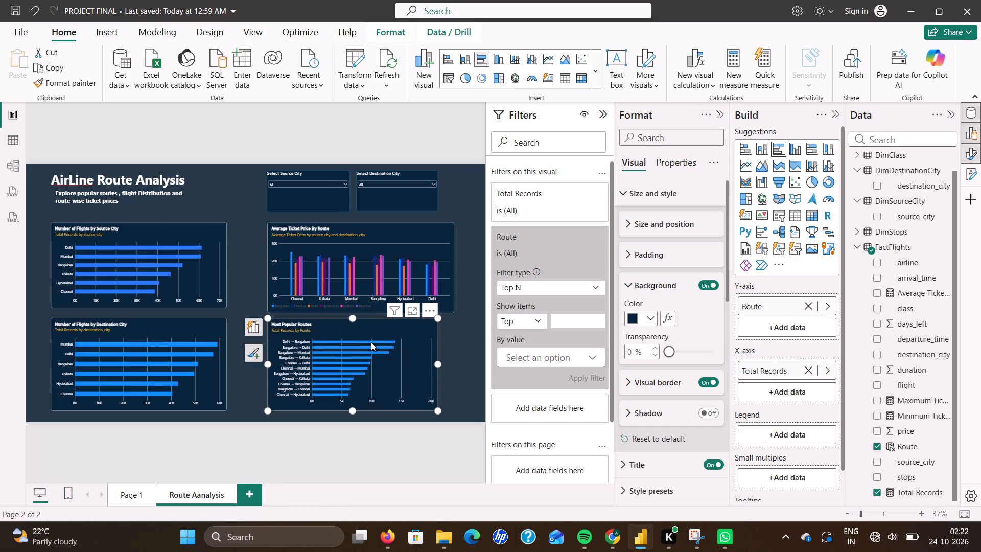
{"action": "left_click_drag", "start_coordinate": [436, 362], "coordinate": [449, 359]}
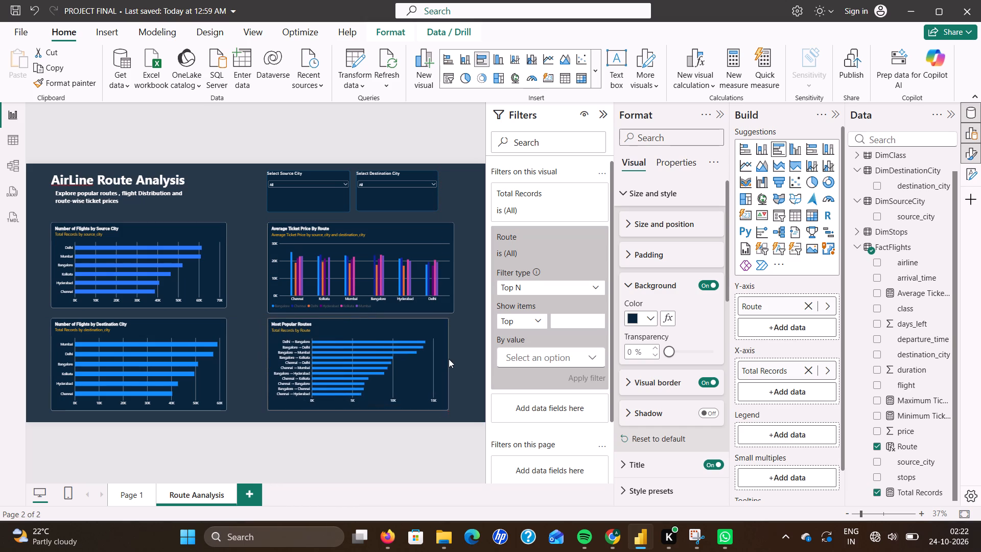
{"action": "left_click_drag", "start_coordinate": [449, 359], "coordinate": [458, 357]}
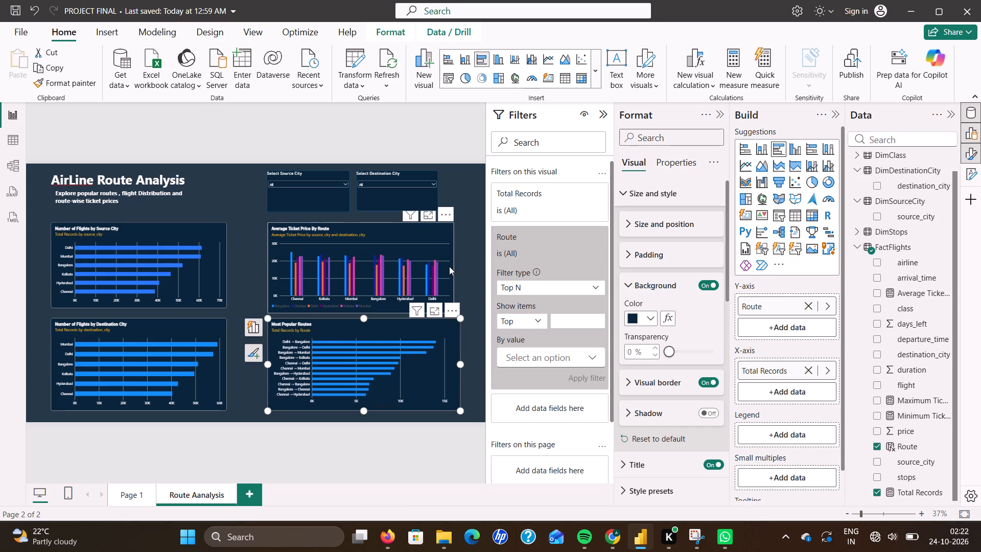
Extend the Average Ticket Price By Route chart's right side to line up with the Most Popular Routes chart.
{"action": "left_click", "coordinate": [449, 266]}
{"action": "left_click_drag", "start_coordinate": [454, 268], "coordinate": [460, 268]}
Spread the two slicers apart by moving Select Destination City to the right and Select Source City to the left.
{"action": "left_click", "coordinate": [428, 190]}
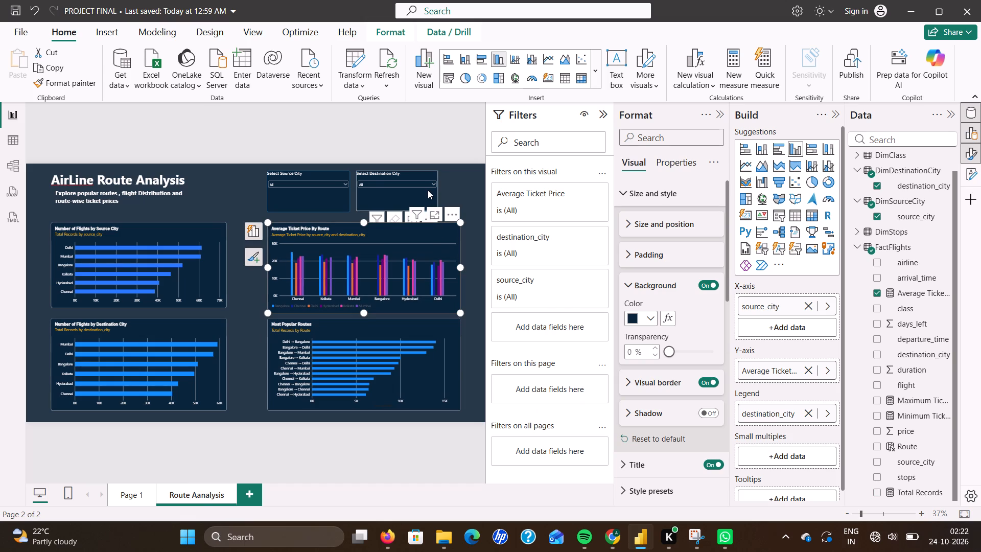
{"action": "left_click_drag", "start_coordinate": [428, 190], "coordinate": [440, 189]}
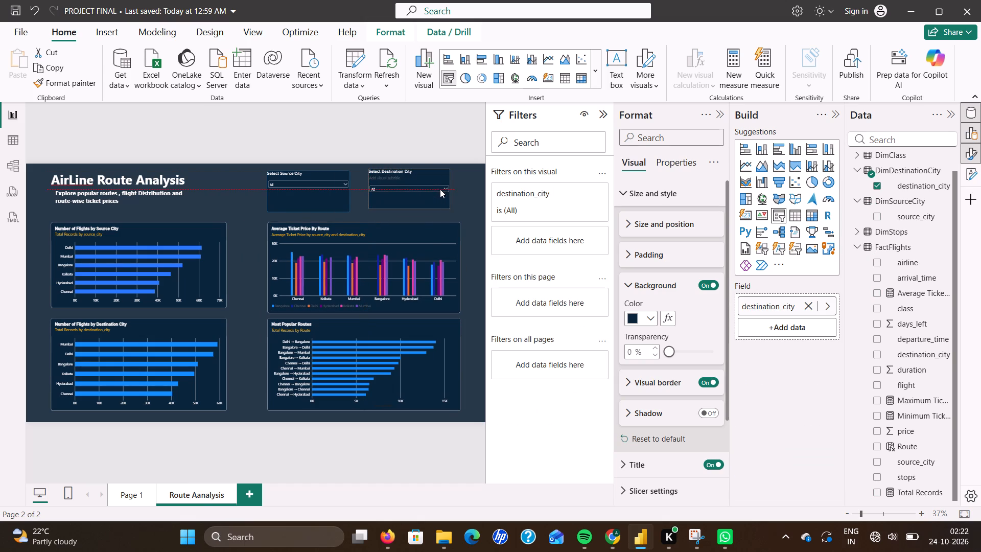
{"action": "left_click_drag", "start_coordinate": [440, 189], "coordinate": [440, 190]}
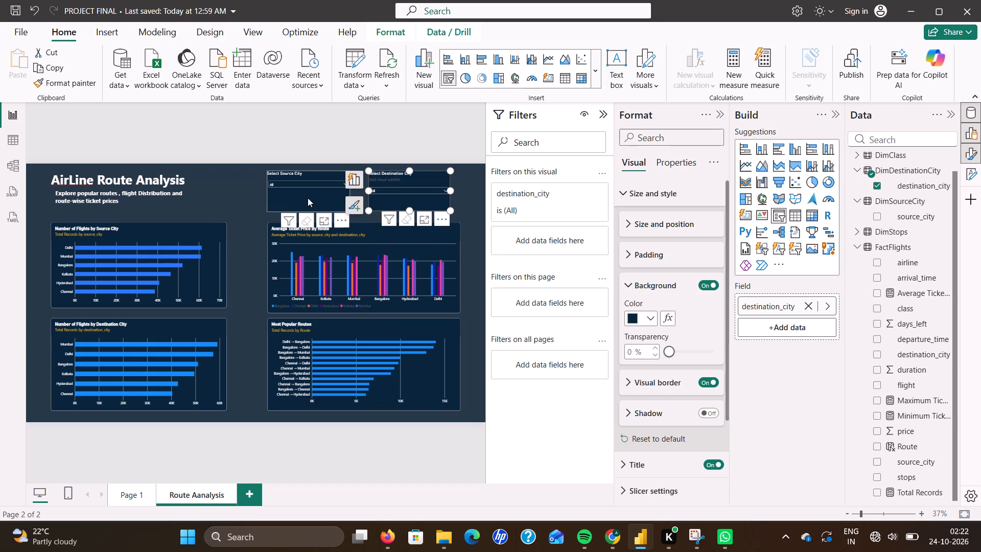
{"action": "left_click_drag", "start_coordinate": [307, 197], "coordinate": [285, 198]}
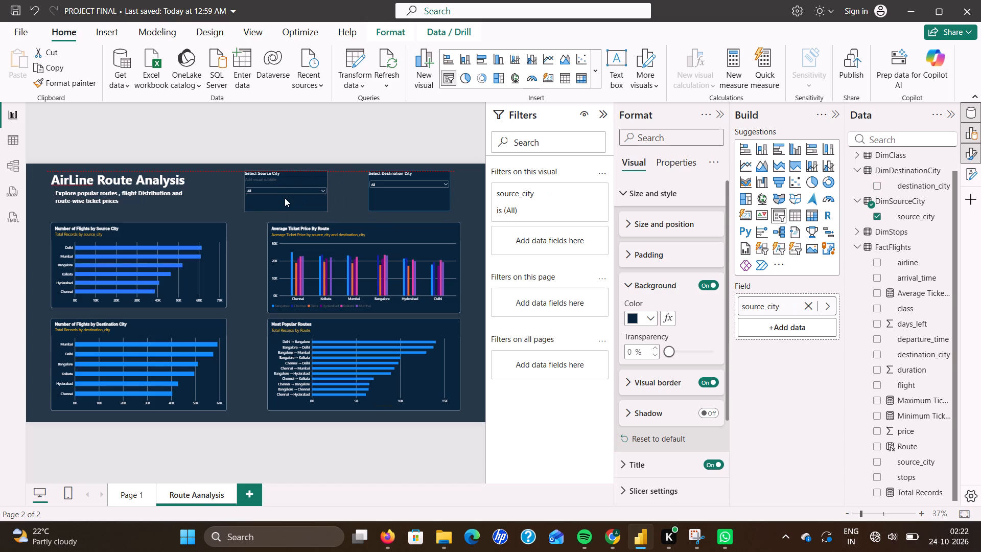
{"action": "left_click_drag", "start_coordinate": [285, 198], "coordinate": [284, 198]}
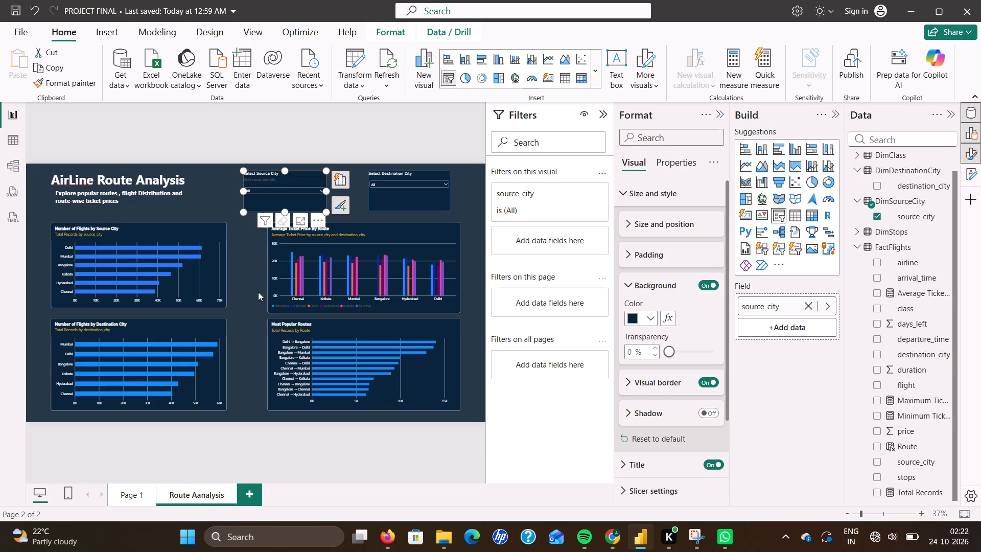
Extend the Number of Flights by Source City chart down to the ticket price chart's bottom edge and widen it slightly to the right.
{"action": "left_click", "coordinate": [208, 297]}
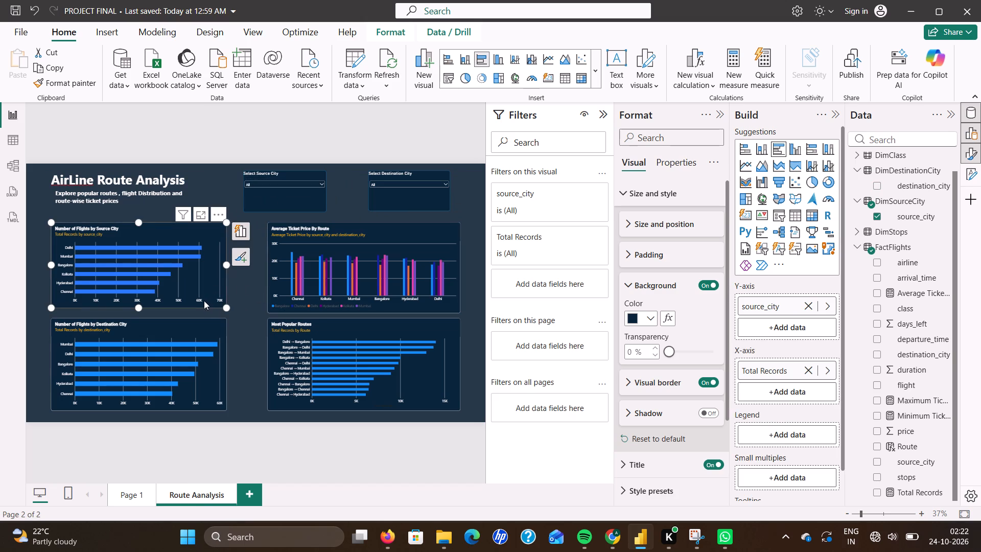
{"action": "left_click", "coordinate": [226, 305]}
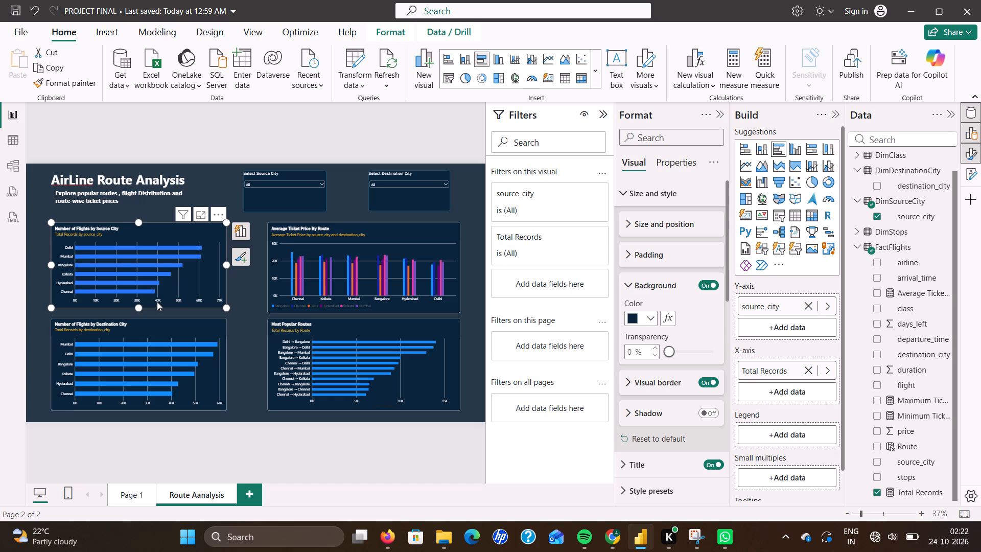
{"action": "left_click_drag", "start_coordinate": [137, 306], "coordinate": [138, 311]}
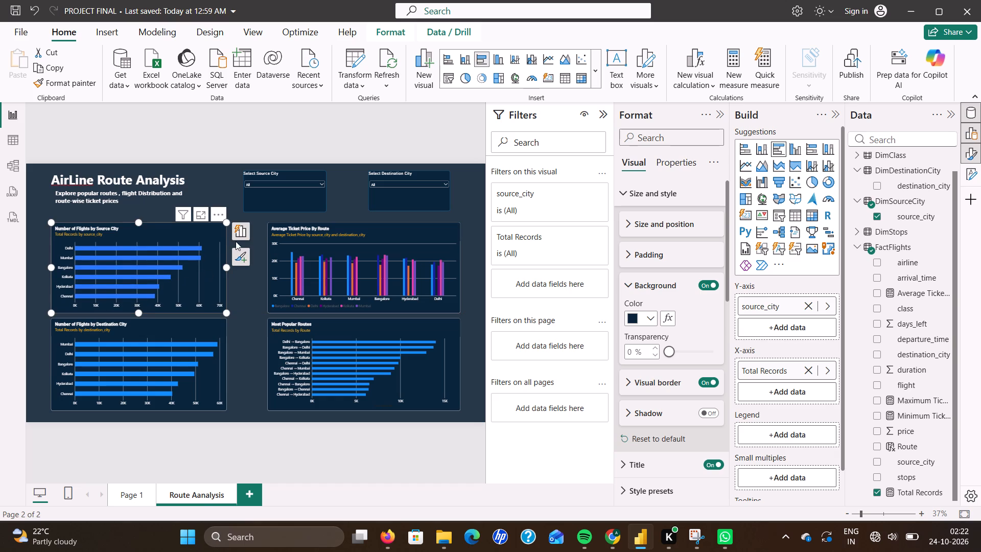
{"action": "left_click", "coordinate": [137, 222]}
{"action": "left_click_drag", "start_coordinate": [137, 222], "coordinate": [145, 224]}
{"action": "left_click_drag", "start_coordinate": [225, 269], "coordinate": [226, 269]}
{"action": "left_click_drag", "start_coordinate": [226, 269], "coordinate": [235, 269]}
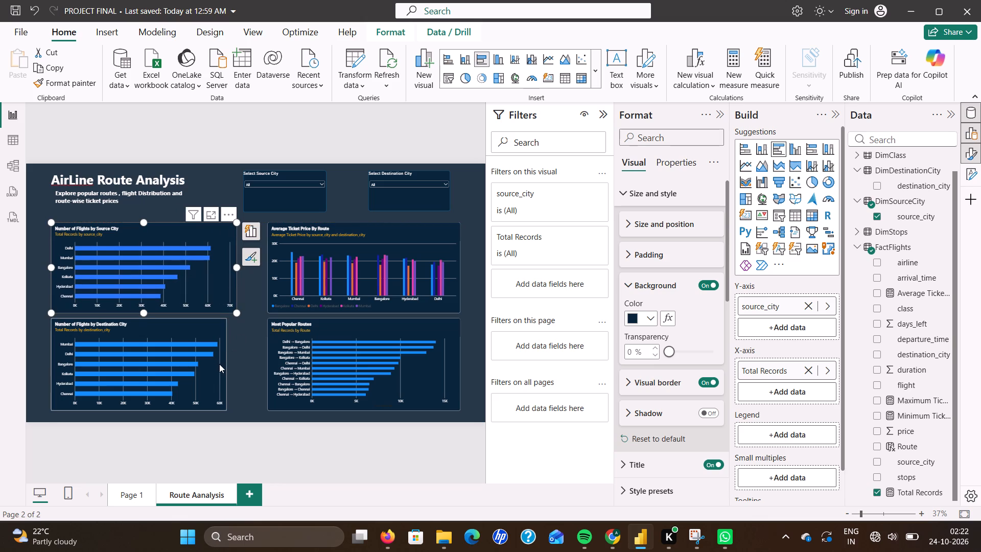
Widen the Number of Flights by Destination City chart to match the source city chart's right edge, and deselect it.
{"action": "left_click", "coordinate": [216, 364]}
{"action": "left_click_drag", "start_coordinate": [226, 361], "coordinate": [231, 361]}
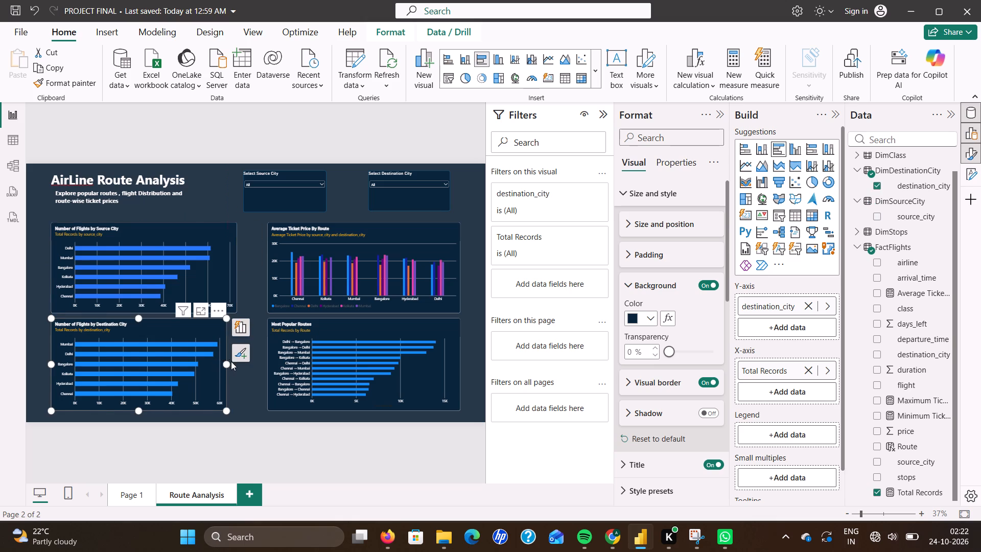
{"action": "left_click_drag", "start_coordinate": [231, 361], "coordinate": [233, 361]}
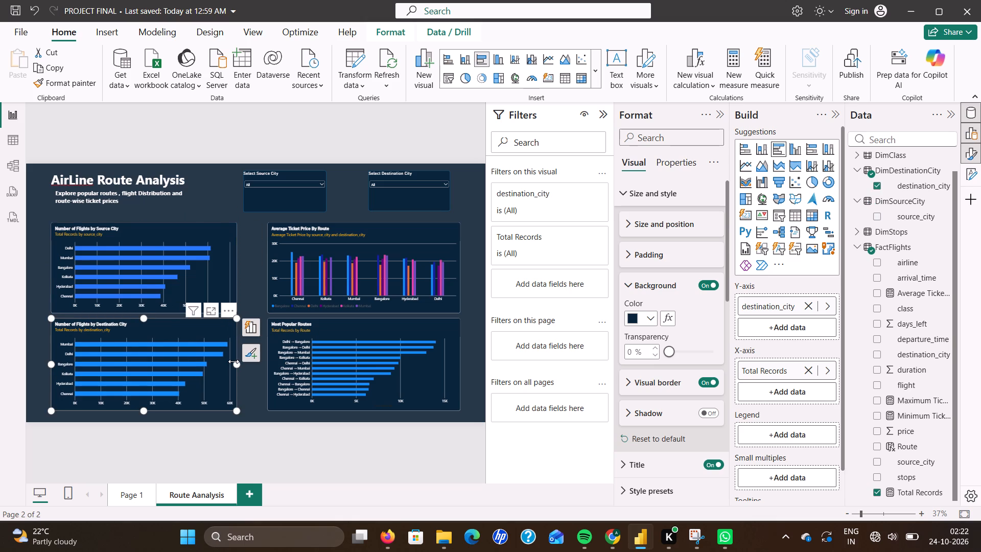
{"action": "left_click", "coordinate": [315, 435]}
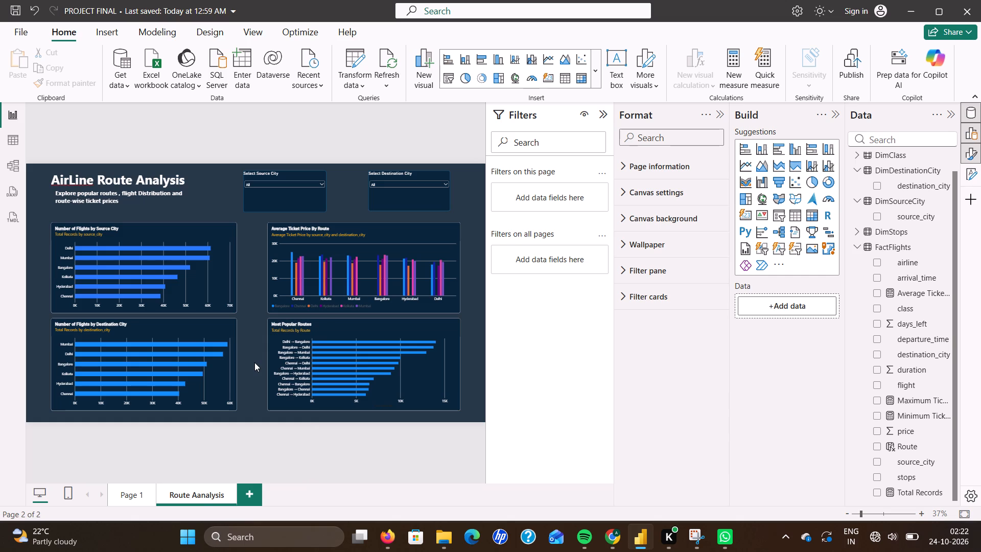
Compare the route analysis page's layout with the ticket price analysis page.
{"action": "left_click", "coordinate": [141, 493]}
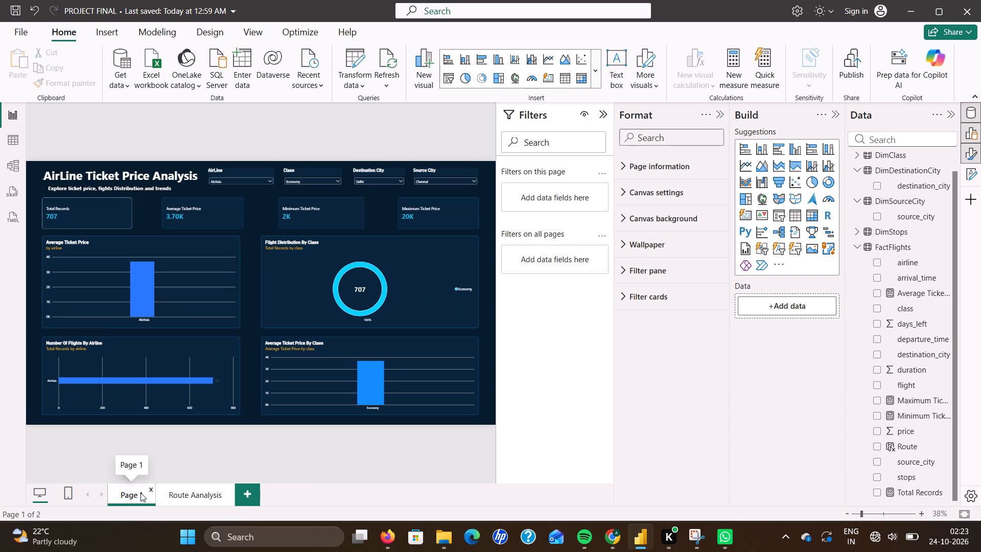
{"action": "left_click", "coordinate": [190, 498]}
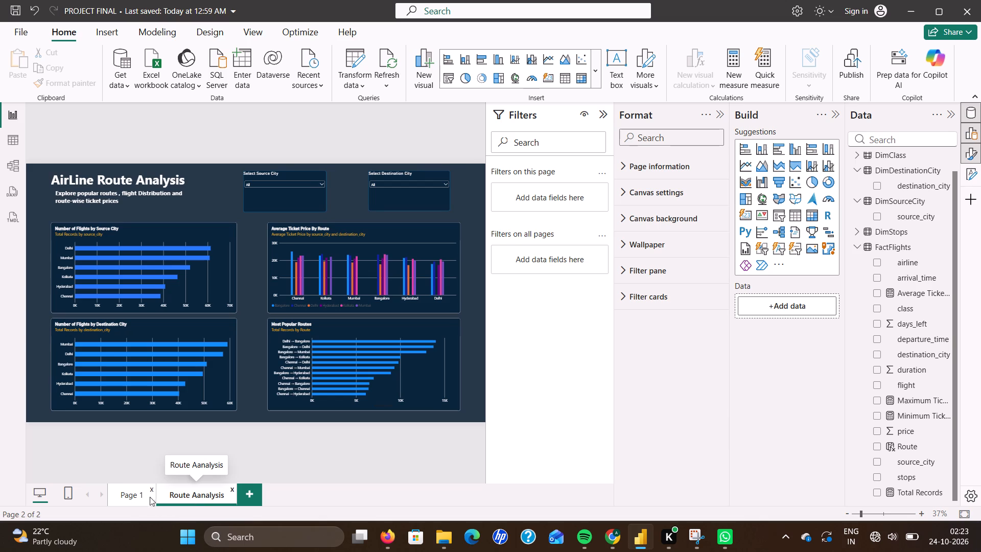
{"action": "left_click", "coordinate": [133, 494]}
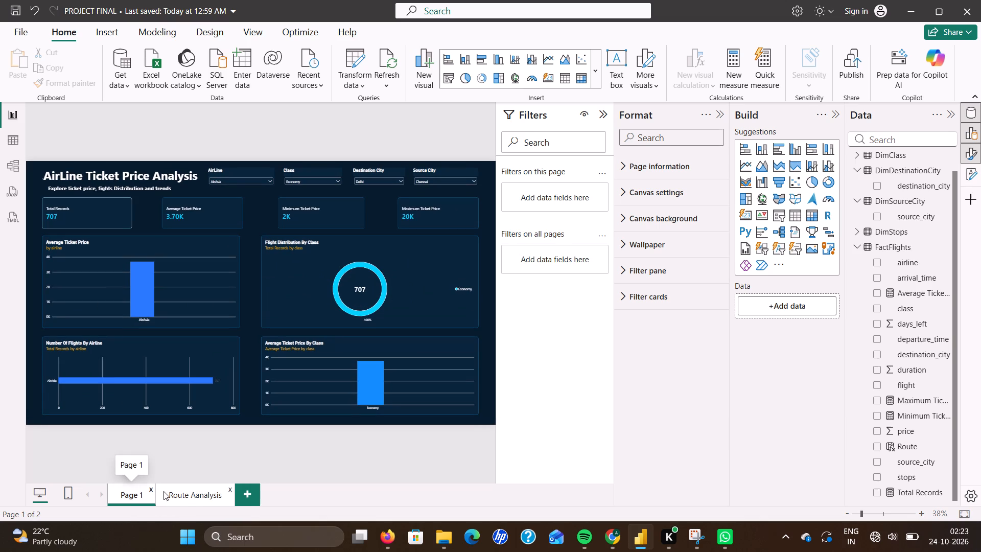
{"action": "left_click", "coordinate": [189, 492]}
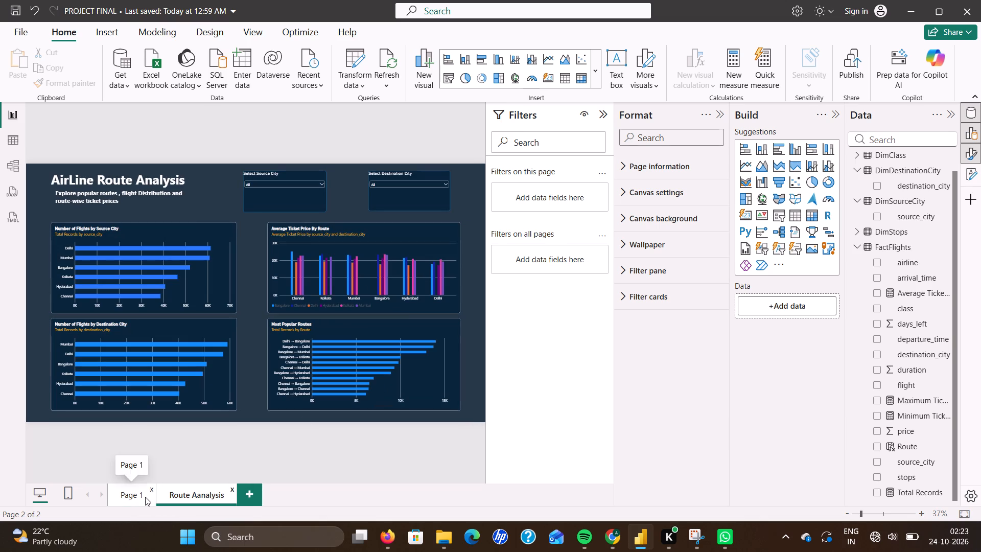
Collapse the Filters, Format, Build and Data panes to give the report page more room.
{"action": "left_click", "coordinate": [604, 119]}
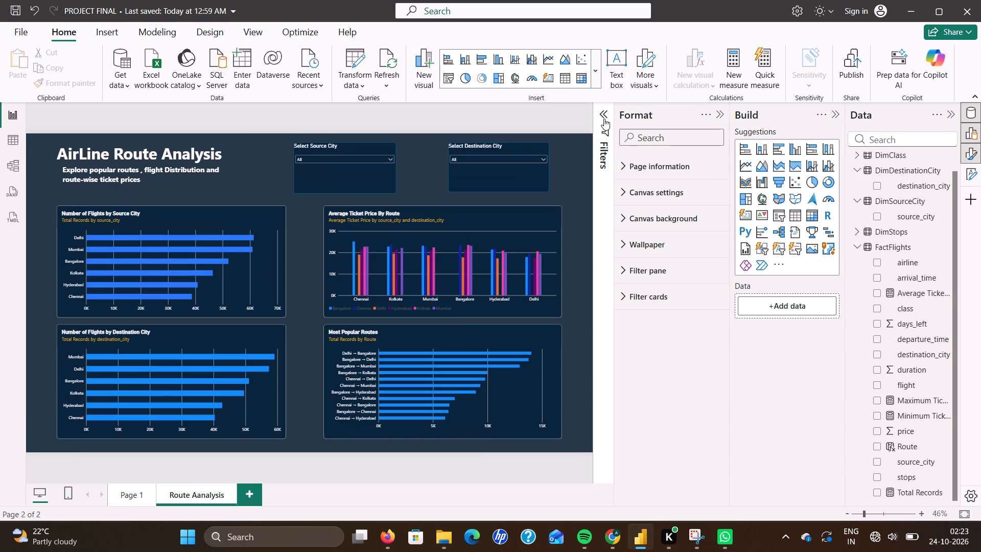
{"action": "left_click", "coordinate": [718, 116]}
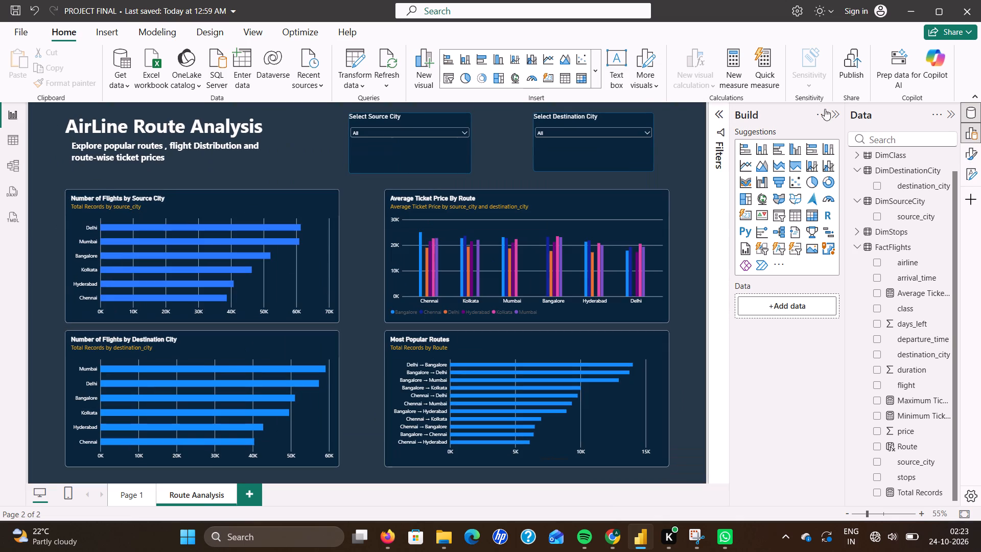
{"action": "left_click", "coordinate": [832, 117]}
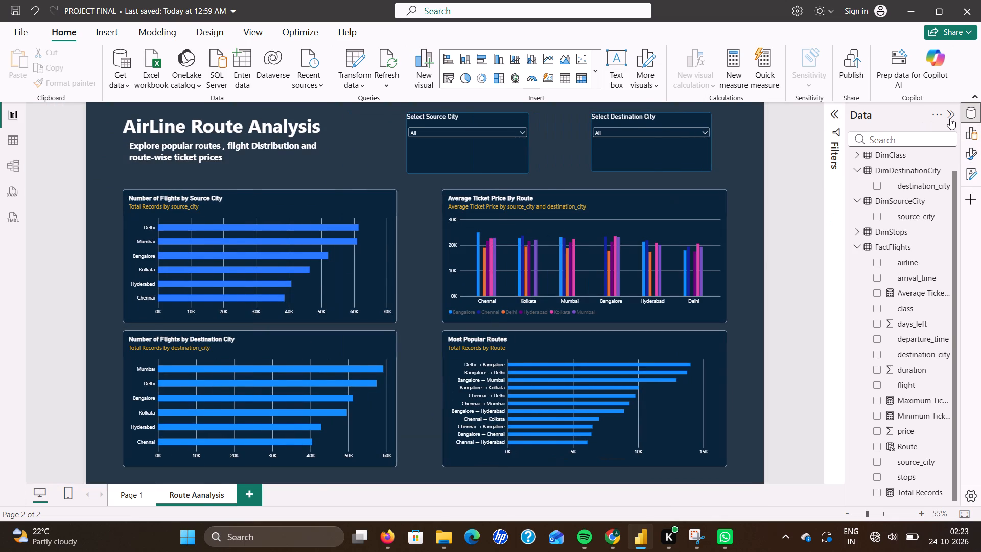
{"action": "left_click", "coordinate": [950, 118]}
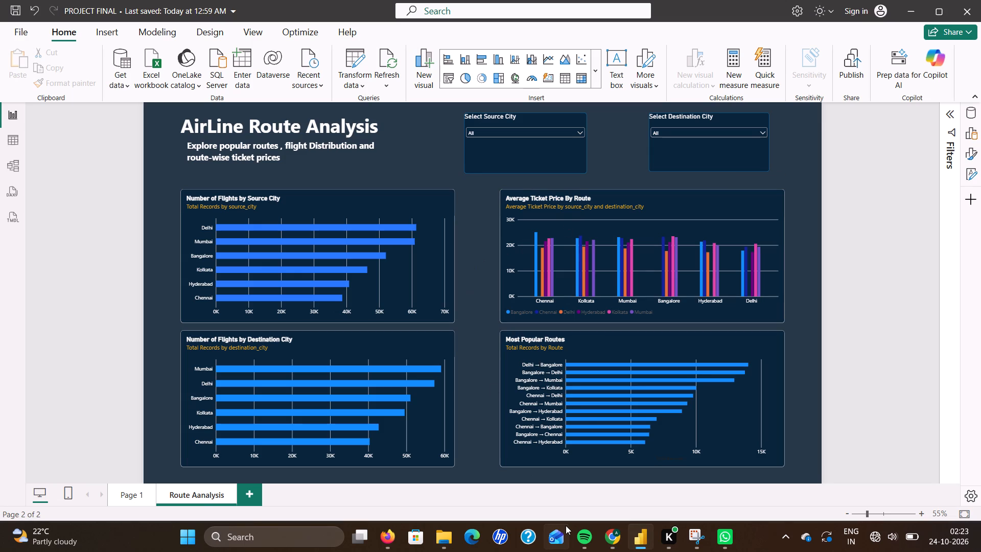
Capture a screenshot of the complete AirLine Route Analysis report canvas with Snipping Tool and dismiss its notification.
{"action": "key", "text": "Print"}
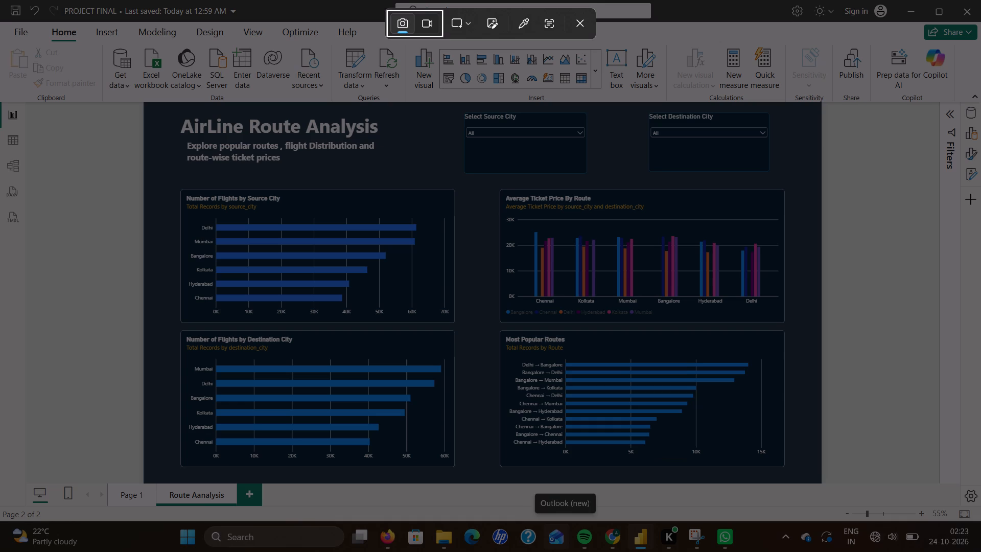
{"action": "left_click_drag", "start_coordinate": [146, 102], "coordinate": [510, 366]}
{"action": "scroll", "coordinate": [217, 217], "scroll_direction": "right", "scroll_amount": 2}
{"action": "scroll", "coordinate": [457, 339], "scroll_direction": "right", "scroll_amount": 1}
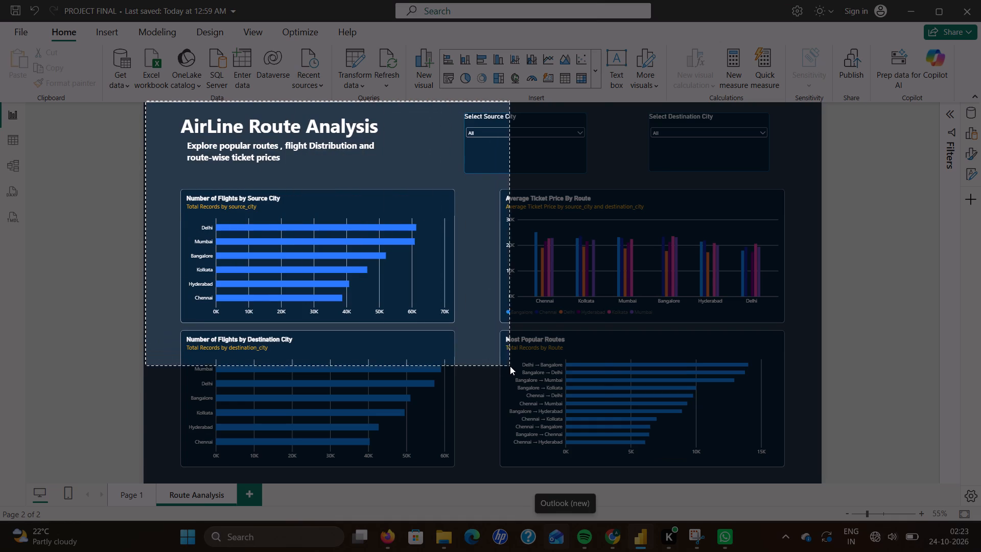
{"action": "scroll", "coordinate": [510, 366], "scroll_direction": "right", "scroll_amount": 1}
{"action": "left_click_drag", "start_coordinate": [510, 366], "coordinate": [823, 475]}
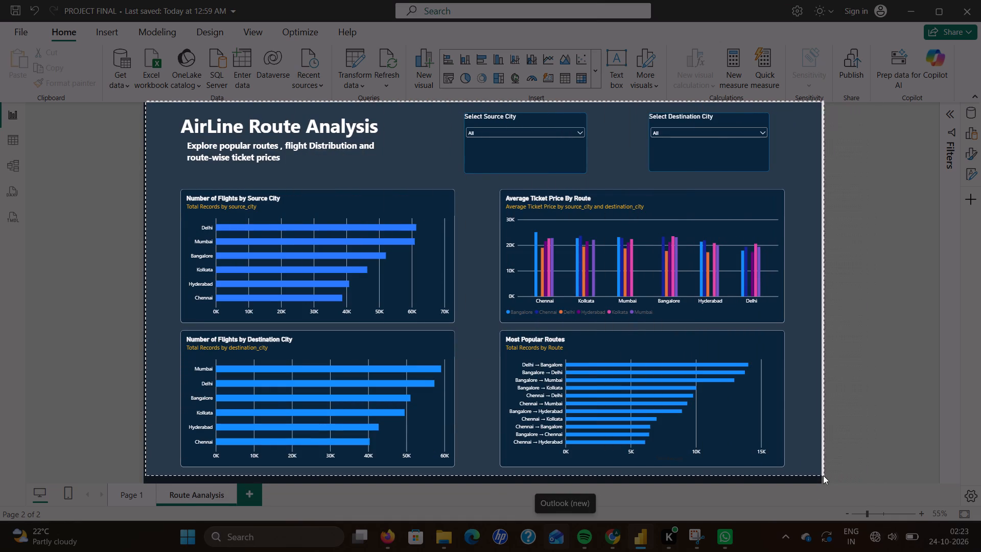
{"action": "left_click_drag", "start_coordinate": [823, 475], "coordinate": [819, 482]}
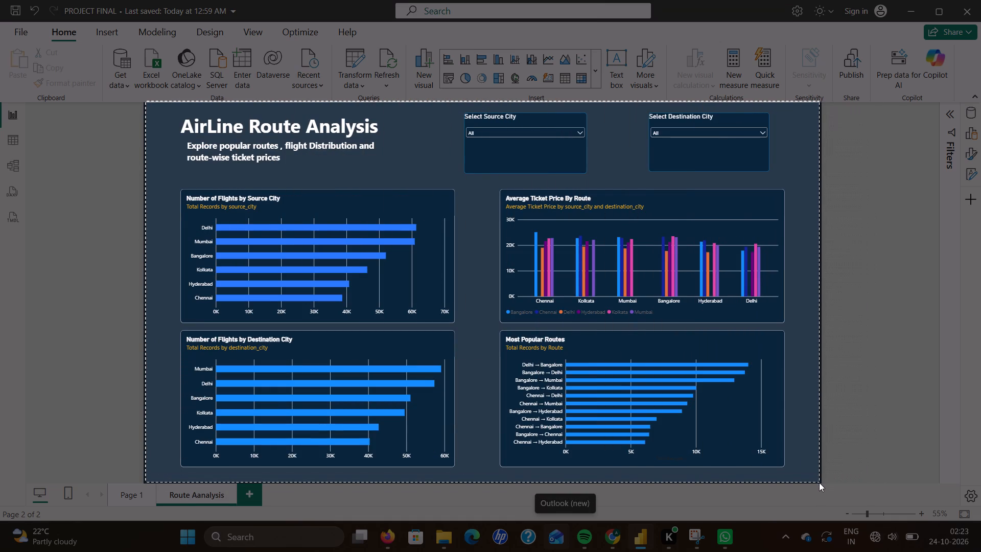
{"action": "left_click_drag", "start_coordinate": [819, 482], "coordinate": [822, 483]}
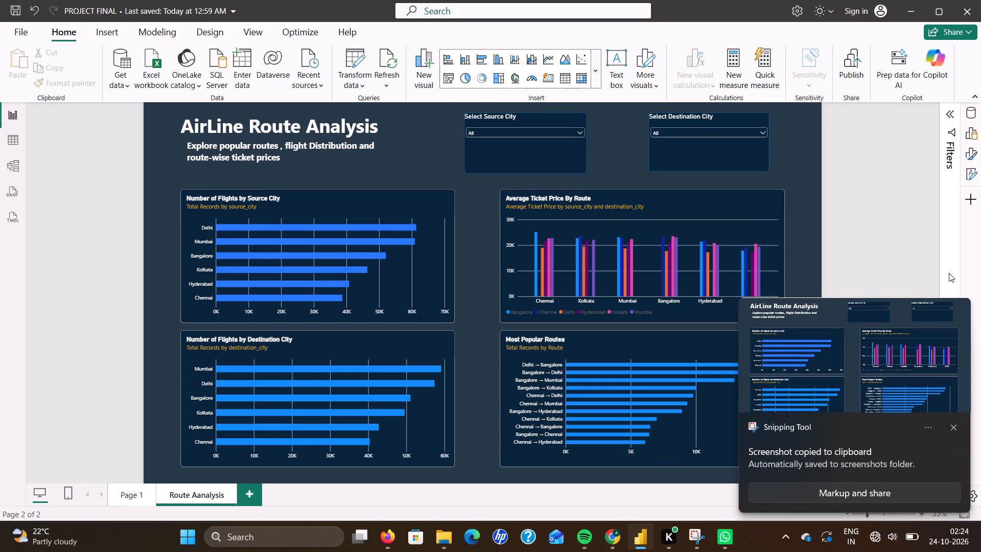
{"action": "left_click", "coordinate": [876, 246]}
{"action": "left_click", "coordinate": [876, 246]}
{"action": "left_click", "coordinate": [947, 431]}
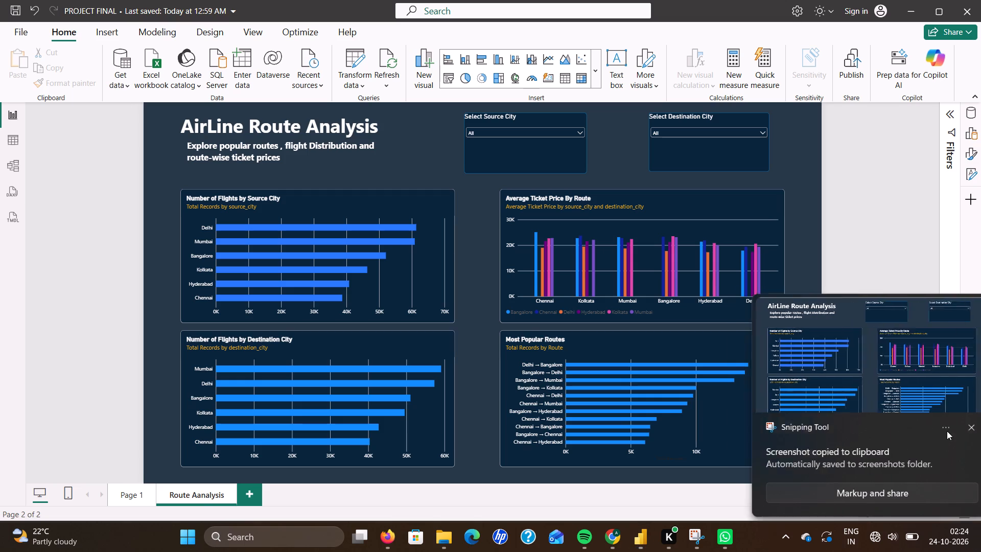
Start a Snipping Tool video recording of the area covering the complete AirLine Route Analysis report canvas.
{"action": "key", "text": "Print"}
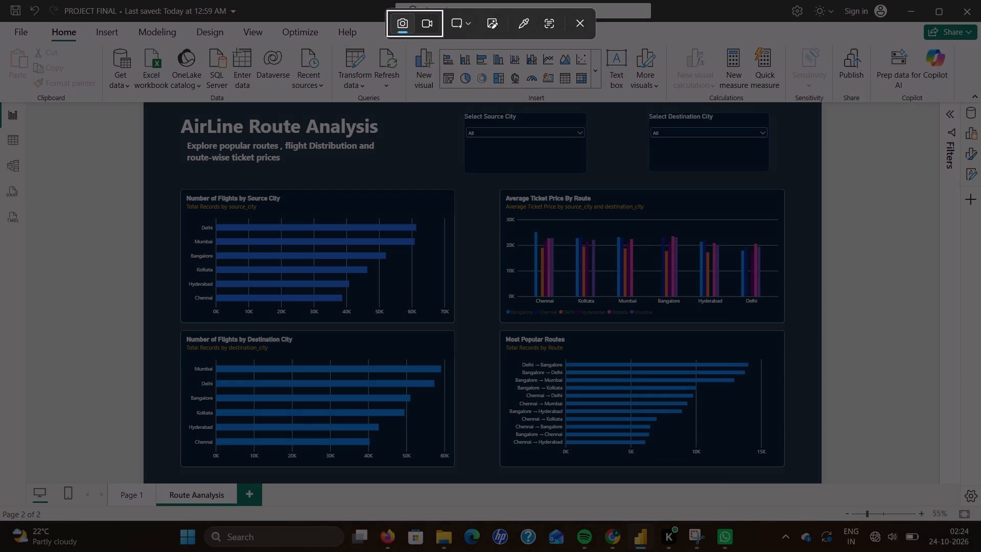
{"action": "left_click", "coordinate": [423, 28]}
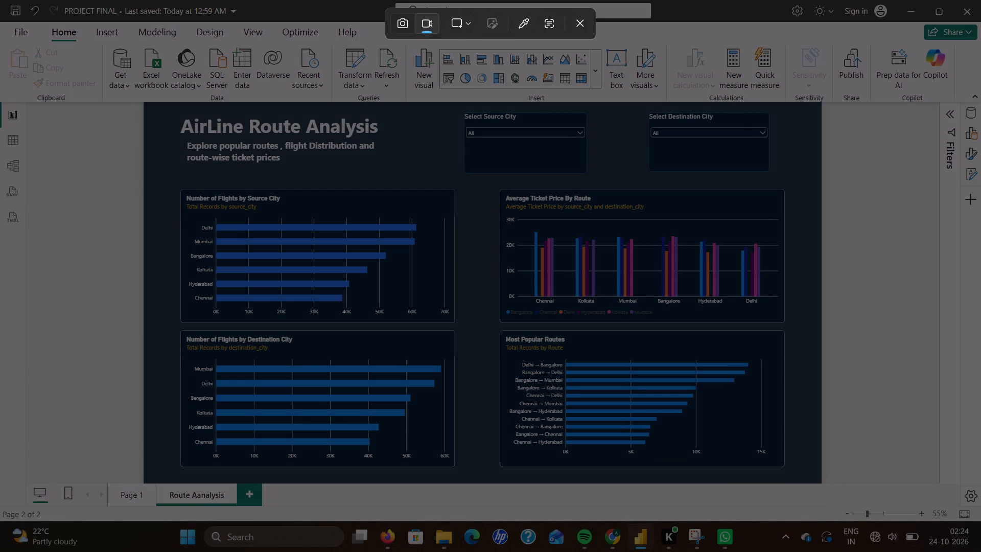
{"action": "left_click_drag", "start_coordinate": [145, 103], "coordinate": [185, 161]}
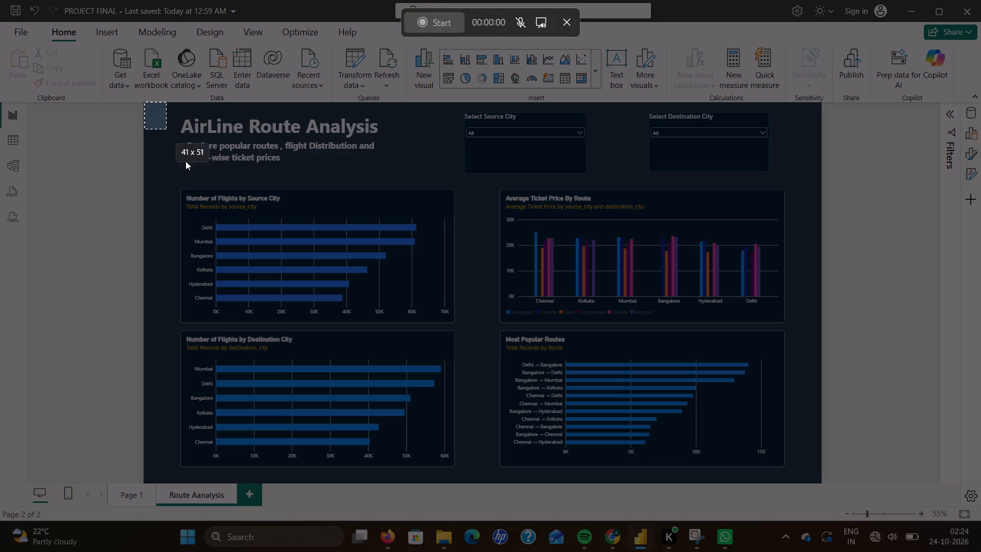
{"action": "left_click_drag", "start_coordinate": [185, 161], "coordinate": [799, 467]}
{"action": "scroll", "coordinate": [222, 204], "scroll_direction": "right", "scroll_amount": 6}
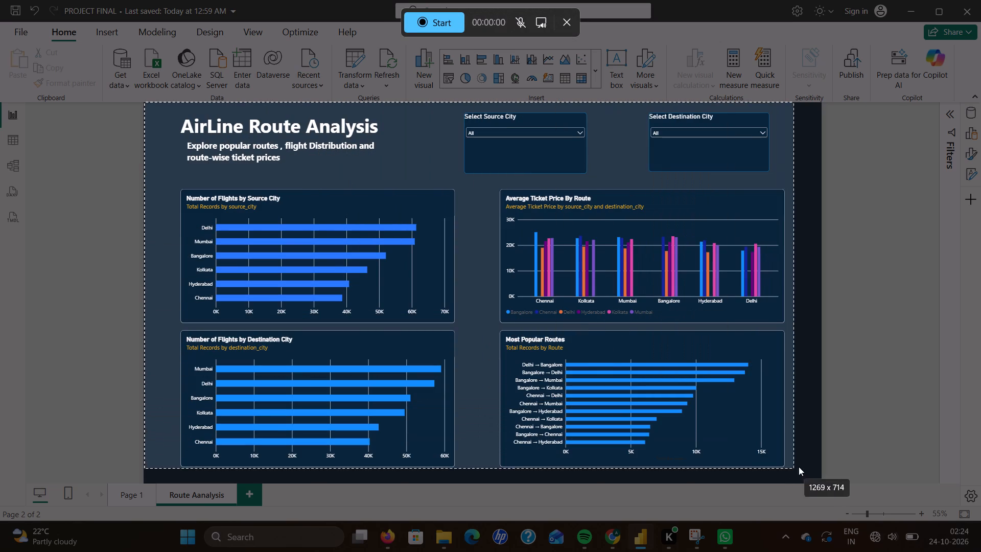
{"action": "left_click_drag", "start_coordinate": [799, 467], "coordinate": [825, 482]}
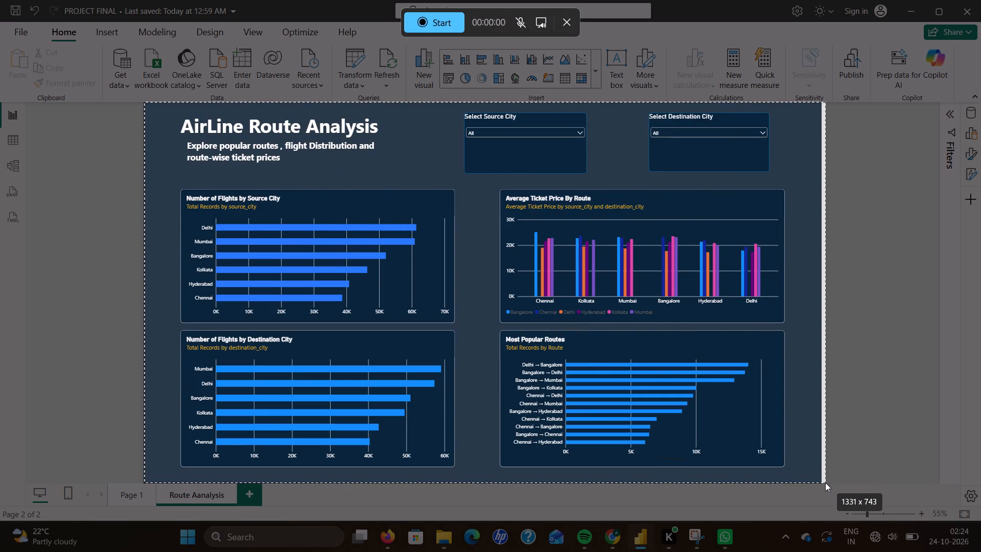
{"action": "left_click_drag", "start_coordinate": [825, 482], "coordinate": [821, 483]}
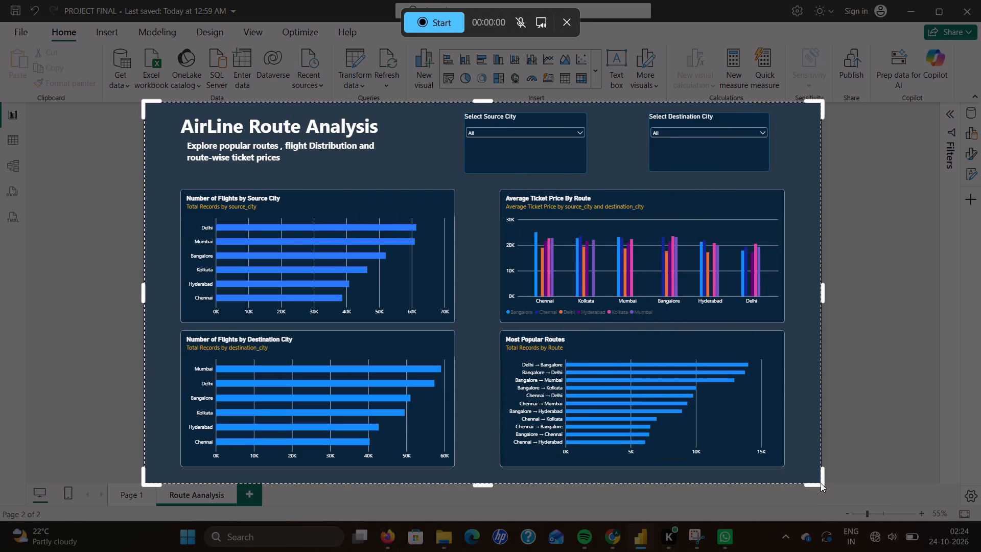
{"action": "left_click", "coordinate": [434, 22]}
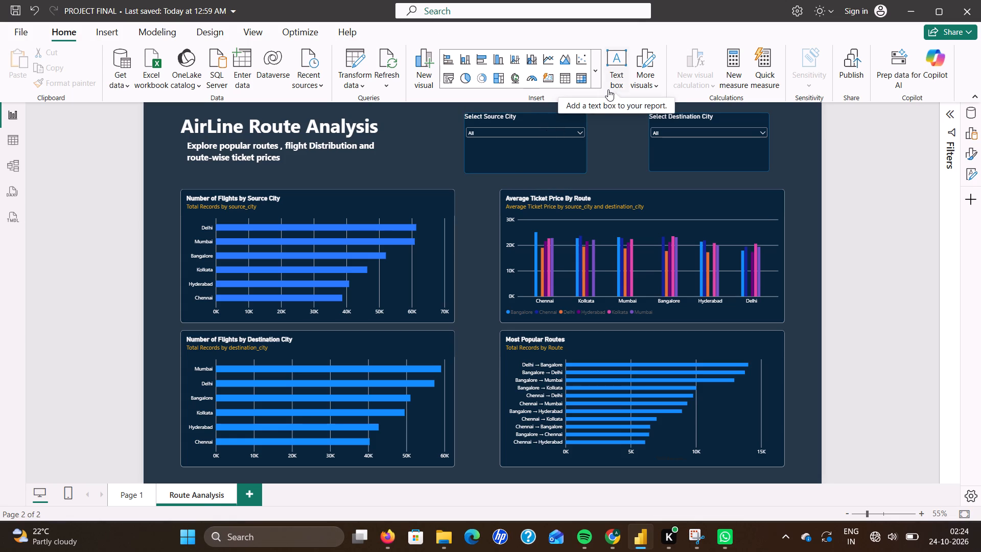
Filter the route analysis page to source city Bangalore and destination city Chennai for the recording.
{"action": "left_click", "coordinate": [578, 134]}
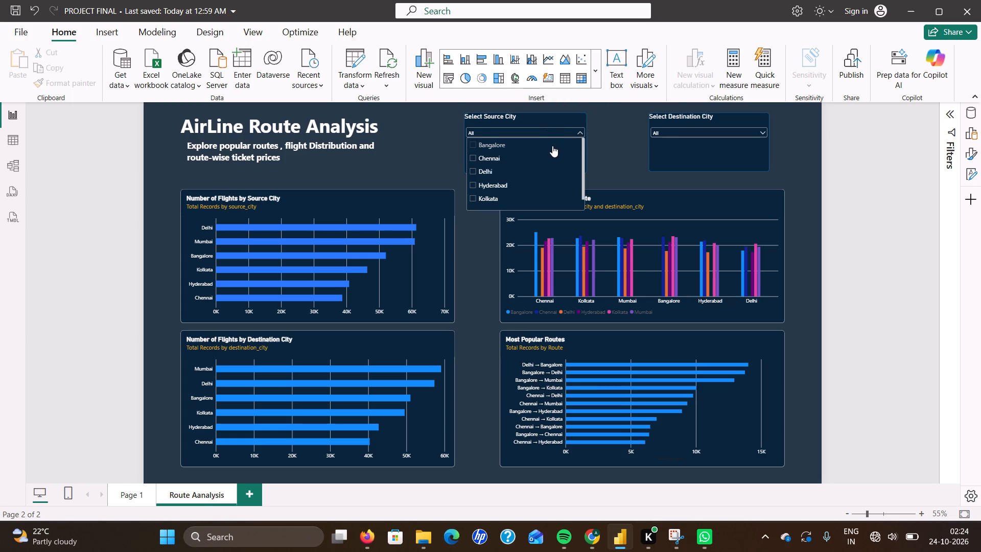
{"action": "left_click", "coordinate": [552, 146]}
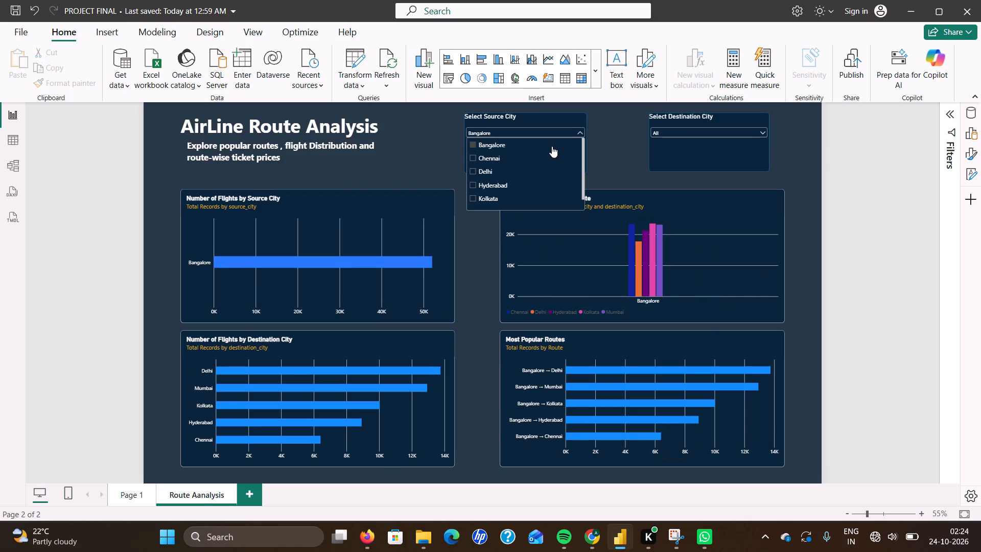
{"action": "left_click", "coordinate": [752, 131]}
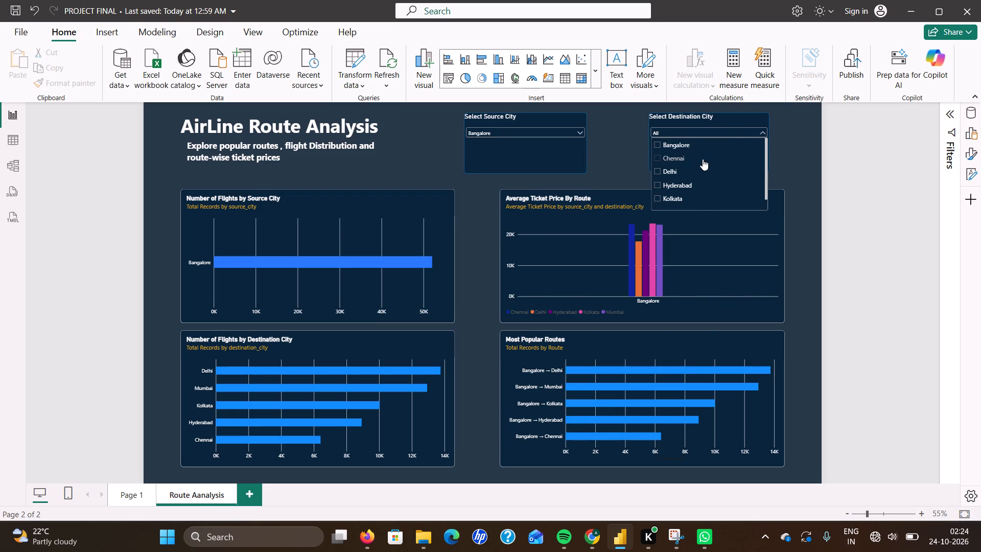
{"action": "left_click", "coordinate": [703, 159]}
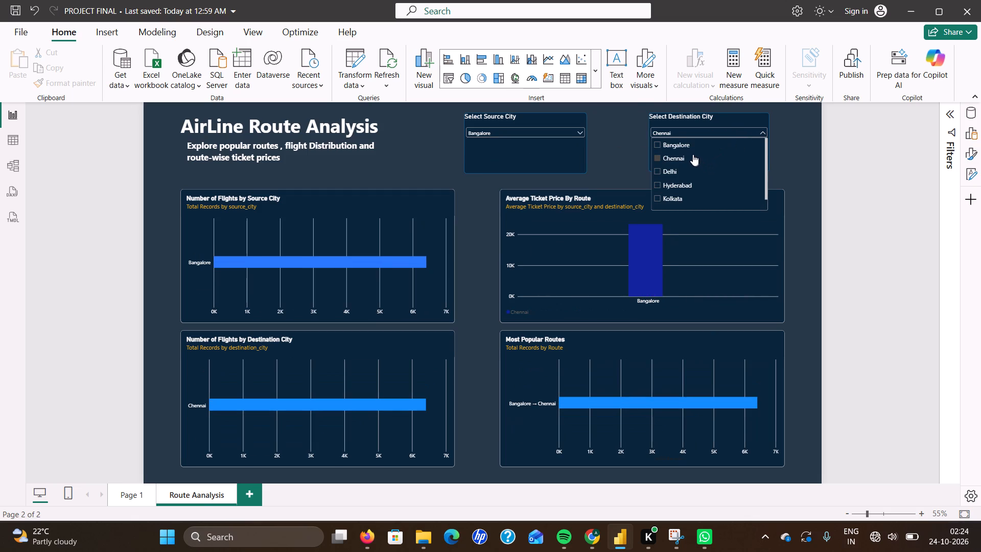
{"action": "left_click", "coordinate": [758, 130]}
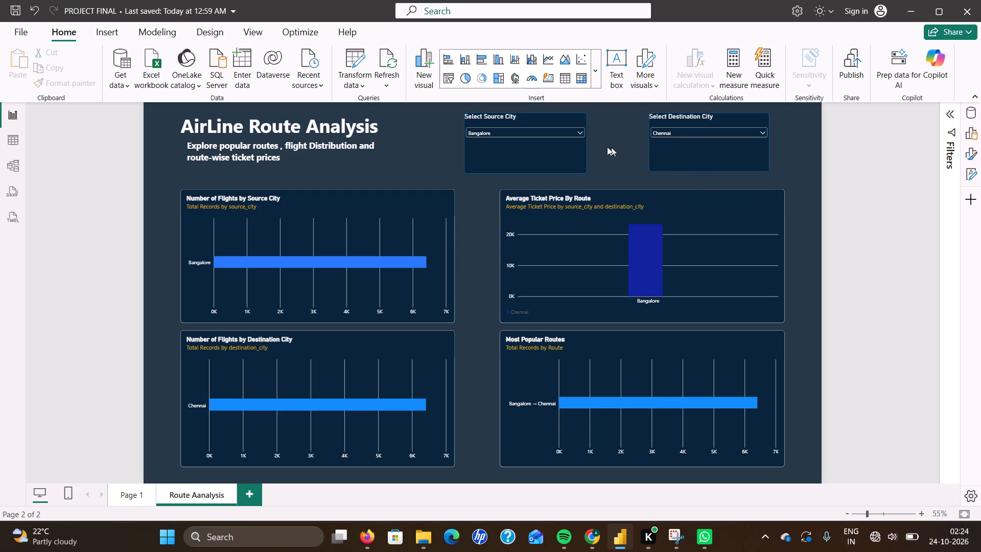
Demonstrate the source city slicer by choosing Hyderabad, Delhi, Kolkata, Chennai and finally Bangalore.
{"action": "left_click", "coordinate": [558, 131]}
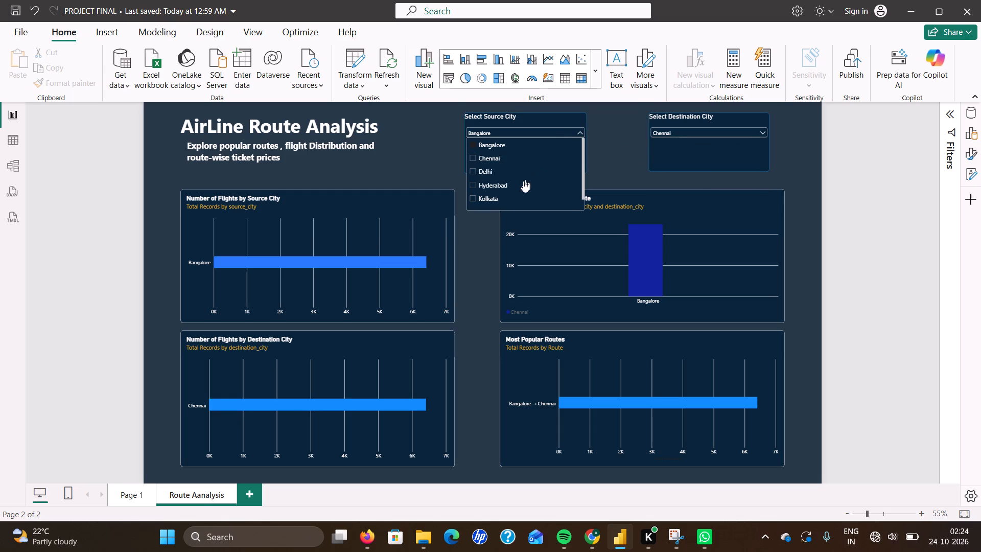
{"action": "left_click", "coordinate": [518, 184]}
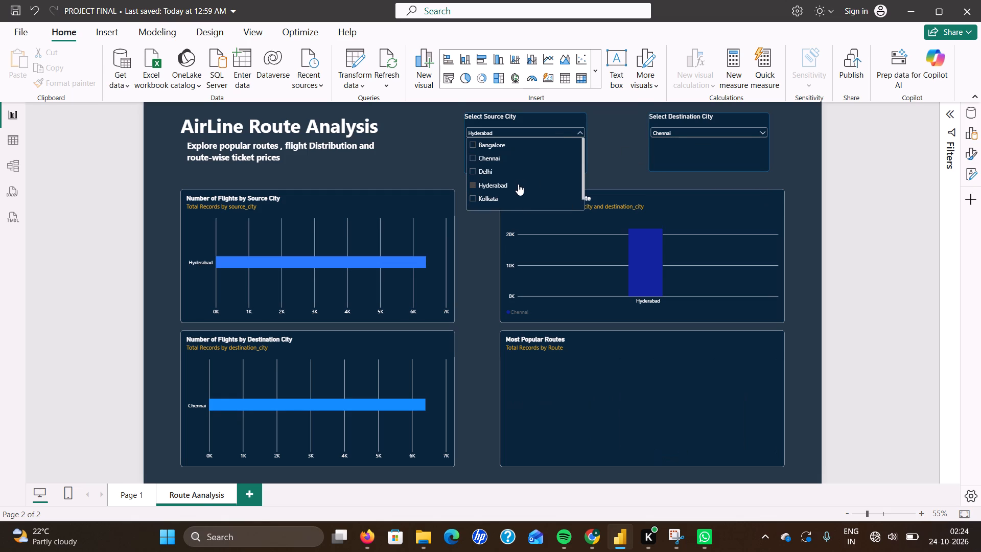
{"action": "left_click", "coordinate": [505, 171]}
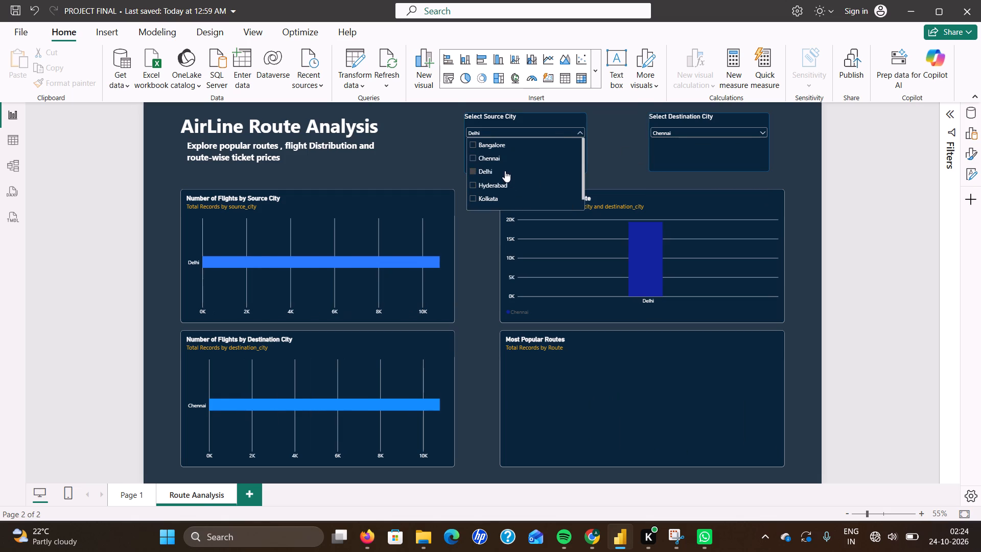
{"action": "left_click", "coordinate": [501, 197]}
{"action": "left_click", "coordinate": [503, 157]}
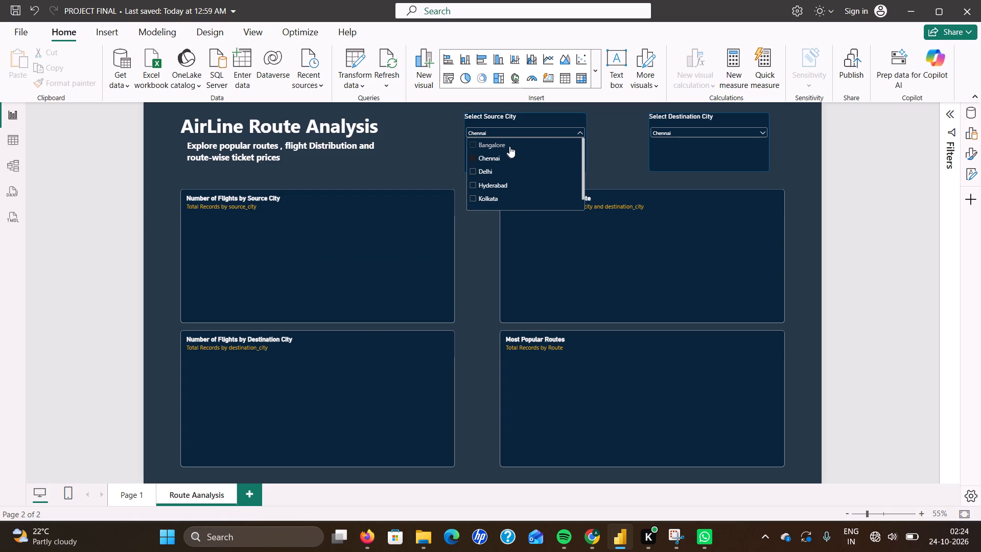
{"action": "left_click", "coordinate": [510, 145]}
Demonstrate the destination city slicer by choosing Hyderabad and then Delhi, and collapse its city list.
{"action": "left_click", "coordinate": [705, 129]}
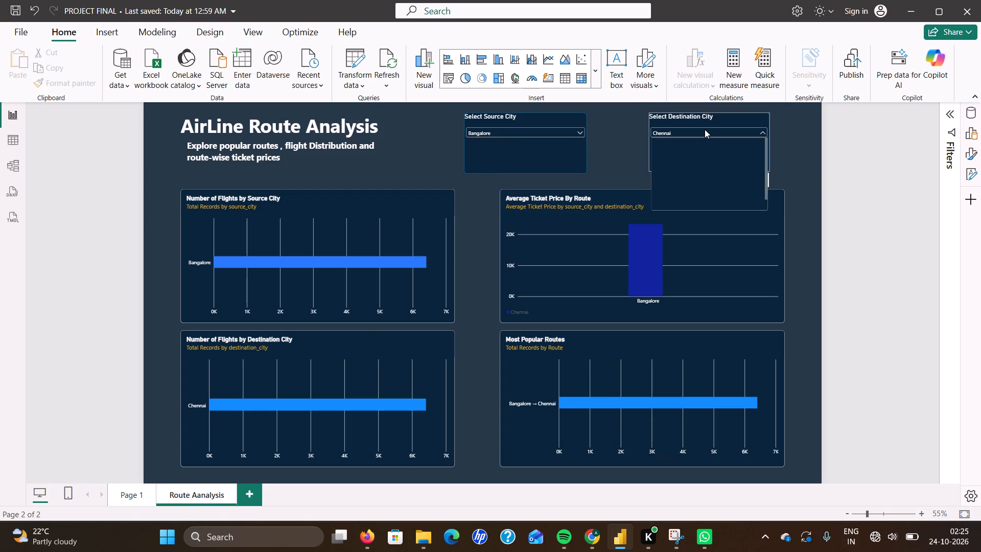
{"action": "left_click", "coordinate": [693, 184]}
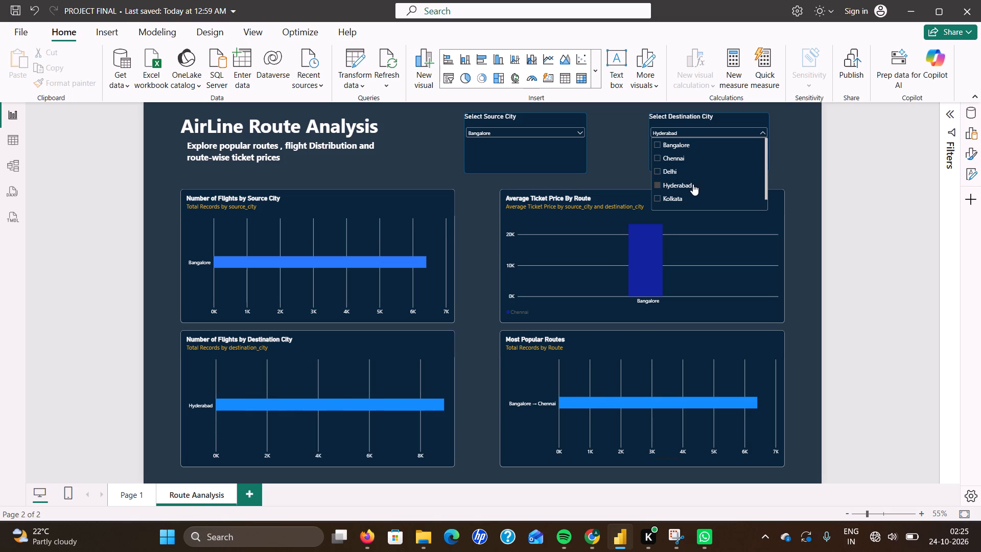
{"action": "left_click", "coordinate": [680, 174]}
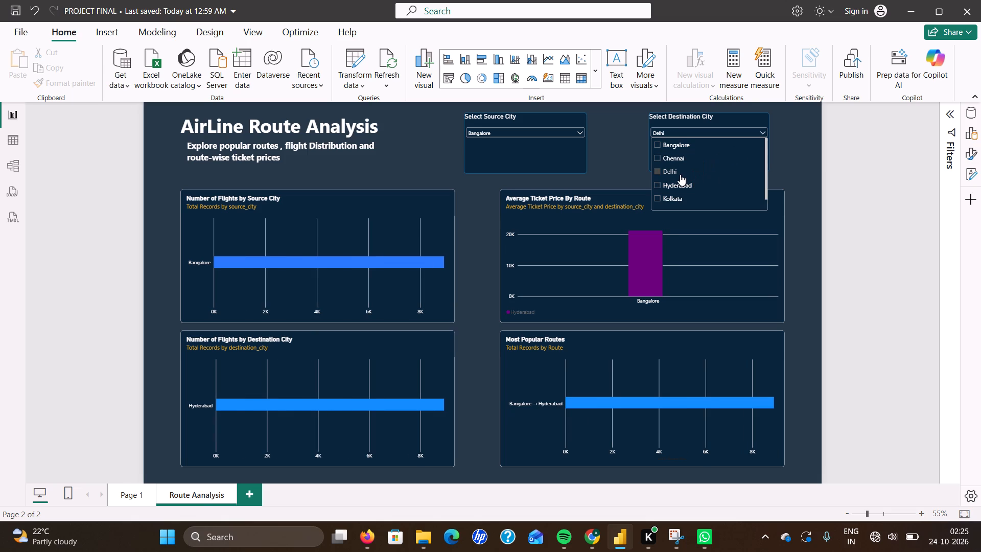
{"action": "left_click", "coordinate": [761, 129]}
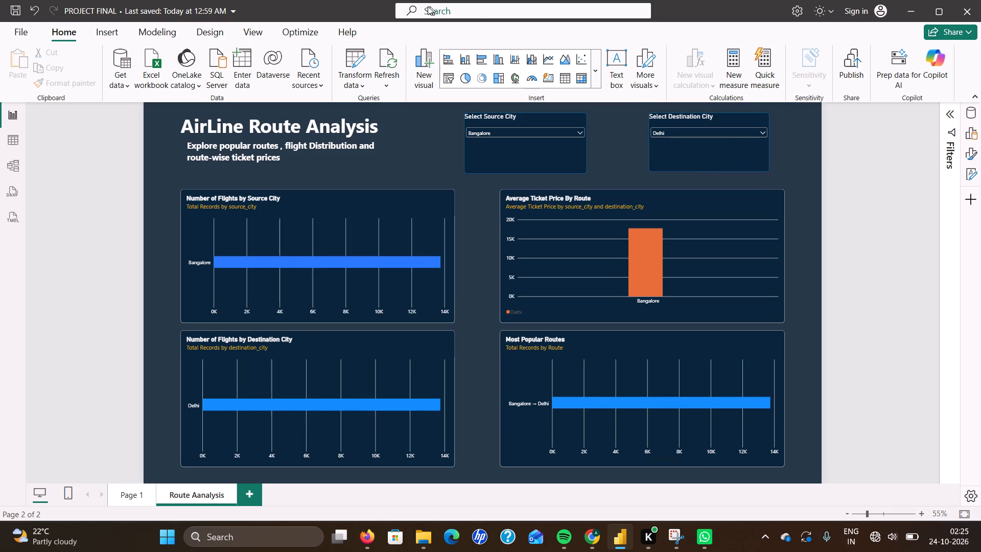
Stop the screen recording and minimize the Snipping Tool window showing the recorded video.
{"action": "left_click", "coordinate": [446, 23]}
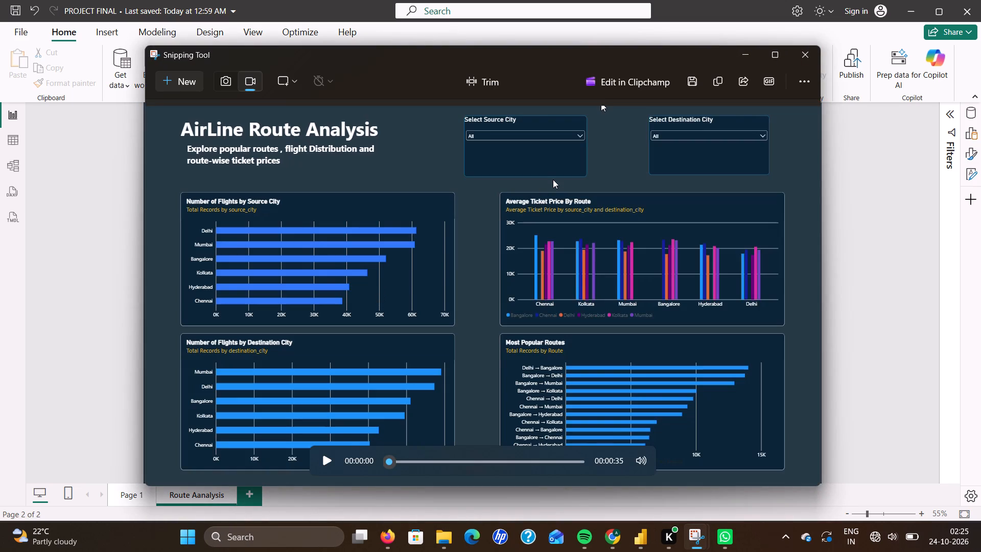
{"action": "left_click", "coordinate": [751, 53]}
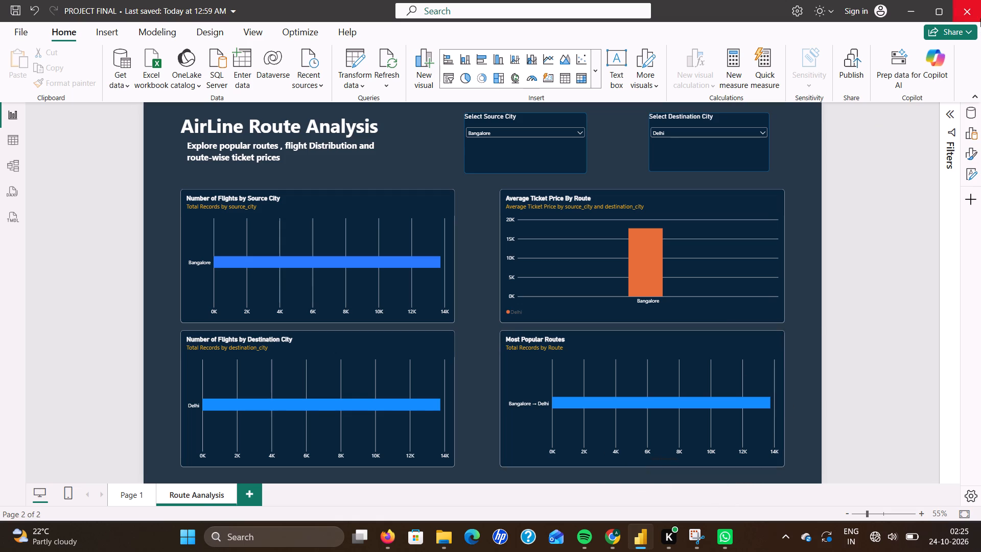
Save the PROJECT FINAL report.
{"action": "key", "text": "ctrl+s"}
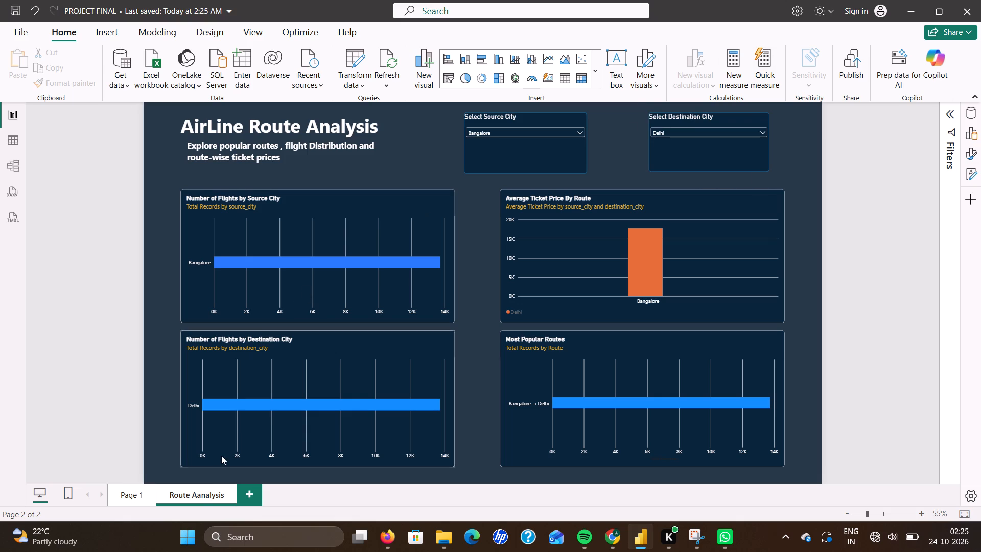
Switch to the AirLine Ticket Price Analysis page, Page 1.
{"action": "left_click", "coordinate": [146, 493]}
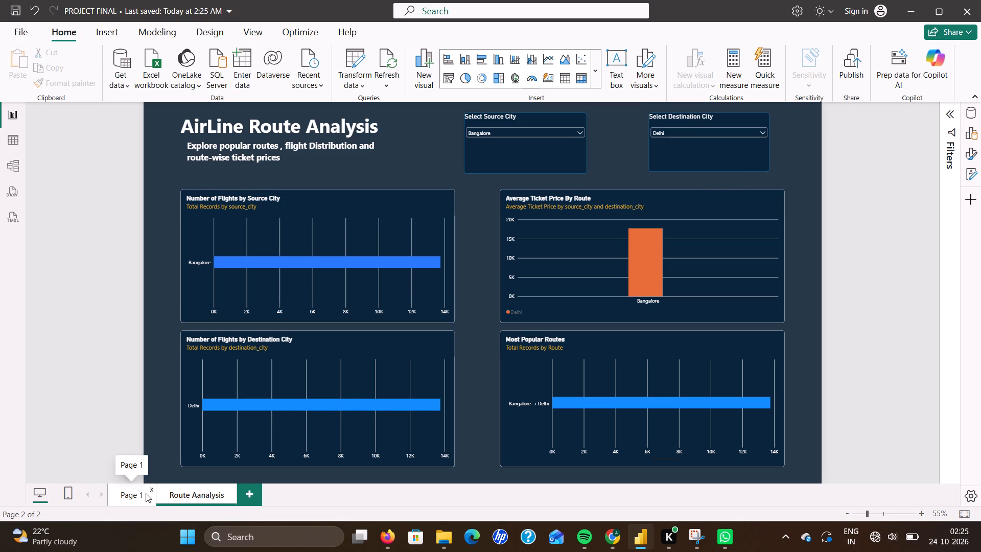
{"action": "double_click", "coordinate": [141, 495]}
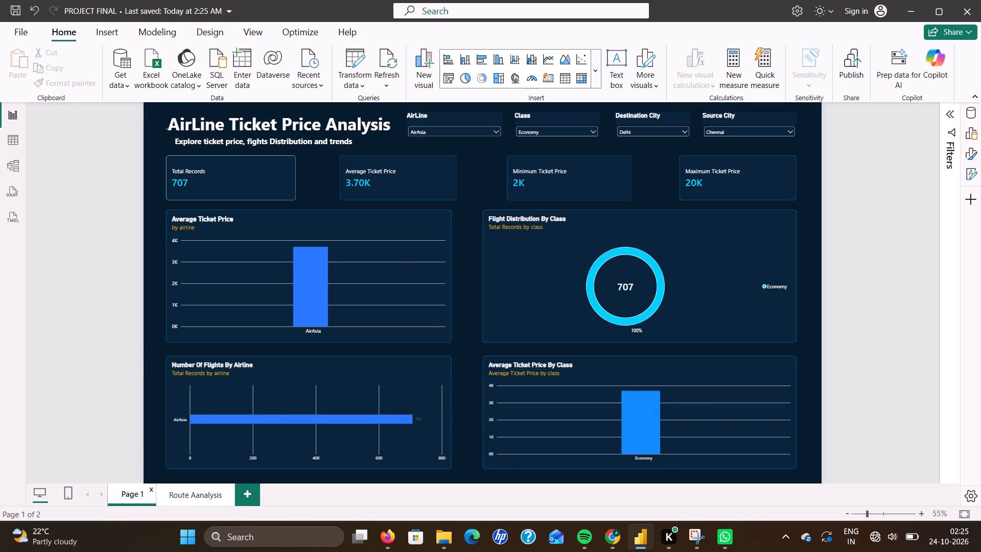
Rename the Page 1 report page as Price Analysis.
{"action": "key", "text": "BackSpace"}
{"action": "key", "text": "BackSpace"}
{"action": "key", "text": "BackSpace"}
{"action": "key", "text": "BackSpace"}
{"action": "key", "text": "BackSpace"}
{"action": "key", "text": "BackSpace"}
{"action": "key", "text": "BackSpace"}
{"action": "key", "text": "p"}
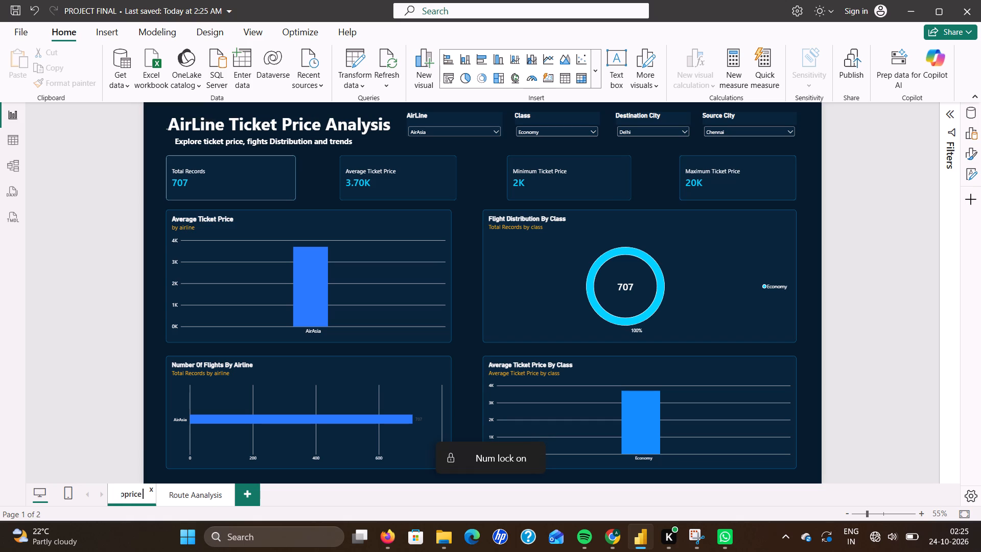
{"action": "key", "text": "BackSpace"}
{"action": "key", "text": "BackSpace"}
{"action": "key", "text": "BackSpace"}
{"action": "key", "text": "BackSpace"}
{"action": "key", "text": "BackSpace"}
{"action": "key", "text": "BackSpace"}
{"action": "key", "text": "BackSpace"}
{"action": "key", "text": "BackSpace"}
{"action": "key", "text": "BackSpace"}
{"action": "key", "text": "BackSpace"}
{"action": "key", "text": "BackSpace"}
{"action": "key", "text": "BackSpace"}
{"action": "key", "text": "BackSpace"}
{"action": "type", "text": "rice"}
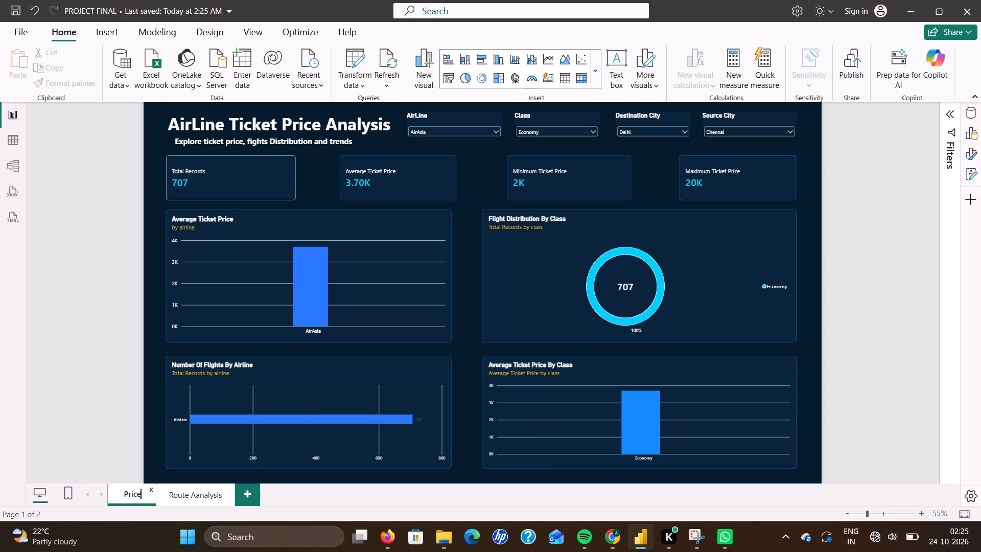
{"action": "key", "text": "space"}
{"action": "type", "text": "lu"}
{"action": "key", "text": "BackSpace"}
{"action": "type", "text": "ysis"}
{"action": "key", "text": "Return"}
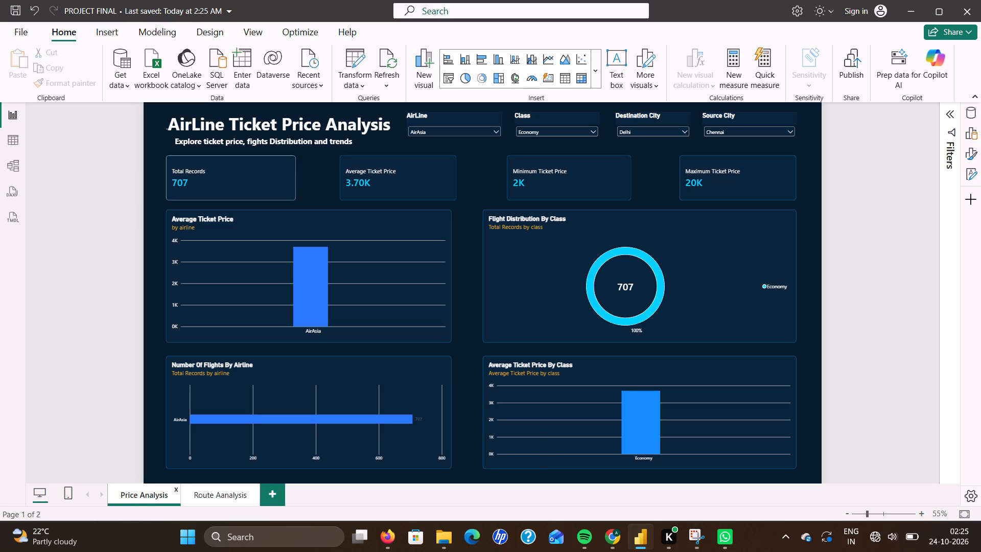
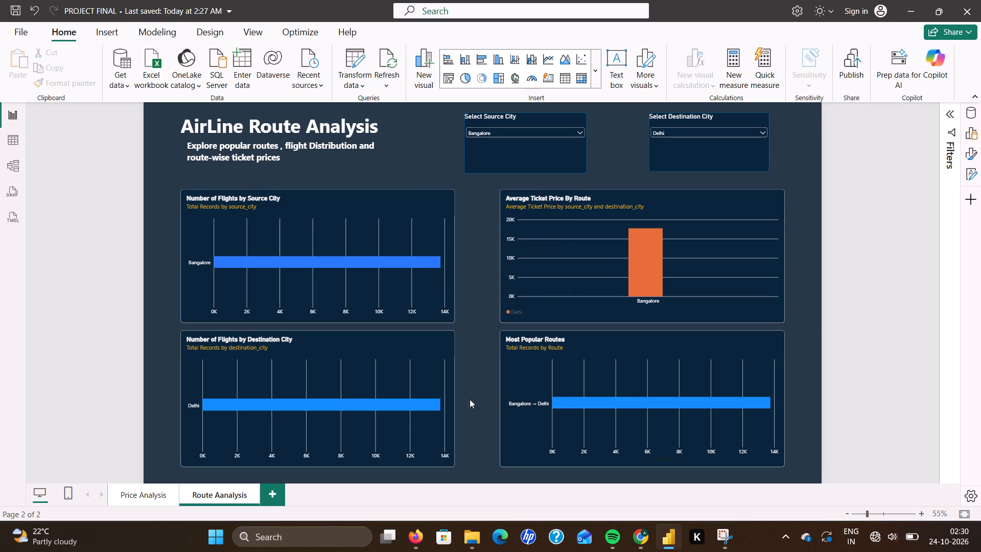
{"action": "left_click", "coordinate": [139, 498]}
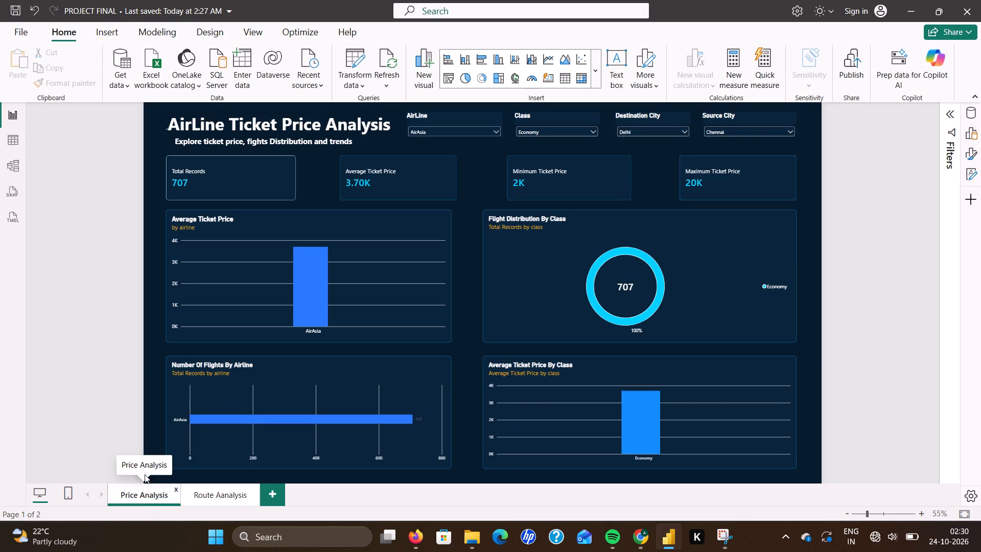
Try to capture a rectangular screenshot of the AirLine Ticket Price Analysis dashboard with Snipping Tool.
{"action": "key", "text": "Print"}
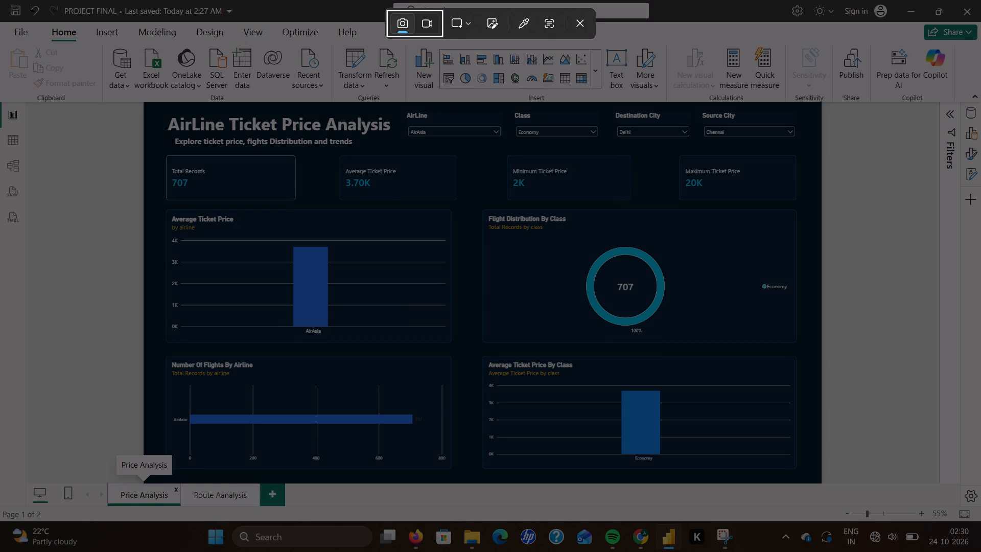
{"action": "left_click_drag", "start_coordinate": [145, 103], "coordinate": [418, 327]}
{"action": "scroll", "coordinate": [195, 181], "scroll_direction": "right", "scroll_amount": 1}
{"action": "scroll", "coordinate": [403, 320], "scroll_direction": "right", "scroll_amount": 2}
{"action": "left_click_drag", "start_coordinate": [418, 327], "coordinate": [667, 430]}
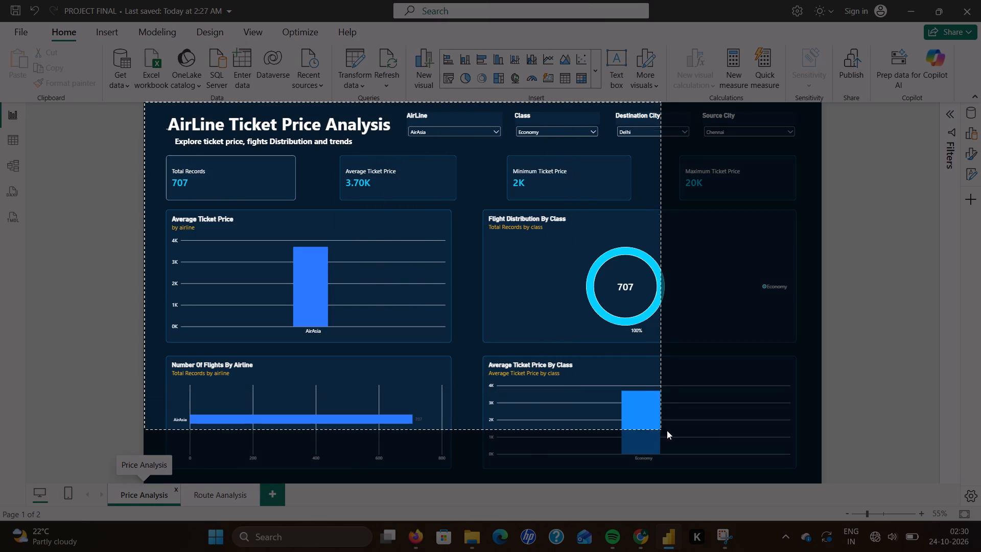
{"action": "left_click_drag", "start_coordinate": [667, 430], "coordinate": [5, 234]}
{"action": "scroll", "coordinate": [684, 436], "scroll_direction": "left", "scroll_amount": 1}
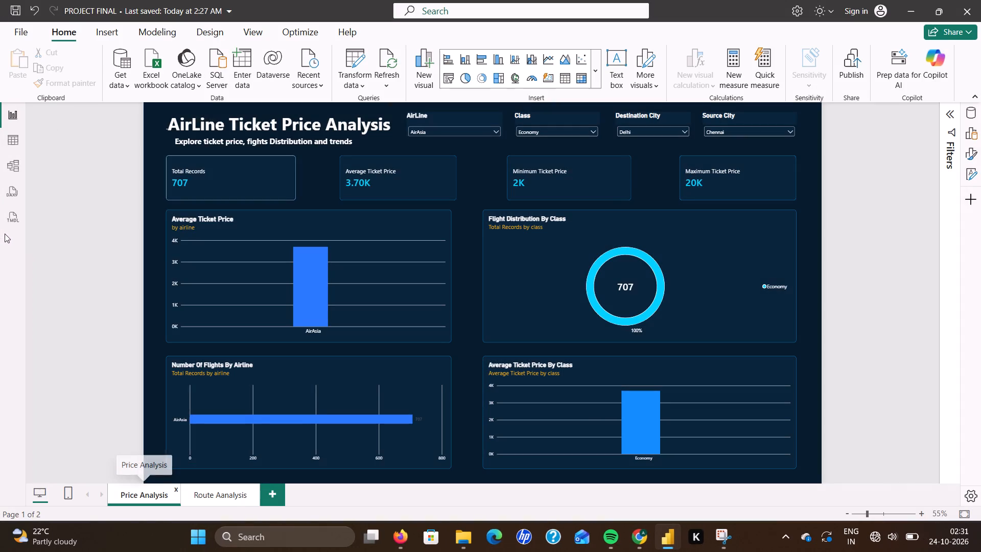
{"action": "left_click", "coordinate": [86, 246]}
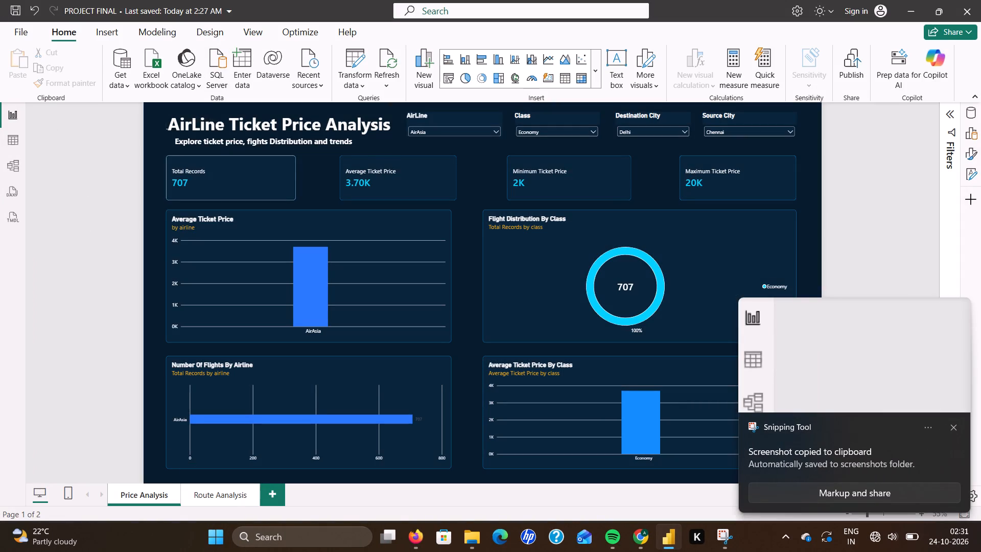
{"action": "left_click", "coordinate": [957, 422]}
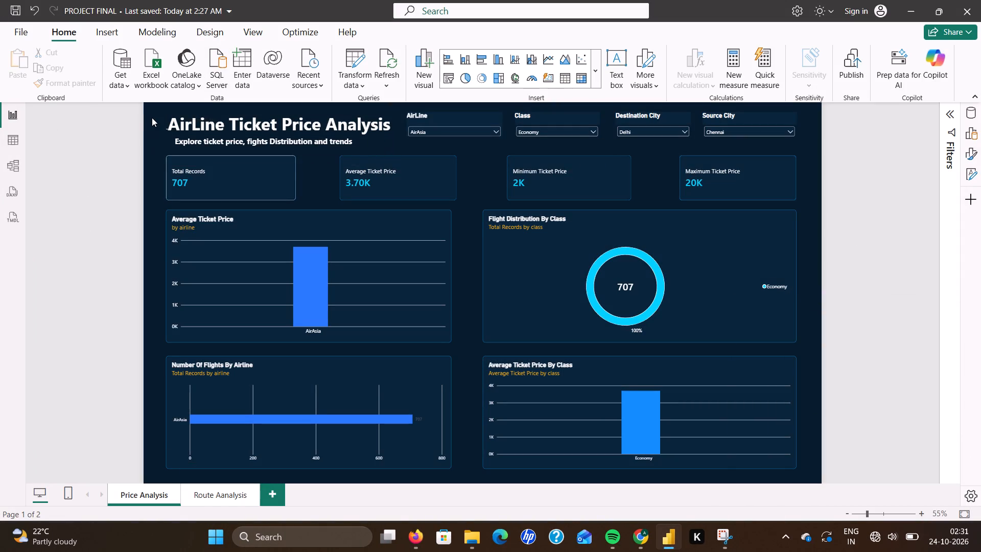
Capture a rectangular screenshot covering the whole AirLine Ticket Price Analysis dashboard canvas, from its title to the bottom charts.
{"action": "key", "text": "Print"}
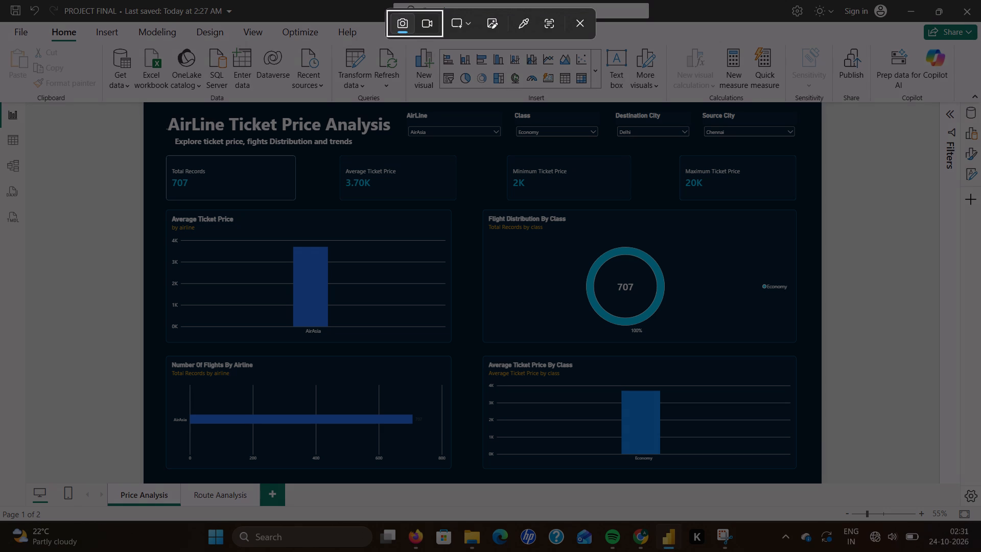
{"action": "left_click", "coordinate": [145, 103]}
{"action": "left_click_drag", "start_coordinate": [145, 103], "coordinate": [406, 306]}
{"action": "scroll", "coordinate": [193, 152], "scroll_direction": "right", "scroll_amount": 2}
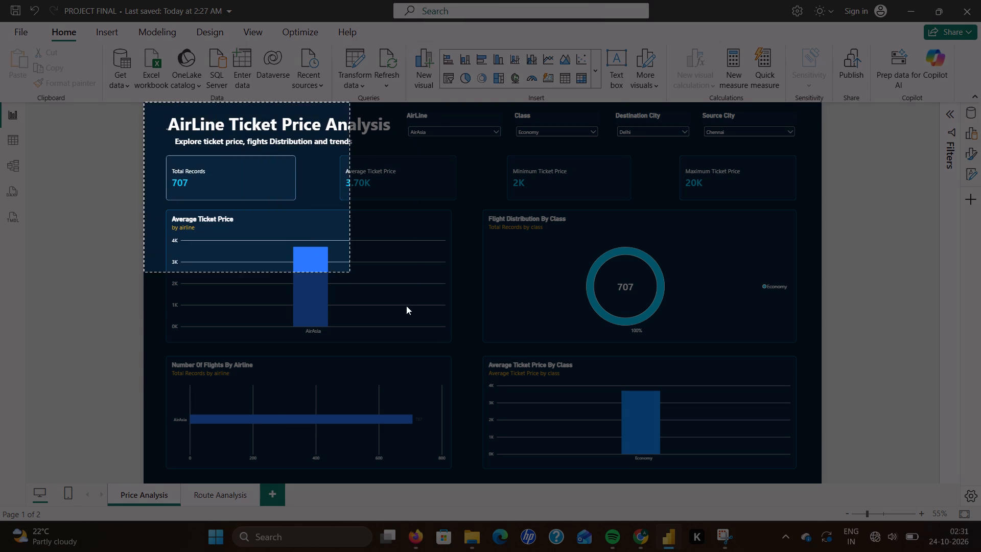
{"action": "scroll", "coordinate": [406, 306], "scroll_direction": "right", "scroll_amount": 3}
{"action": "left_click_drag", "start_coordinate": [406, 306], "coordinate": [819, 478]}
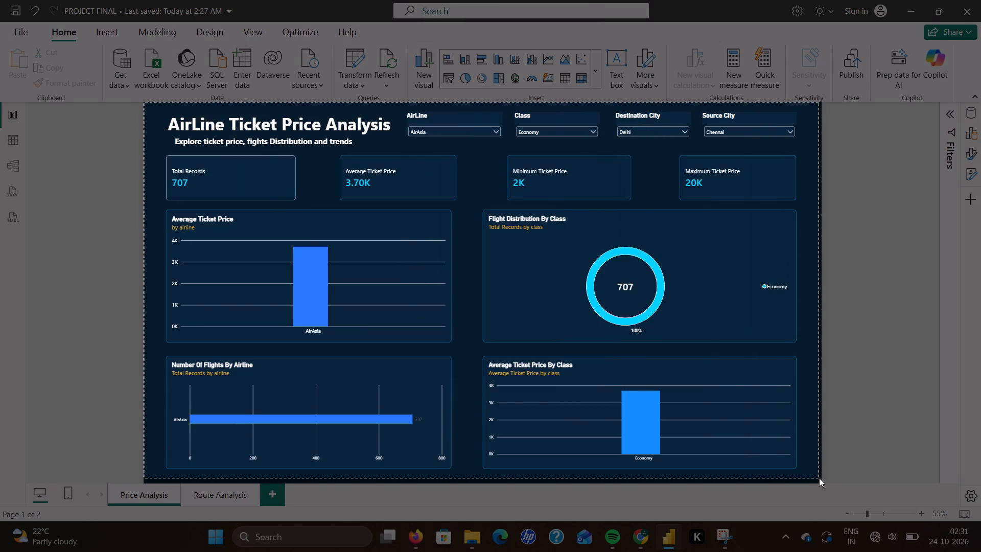
Complete the rectangular screenshot of the AirLine Ticket Price Analysis dashboard, extending the capture to the canvas's bottom corner.
{"action": "left_click_drag", "start_coordinate": [819, 478], "coordinate": [822, 482]}
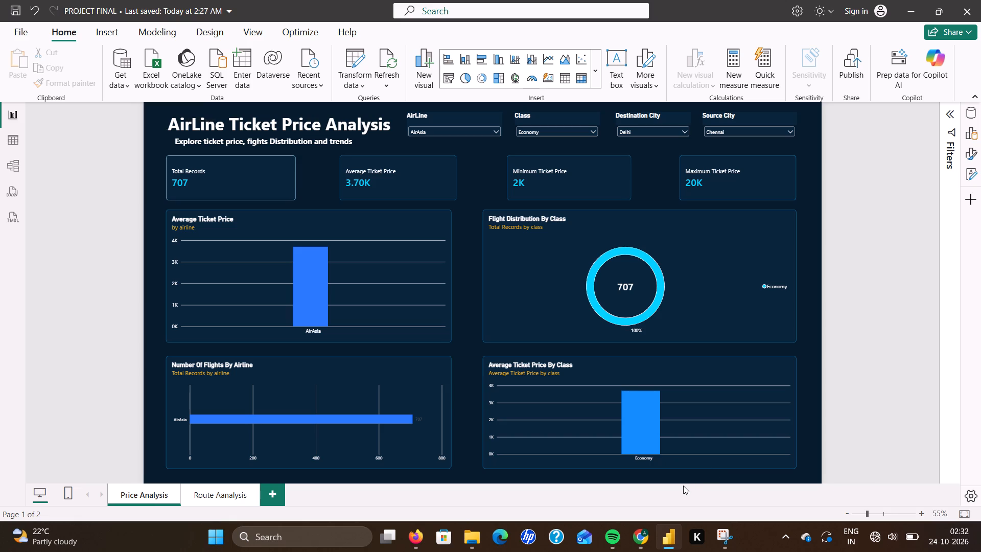
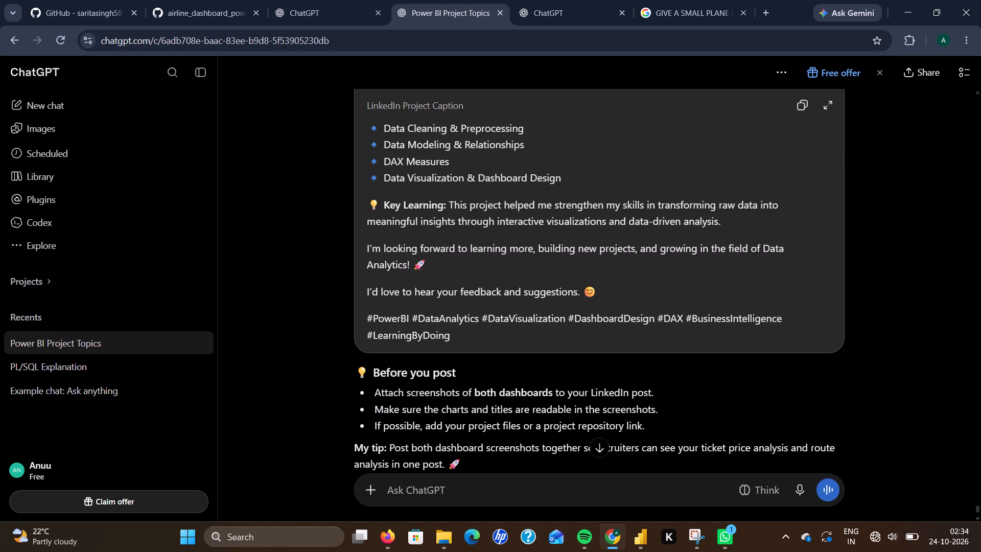
{"action": "scroll", "coordinate": [634, 294], "scroll_direction": "up", "scroll_amount": 1}
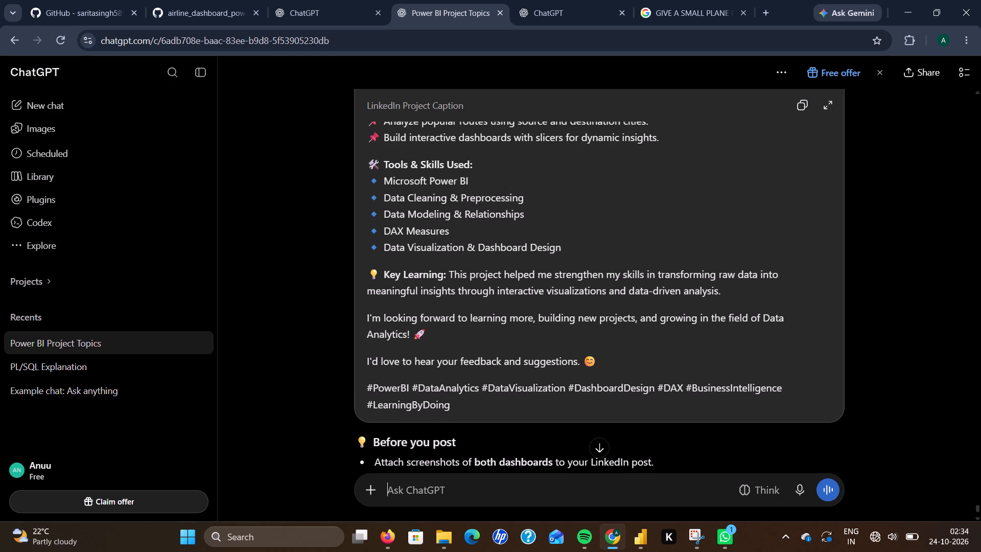
{"action": "scroll", "coordinate": [634, 294], "scroll_direction": "up", "scroll_amount": 2}
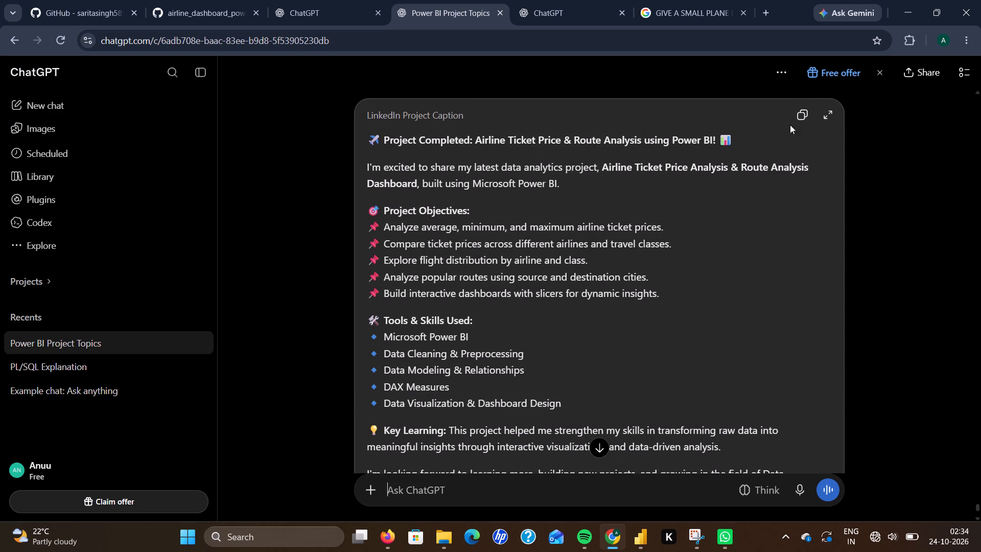
{"action": "left_click", "coordinate": [805, 116]}
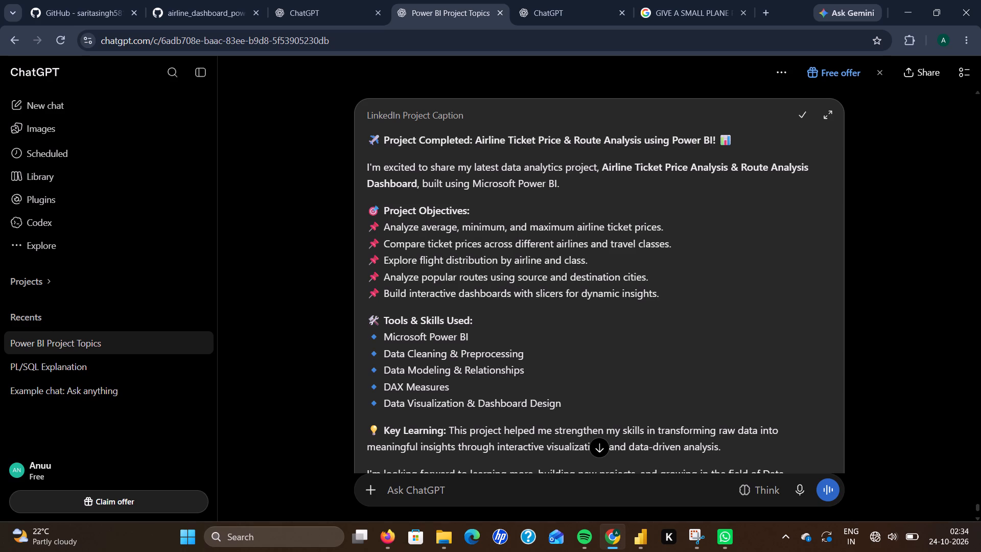